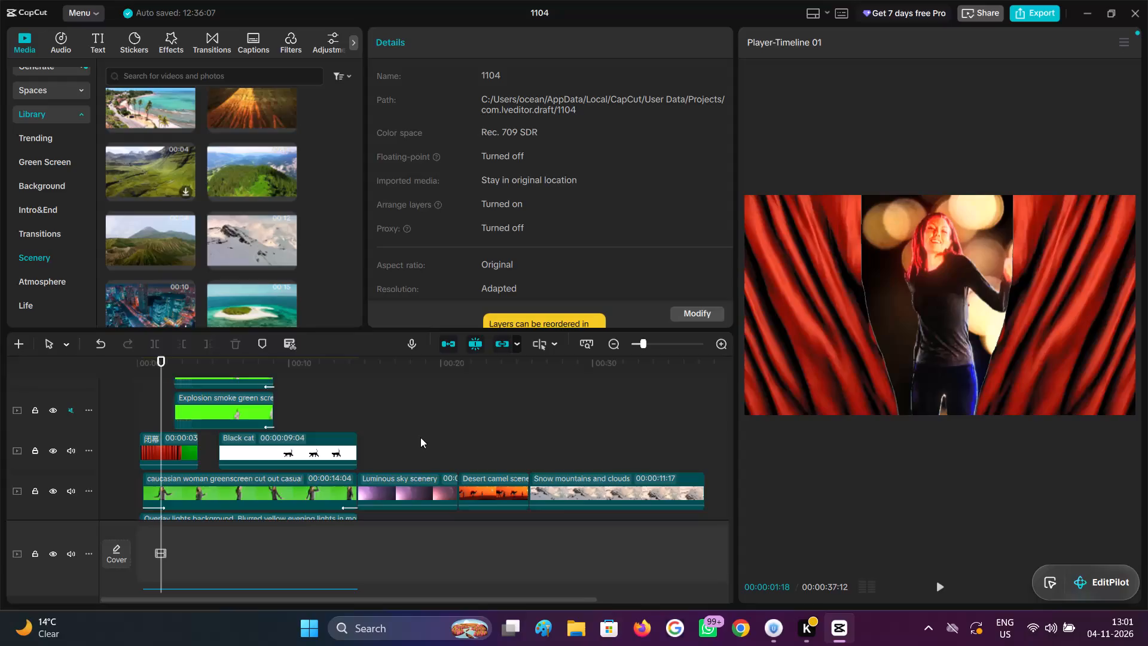
Examine the existing masks on the Snow mountains and clouds clip and the Desert camel scenery clip.
{"action": "scroll", "coordinate": [523, 448], "scroll_direction": "up", "scroll_amount": 4, "text": "ctrl"}
{"action": "left_click", "coordinate": [589, 446]}
{"action": "left_click_drag", "start_coordinate": [587, 444], "coordinate": [778, 443]}
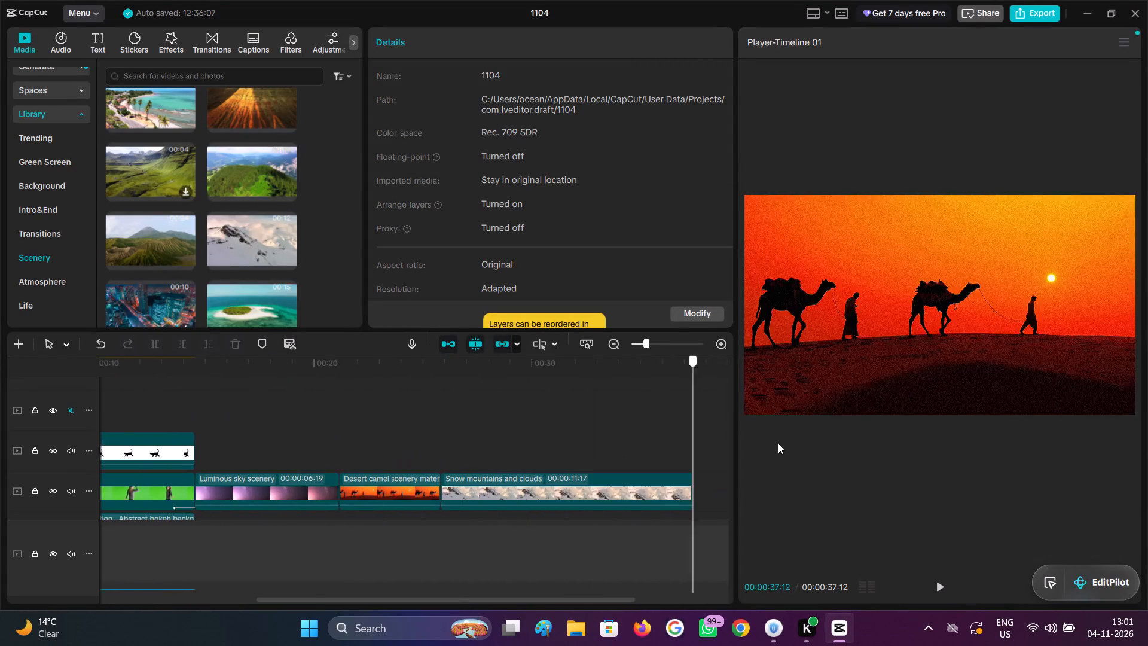
{"action": "left_click_drag", "start_coordinate": [778, 443], "coordinate": [679, 446]}
{"action": "left_click_drag", "start_coordinate": [459, 413], "coordinate": [459, 419]}
{"action": "left_click", "coordinate": [427, 490]}
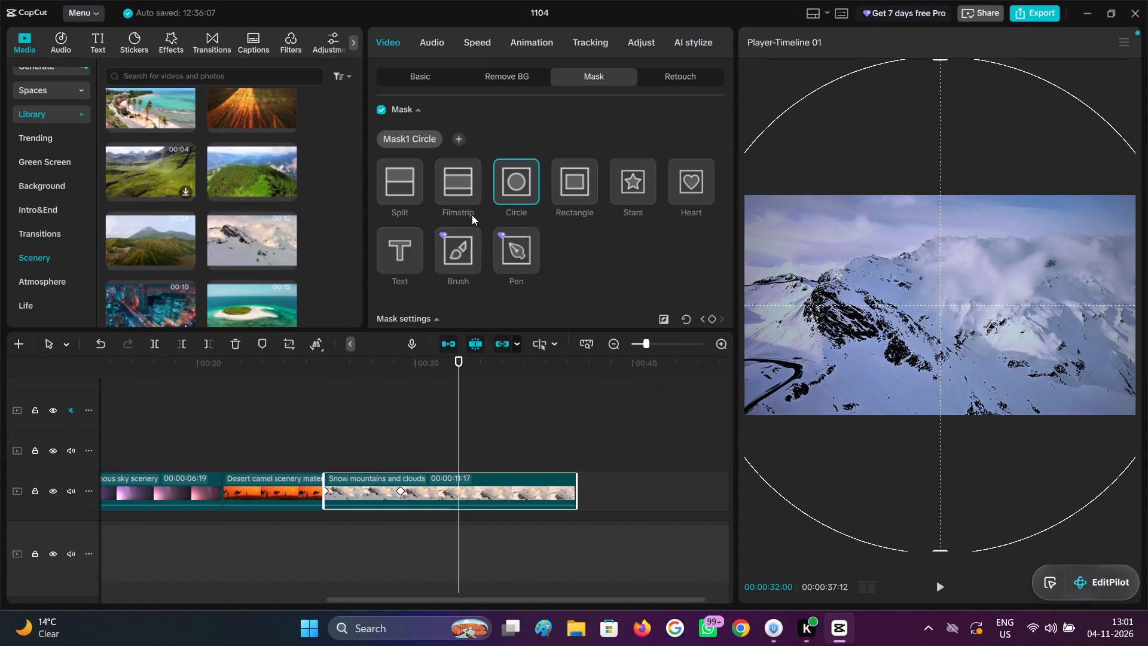
{"action": "left_click", "coordinate": [291, 420]}
{"action": "left_click", "coordinate": [253, 480]}
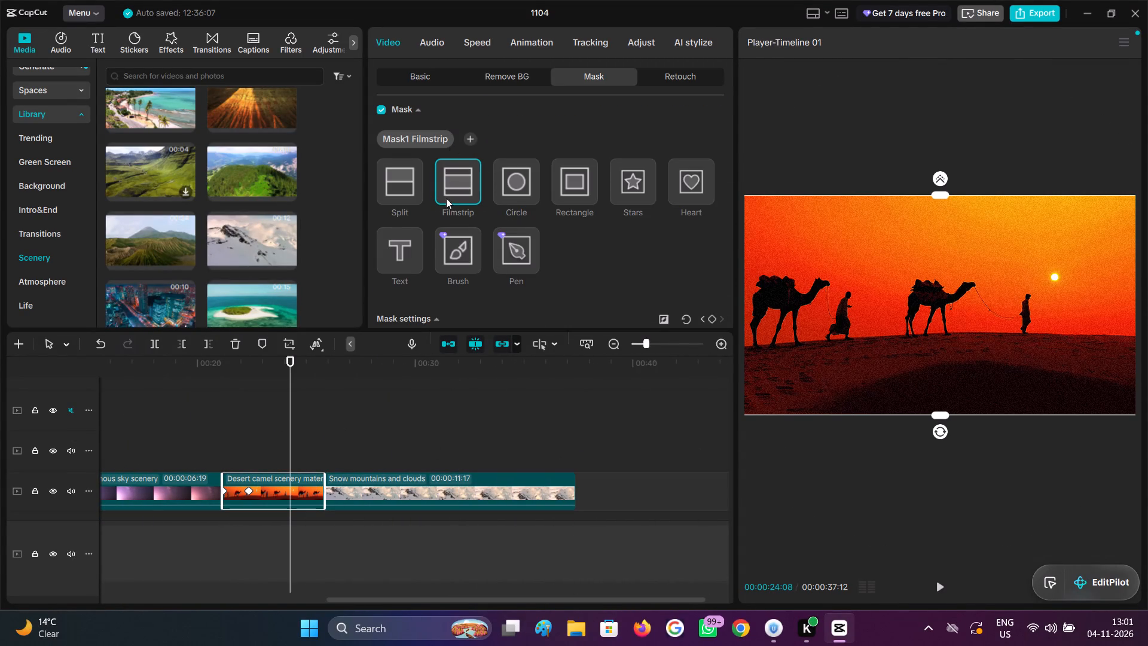
Add a mask to the Luminous sky scenery clip and set its shape to Split.
{"action": "left_click", "coordinate": [161, 449]}
{"action": "left_click_drag", "start_coordinate": [161, 449], "coordinate": [118, 467]}
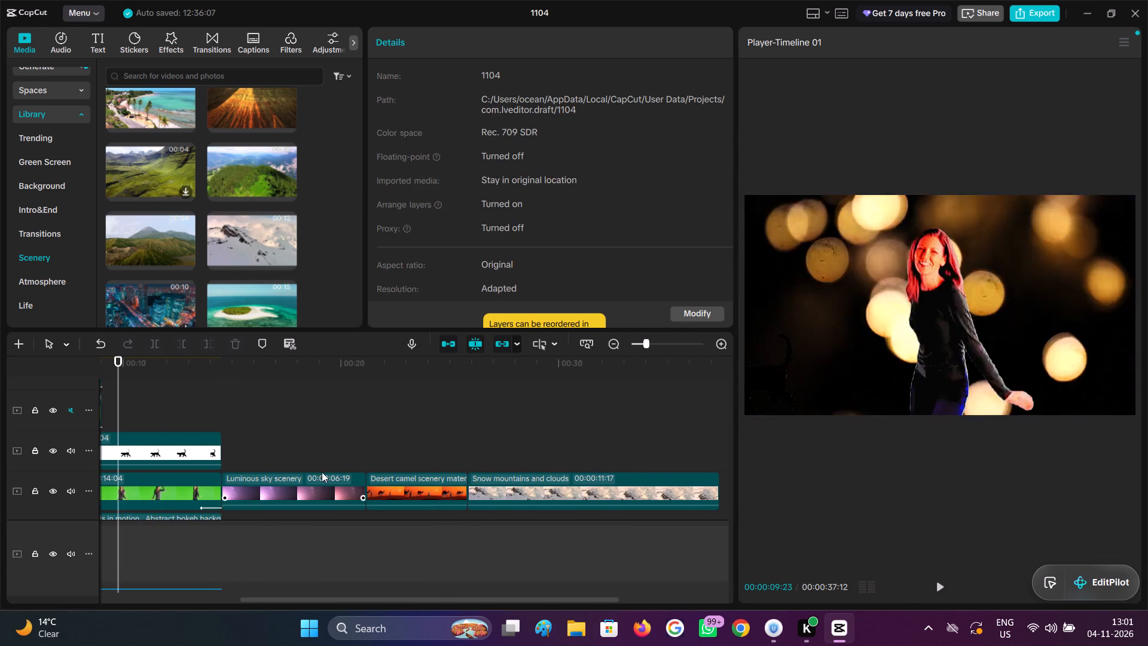
{"action": "left_click", "coordinate": [322, 472]}
{"action": "left_click", "coordinate": [273, 487]}
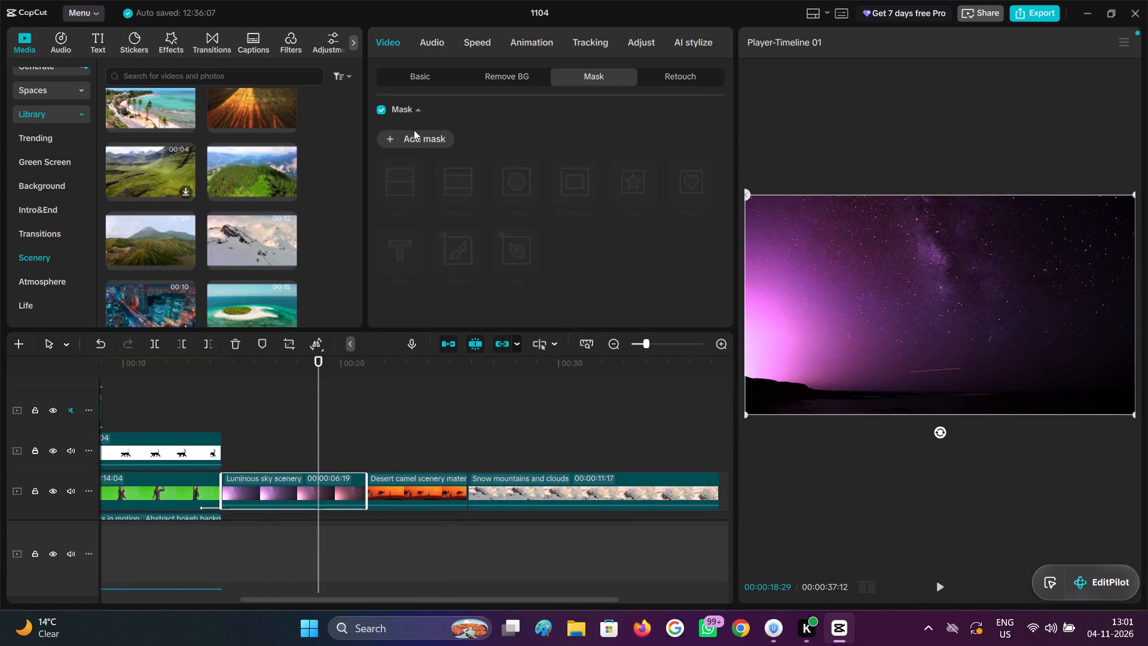
{"action": "left_click", "coordinate": [414, 130]}
{"action": "left_click", "coordinate": [422, 144]}
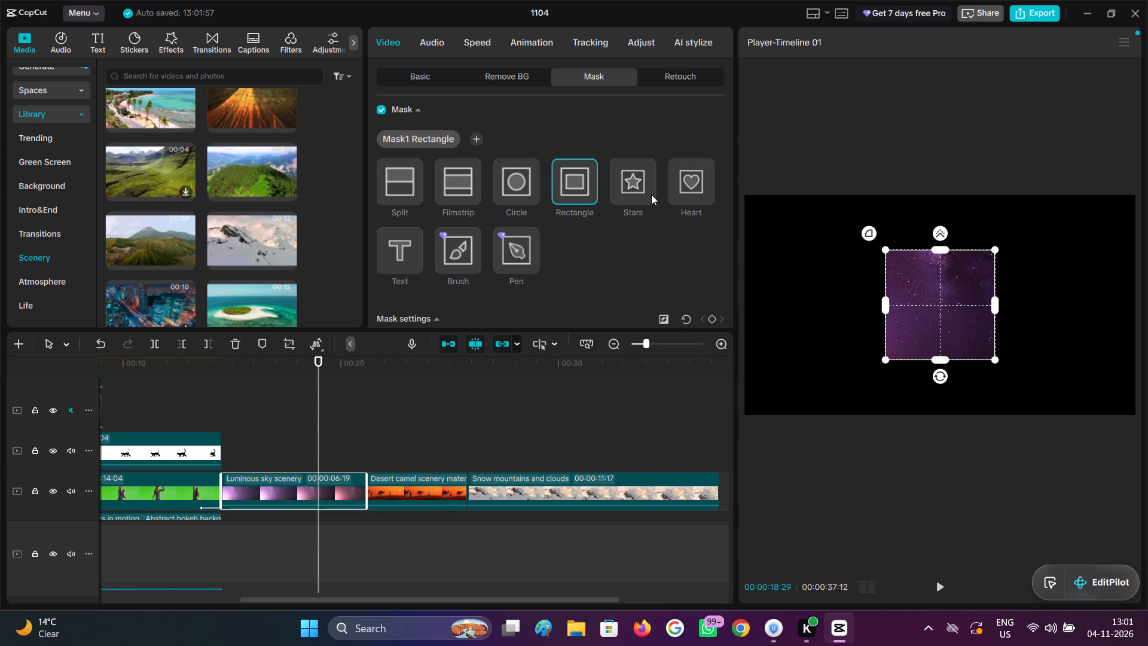
{"action": "left_click", "coordinate": [691, 186]}
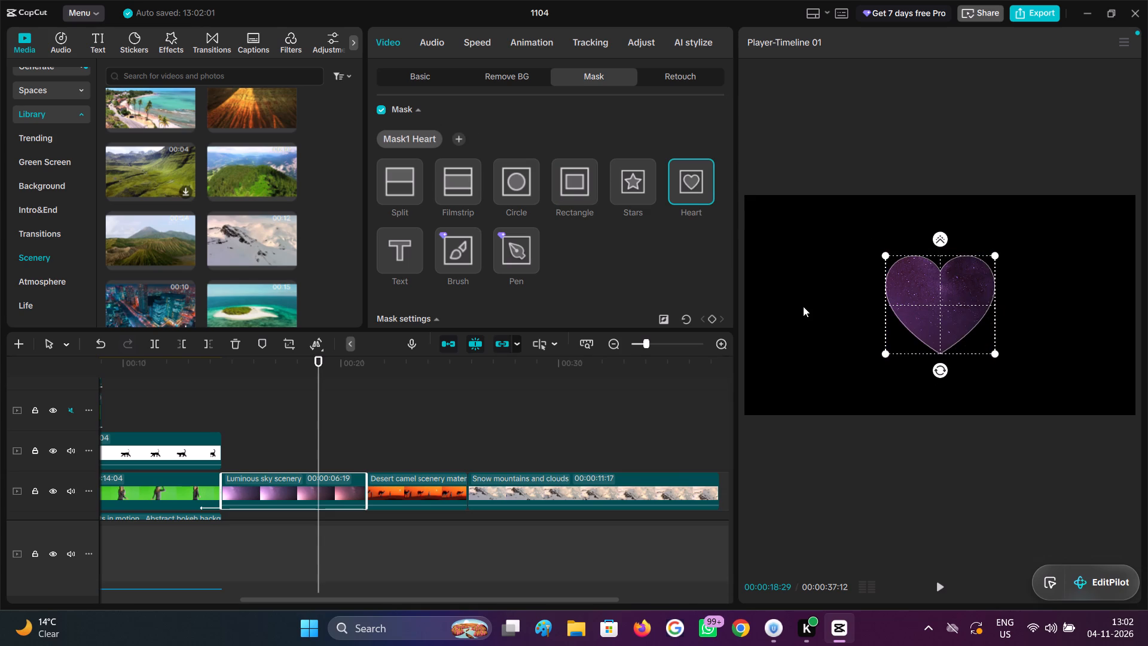
{"action": "left_click", "coordinate": [371, 189]}
{"action": "left_click_drag", "start_coordinate": [408, 187], "coordinate": [410, 187]}
{"action": "left_click_drag", "start_coordinate": [410, 187], "coordinate": [419, 187]}
Rotate the split mask to about 29° and move its line to the frame's upper-right corner so the picture is hidden.
{"action": "left_click_drag", "start_coordinate": [936, 319], "coordinate": [929, 313]}
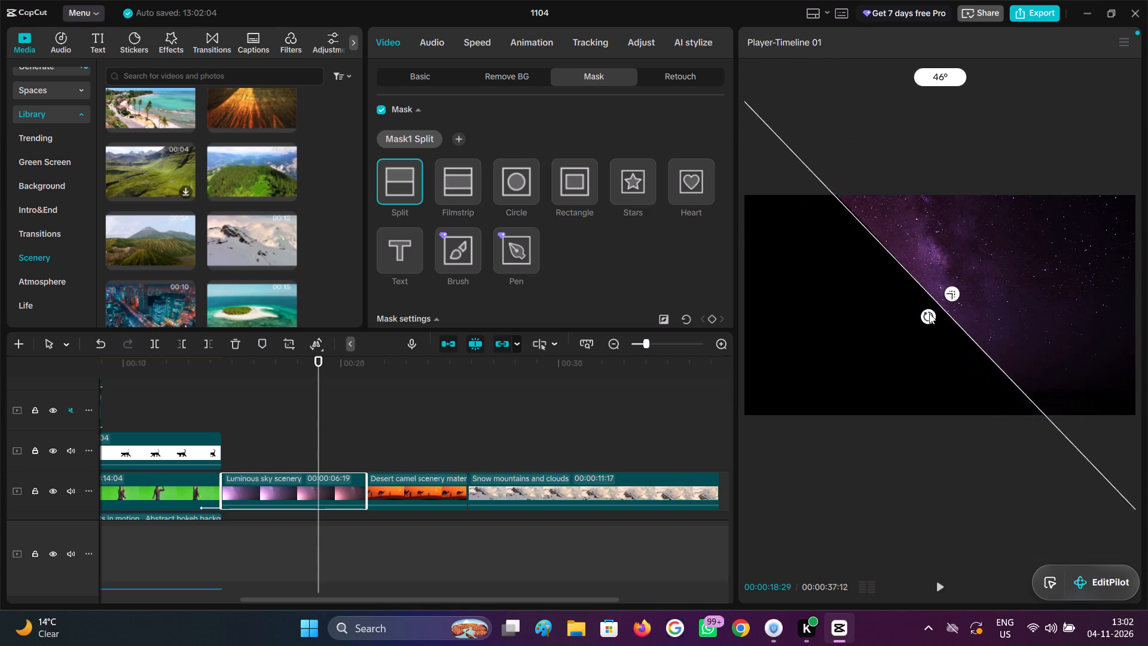
{"action": "left_click_drag", "start_coordinate": [929, 313], "coordinate": [934, 312]}
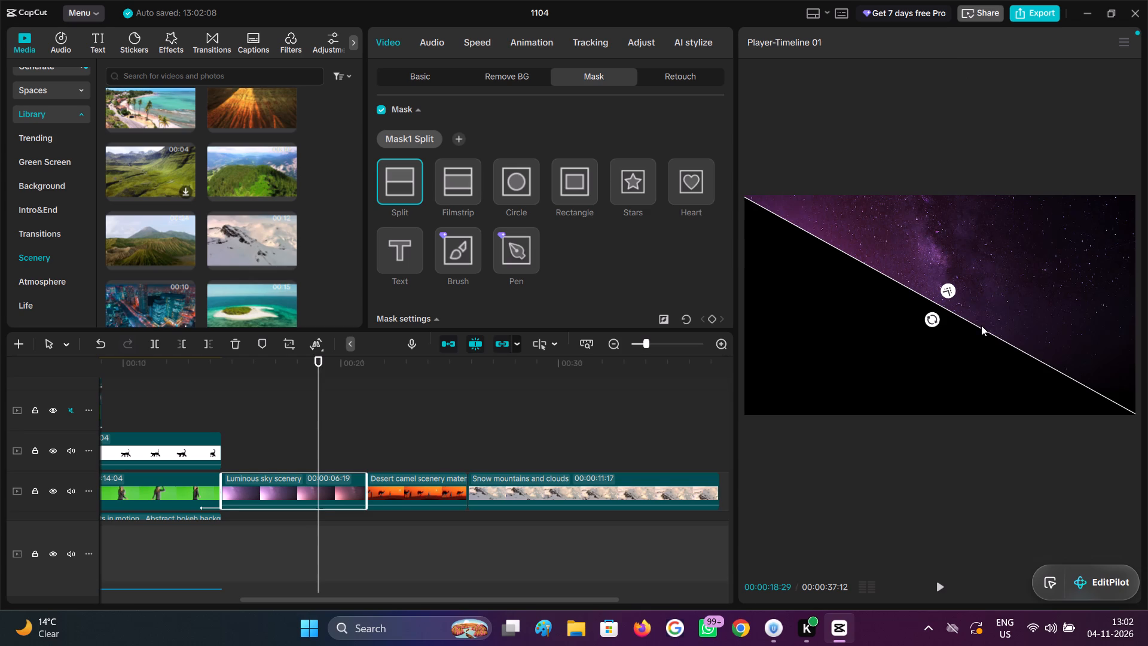
{"action": "left_click_drag", "start_coordinate": [981, 325], "coordinate": [997, 345]}
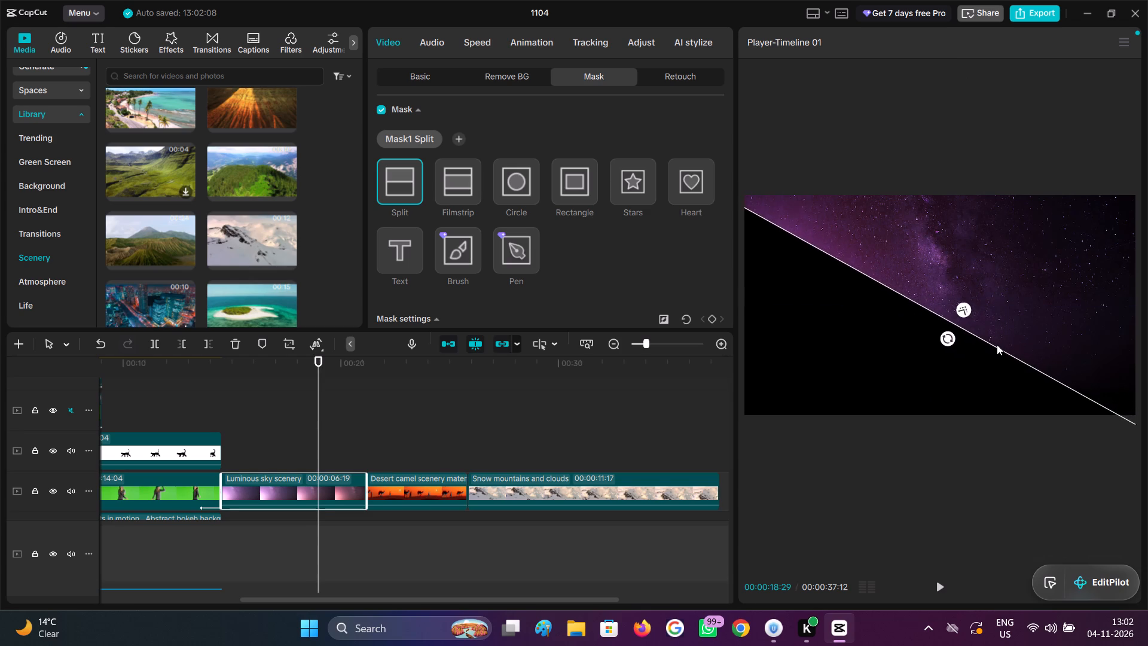
{"action": "left_click_drag", "start_coordinate": [997, 345], "coordinate": [1147, 229]}
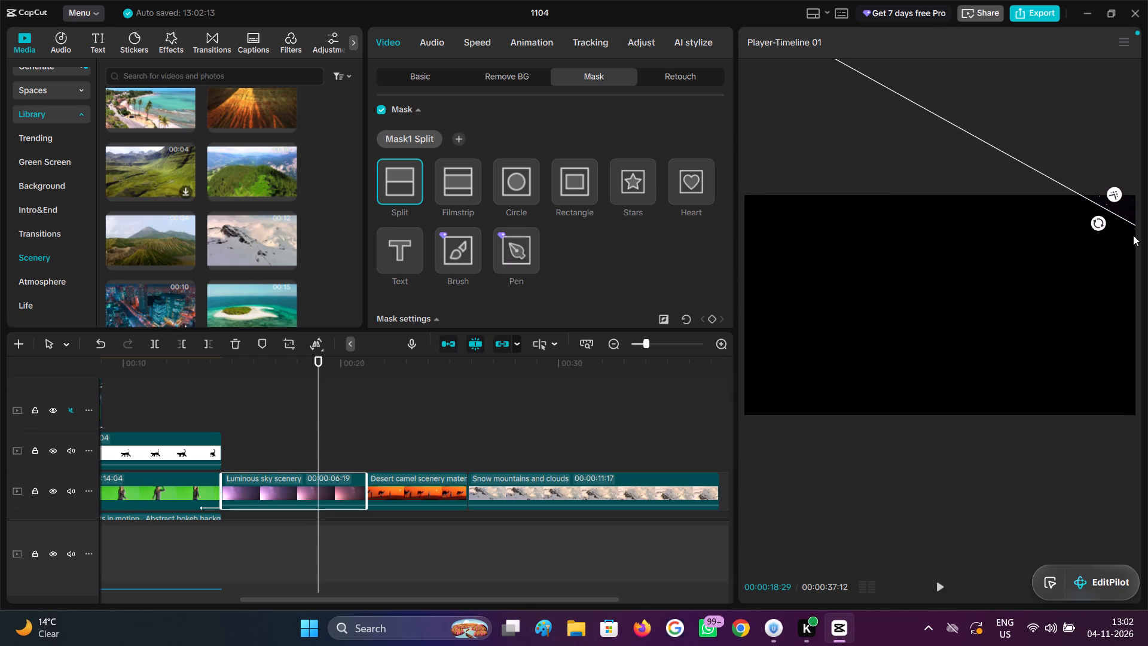
{"action": "scroll", "coordinate": [1123, 240], "scroll_direction": "down", "scroll_amount": 2, "text": "ctrl"}
{"action": "left_click_drag", "start_coordinate": [1075, 249], "coordinate": [1100, 252]}
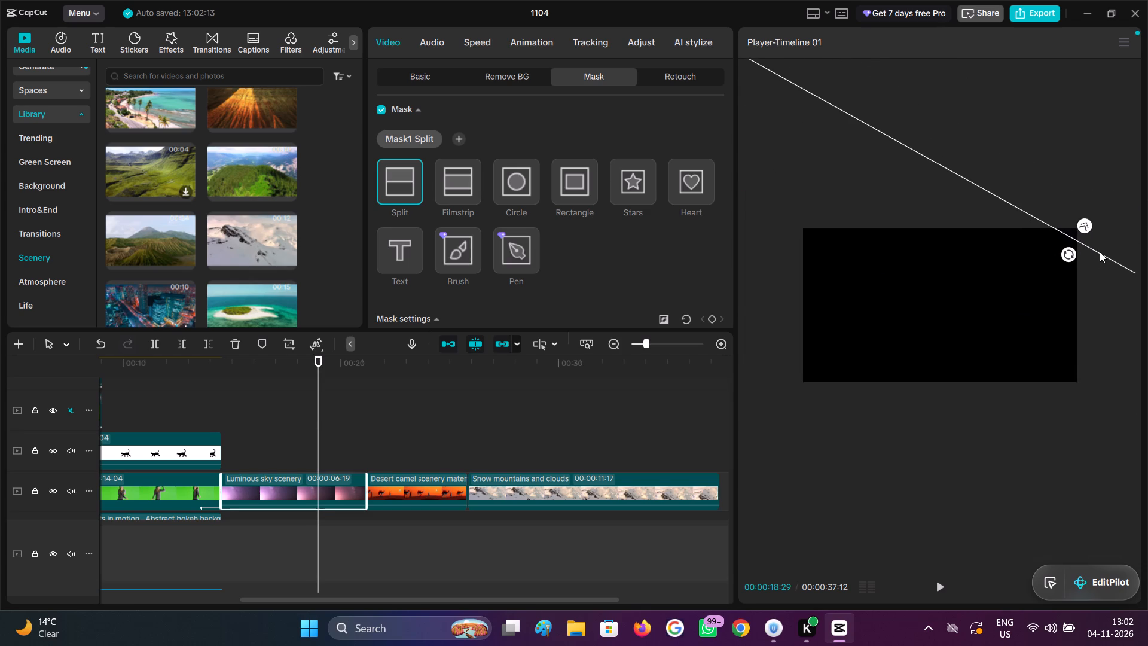
{"action": "left_click_drag", "start_coordinate": [1100, 252], "coordinate": [1110, 232]}
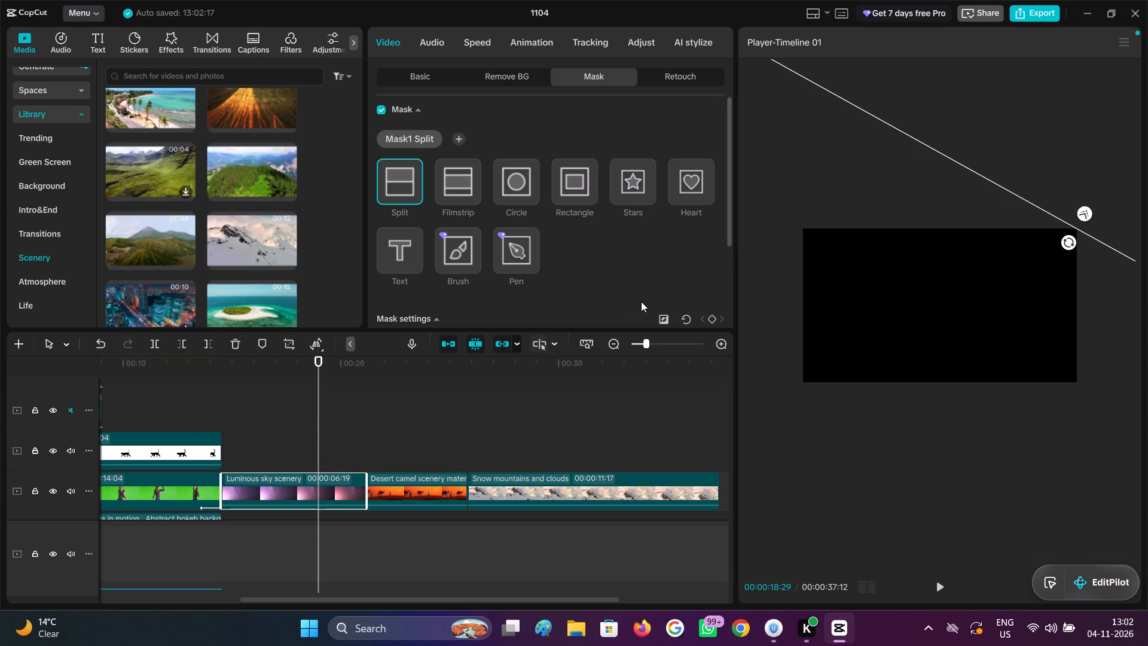
{"action": "scroll", "coordinate": [646, 298], "scroll_direction": "down", "scroll_amount": 1}
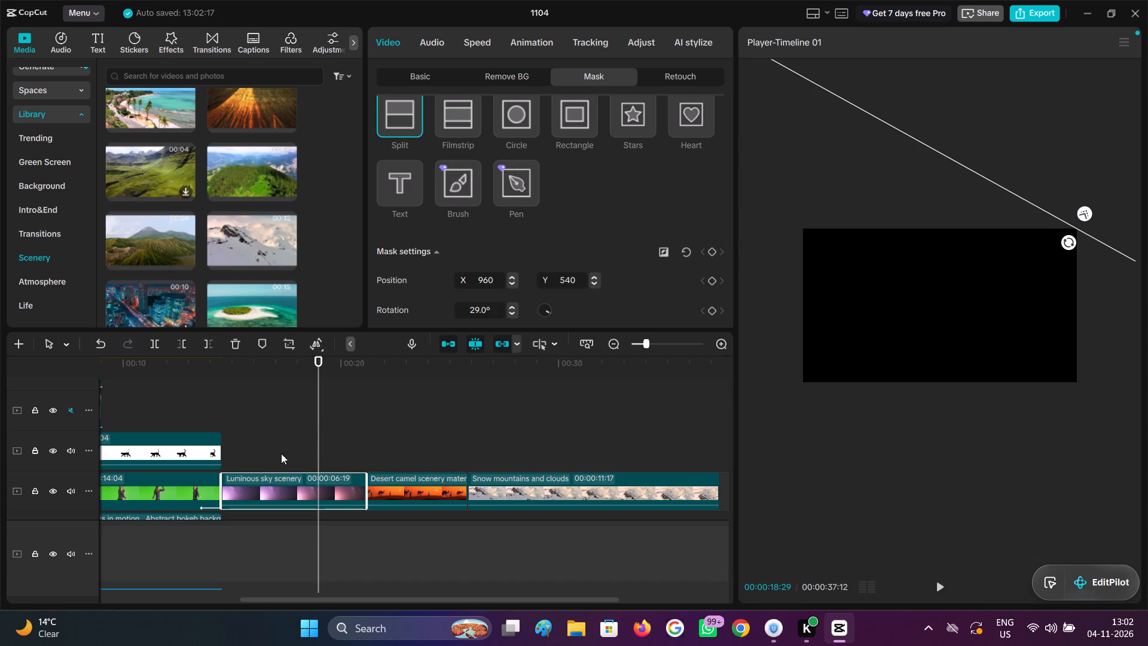
Add a mask settings keyframe to the Luminous sky scenery clip at 00:00:15:00.
{"action": "left_click", "coordinate": [254, 441]}
{"action": "left_click_drag", "start_coordinate": [254, 441], "coordinate": [232, 432]}
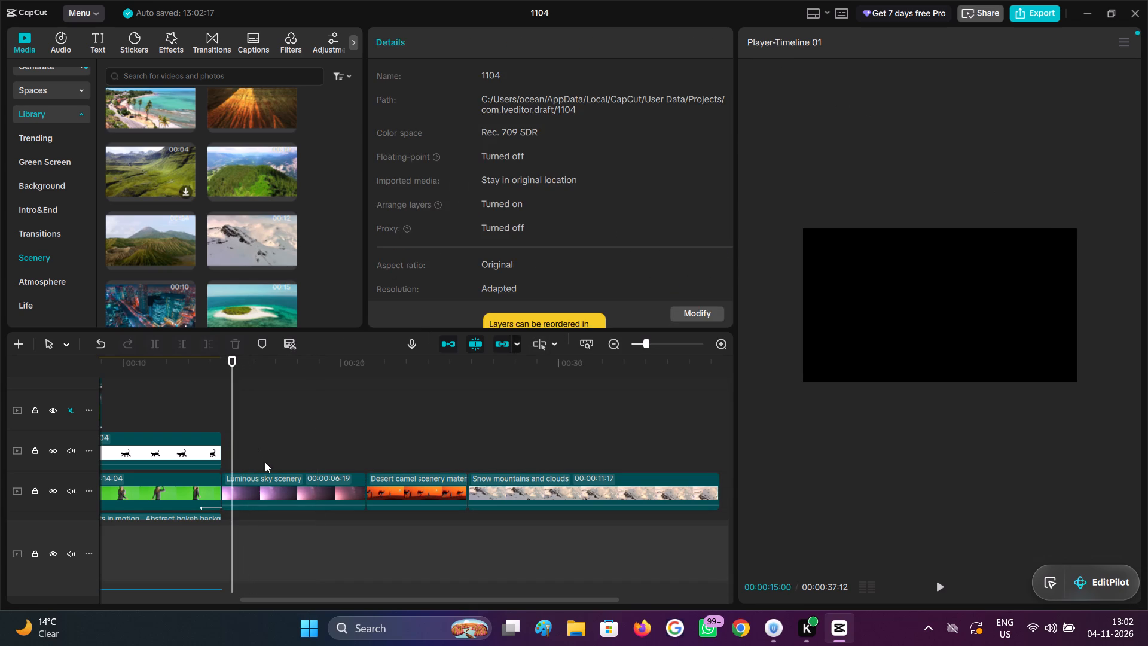
{"action": "left_click", "coordinate": [272, 479]}
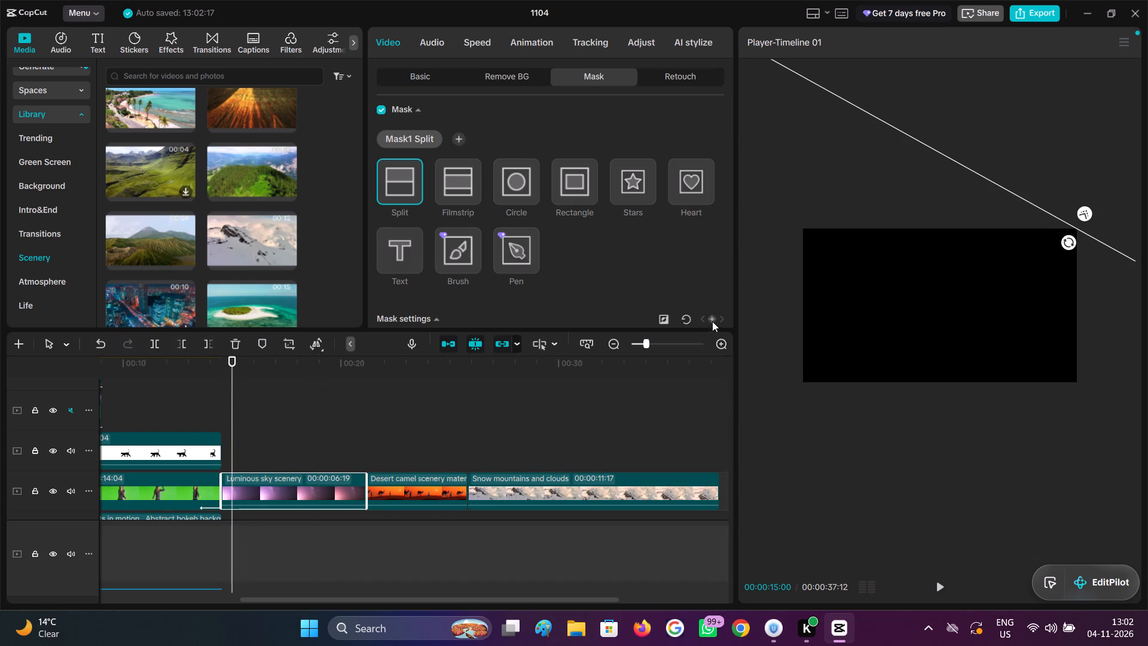
{"action": "left_click", "coordinate": [713, 321]}
At 00:00:18:24, move the split mask line past the frame's lower-left corner to reveal the whole picture, and play the animation back.
{"action": "left_click_drag", "start_coordinate": [233, 439], "coordinate": [315, 443]}
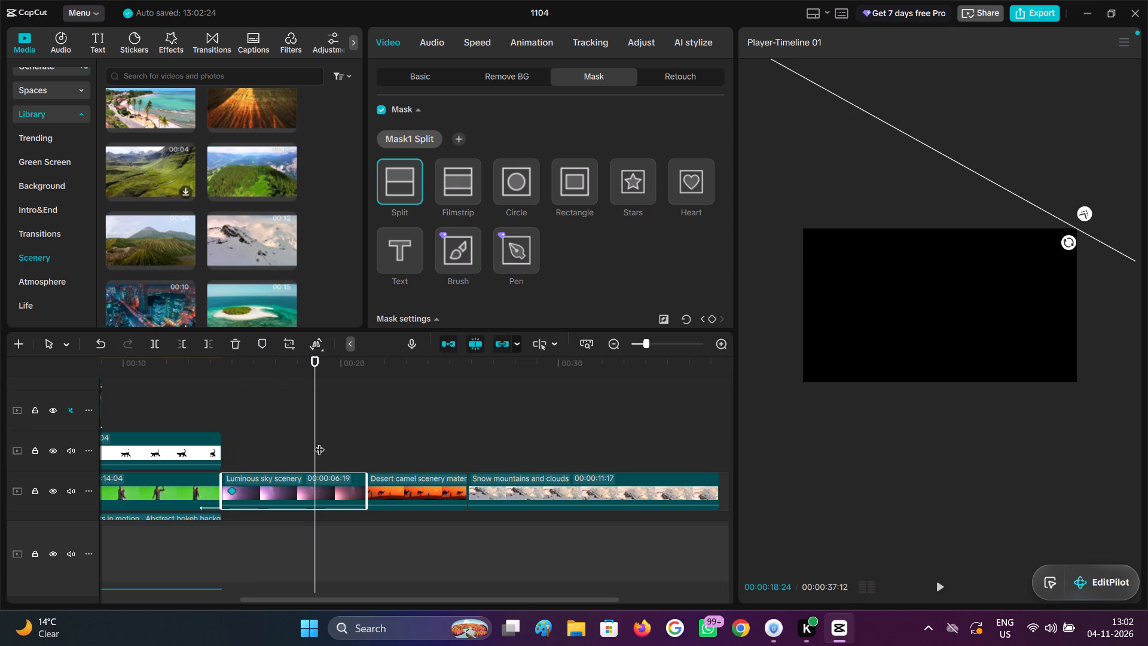
{"action": "left_click_drag", "start_coordinate": [1076, 226], "coordinate": [990, 302]}
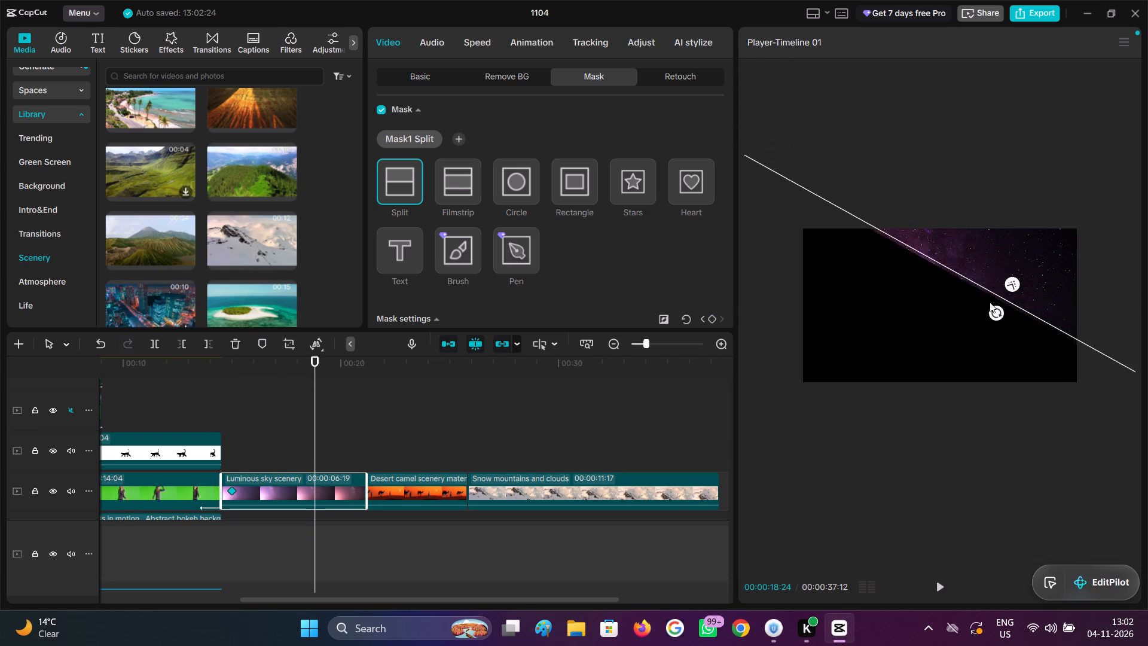
{"action": "left_click_drag", "start_coordinate": [990, 302], "coordinate": [804, 423]}
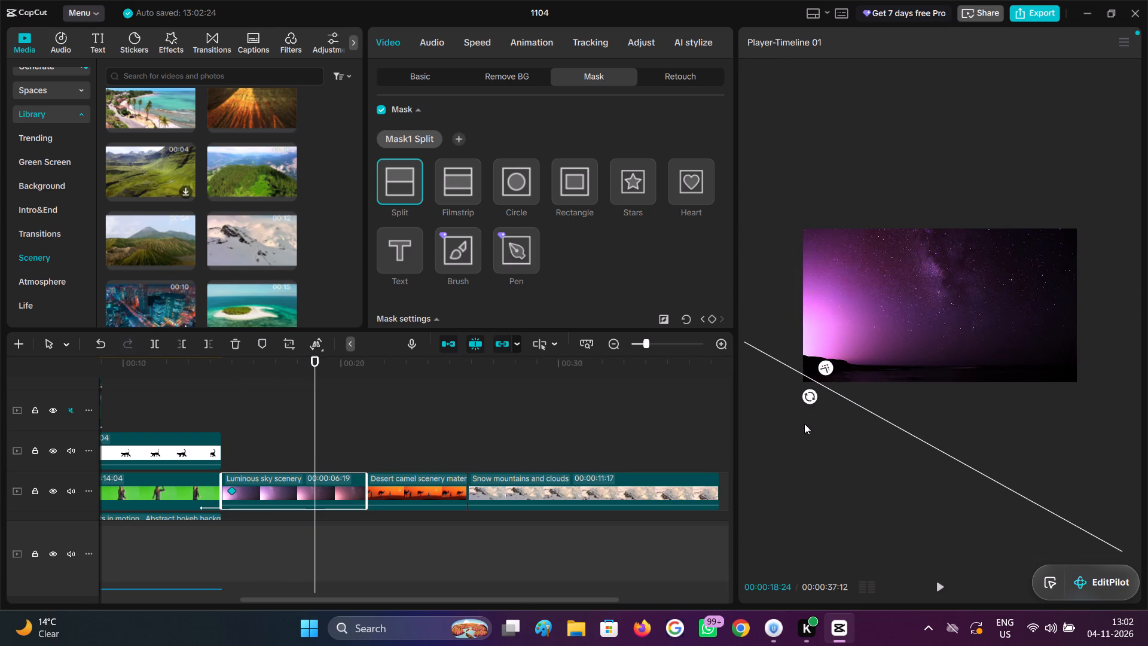
{"action": "left_click_drag", "start_coordinate": [804, 423], "coordinate": [787, 428]}
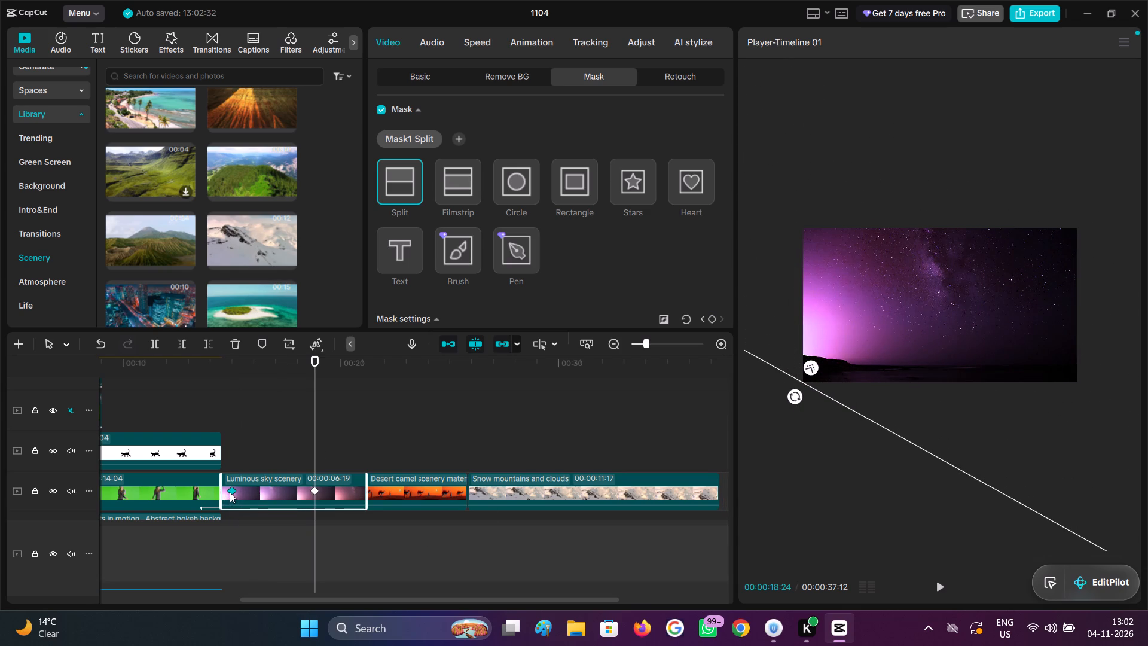
{"action": "left_click", "coordinate": [230, 492]}
{"action": "key", "text": "space"}
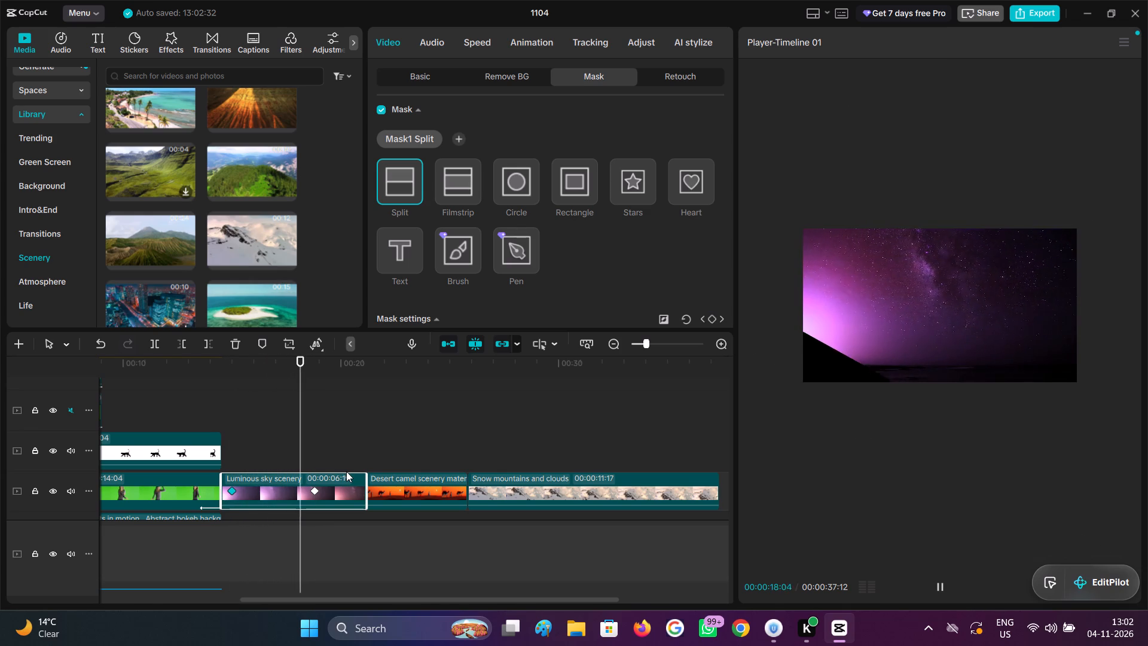
{"action": "key", "text": "space"}
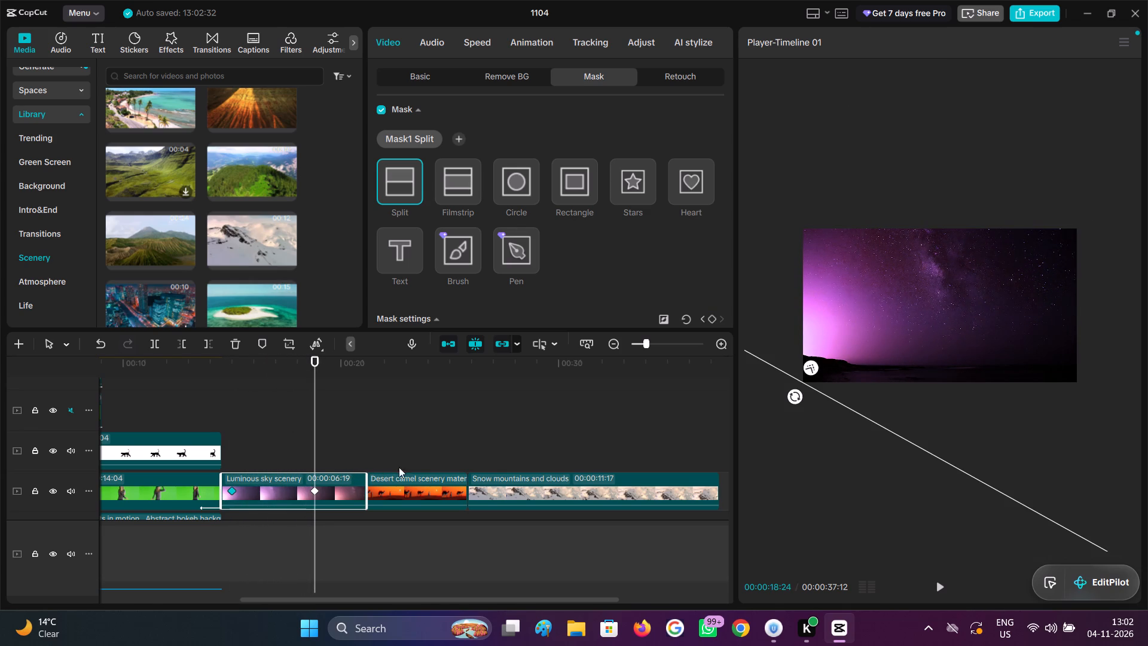
Feather the split mask's edge slightly at 00:00:18:24 and play the clip from its start to check the softened reveal.
{"action": "left_click_drag", "start_coordinate": [808, 368], "coordinate": [821, 348]}
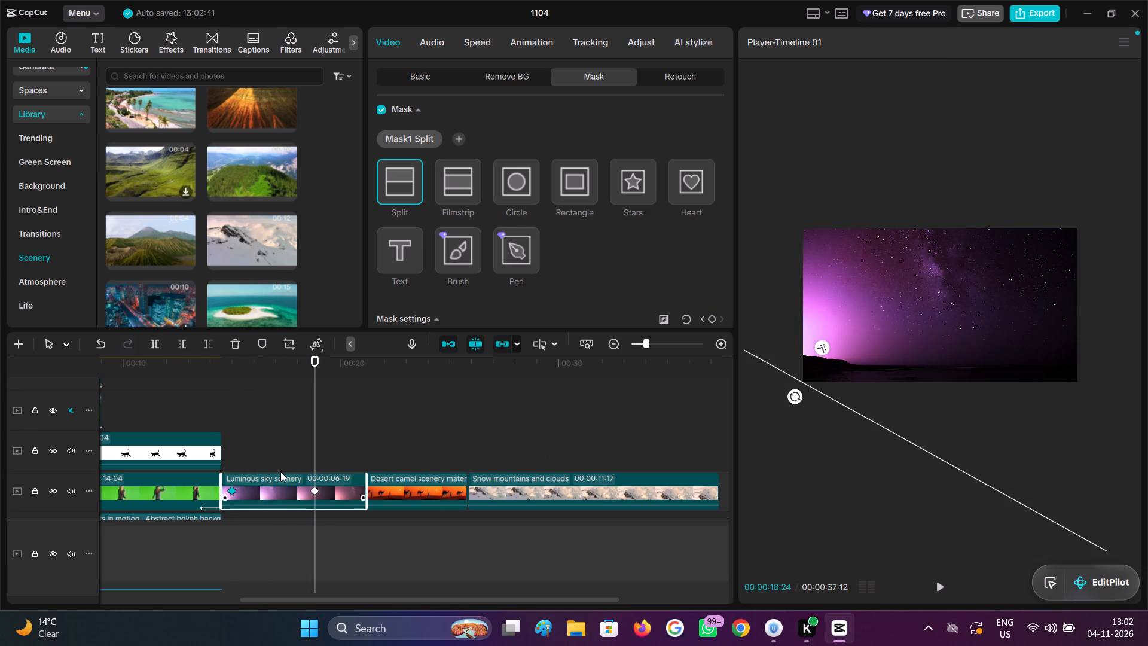
{"action": "left_click", "coordinate": [230, 447]}
{"action": "left_click_drag", "start_coordinate": [230, 447], "coordinate": [219, 449]}
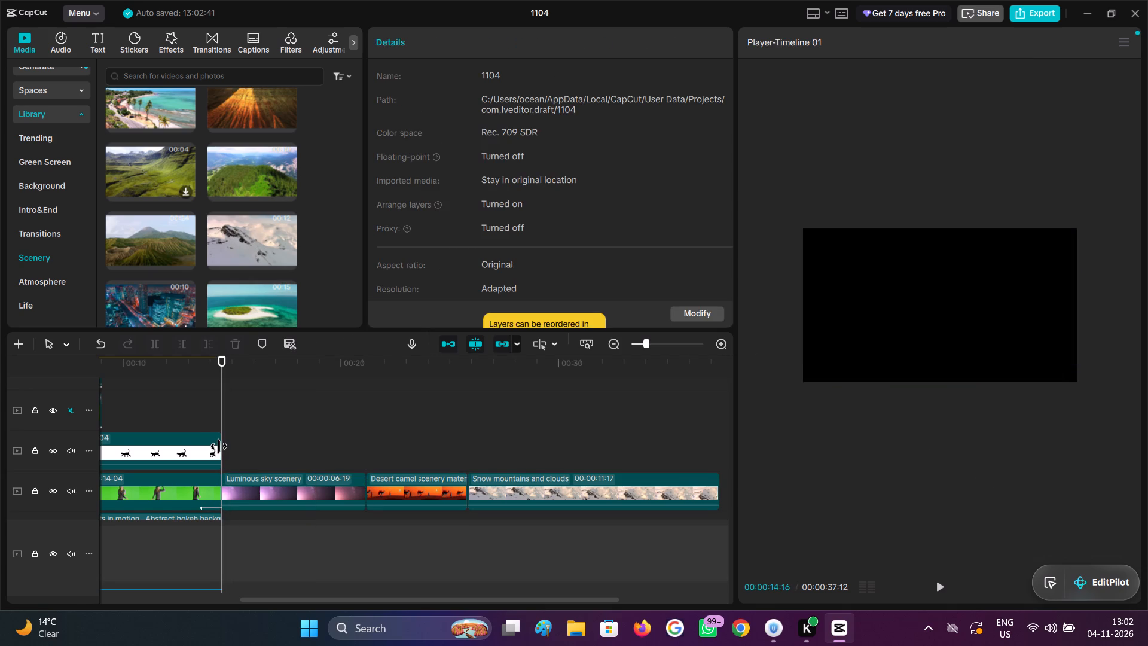
{"action": "key", "text": "space"}
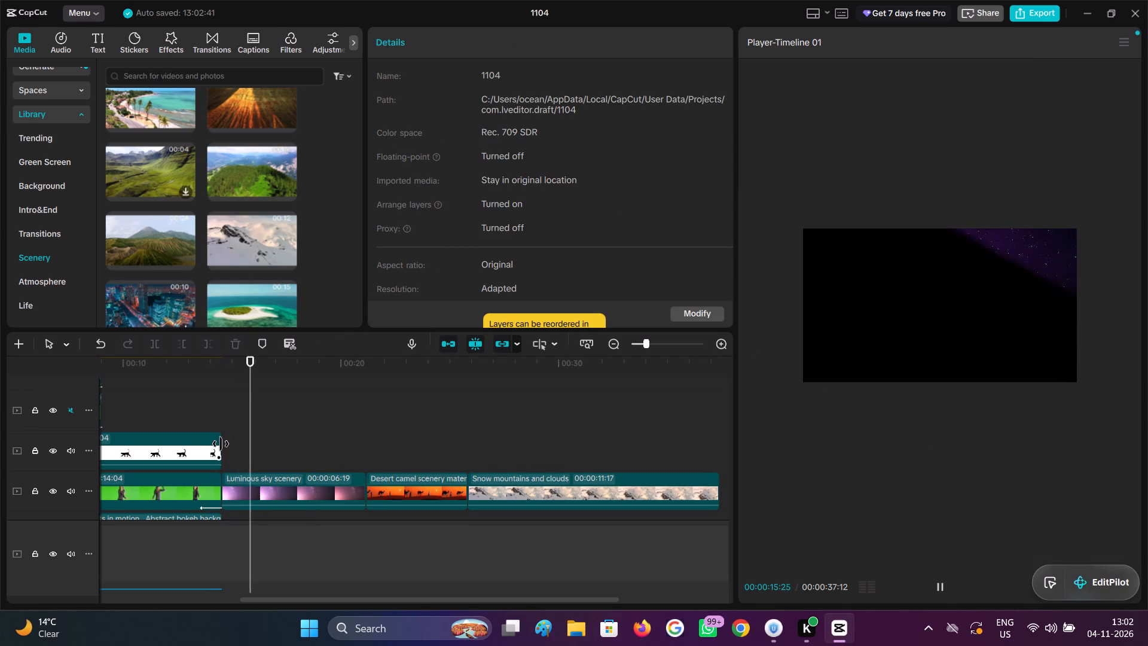
{"action": "key", "text": "space"}
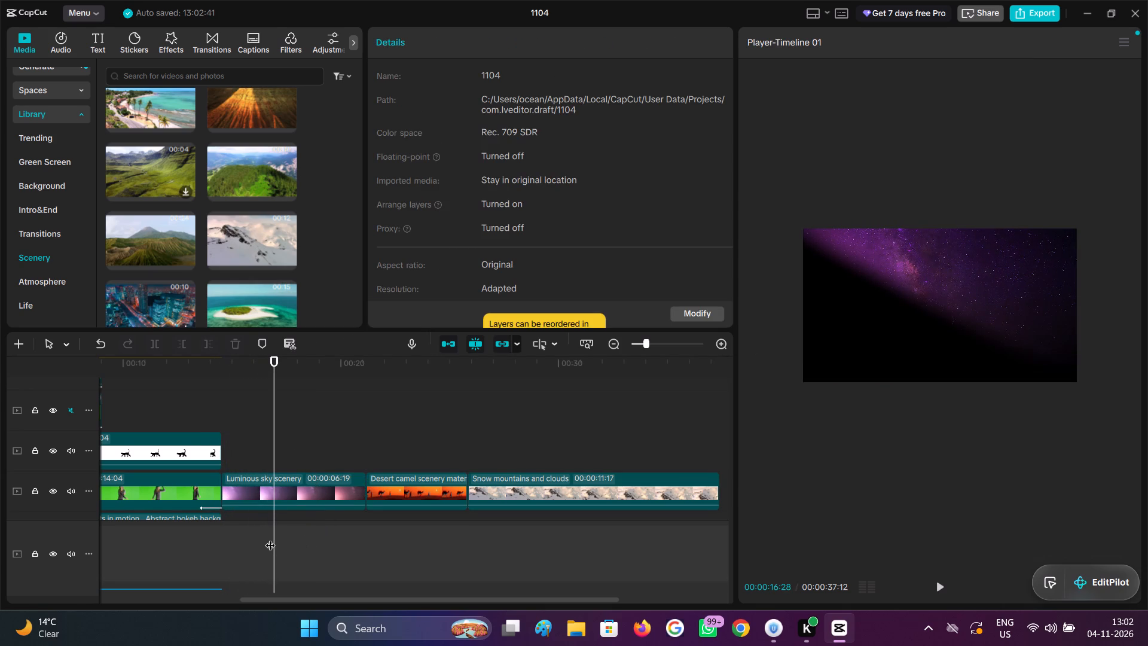
Go to the first mask keyframe at 00:00:15:00 and increase the split mask's feather slightly there.
{"action": "left_click", "coordinate": [300, 493]}
{"action": "left_click", "coordinate": [316, 489]}
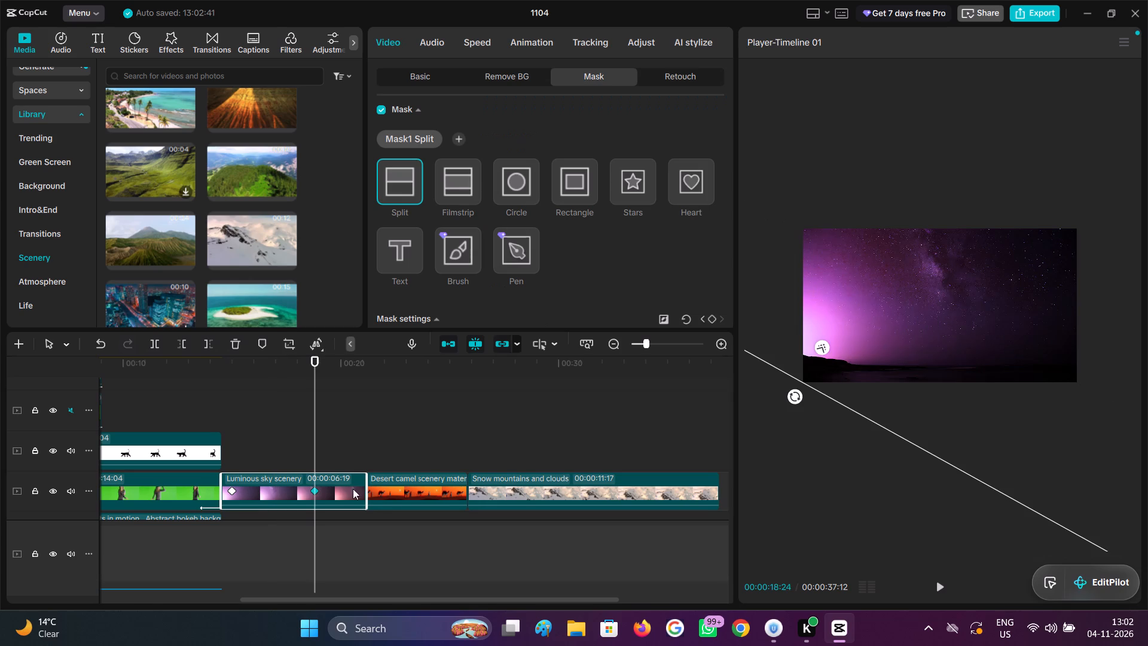
{"action": "left_click", "coordinate": [234, 494]}
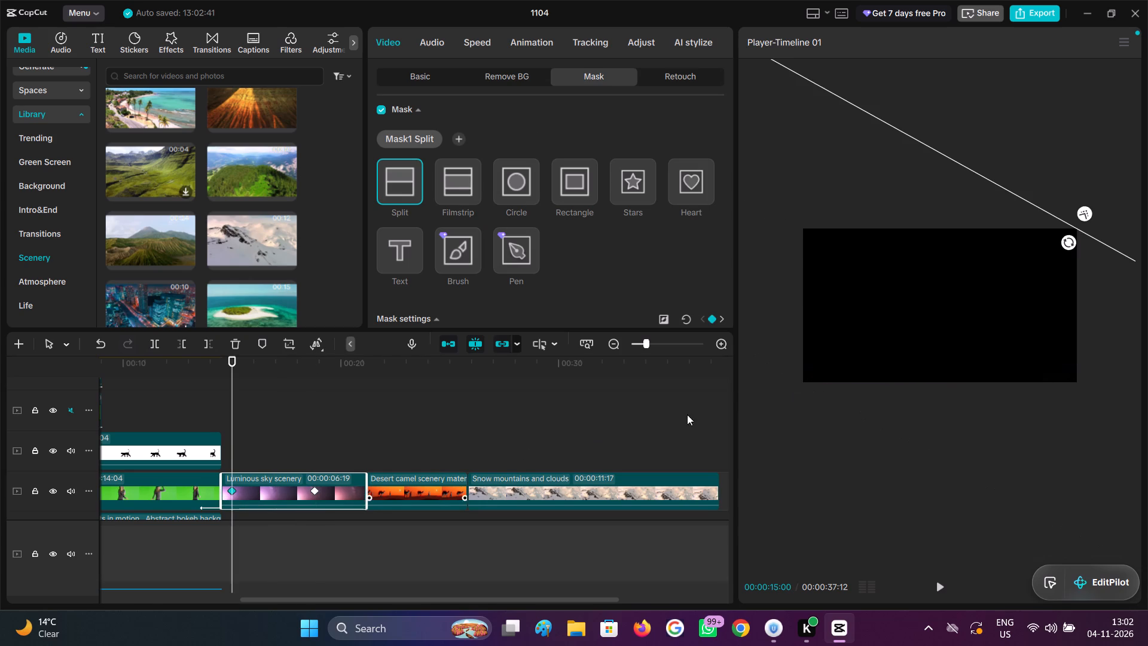
{"action": "left_click_drag", "start_coordinate": [1085, 214], "coordinate": [1089, 203]}
Move the first mask keyframe to the very start of the Luminous sky scenery clip and play back the reveal.
{"action": "left_click_drag", "start_coordinate": [231, 492], "coordinate": [216, 492]}
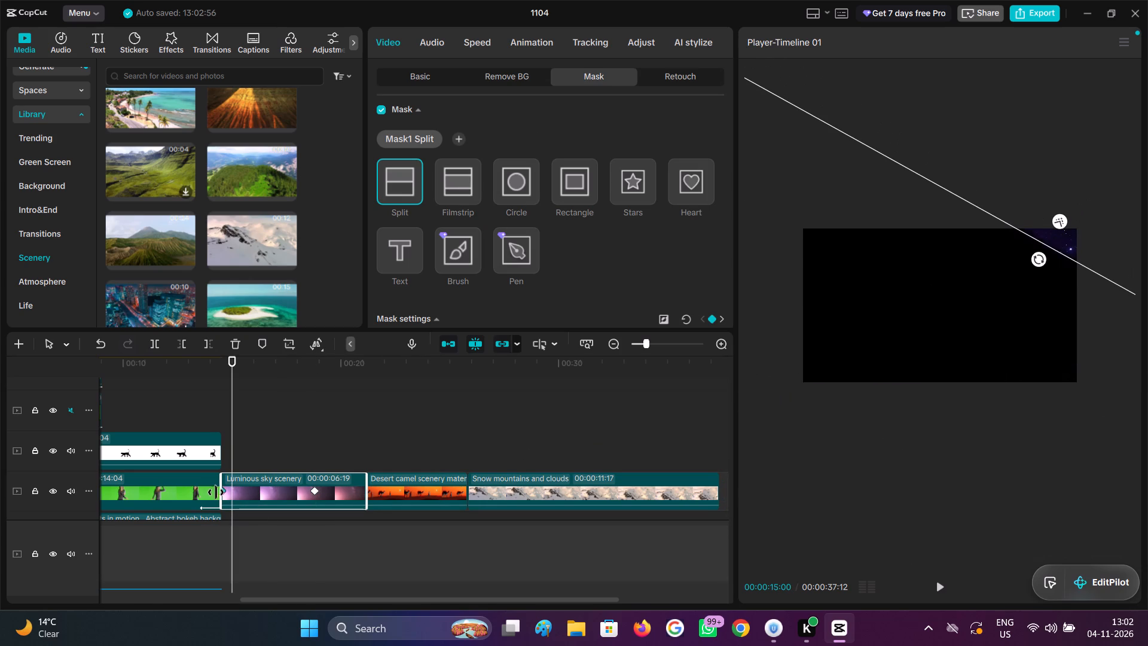
{"action": "left_click_drag", "start_coordinate": [216, 492], "coordinate": [210, 492]}
{"action": "left_click", "coordinate": [218, 386]}
{"action": "key", "text": "space"}
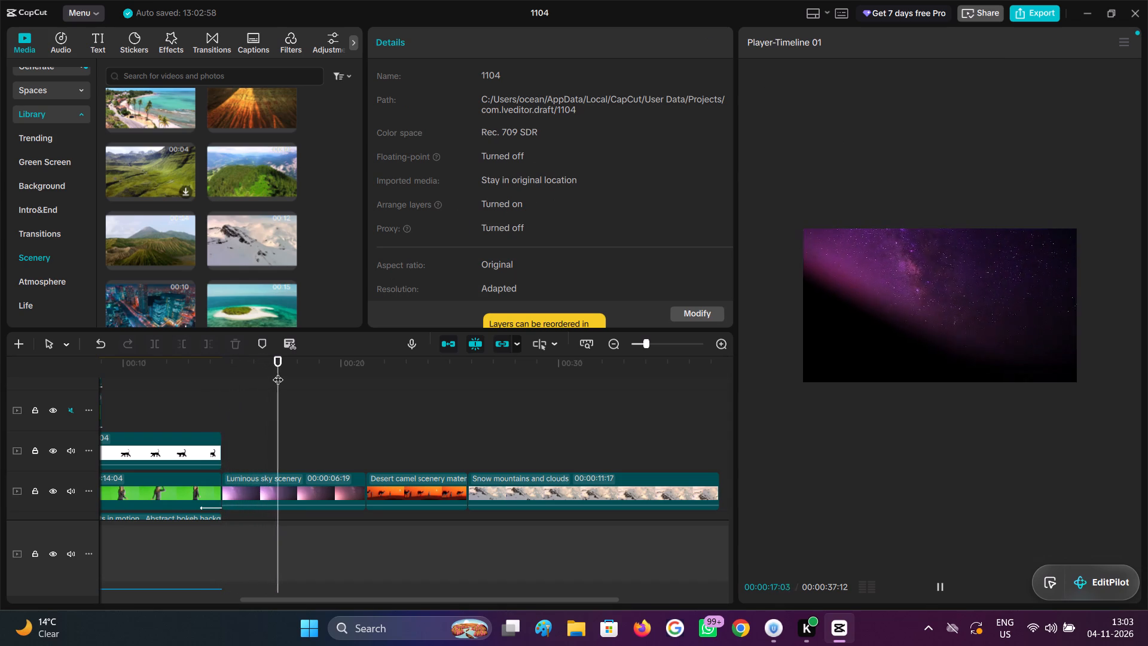
{"action": "key", "text": "space"}
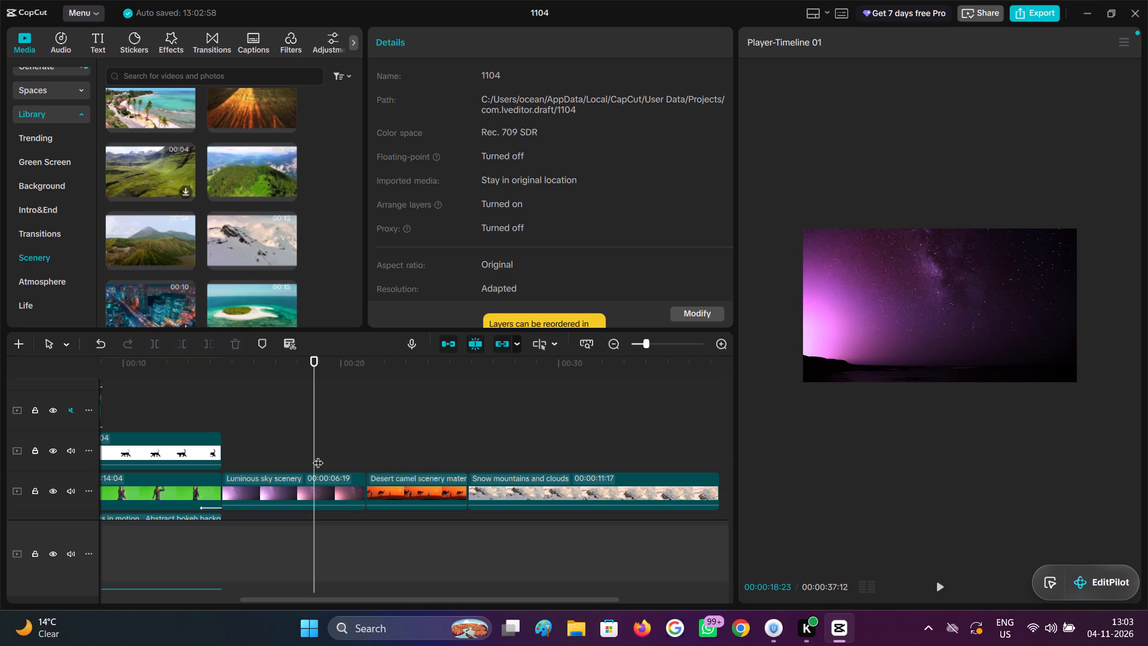
Inspect the Luminous sky scenery clip after the reveal and its split mask midway, at 00:00:16:19.
{"action": "left_click_drag", "start_coordinate": [317, 454], "coordinate": [333, 455]}
{"action": "left_click", "coordinate": [325, 494]}
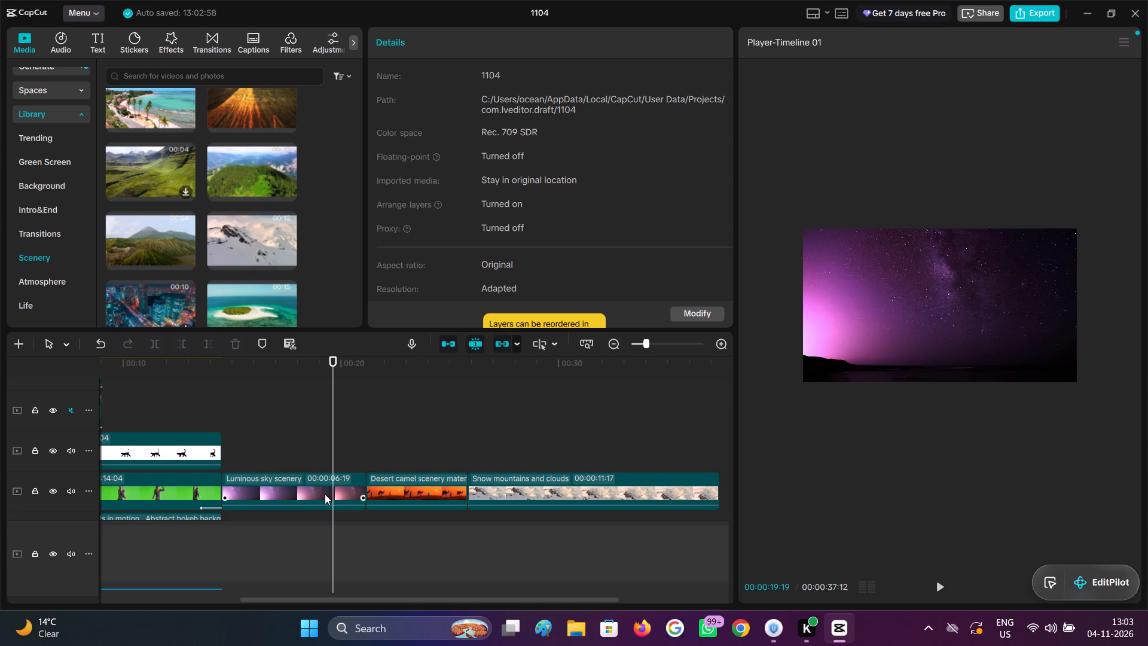
{"action": "left_click", "coordinate": [398, 442]}
{"action": "left_click", "coordinate": [268, 457]}
{"action": "left_click", "coordinate": [276, 505]}
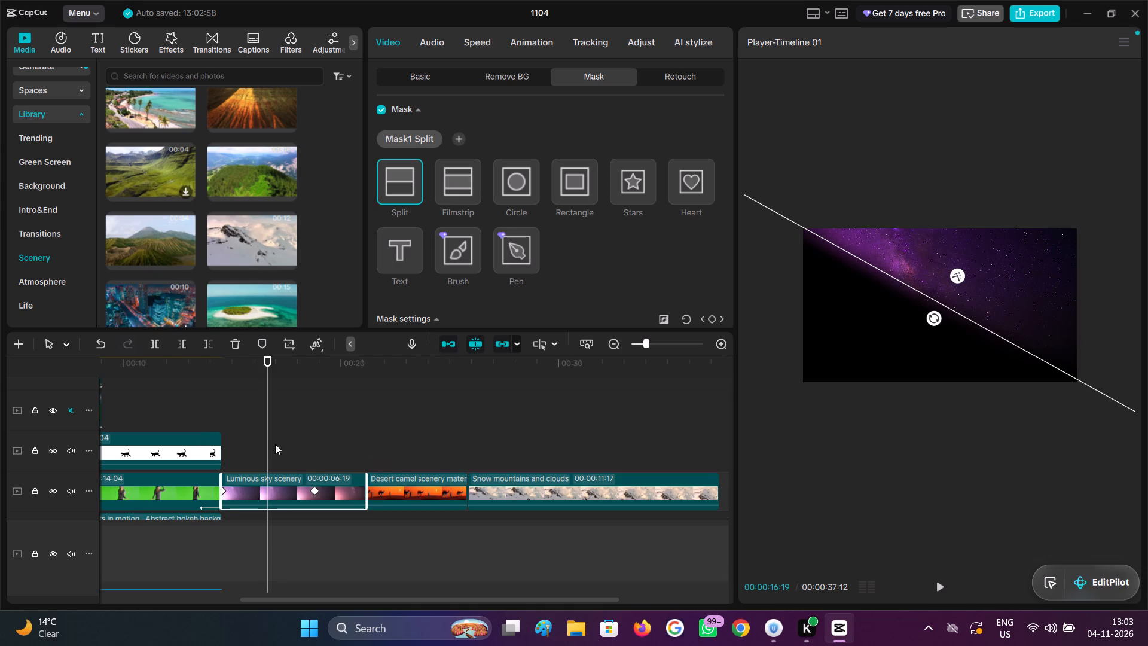
Add the stock clip of the tropical island with sandy beach directly after the Snow mountains and clouds clip.
{"action": "scroll", "coordinate": [221, 332], "scroll_direction": "down", "scroll_amount": 1}
{"action": "scroll", "coordinate": [158, 276], "scroll_direction": "down", "scroll_amount": 2}
{"action": "left_click", "coordinate": [228, 172]}
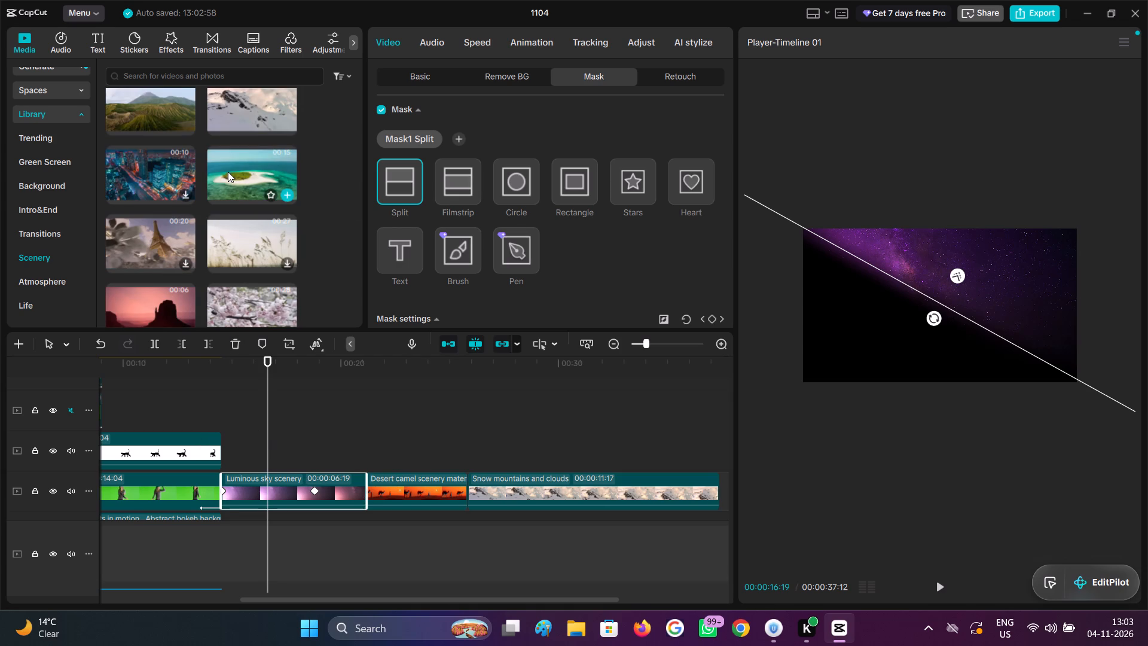
{"action": "left_click_drag", "start_coordinate": [231, 172], "coordinate": [535, 484]}
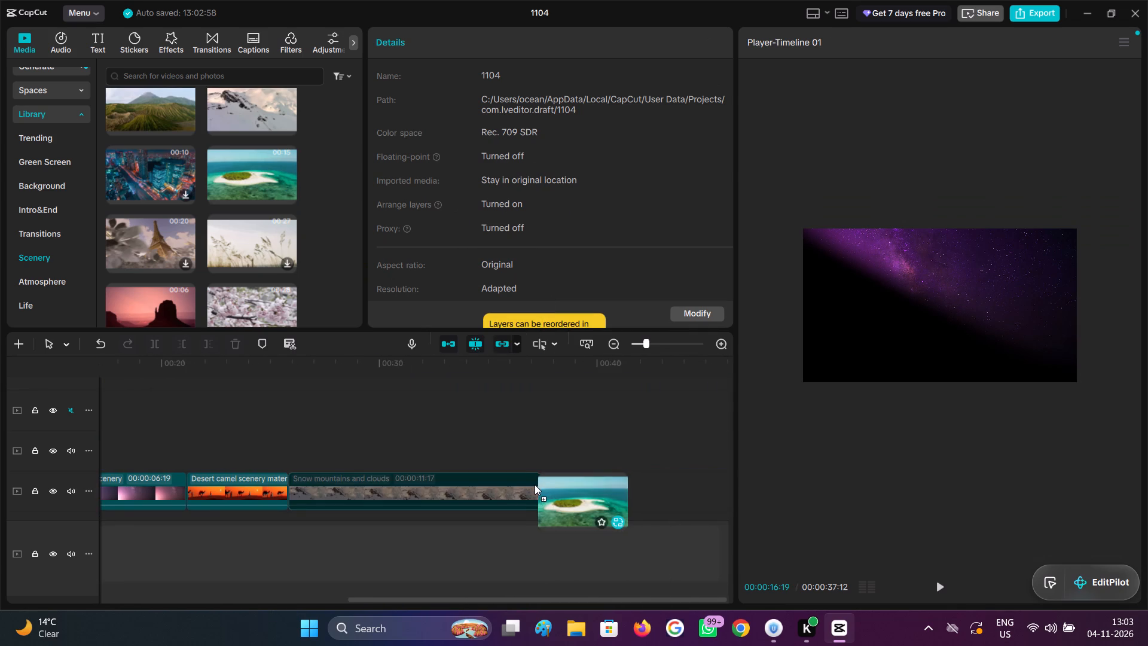
{"action": "left_click_drag", "start_coordinate": [535, 484], "coordinate": [539, 484]}
Shorten the Snow mountains and clouds clip by cutting off everything after 00:00:33:21.
{"action": "left_click", "coordinate": [545, 434]}
{"action": "left_click_drag", "start_coordinate": [545, 434], "coordinate": [733, 443]}
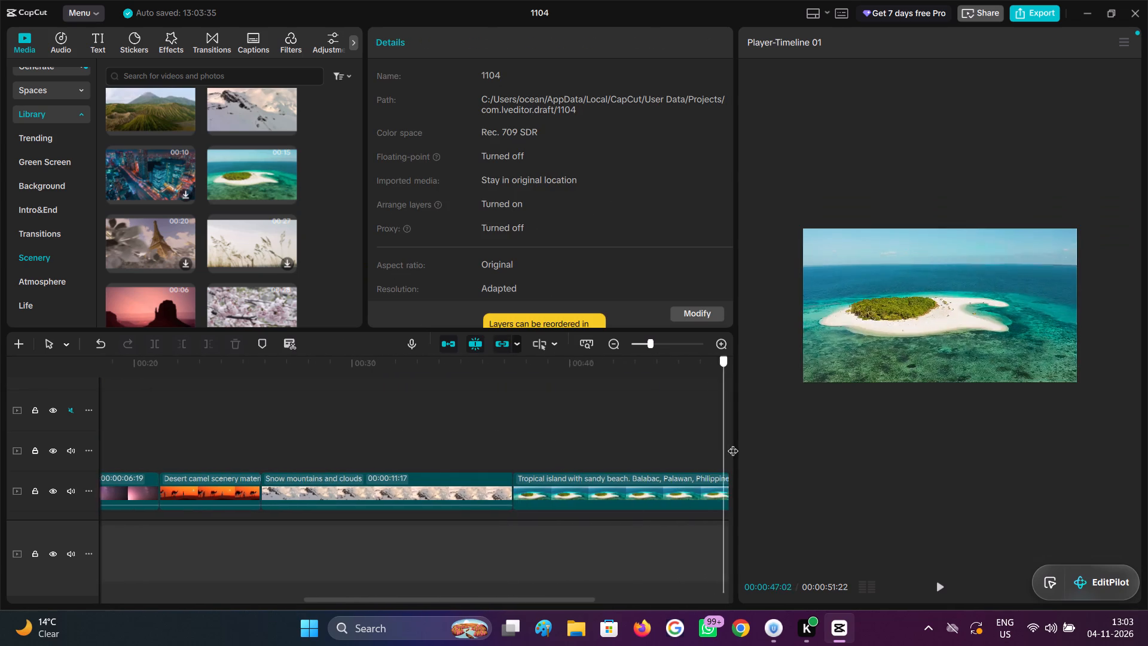
{"action": "left_click_drag", "start_coordinate": [733, 443], "coordinate": [267, 474]}
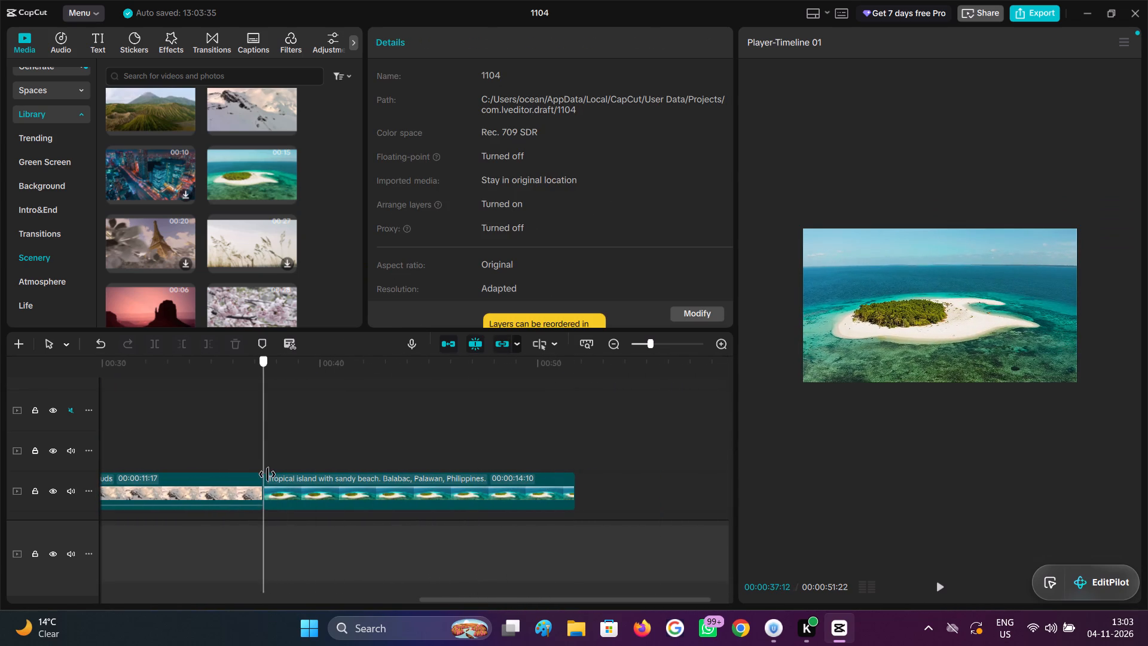
{"action": "left_click_drag", "start_coordinate": [267, 474], "coordinate": [428, 470]}
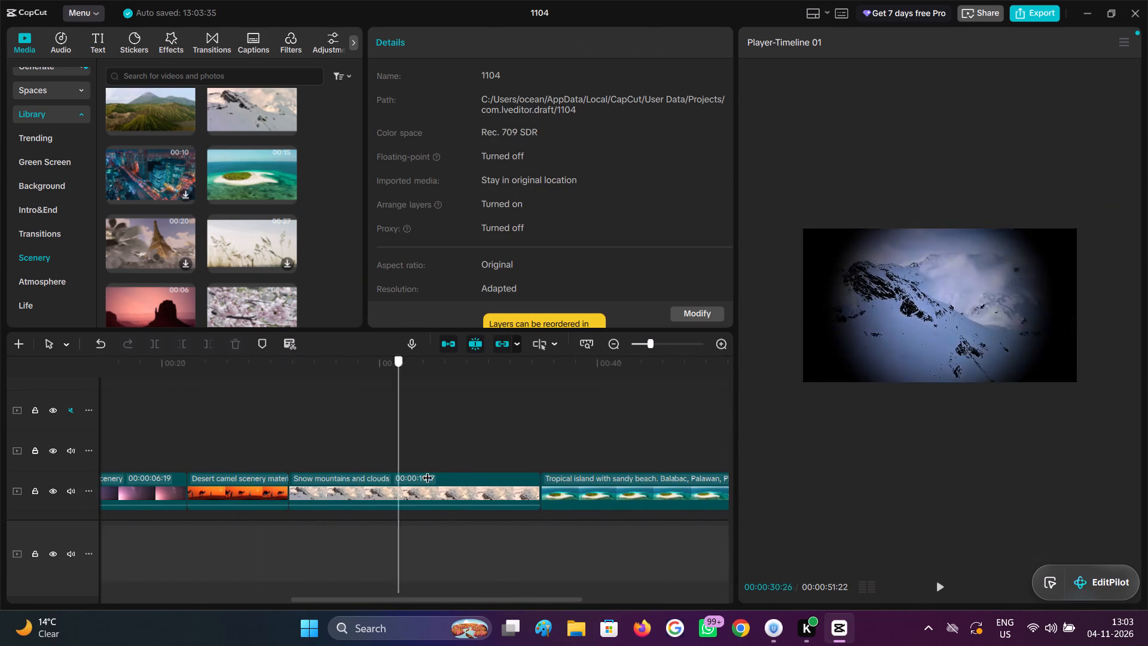
{"action": "left_click_drag", "start_coordinate": [428, 470], "coordinate": [477, 483]}
{"action": "left_click", "coordinate": [460, 527]}
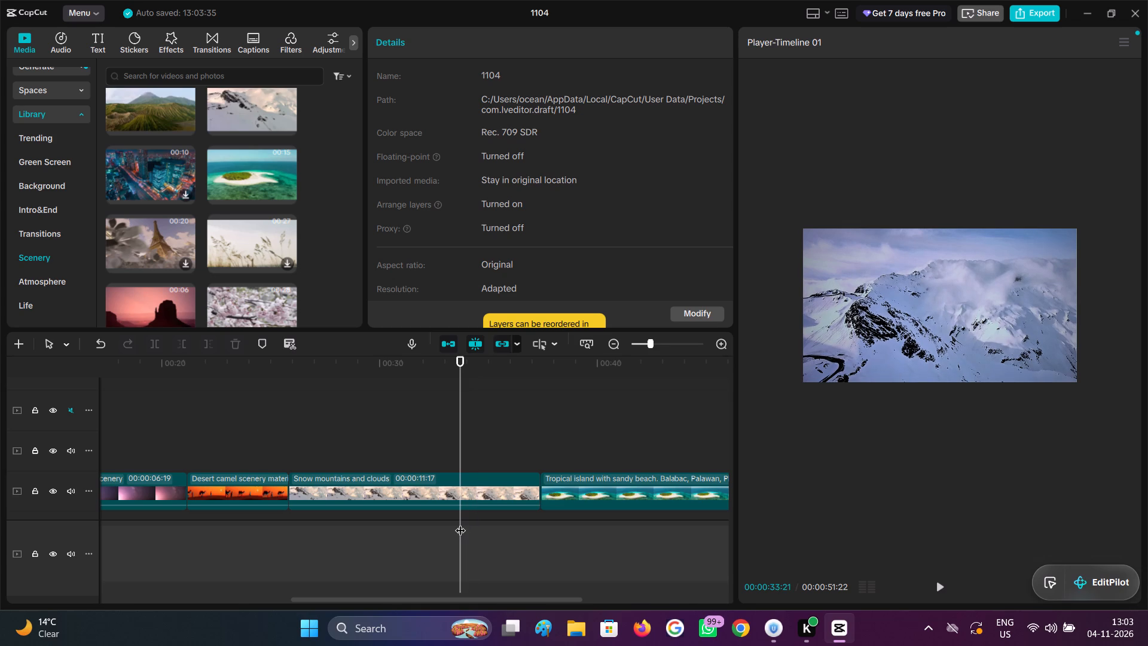
{"action": "left_click", "coordinate": [439, 493]}
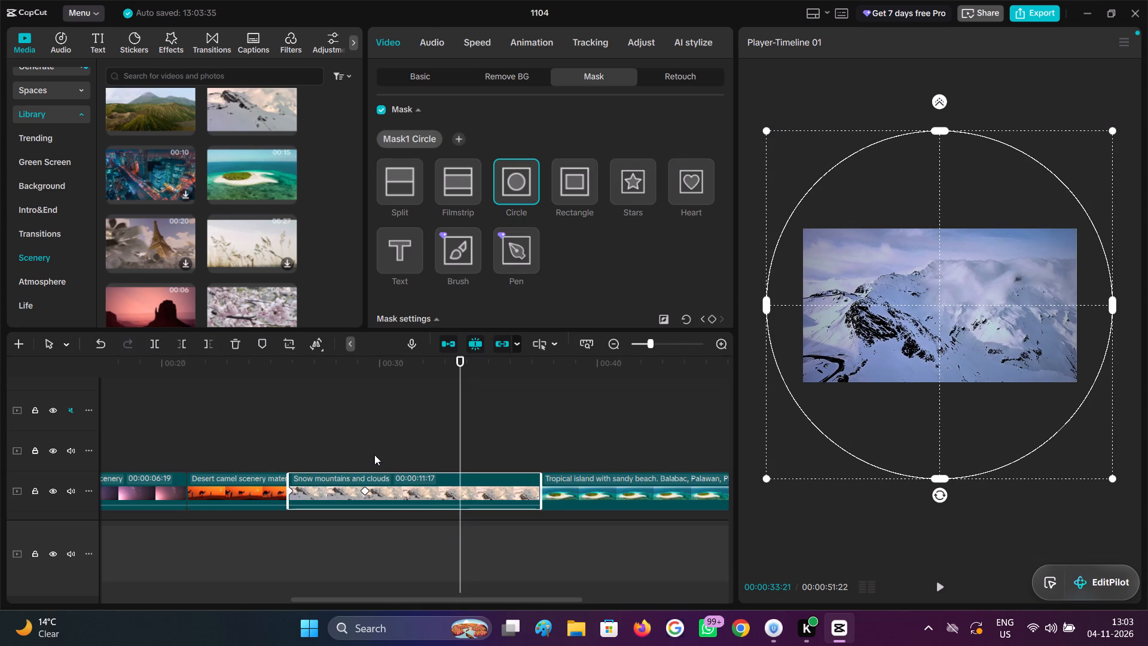
{"action": "left_click", "coordinate": [205, 348]}
{"action": "left_click", "coordinate": [405, 447]}
{"action": "left_click", "coordinate": [332, 453]}
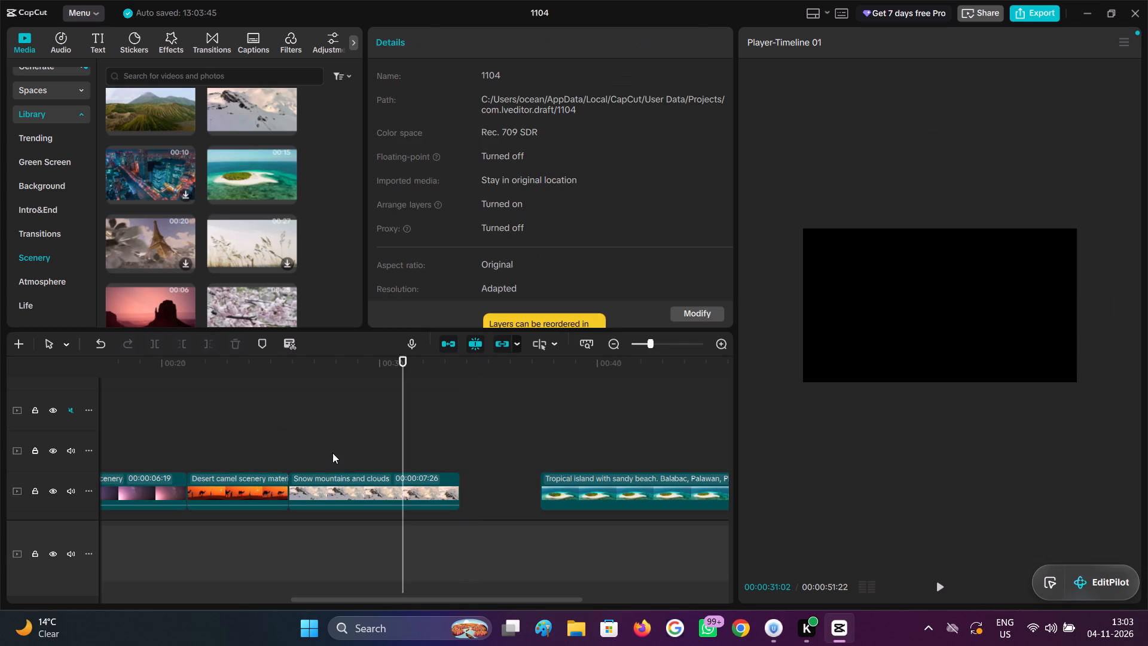
{"action": "left_click_drag", "start_coordinate": [333, 453], "coordinate": [459, 470]}
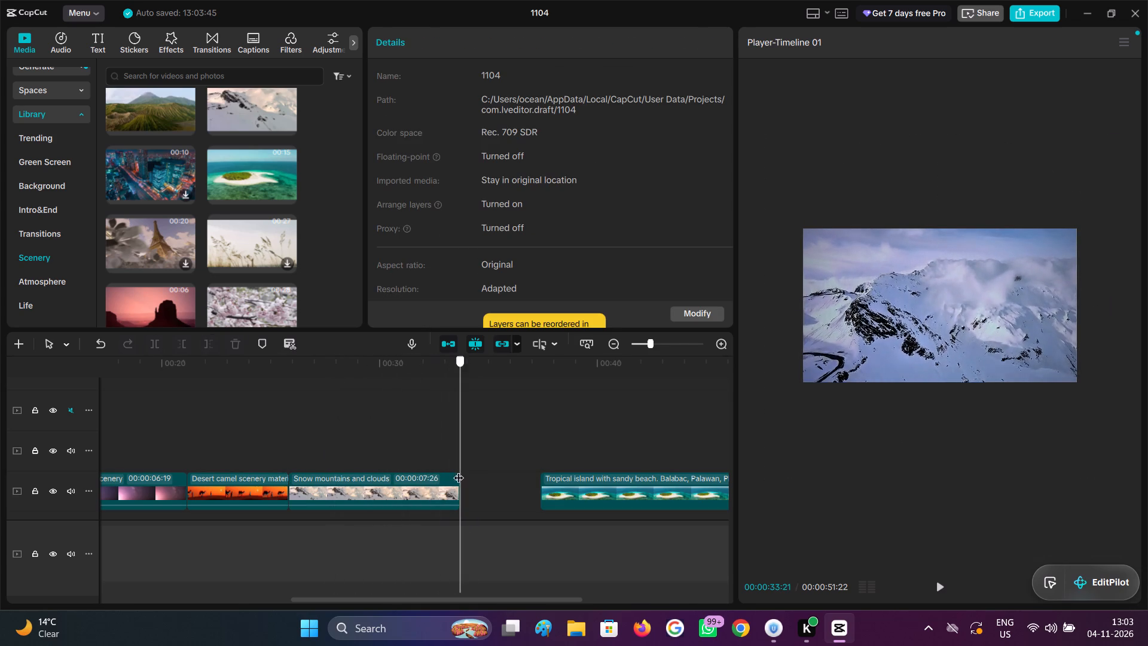
{"action": "left_click_drag", "start_coordinate": [459, 470], "coordinate": [462, 470]}
Close the gap by moving the Tropical island clip against the end of the Snow mountains and clouds clip.
{"action": "left_click_drag", "start_coordinate": [610, 480], "coordinate": [530, 479]}
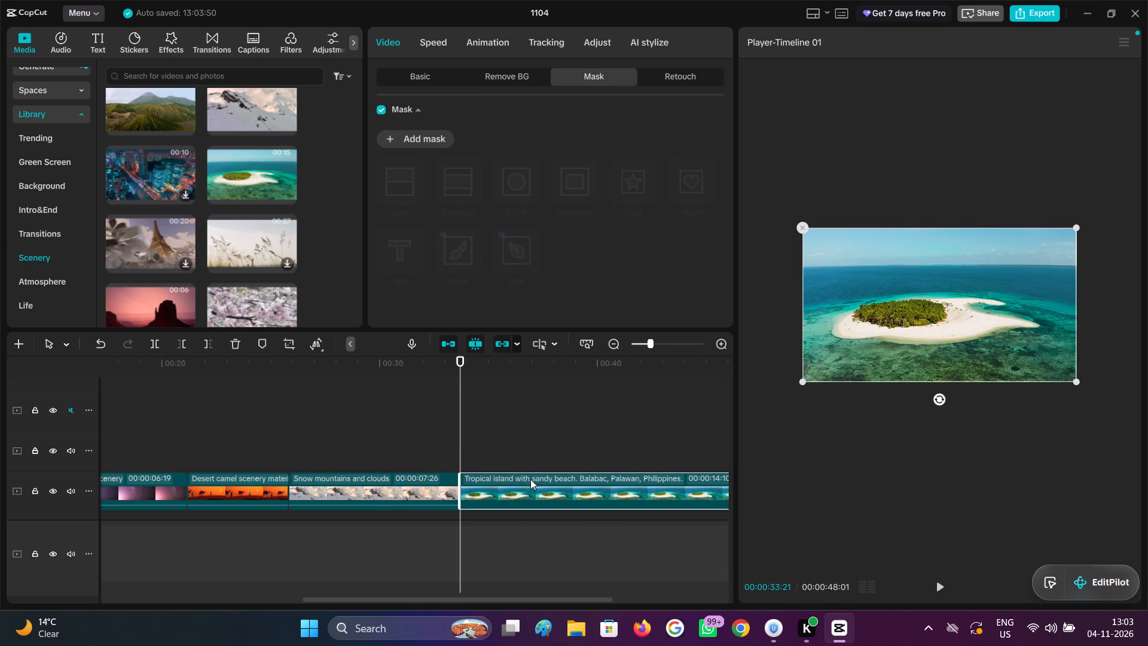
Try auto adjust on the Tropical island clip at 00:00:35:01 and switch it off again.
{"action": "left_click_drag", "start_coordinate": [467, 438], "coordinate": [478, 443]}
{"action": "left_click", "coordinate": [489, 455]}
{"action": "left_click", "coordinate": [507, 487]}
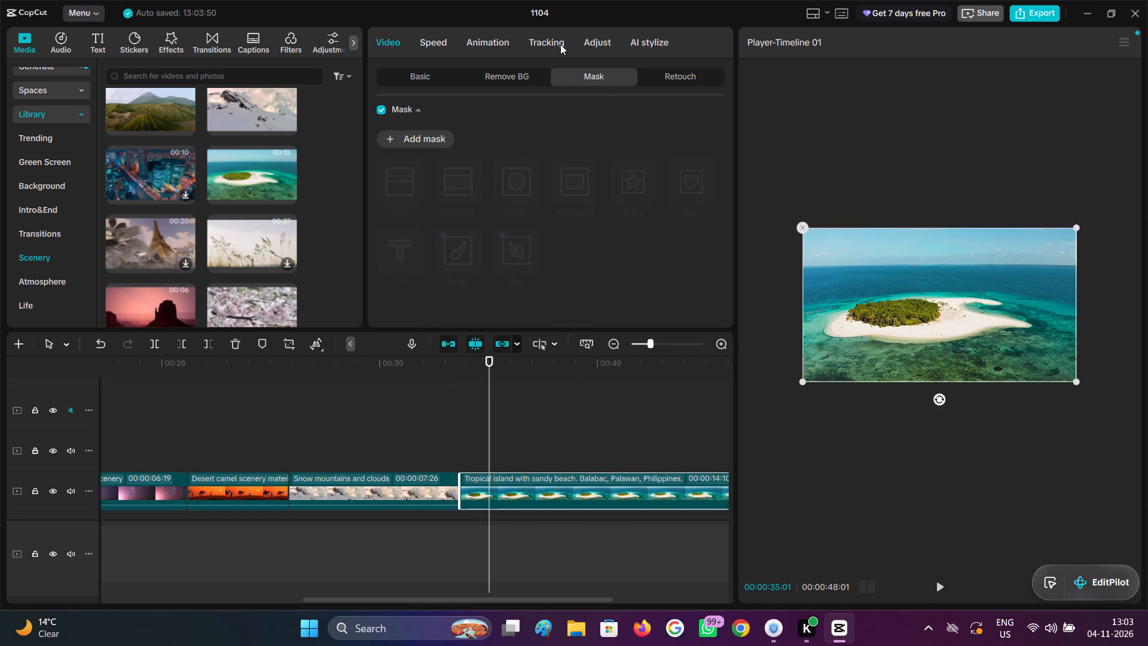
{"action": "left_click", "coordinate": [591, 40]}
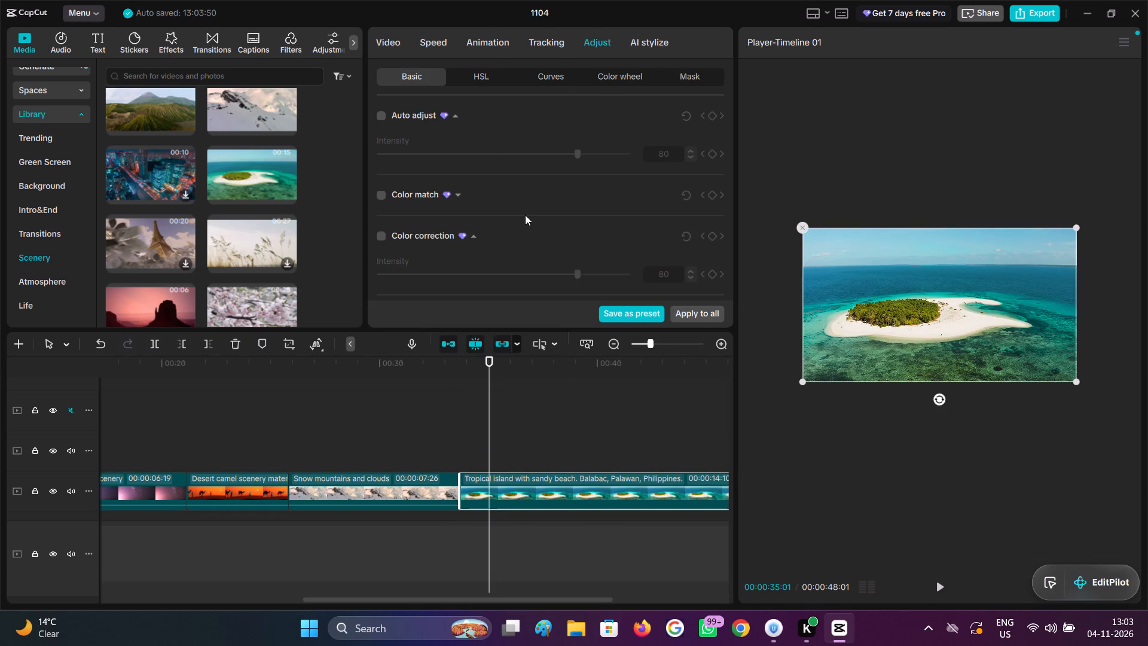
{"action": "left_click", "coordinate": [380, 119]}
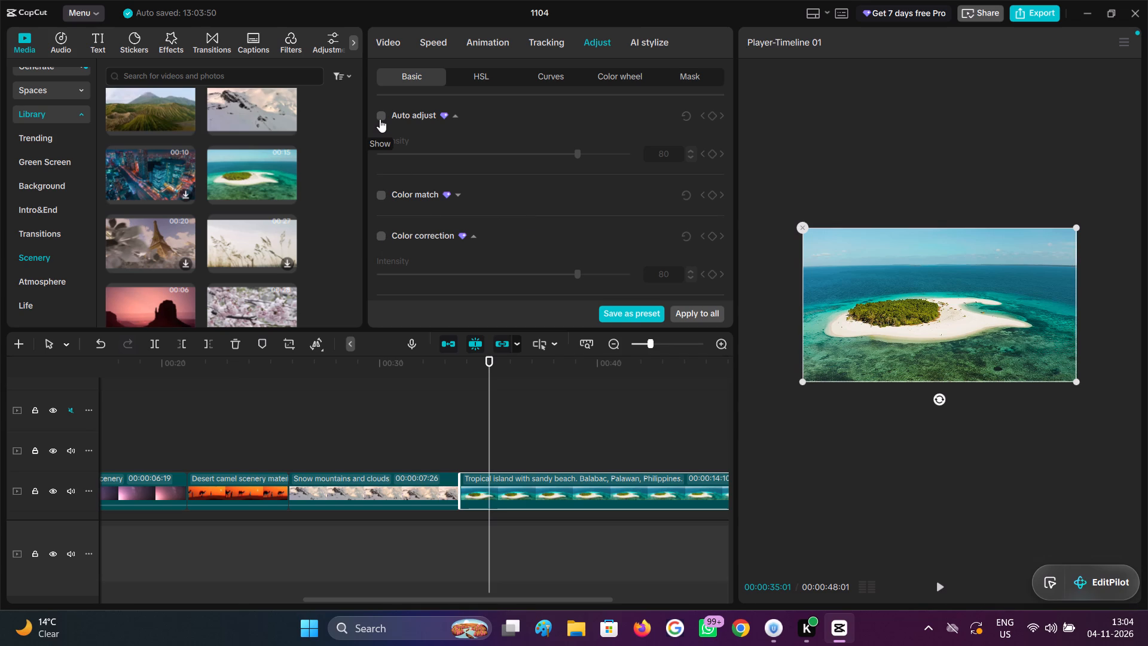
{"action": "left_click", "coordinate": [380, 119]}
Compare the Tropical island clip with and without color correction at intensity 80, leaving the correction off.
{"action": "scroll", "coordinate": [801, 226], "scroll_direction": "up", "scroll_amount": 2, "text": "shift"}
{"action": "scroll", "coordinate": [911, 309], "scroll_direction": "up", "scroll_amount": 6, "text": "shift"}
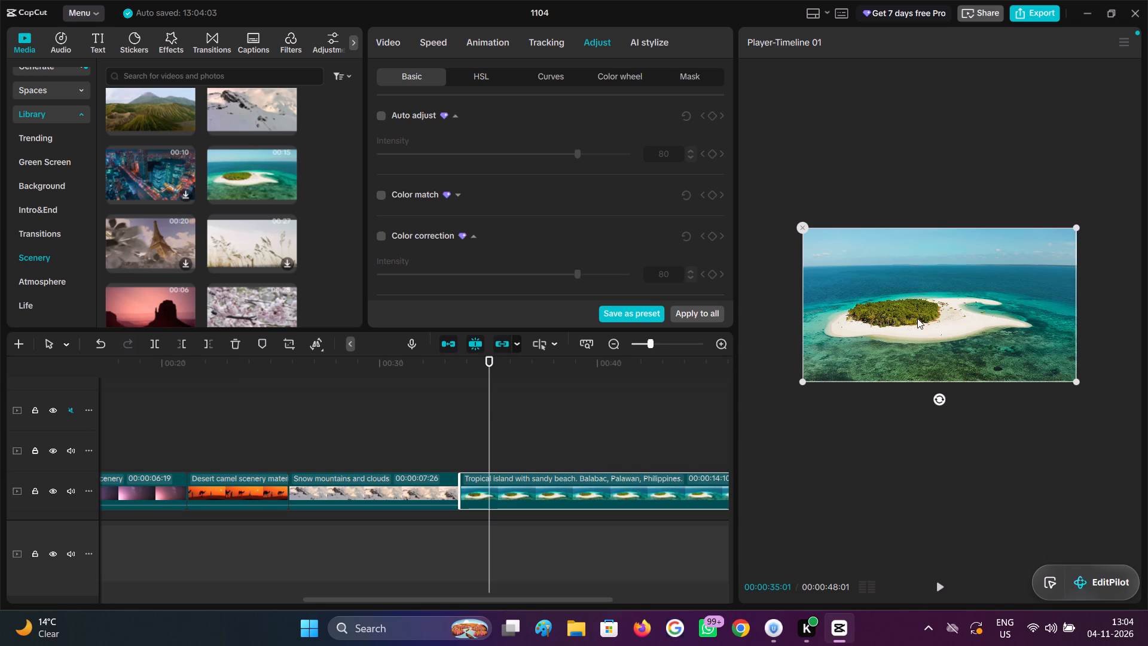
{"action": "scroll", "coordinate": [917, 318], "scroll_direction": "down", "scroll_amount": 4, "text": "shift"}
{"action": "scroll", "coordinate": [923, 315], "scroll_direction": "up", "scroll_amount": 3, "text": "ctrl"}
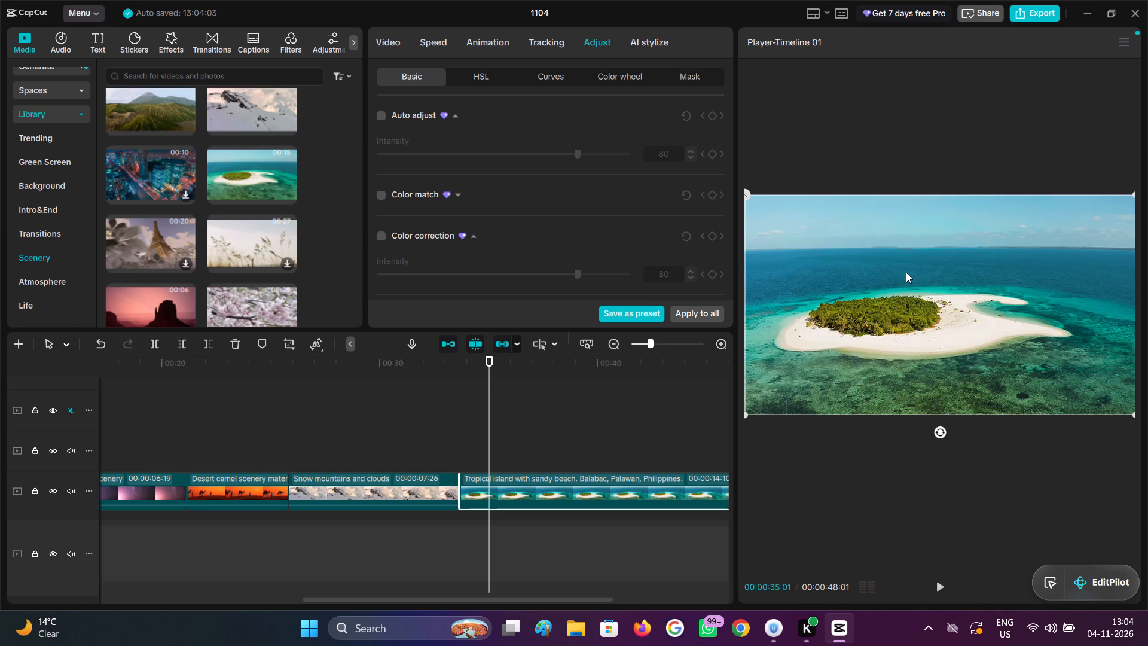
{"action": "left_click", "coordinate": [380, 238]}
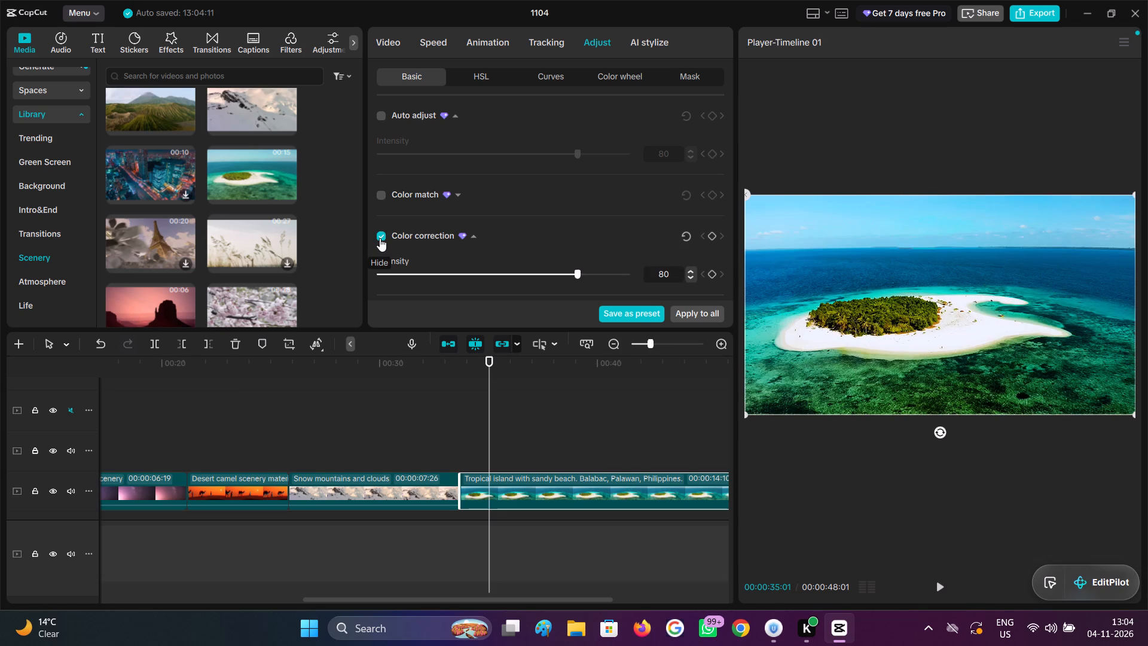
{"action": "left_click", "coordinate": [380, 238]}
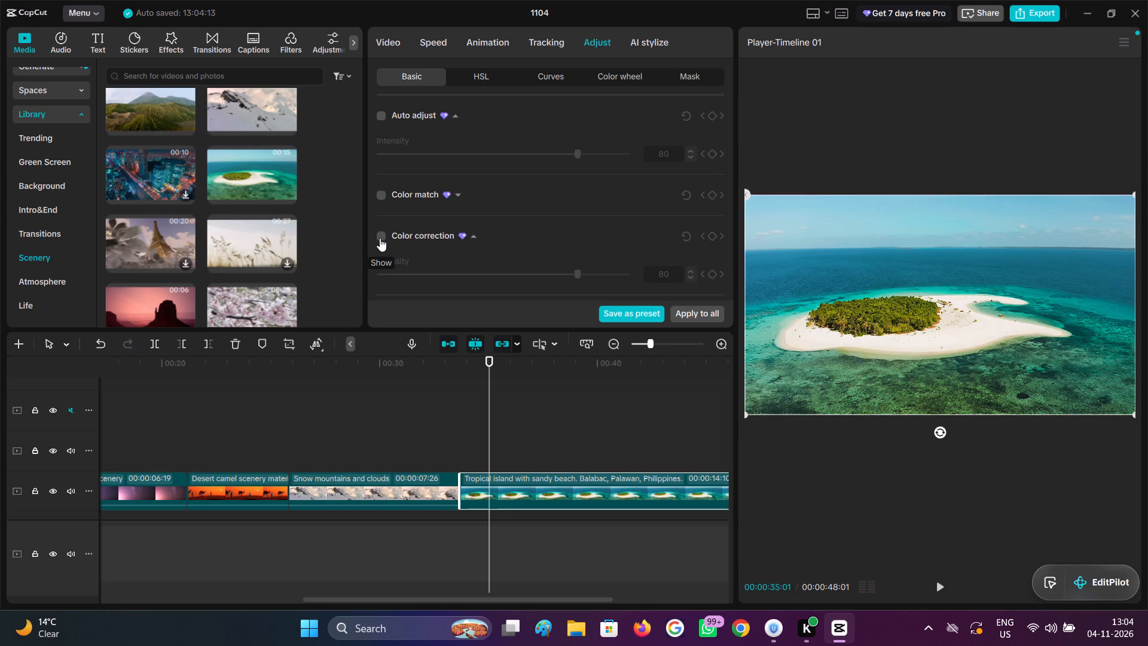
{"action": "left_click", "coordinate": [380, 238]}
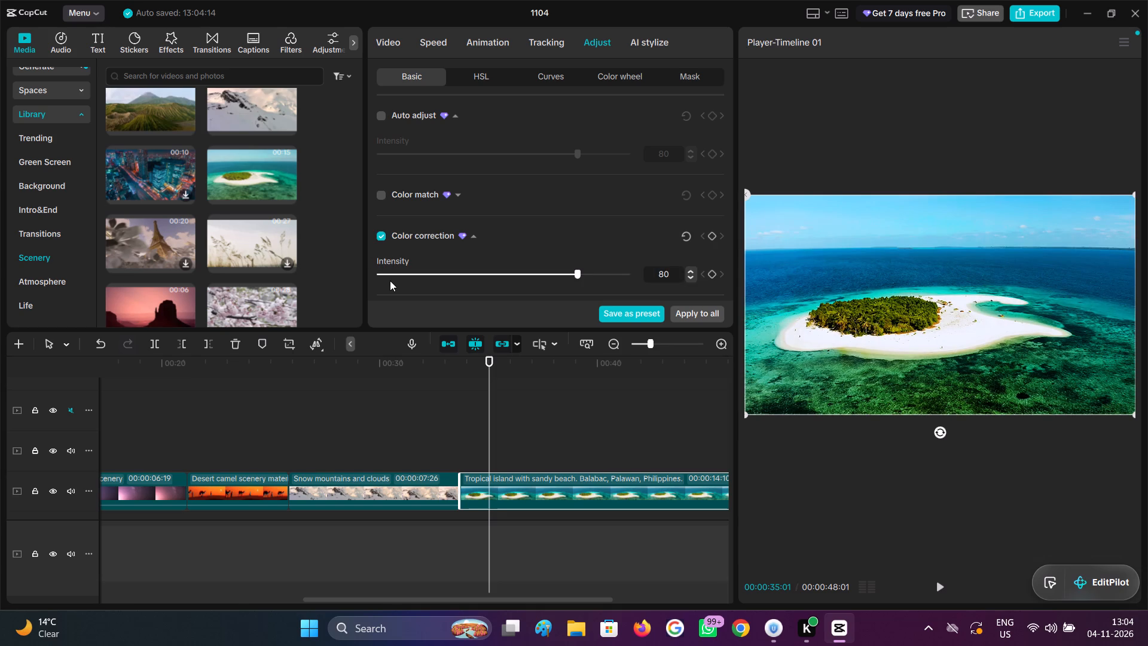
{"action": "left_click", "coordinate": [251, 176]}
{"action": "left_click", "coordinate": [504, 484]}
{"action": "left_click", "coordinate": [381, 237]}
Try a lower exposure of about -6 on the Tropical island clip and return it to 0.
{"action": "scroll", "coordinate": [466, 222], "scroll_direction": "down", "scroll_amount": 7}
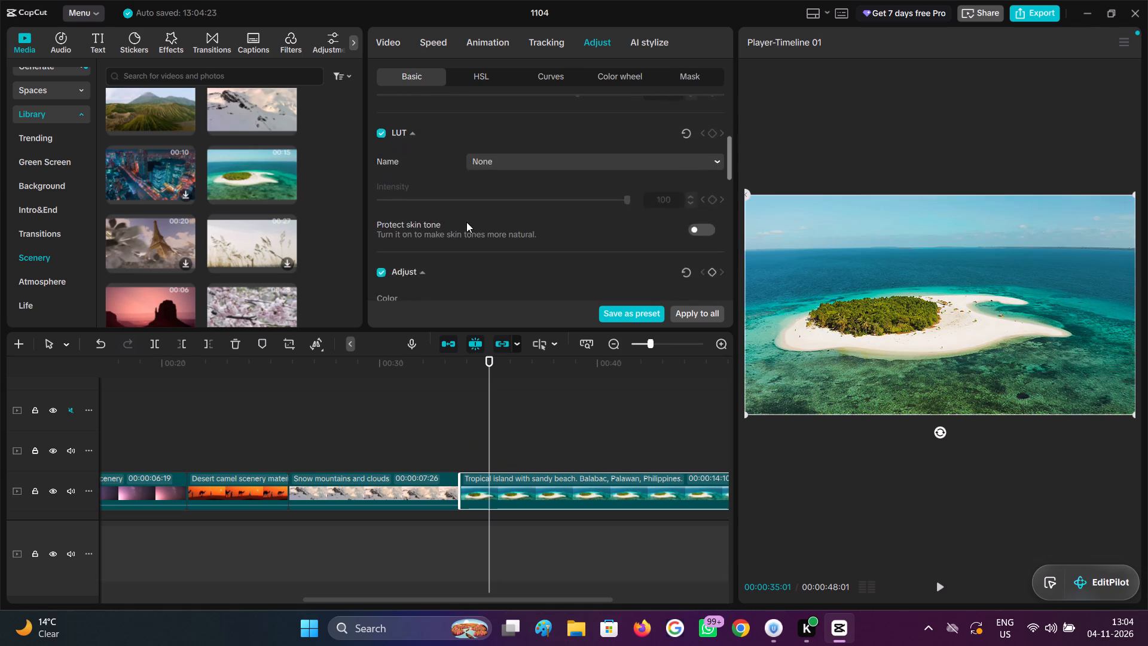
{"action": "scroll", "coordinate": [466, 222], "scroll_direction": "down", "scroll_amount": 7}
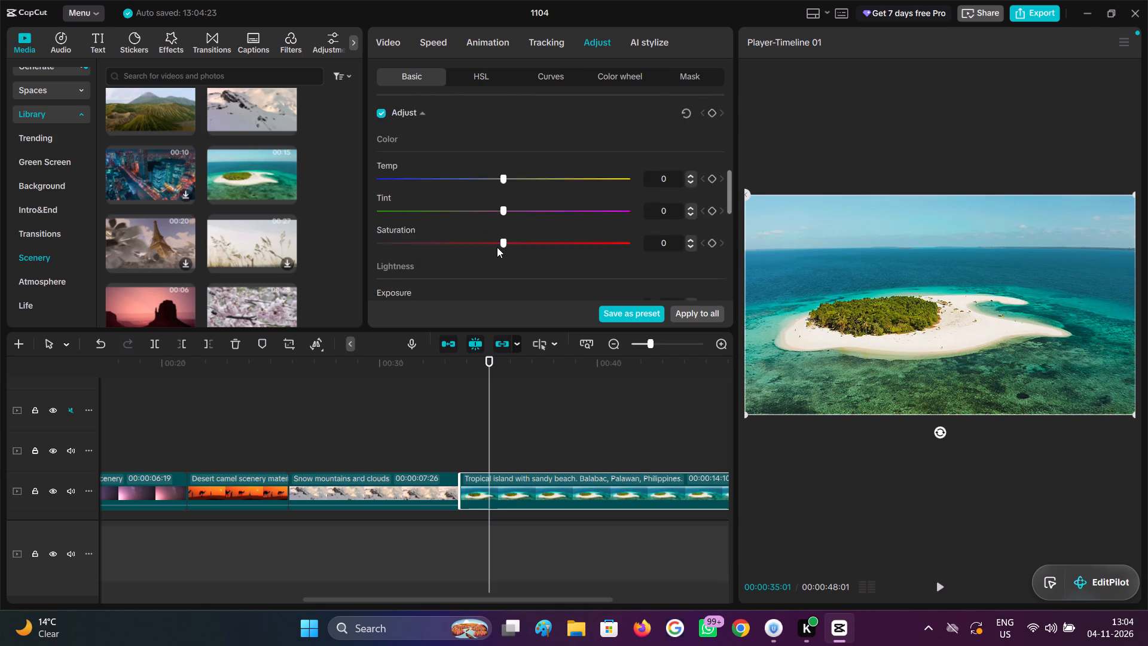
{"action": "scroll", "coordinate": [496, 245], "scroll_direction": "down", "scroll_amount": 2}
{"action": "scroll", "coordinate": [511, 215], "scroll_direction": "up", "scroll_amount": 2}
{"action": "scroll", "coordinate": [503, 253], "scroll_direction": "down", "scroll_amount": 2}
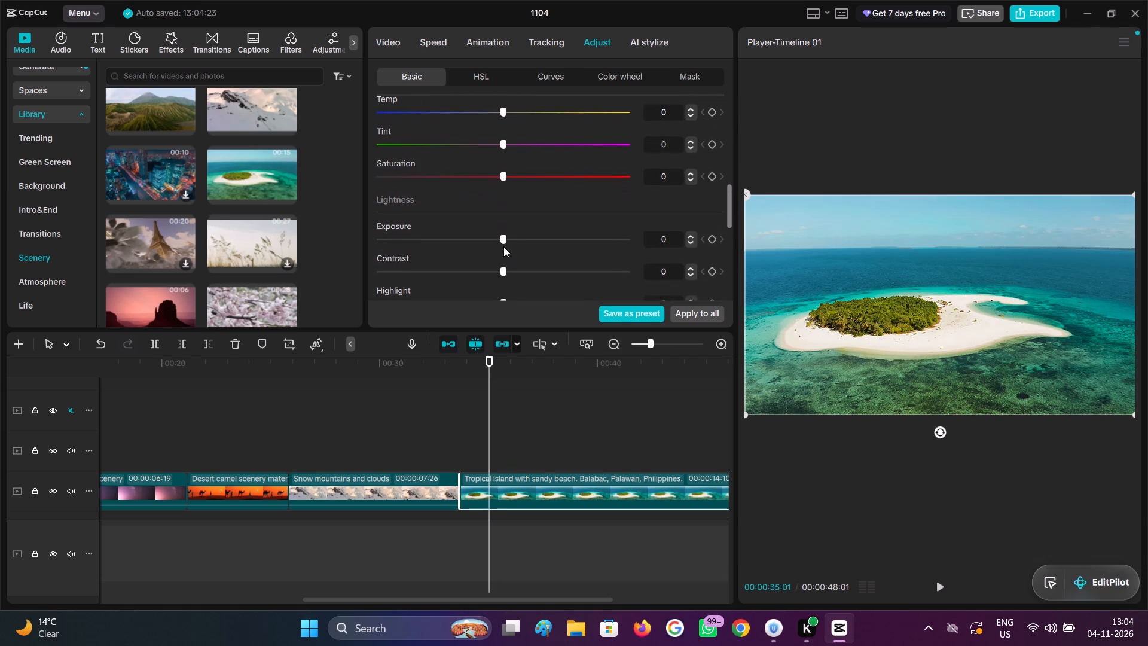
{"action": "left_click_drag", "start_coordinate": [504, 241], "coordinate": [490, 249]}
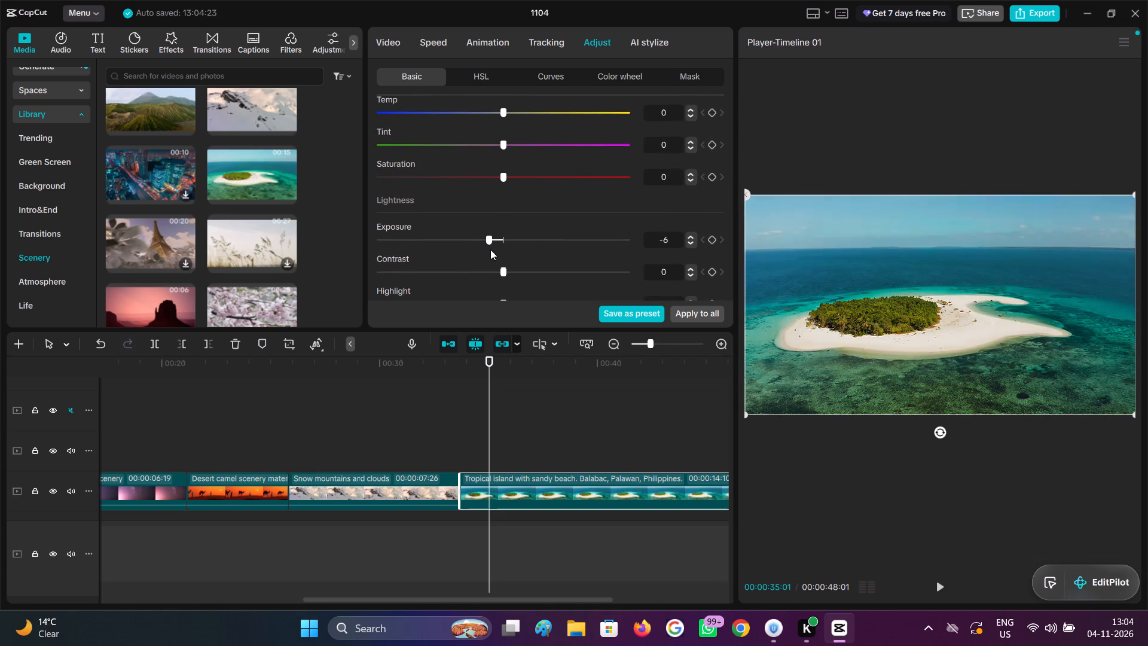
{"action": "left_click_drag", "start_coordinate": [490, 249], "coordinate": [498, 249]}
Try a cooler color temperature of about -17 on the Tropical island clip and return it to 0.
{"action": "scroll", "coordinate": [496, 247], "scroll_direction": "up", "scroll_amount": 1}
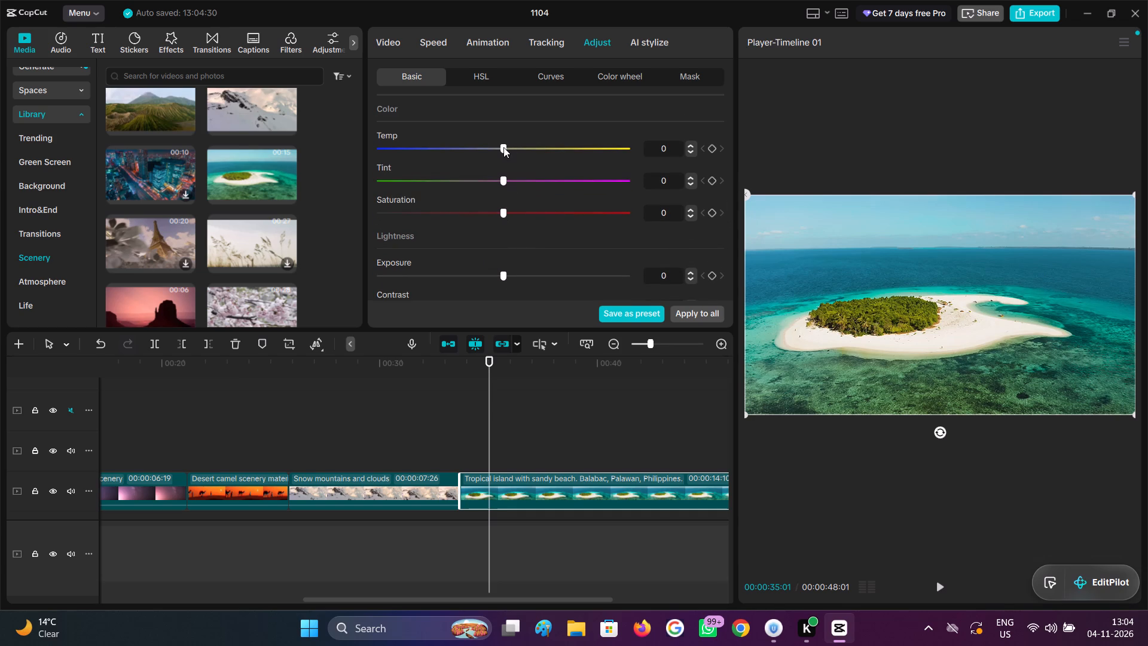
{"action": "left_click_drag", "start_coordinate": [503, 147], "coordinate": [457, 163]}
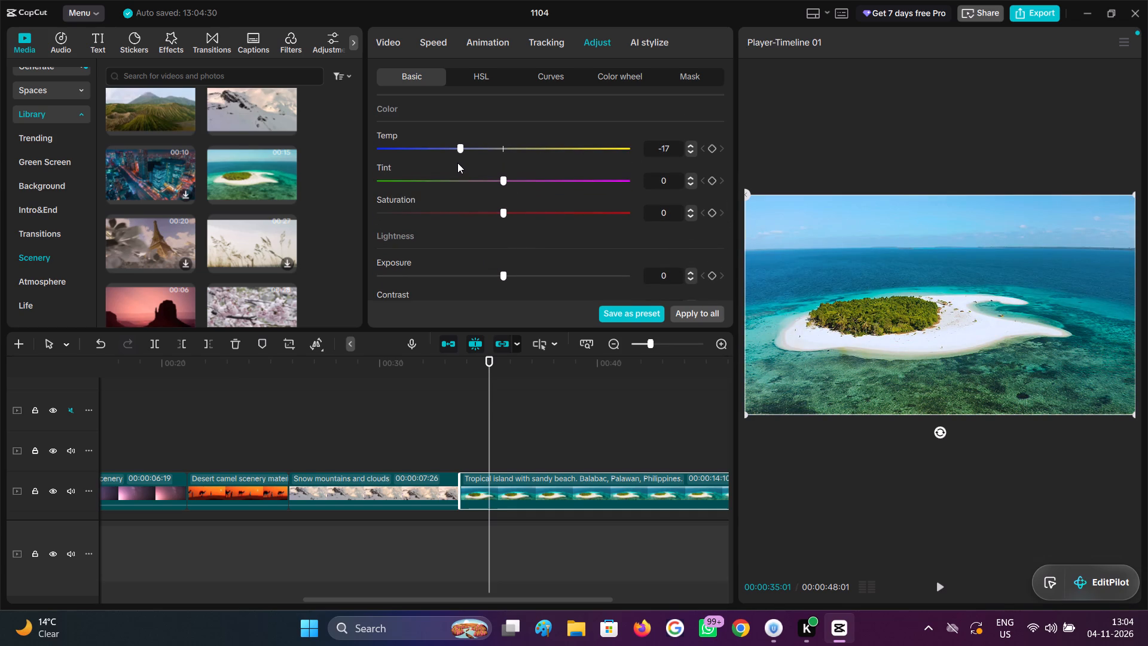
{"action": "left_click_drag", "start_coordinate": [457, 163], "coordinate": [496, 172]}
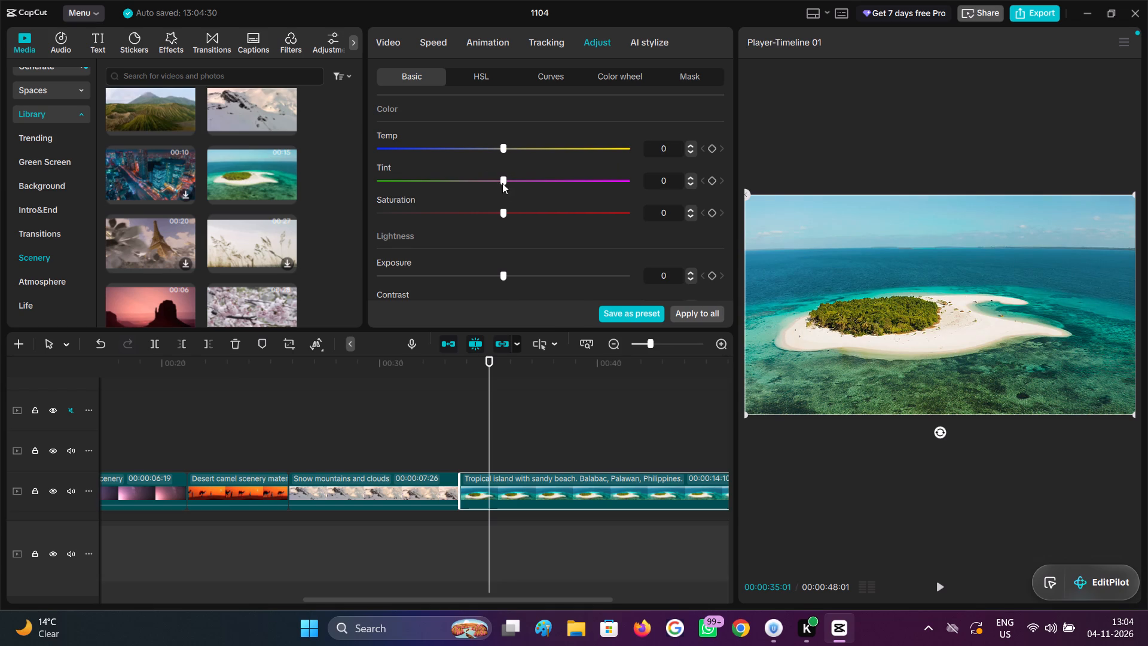
Compare saturation levels on the Tropical island clip and set the saturation to 30.
{"action": "left_click_drag", "start_coordinate": [505, 215], "coordinate": [570, 223]}
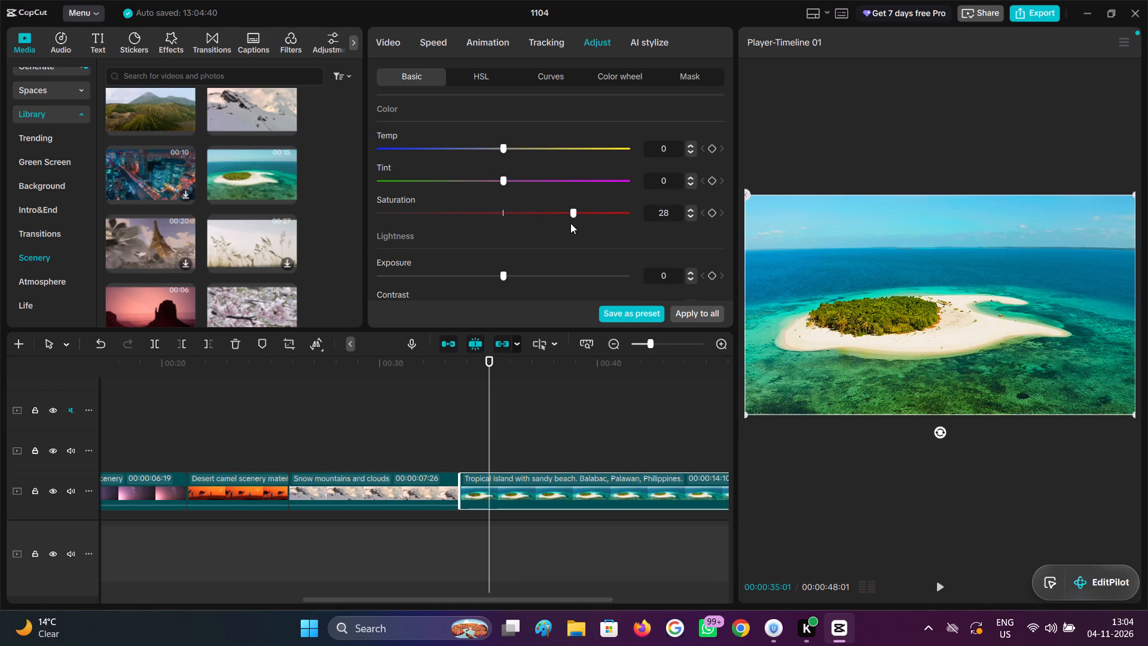
{"action": "left_click_drag", "start_coordinate": [570, 223], "coordinate": [492, 228]}
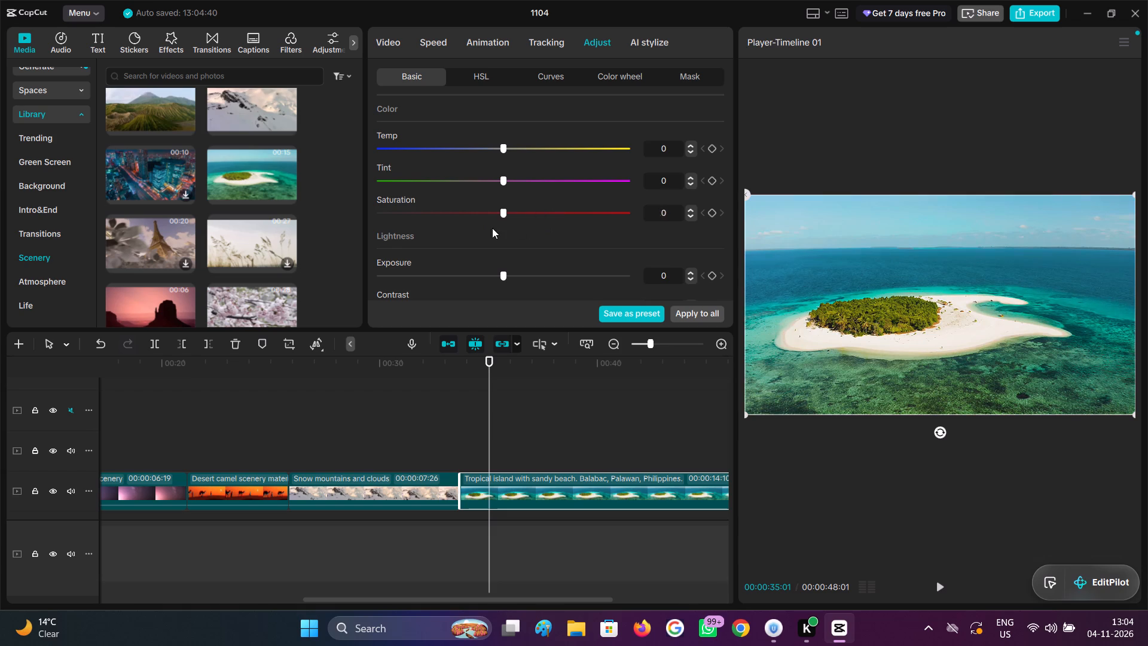
{"action": "left_click_drag", "start_coordinate": [492, 228], "coordinate": [576, 236]}
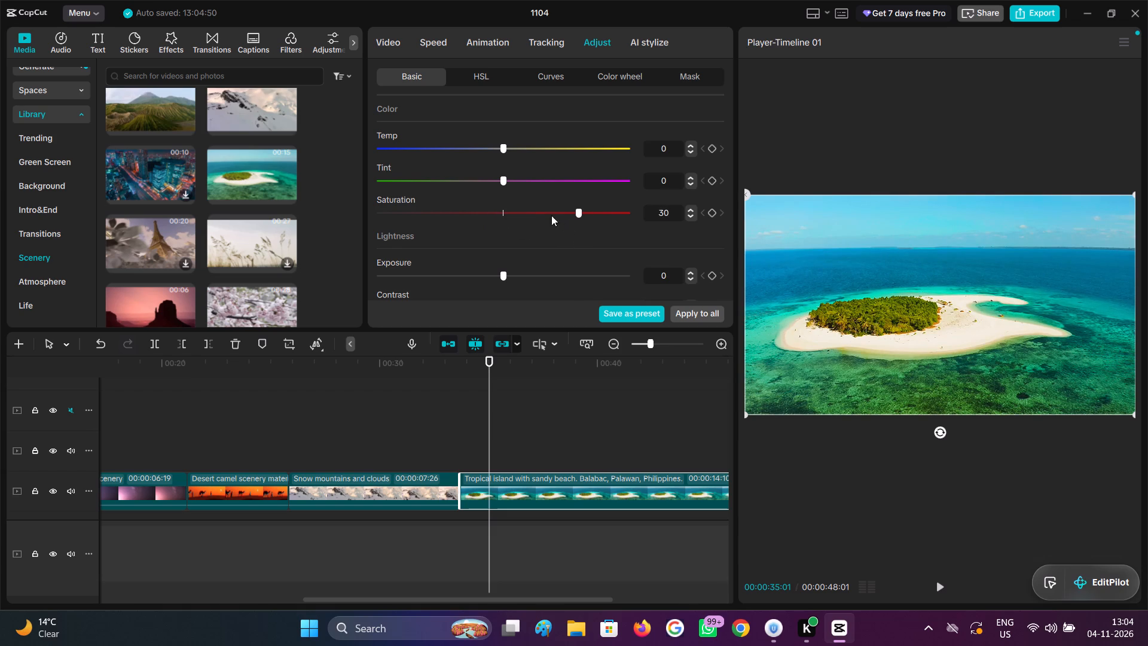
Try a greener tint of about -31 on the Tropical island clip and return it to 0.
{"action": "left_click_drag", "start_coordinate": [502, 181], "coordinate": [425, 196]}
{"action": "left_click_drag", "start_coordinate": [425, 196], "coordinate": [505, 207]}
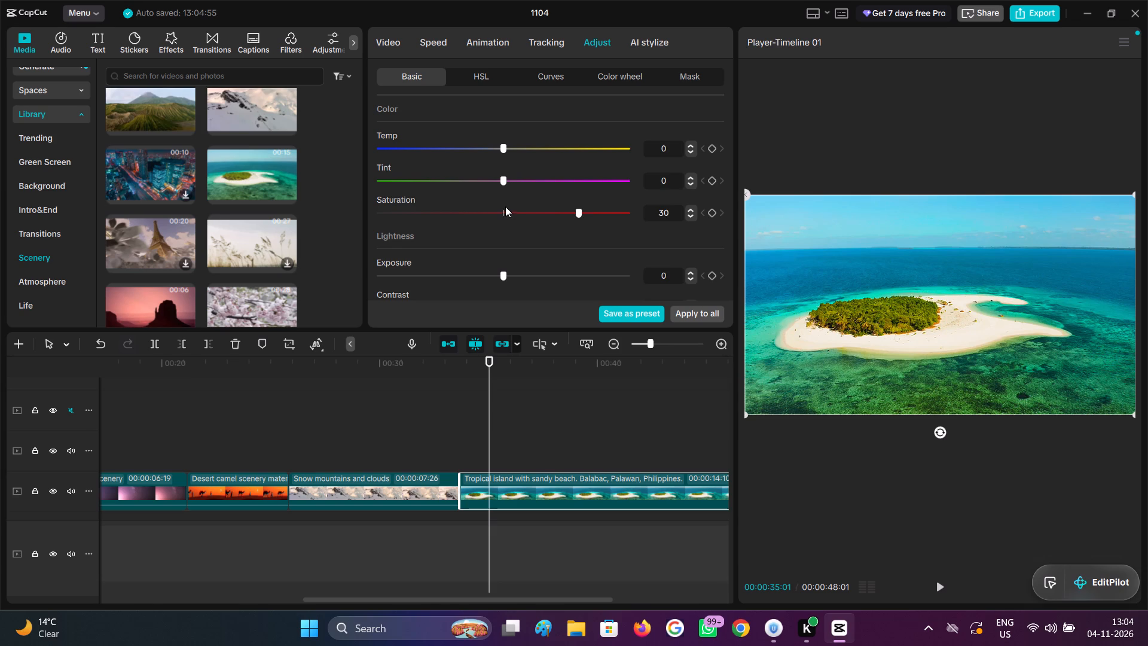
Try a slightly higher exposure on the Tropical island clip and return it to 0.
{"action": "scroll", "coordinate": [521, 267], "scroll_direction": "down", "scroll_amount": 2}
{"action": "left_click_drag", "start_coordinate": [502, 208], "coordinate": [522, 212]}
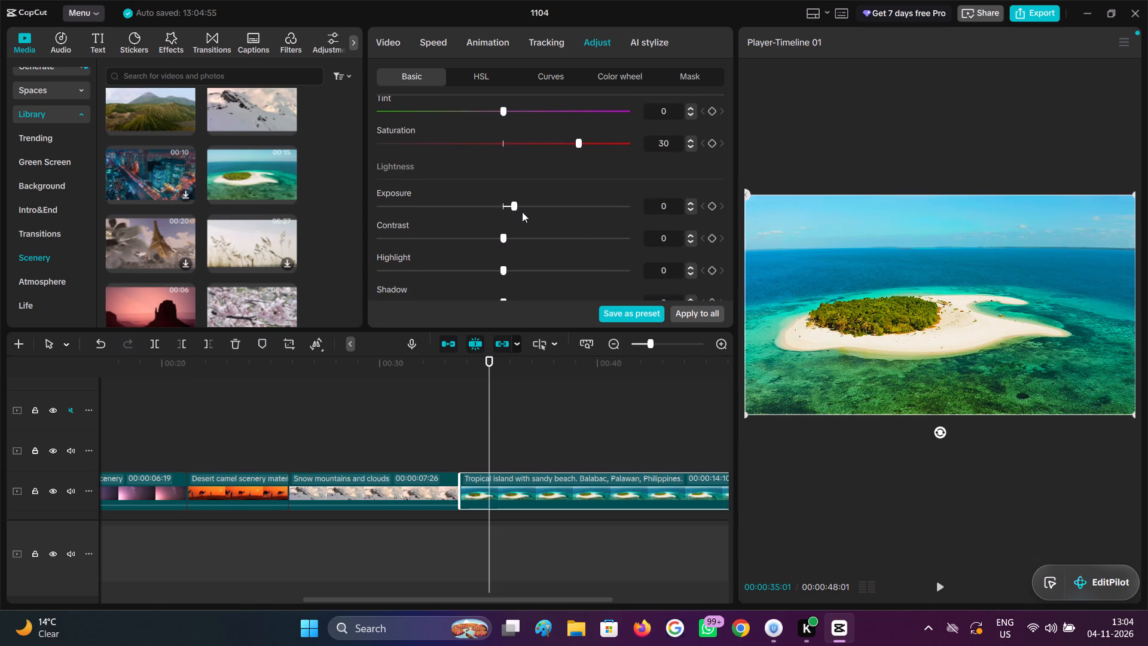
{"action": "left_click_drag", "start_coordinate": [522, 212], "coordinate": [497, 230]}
Raise the Tropical island clip's contrast to 24.
{"action": "left_click_drag", "start_coordinate": [503, 237], "coordinate": [539, 242]}
{"action": "left_click_drag", "start_coordinate": [539, 242], "coordinate": [560, 261]}
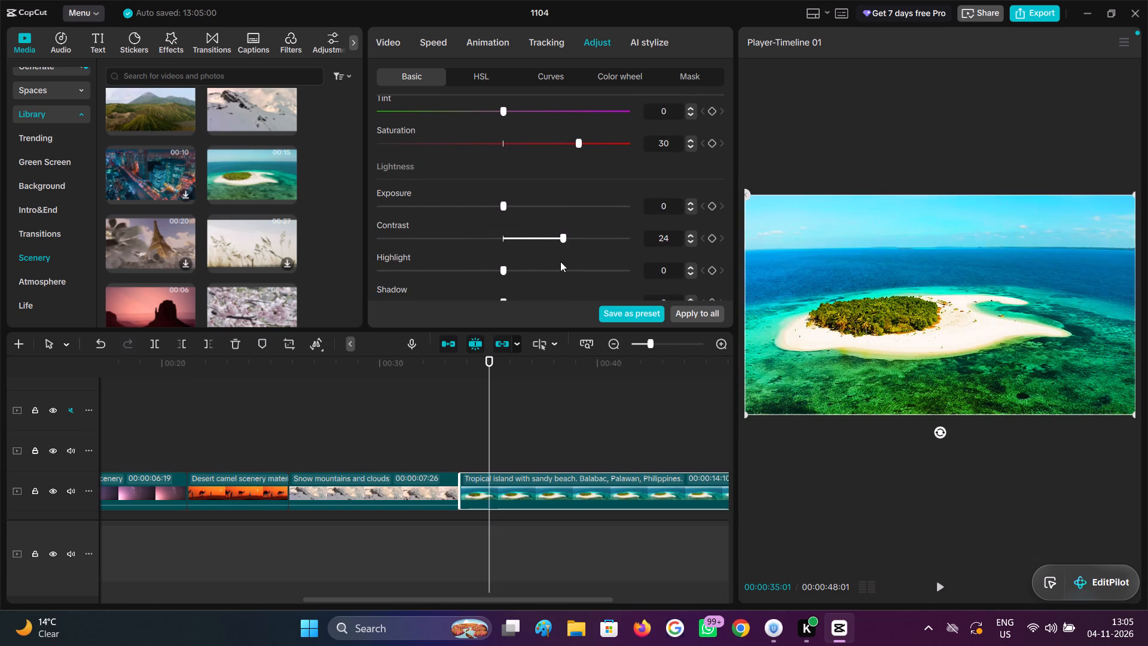
Lower the Tropical island clip's highlight to -27.
{"action": "left_click_drag", "start_coordinate": [560, 261], "coordinate": [561, 262]}
{"action": "scroll", "coordinate": [517, 257], "scroll_direction": "down", "scroll_amount": 1}
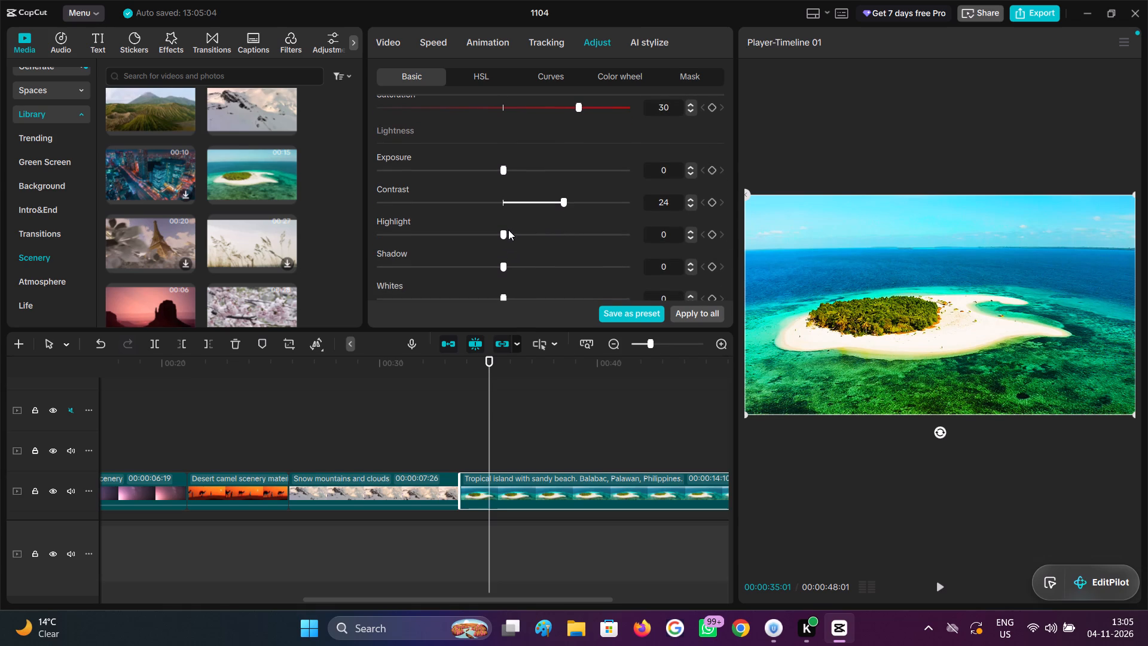
{"action": "left_click_drag", "start_coordinate": [499, 234], "coordinate": [448, 269]}
{"action": "left_click_drag", "start_coordinate": [448, 269], "coordinate": [435, 269]}
Compare darker shadow levels on the Tropical island clip and set the shadow to -10.
{"action": "scroll", "coordinate": [445, 267], "scroll_direction": "down", "scroll_amount": 1}
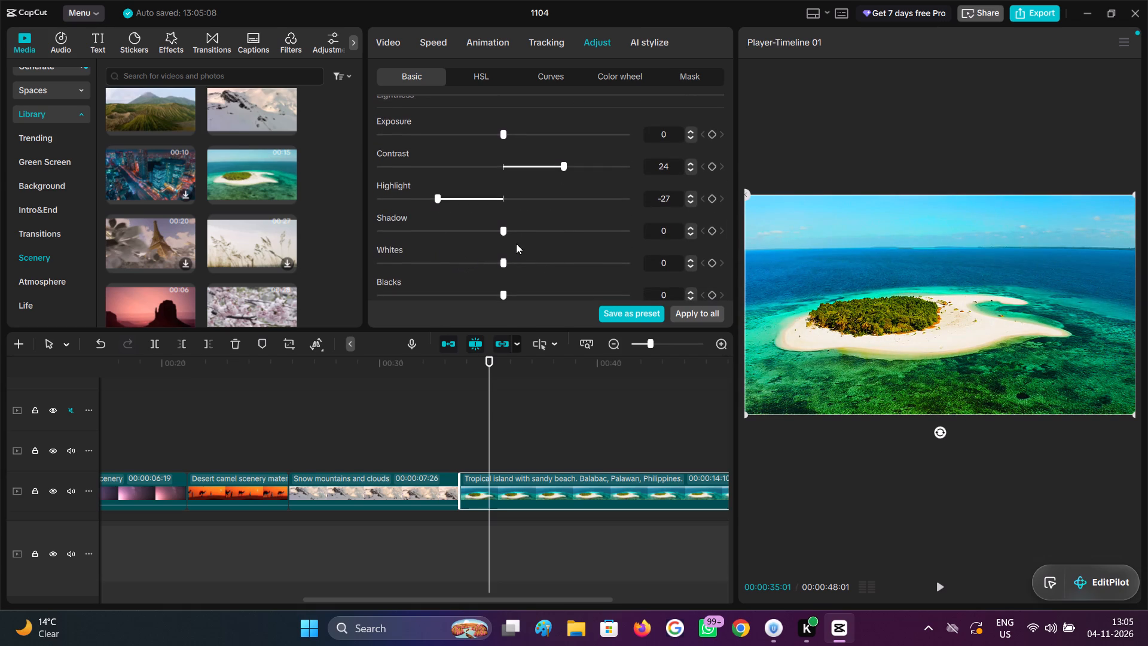
{"action": "left_click_drag", "start_coordinate": [505, 231], "coordinate": [450, 252]}
{"action": "left_click_drag", "start_coordinate": [450, 252], "coordinate": [500, 263]}
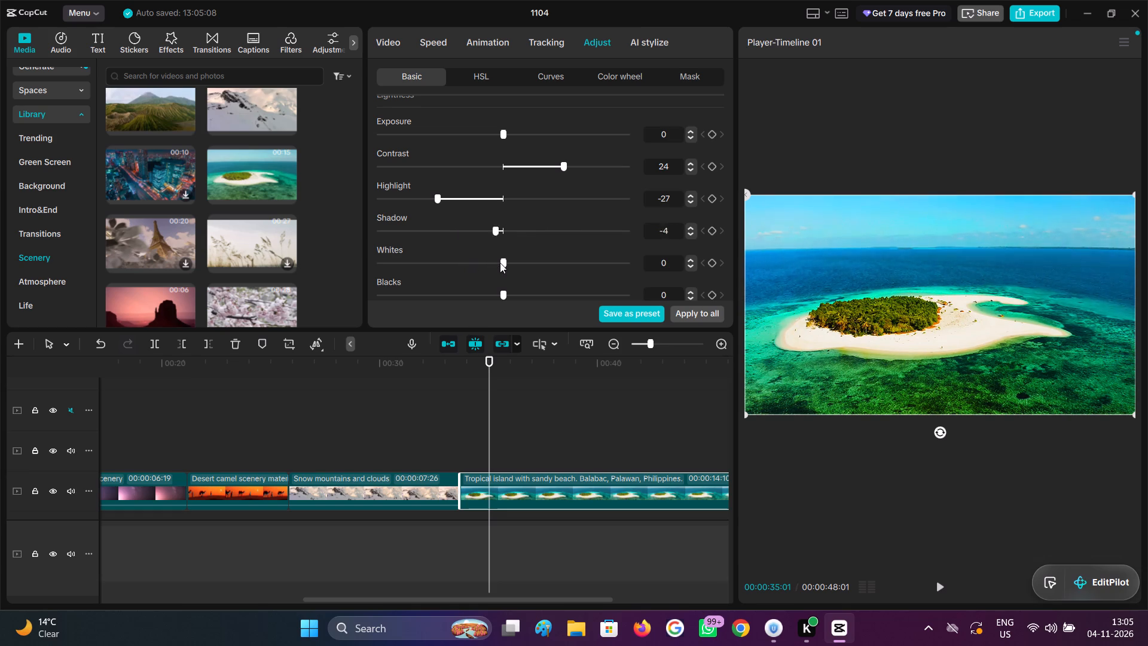
{"action": "left_click_drag", "start_coordinate": [500, 263], "coordinate": [475, 263]}
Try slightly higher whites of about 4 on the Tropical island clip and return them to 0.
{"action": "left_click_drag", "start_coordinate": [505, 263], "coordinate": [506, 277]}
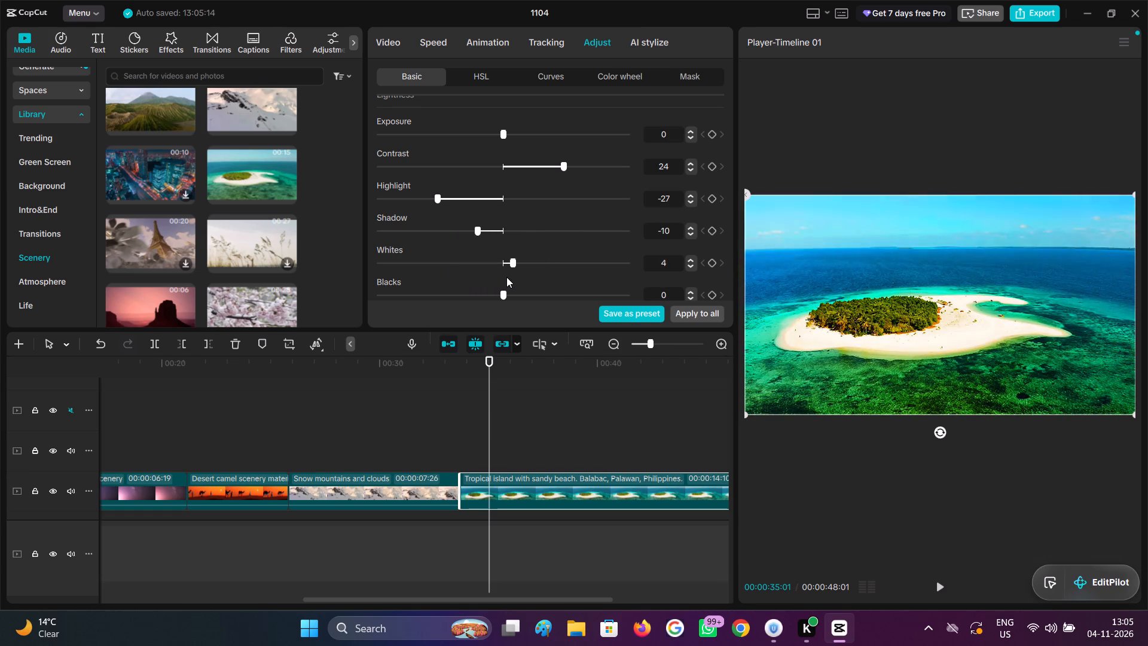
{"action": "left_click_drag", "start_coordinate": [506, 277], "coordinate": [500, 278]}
Compare lighter and darker blacks on the Tropical island clip and set the blacks to -12.
{"action": "scroll", "coordinate": [499, 276], "scroll_direction": "down", "scroll_amount": 1}
{"action": "left_click_drag", "start_coordinate": [502, 259], "coordinate": [560, 261]}
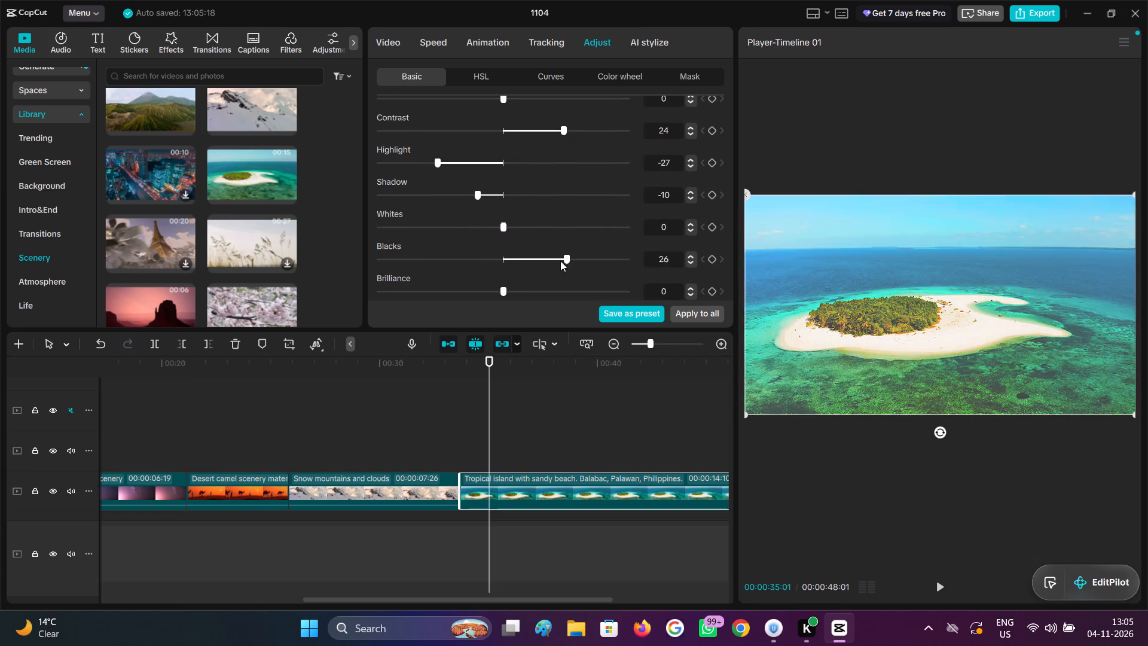
{"action": "left_click_drag", "start_coordinate": [560, 261], "coordinate": [477, 275]}
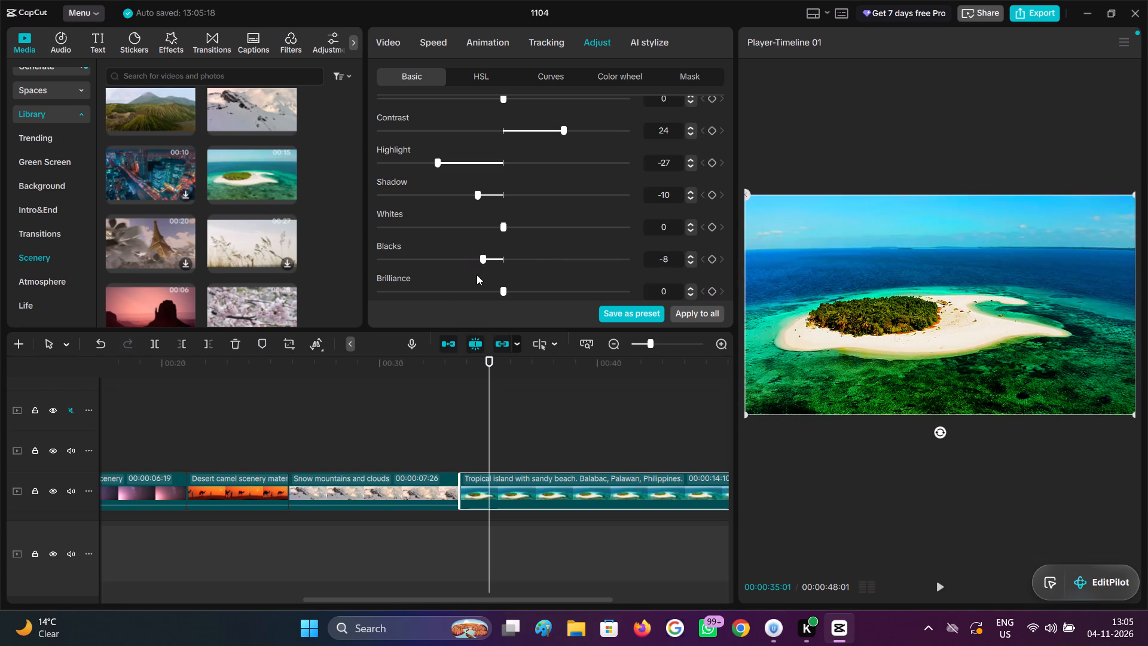
{"action": "left_click_drag", "start_coordinate": [477, 275], "coordinate": [499, 279]}
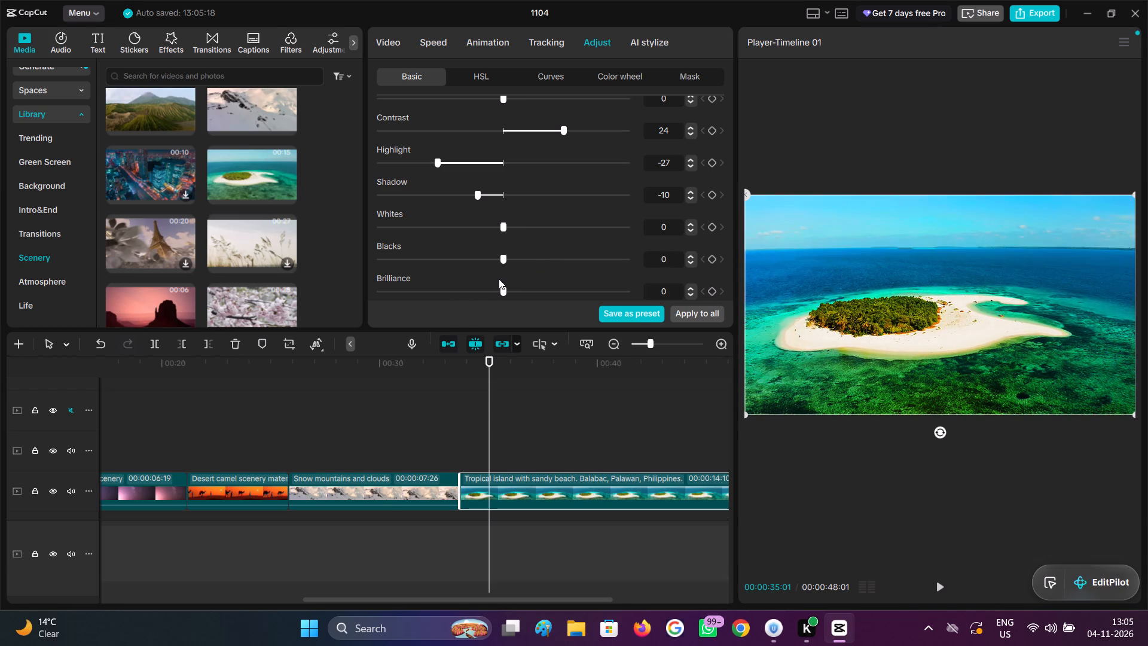
{"action": "left_click_drag", "start_coordinate": [499, 279], "coordinate": [472, 282]}
Compare clarity levels up to 100 on the Tropical island clip and set the clarity to 89.
{"action": "scroll", "coordinate": [475, 281], "scroll_direction": "down", "scroll_amount": 7}
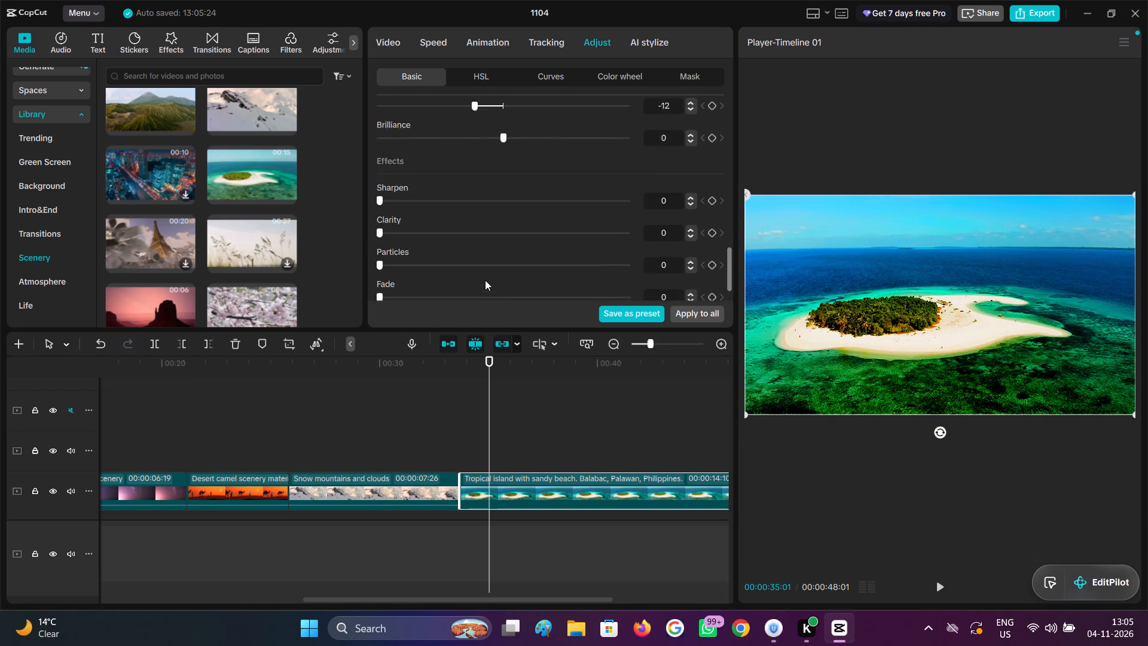
{"action": "scroll", "coordinate": [485, 280], "scroll_direction": "down", "scroll_amount": 1}
{"action": "left_click_drag", "start_coordinate": [381, 197], "coordinate": [416, 230]}
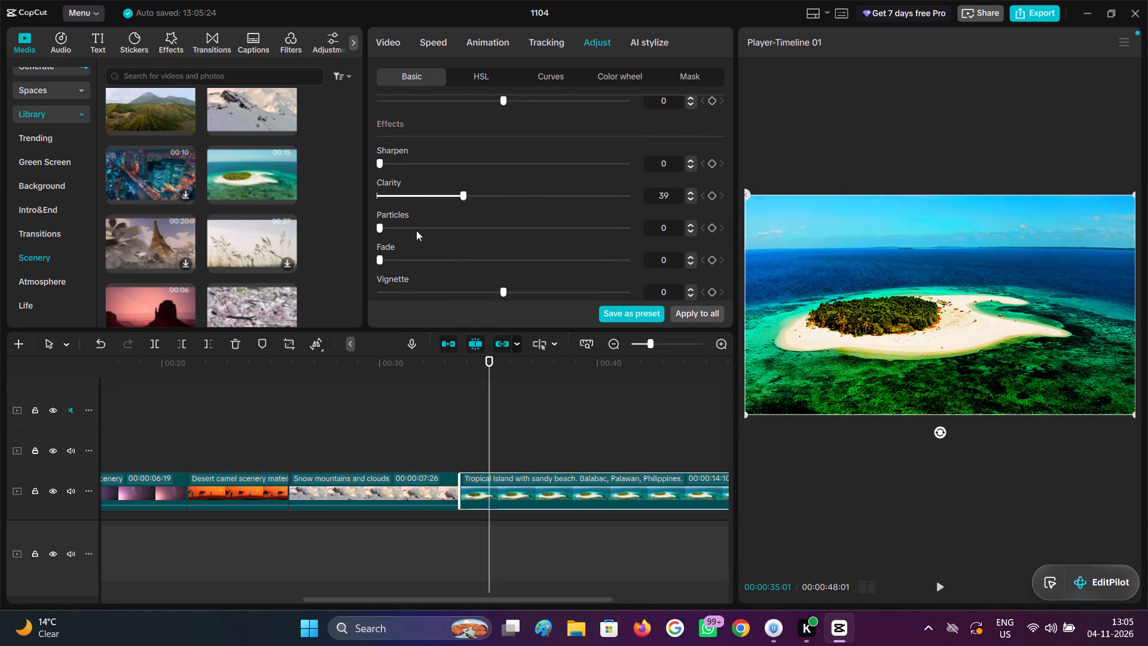
{"action": "left_click_drag", "start_coordinate": [416, 230], "coordinate": [596, 234]}
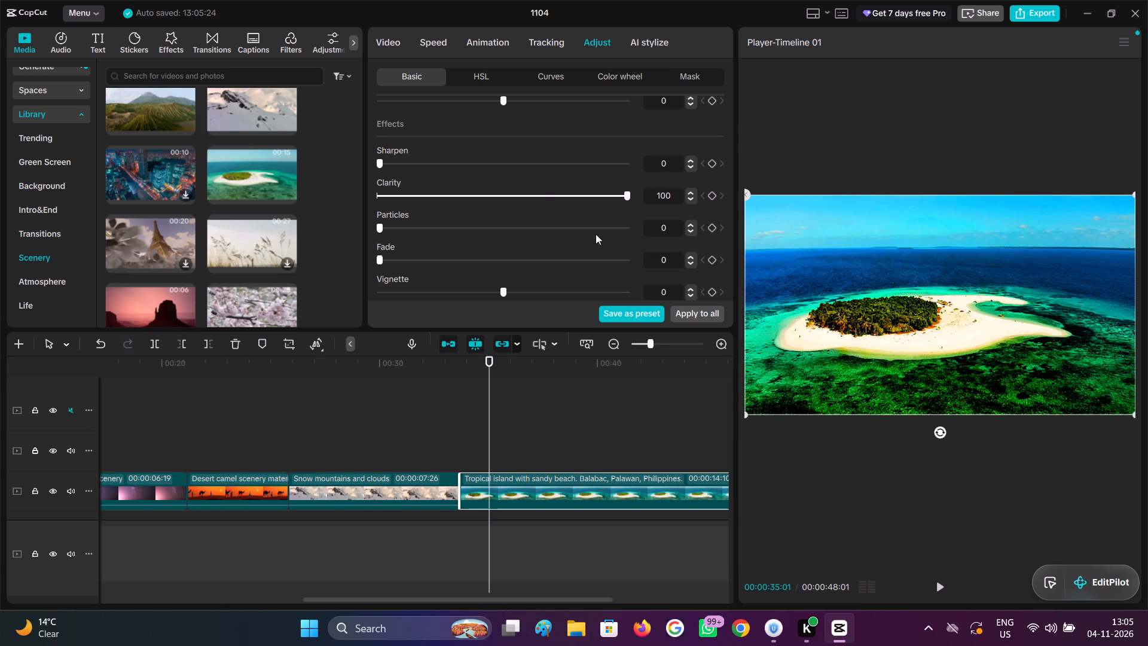
{"action": "left_click_drag", "start_coordinate": [596, 234], "coordinate": [598, 234]}
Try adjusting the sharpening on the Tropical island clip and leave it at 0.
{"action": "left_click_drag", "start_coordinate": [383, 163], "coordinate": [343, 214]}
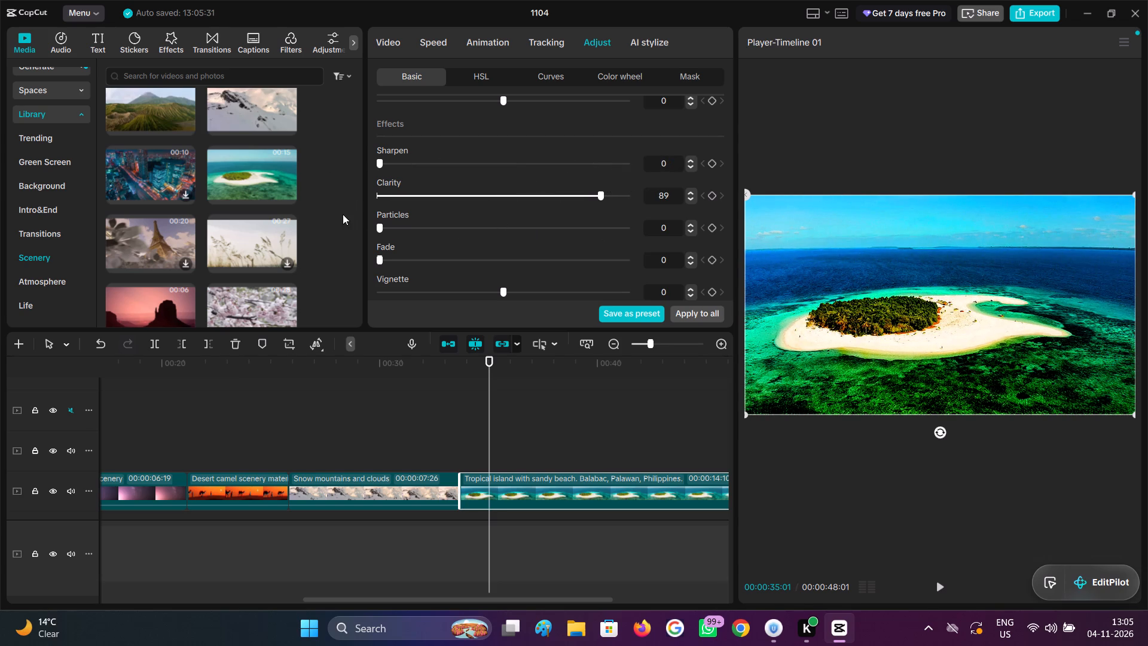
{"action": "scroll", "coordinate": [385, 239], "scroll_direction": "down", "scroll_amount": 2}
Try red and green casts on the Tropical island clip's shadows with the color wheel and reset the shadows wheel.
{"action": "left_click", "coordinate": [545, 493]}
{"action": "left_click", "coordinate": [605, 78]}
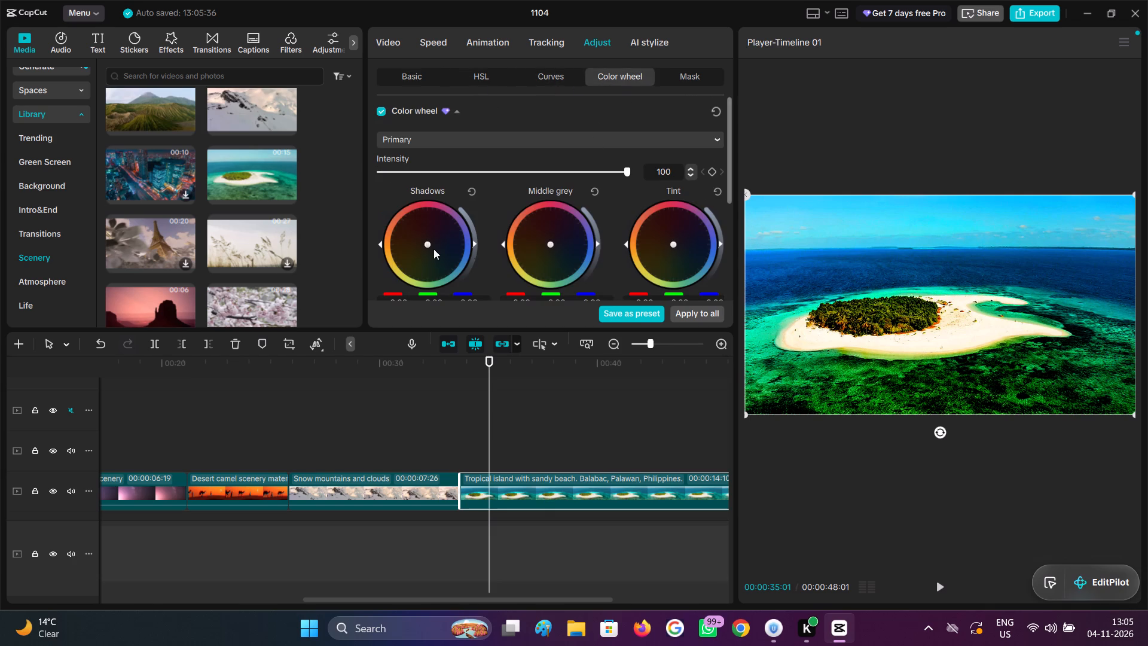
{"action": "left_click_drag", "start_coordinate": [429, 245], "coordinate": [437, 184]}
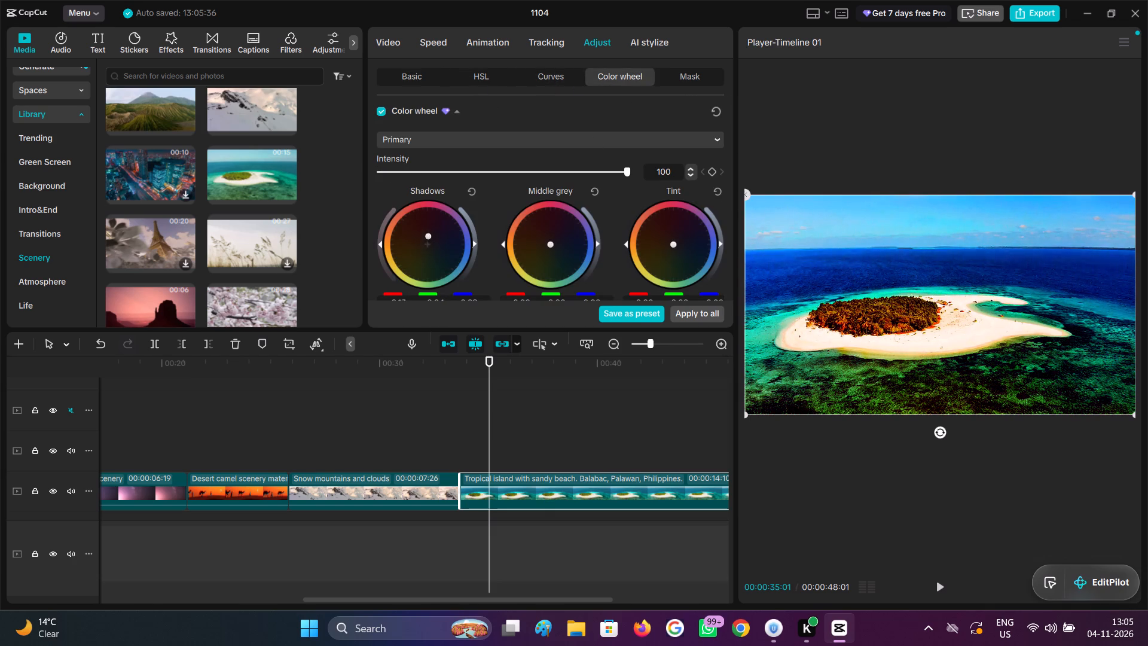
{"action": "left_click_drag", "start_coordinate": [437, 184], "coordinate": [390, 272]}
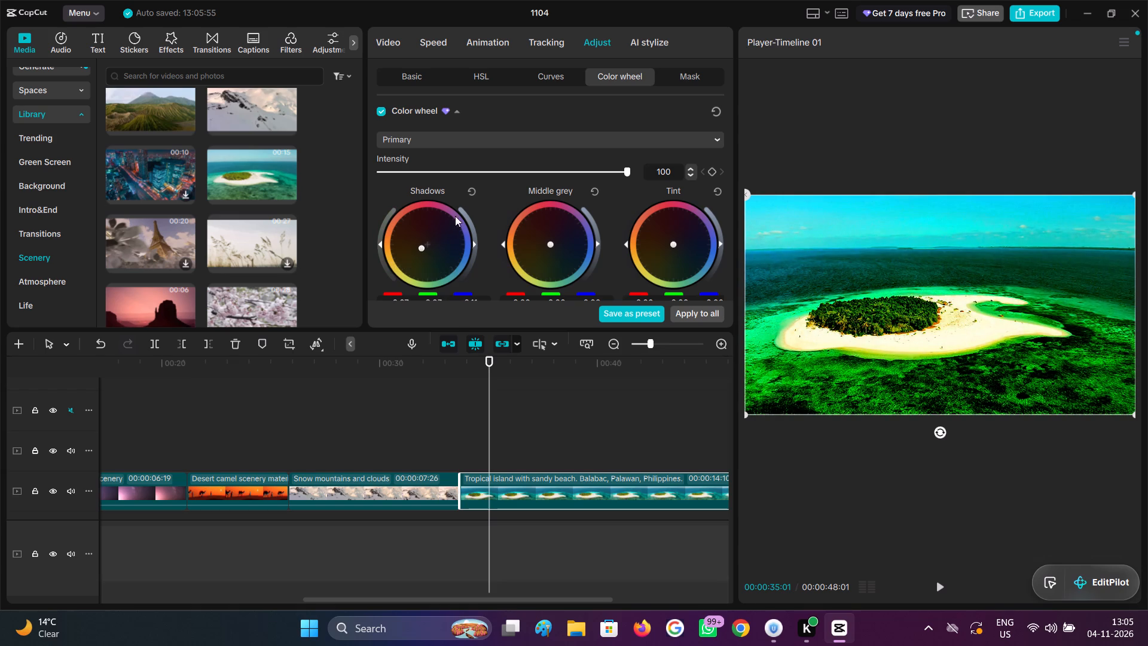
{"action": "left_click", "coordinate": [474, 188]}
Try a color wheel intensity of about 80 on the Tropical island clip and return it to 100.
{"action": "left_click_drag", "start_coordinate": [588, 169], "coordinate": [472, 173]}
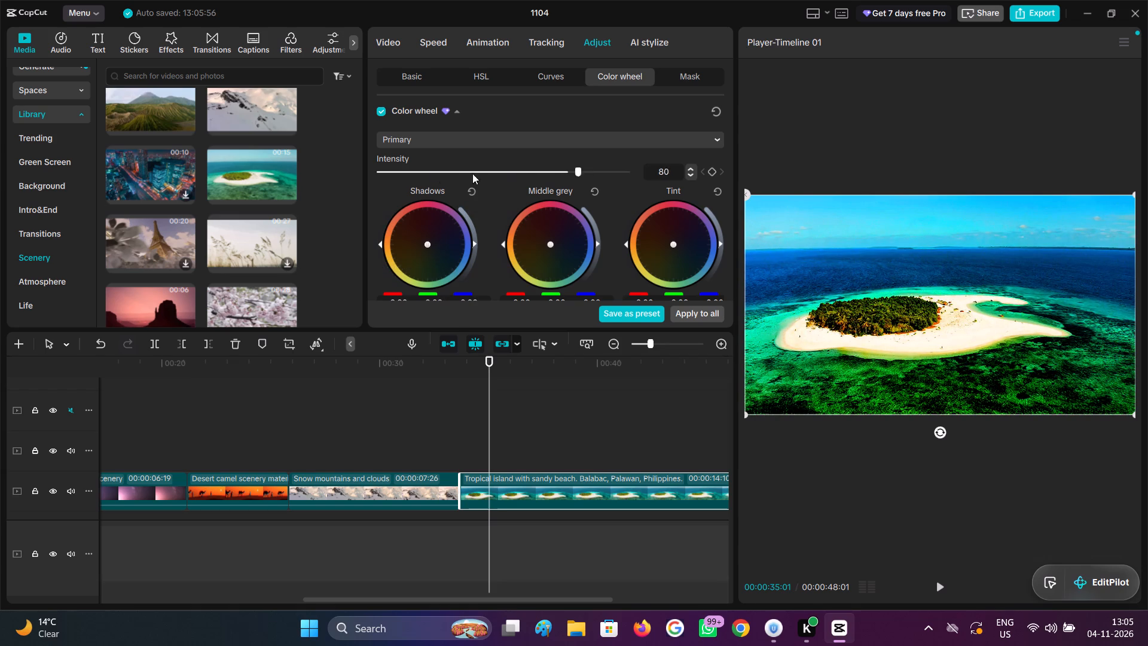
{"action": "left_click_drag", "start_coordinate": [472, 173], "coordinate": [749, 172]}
Download the 6-second pink sky desert butte clip from the Scenery library.
{"action": "scroll", "coordinate": [172, 248], "scroll_direction": "down", "scroll_amount": 2}
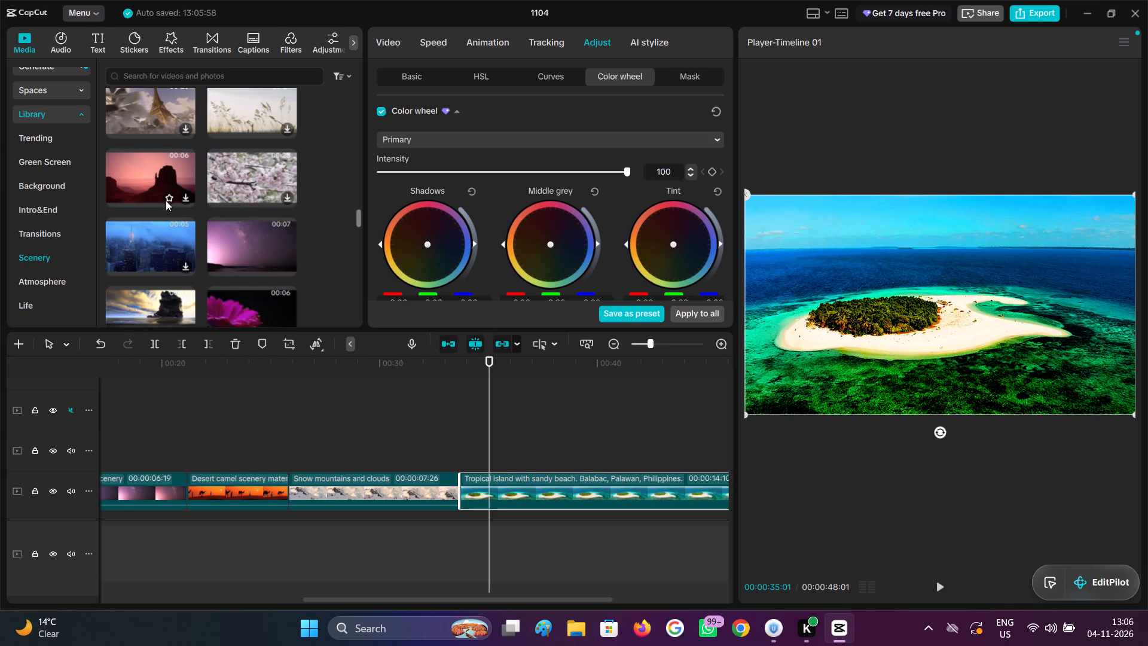
{"action": "left_click", "coordinate": [168, 167]}
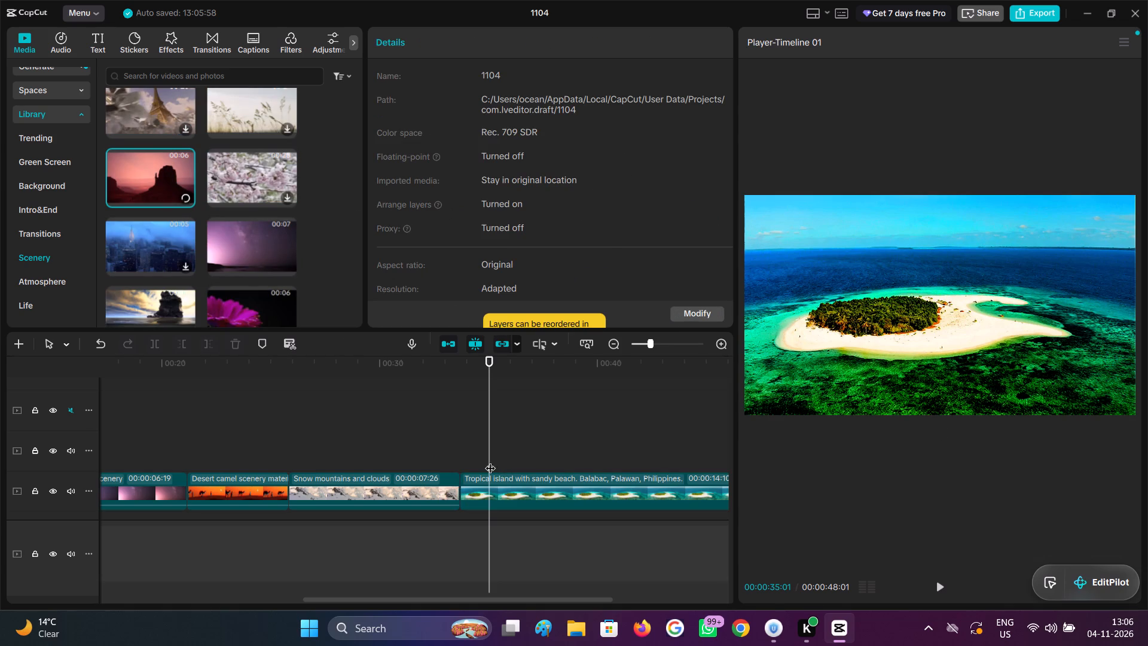
Trim off the end of the Tropical island clip after 00:00:44:13.
{"action": "left_click", "coordinate": [487, 484]}
{"action": "left_click", "coordinate": [469, 492]}
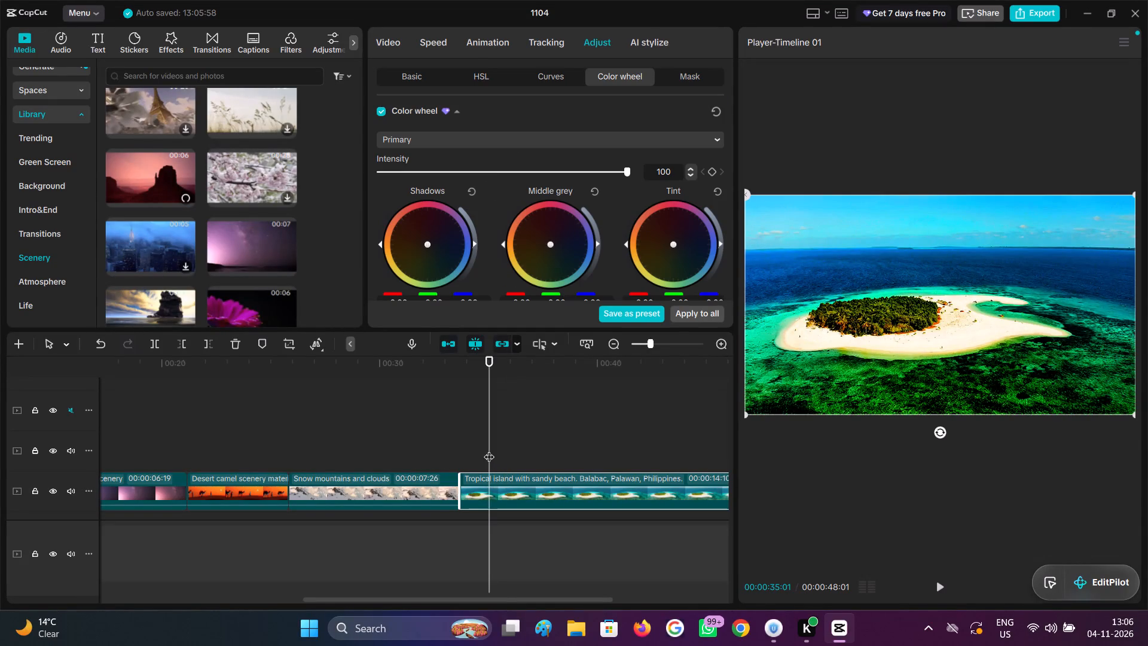
{"action": "left_click_drag", "start_coordinate": [489, 449], "coordinate": [694, 453]}
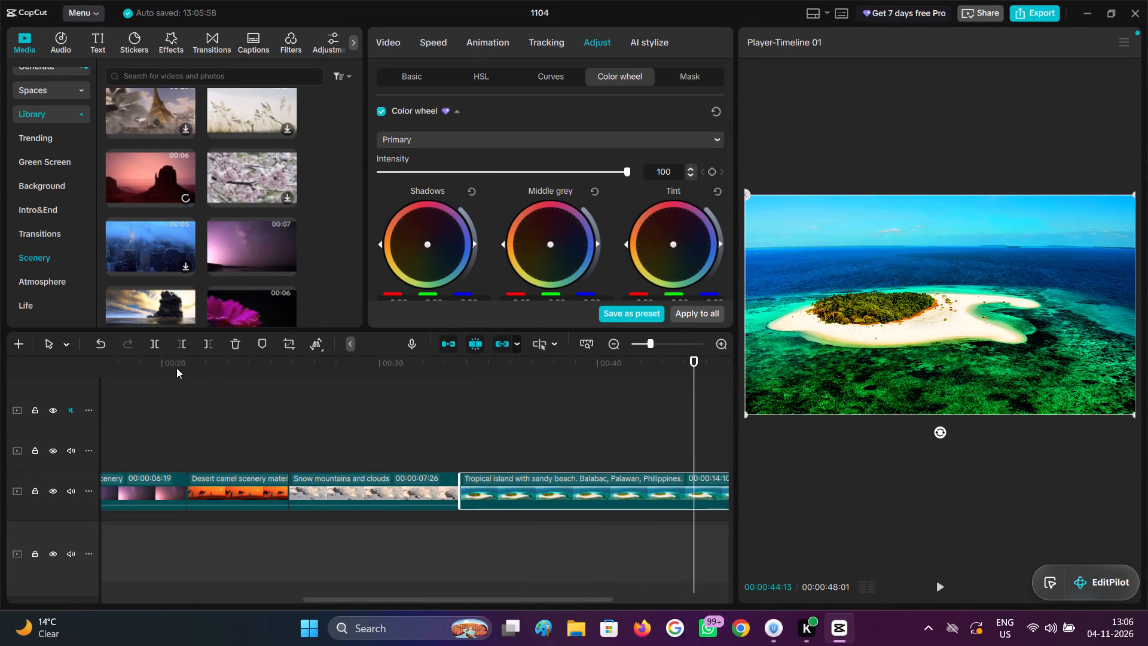
{"action": "left_click", "coordinate": [207, 348]}
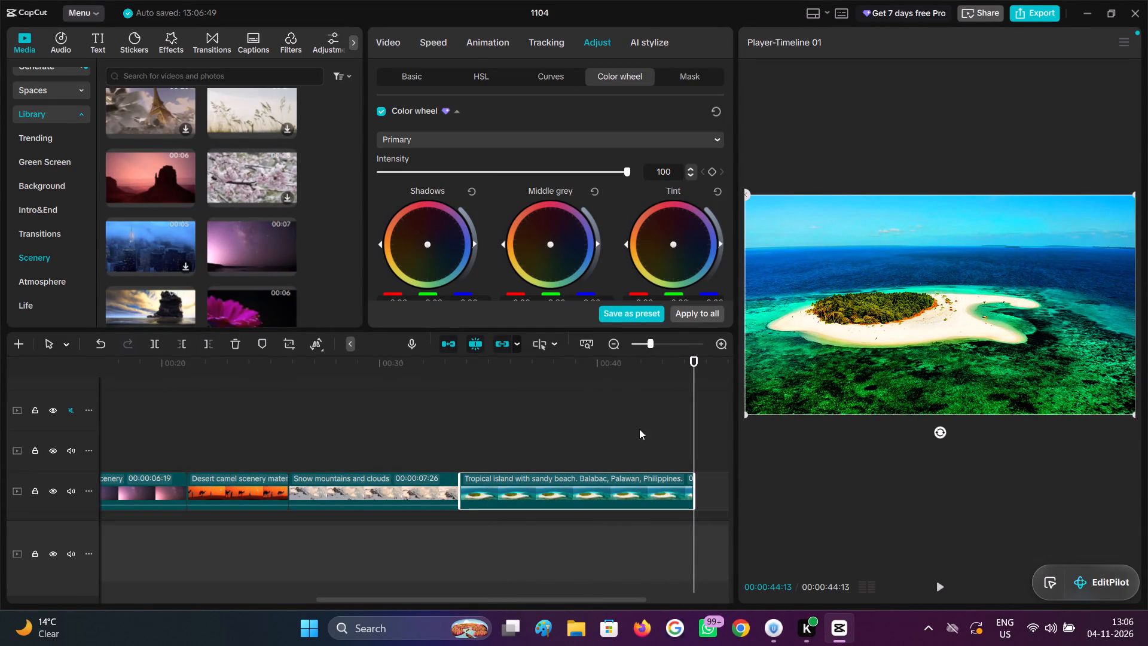
Add the pink sky desert butte clip to the main track directly after the Tropical island clip.
{"action": "left_click", "coordinate": [613, 345]}
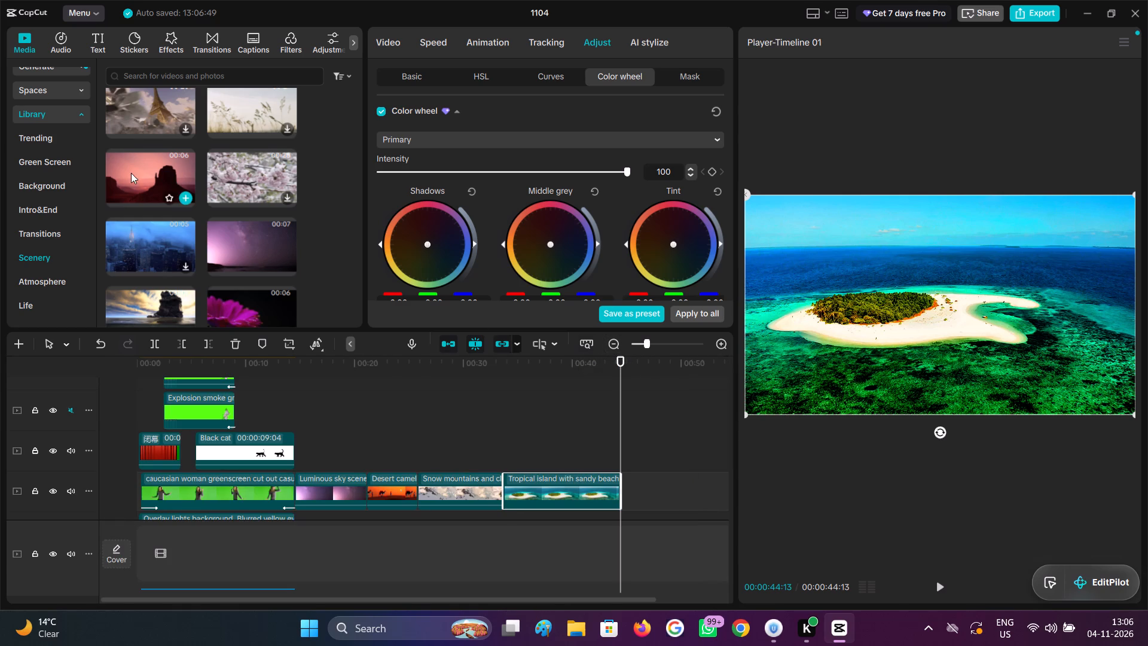
{"action": "left_click_drag", "start_coordinate": [132, 170], "coordinate": [630, 487]}
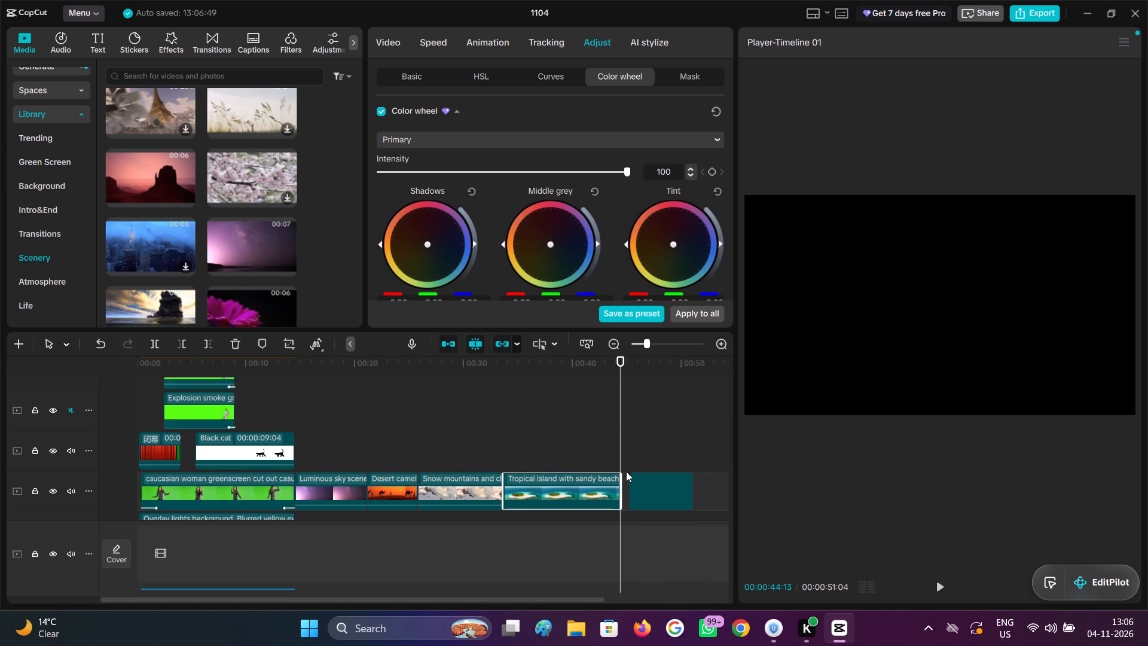
{"action": "left_click_drag", "start_coordinate": [642, 477], "coordinate": [630, 480]}
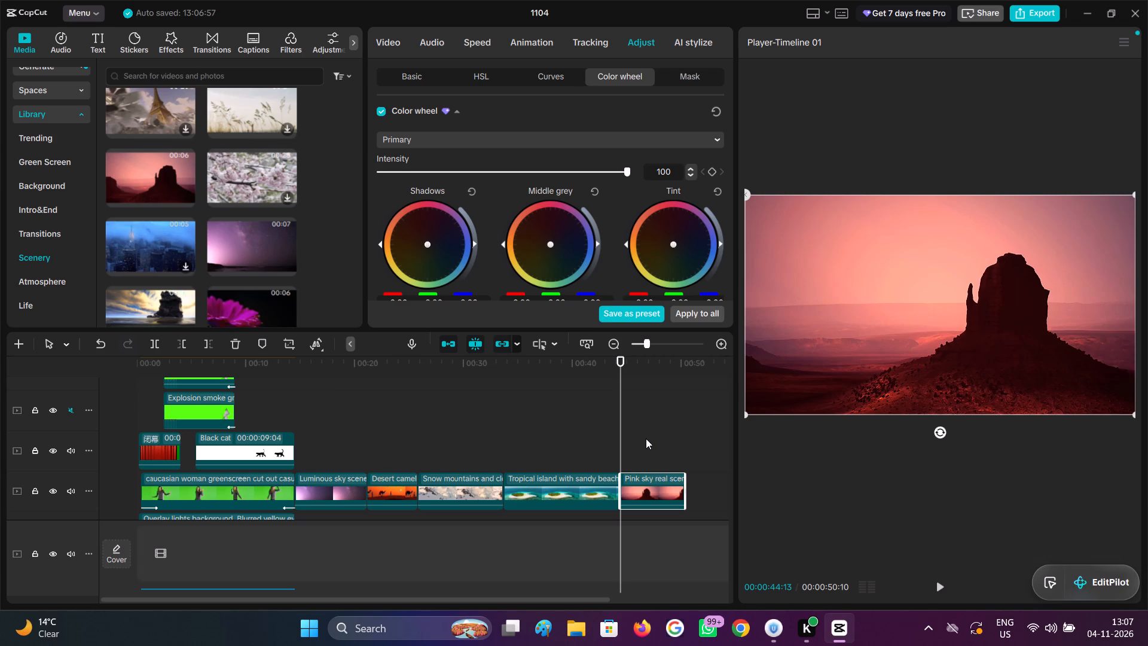
Set the Pink sky clip's color temperature to -17 and its saturation to 20 in the basic adjustments.
{"action": "left_click", "coordinate": [722, 343]}
{"action": "left_click_drag", "start_coordinate": [616, 445], "coordinate": [725, 458]}
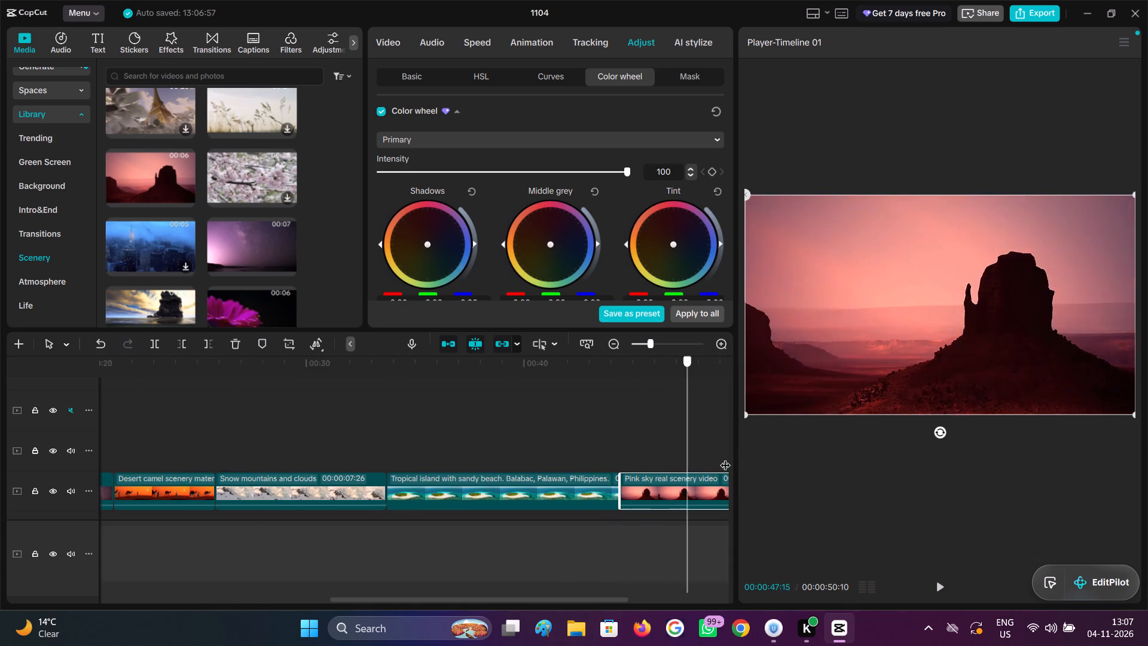
{"action": "left_click_drag", "start_coordinate": [725, 458], "coordinate": [453, 484]}
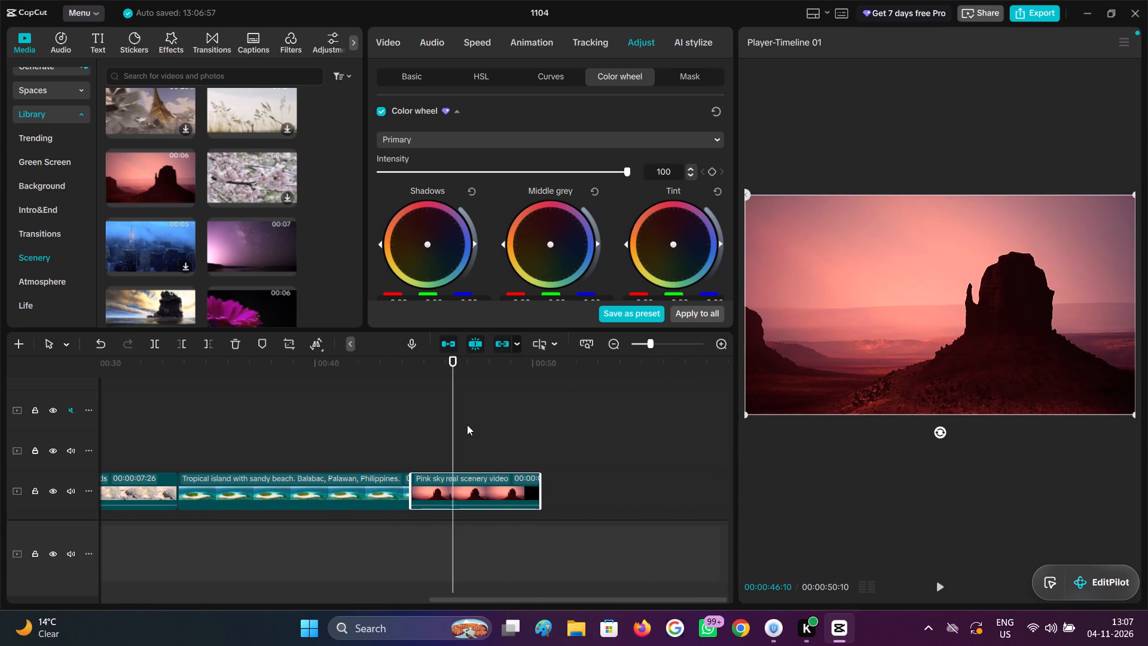
{"action": "scroll", "coordinate": [516, 172], "scroll_direction": "down", "scroll_amount": 4}
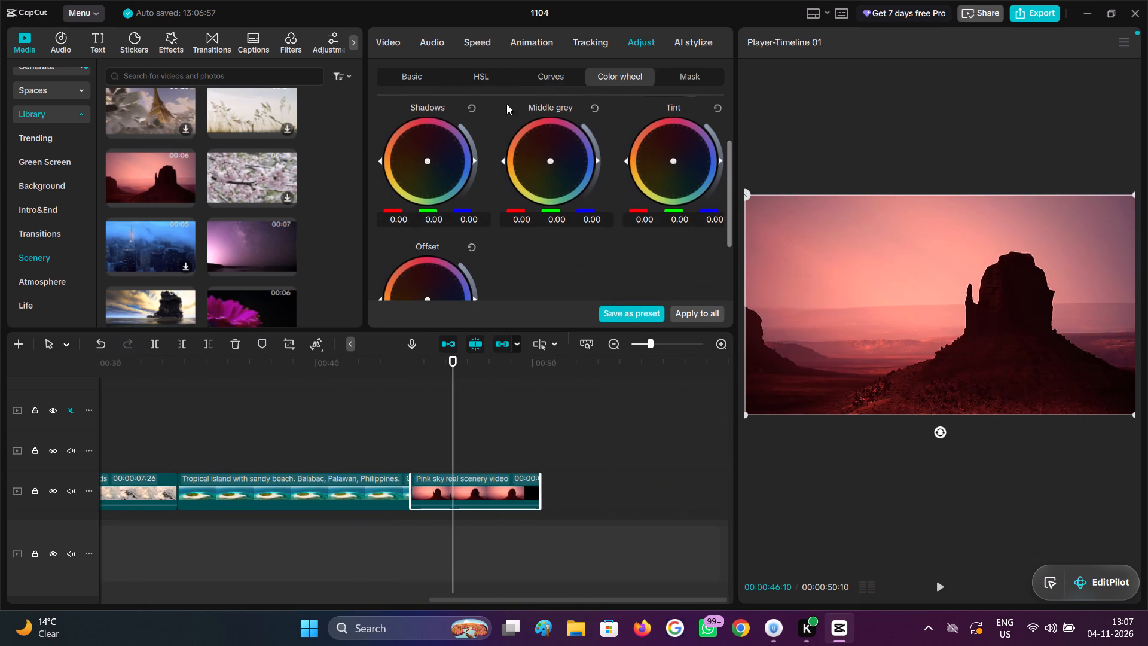
{"action": "left_click", "coordinate": [414, 77]}
{"action": "scroll", "coordinate": [491, 195], "scroll_direction": "down", "scroll_amount": 16}
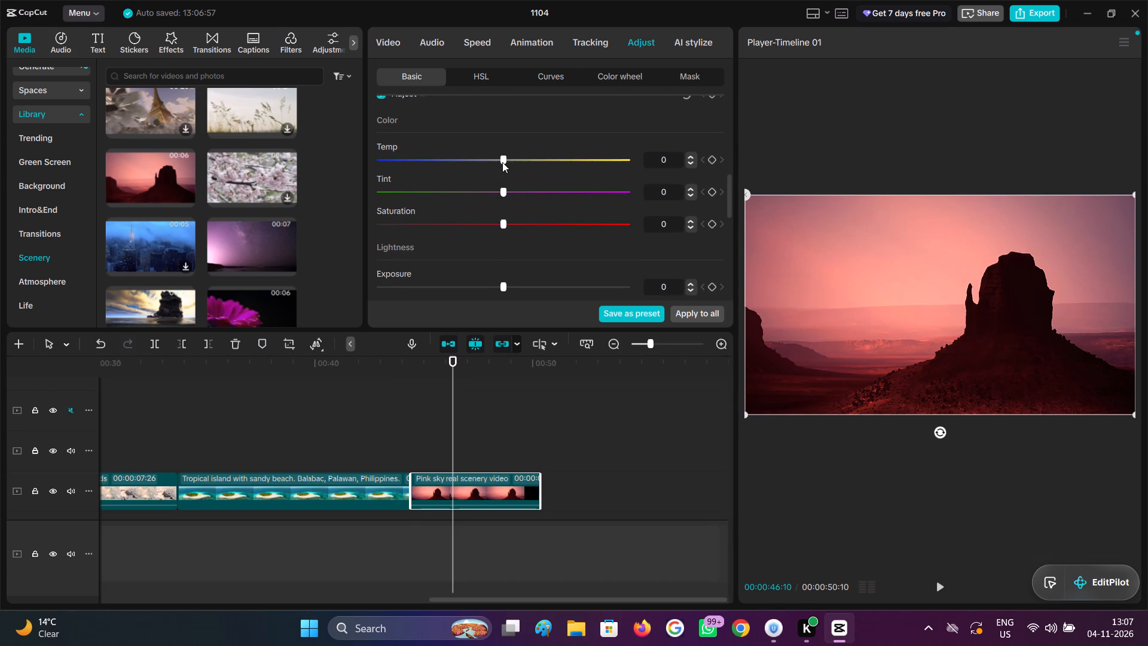
{"action": "left_click_drag", "start_coordinate": [505, 163], "coordinate": [559, 166]}
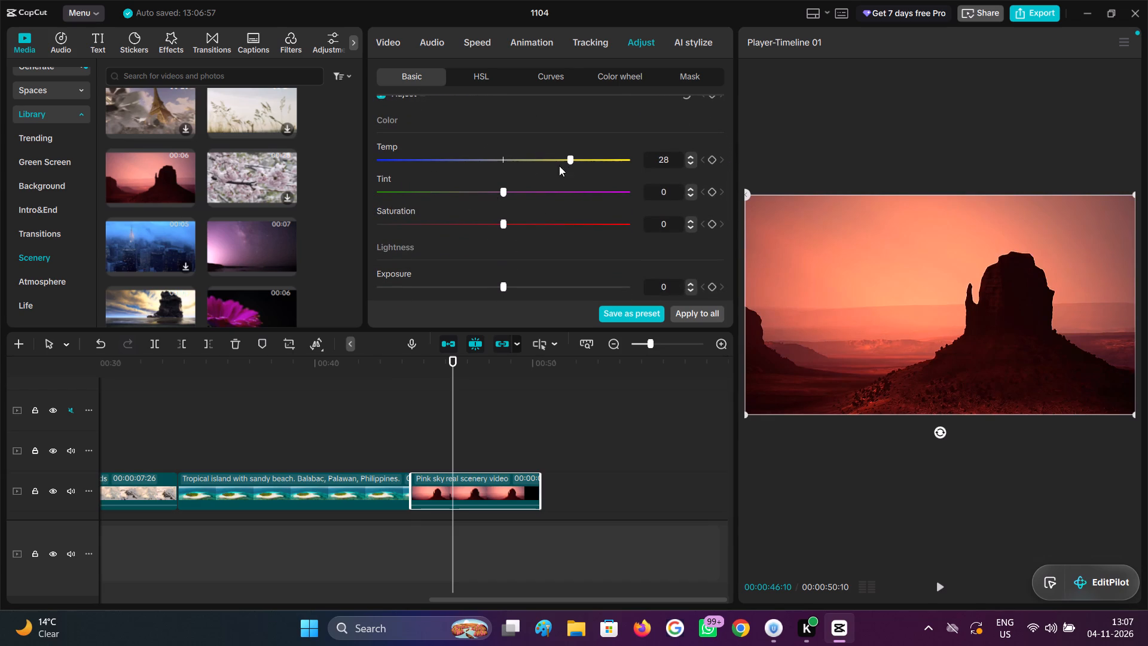
{"action": "left_click_drag", "start_coordinate": [559, 166], "coordinate": [459, 170]}
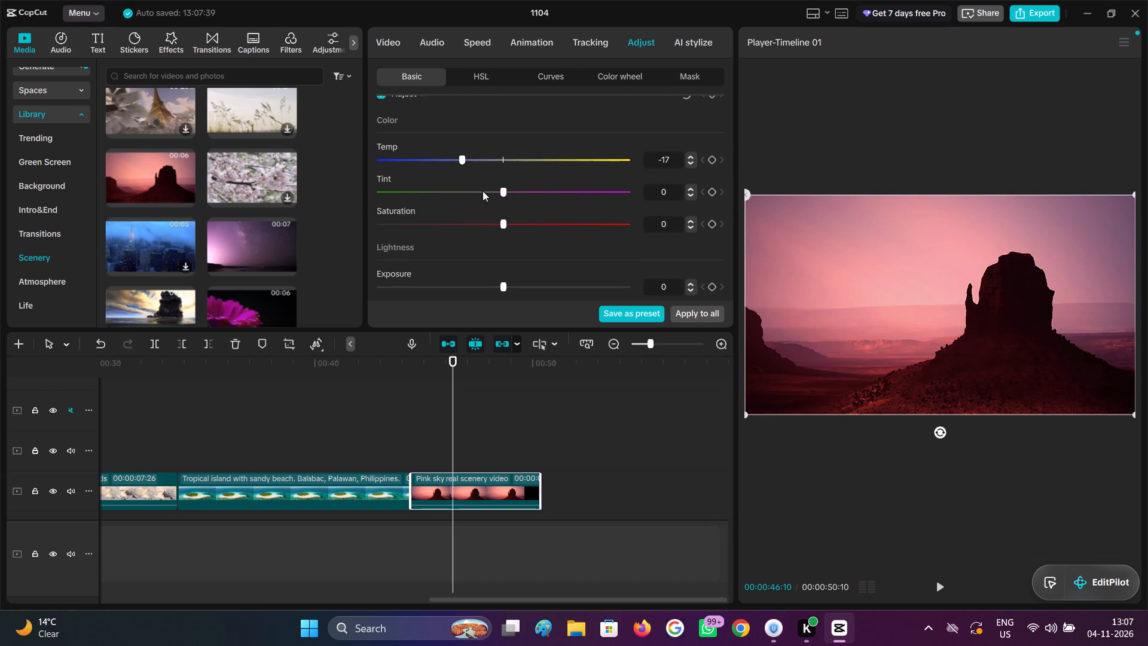
{"action": "left_click_drag", "start_coordinate": [506, 227], "coordinate": [510, 237]}
{"action": "left_click_drag", "start_coordinate": [510, 237], "coordinate": [549, 243]}
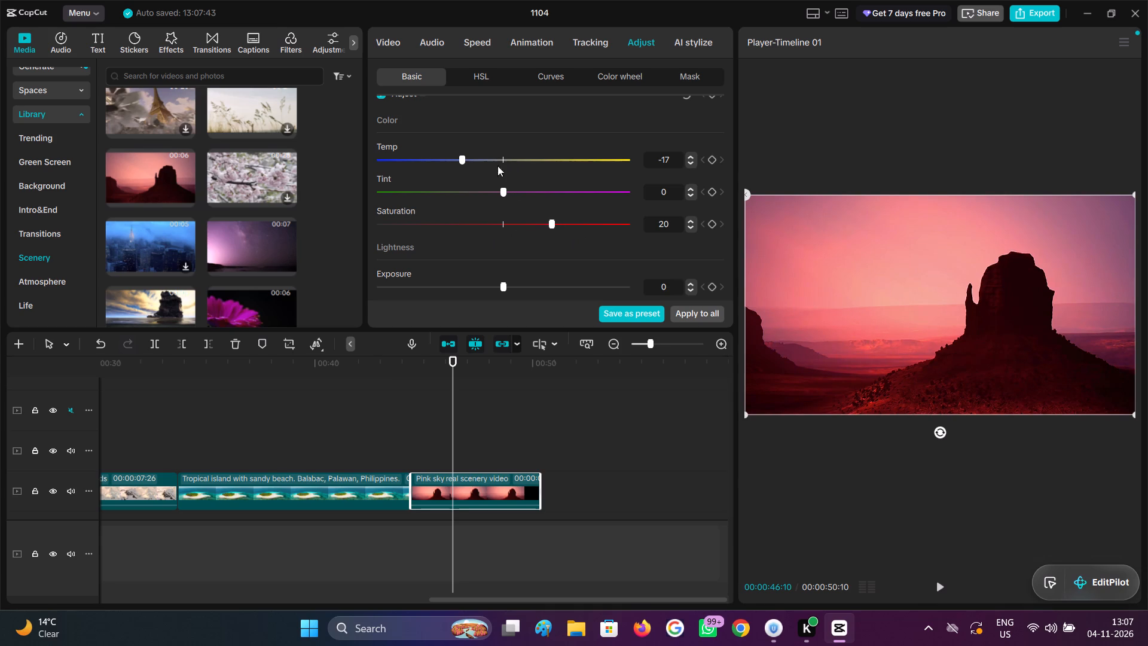
Set the Pink sky clip's exposure to -11 and its contrast to 31.
{"action": "scroll", "coordinate": [488, 237], "scroll_direction": "down", "scroll_amount": 3}
{"action": "left_click_drag", "start_coordinate": [500, 187], "coordinate": [516, 190]}
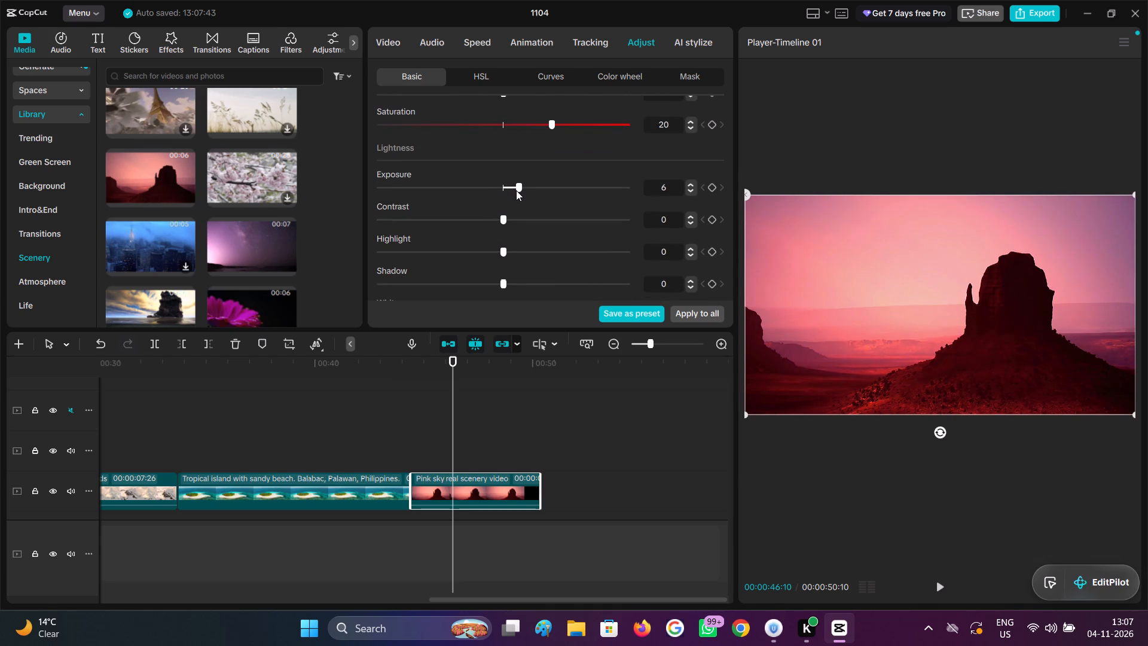
{"action": "left_click_drag", "start_coordinate": [516, 190], "coordinate": [475, 193]}
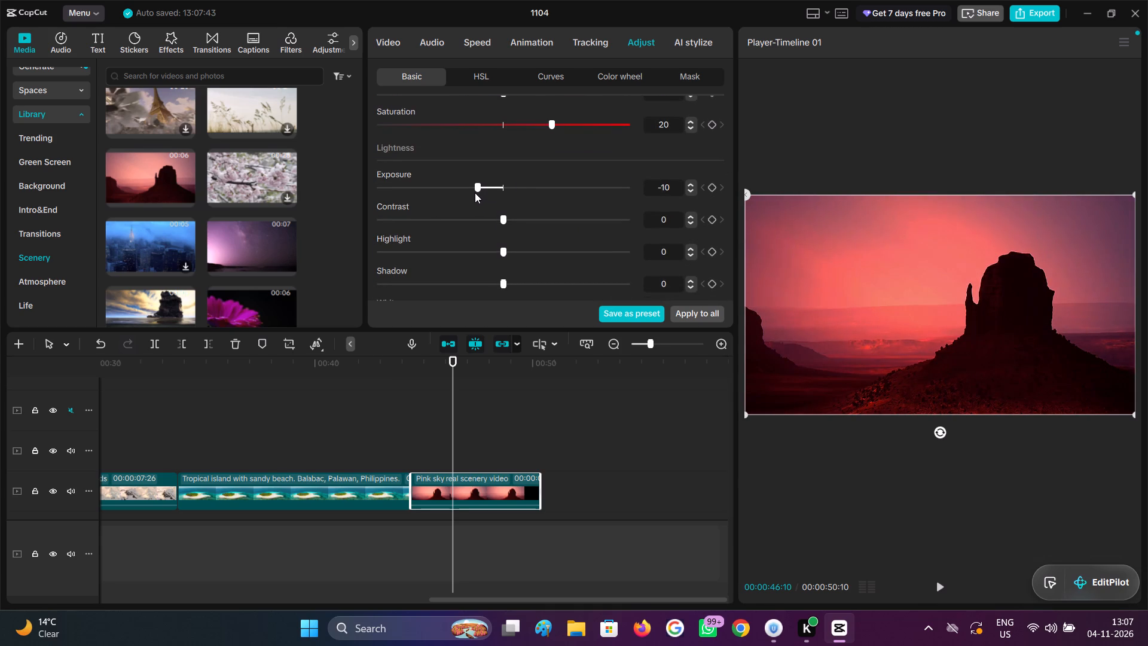
{"action": "left_click_drag", "start_coordinate": [475, 193], "coordinate": [474, 193]}
{"action": "left_click_drag", "start_coordinate": [504, 225], "coordinate": [576, 227]}
{"action": "left_click", "coordinate": [576, 227]}
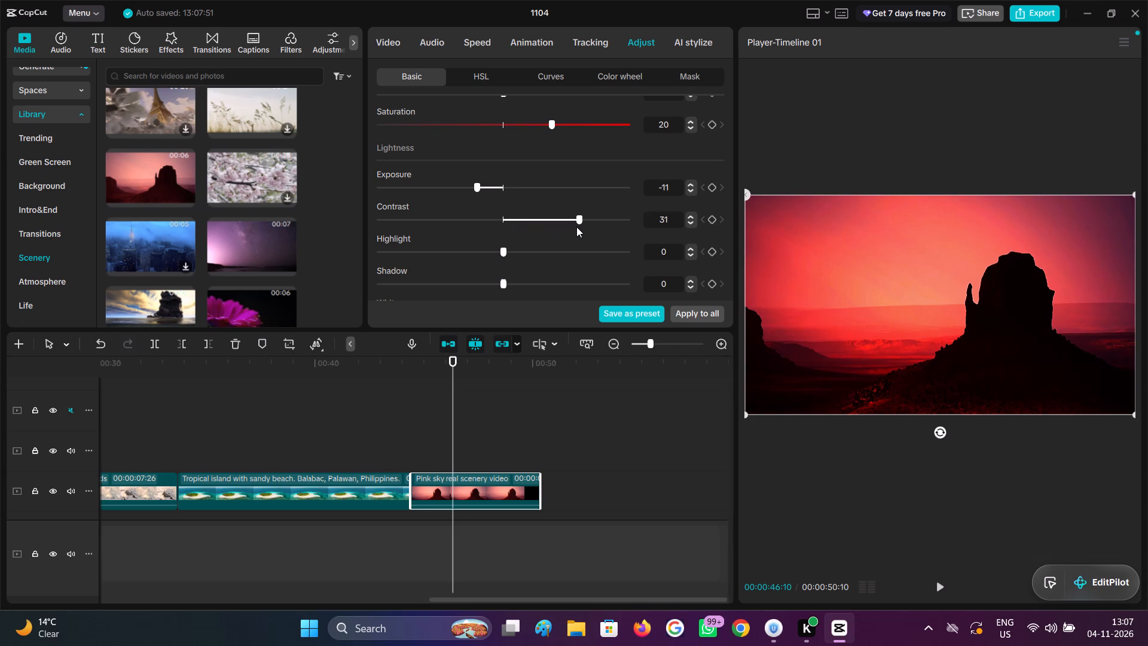
{"action": "key", "text": "semicolon"}
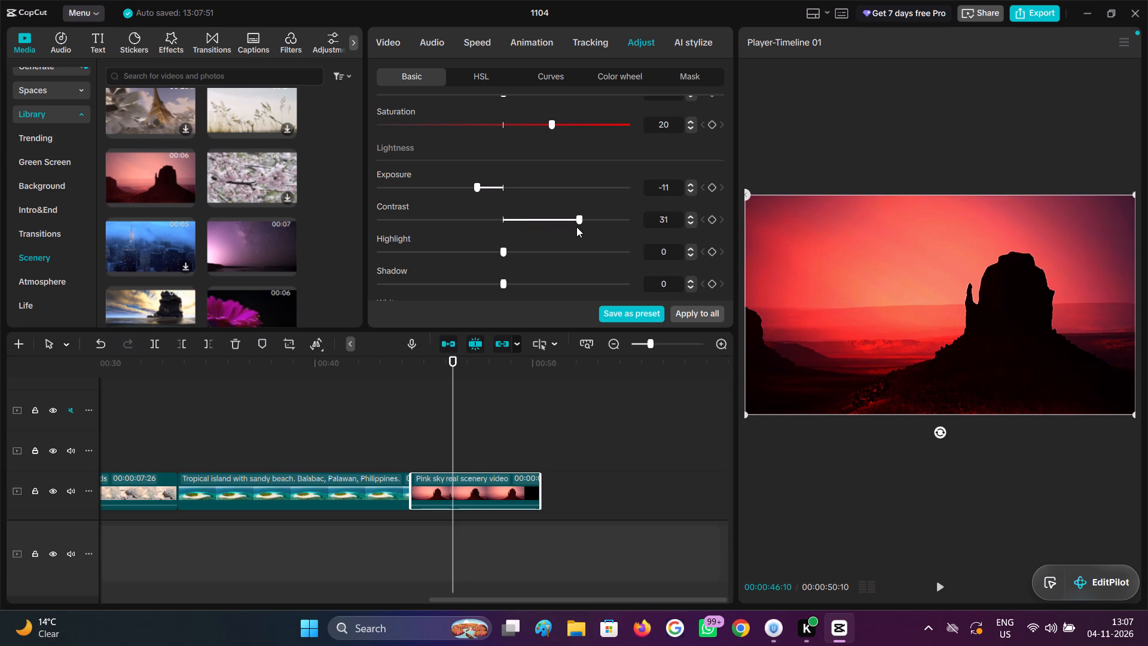
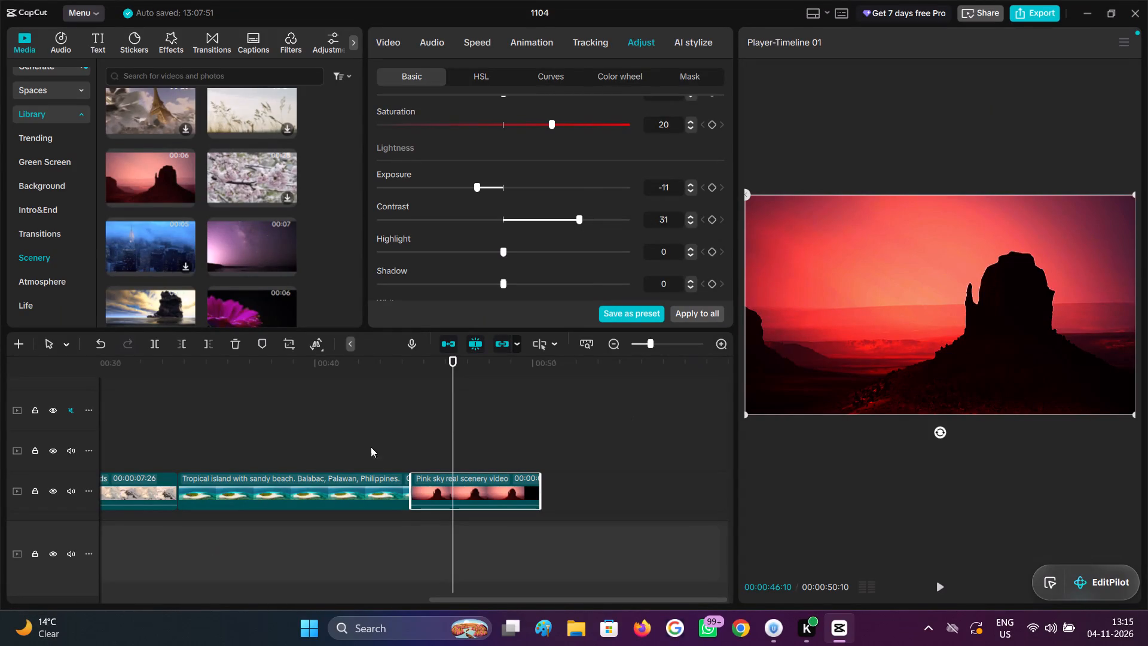
Set the Pink sky clip's highlight to -17 and its shadow to -13 in the basic adjustments.
{"action": "left_click_drag", "start_coordinate": [500, 252], "coordinate": [544, 249]}
{"action": "left_click_drag", "start_coordinate": [544, 249], "coordinate": [433, 282]}
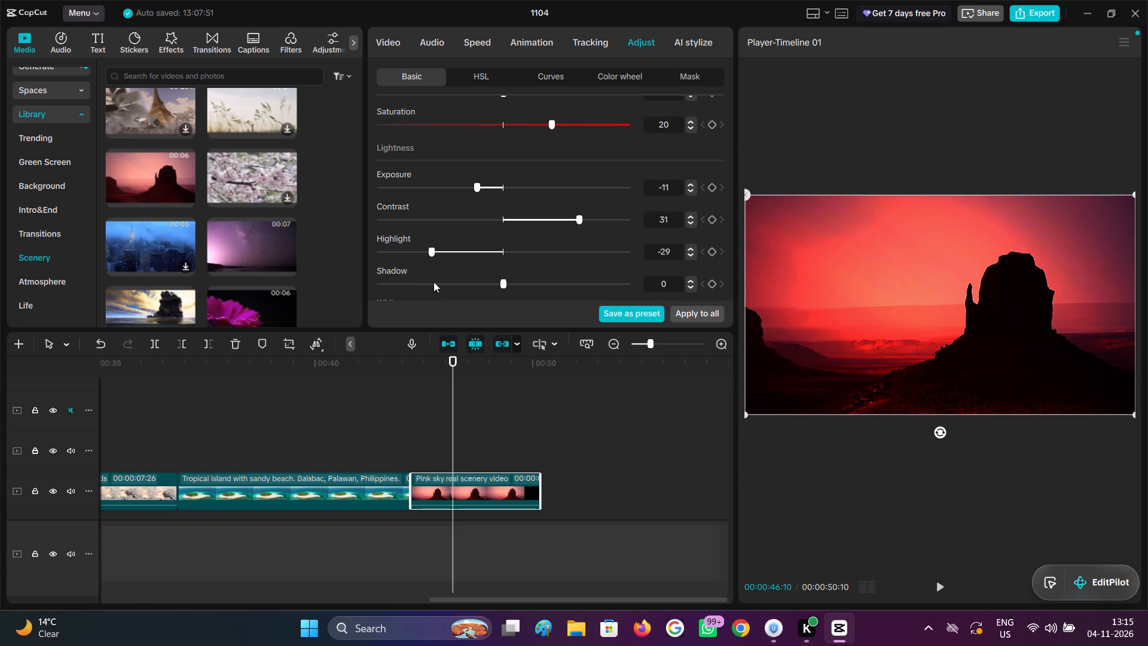
{"action": "left_click_drag", "start_coordinate": [433, 282], "coordinate": [496, 268]}
{"action": "left_click_drag", "start_coordinate": [496, 267], "coordinate": [439, 272]}
{"action": "left_click", "coordinate": [449, 254]}
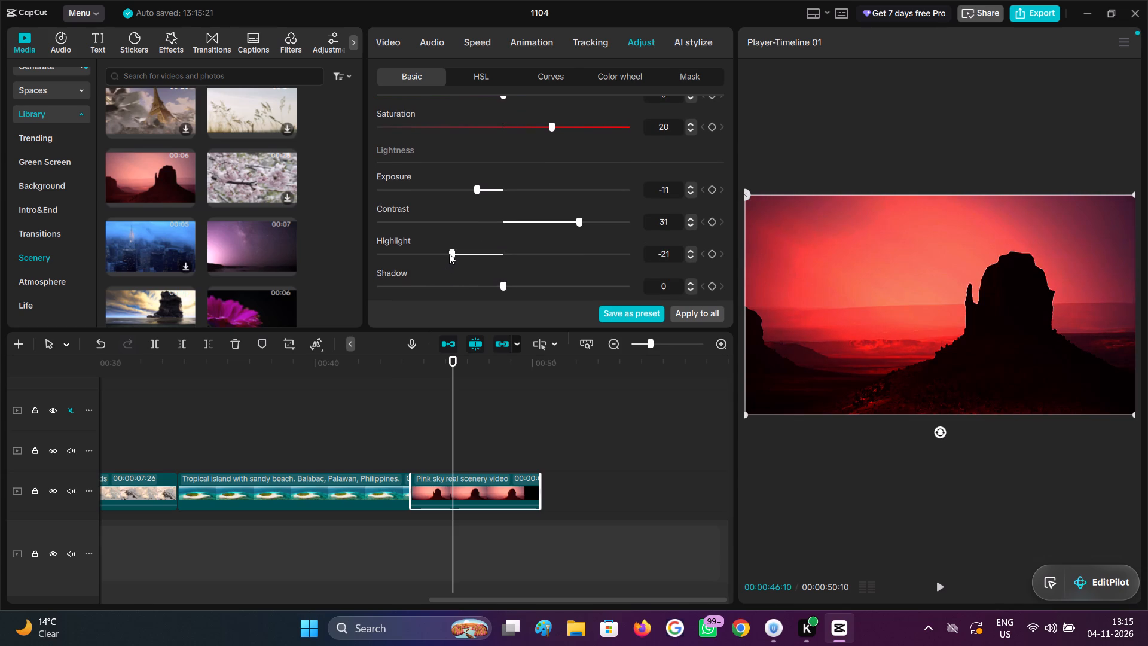
{"action": "left_click_drag", "start_coordinate": [450, 252], "coordinate": [459, 255]}
{"action": "scroll", "coordinate": [460, 254], "scroll_direction": "down", "scroll_amount": 1}
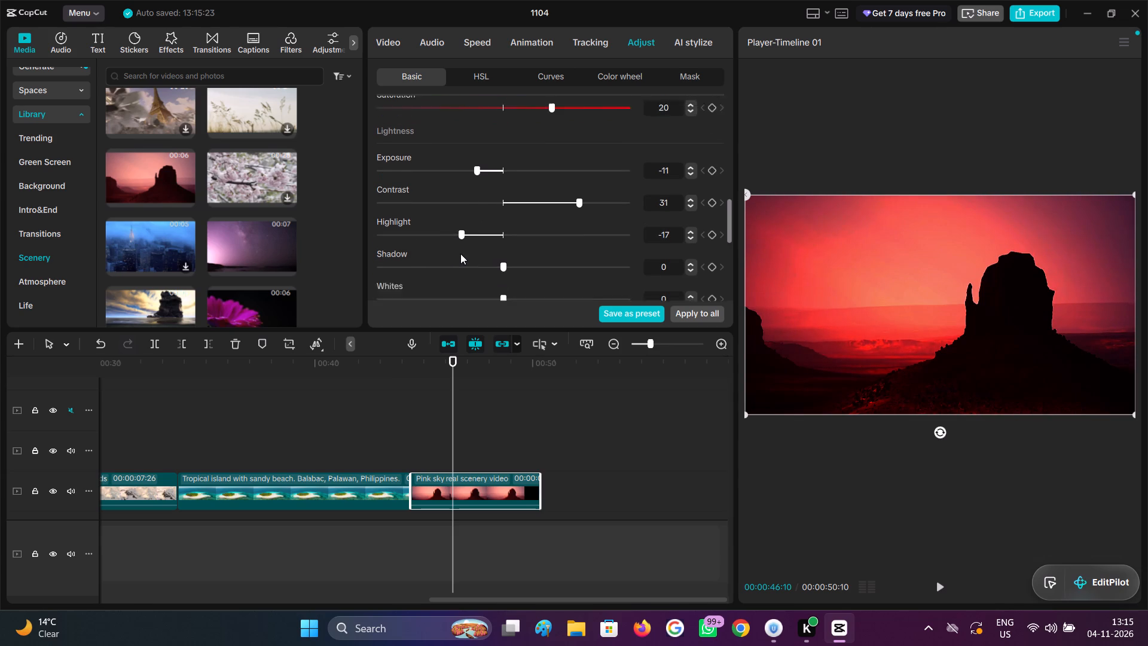
{"action": "left_click_drag", "start_coordinate": [504, 249], "coordinate": [487, 258]}
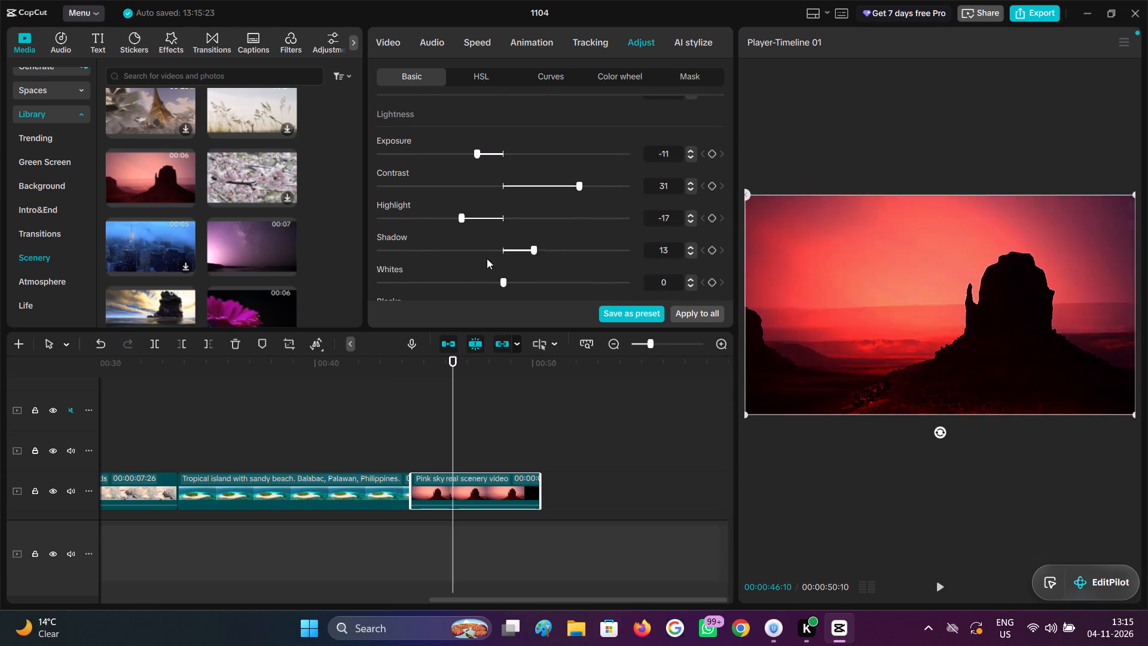
{"action": "left_click_drag", "start_coordinate": [487, 258], "coordinate": [468, 241]}
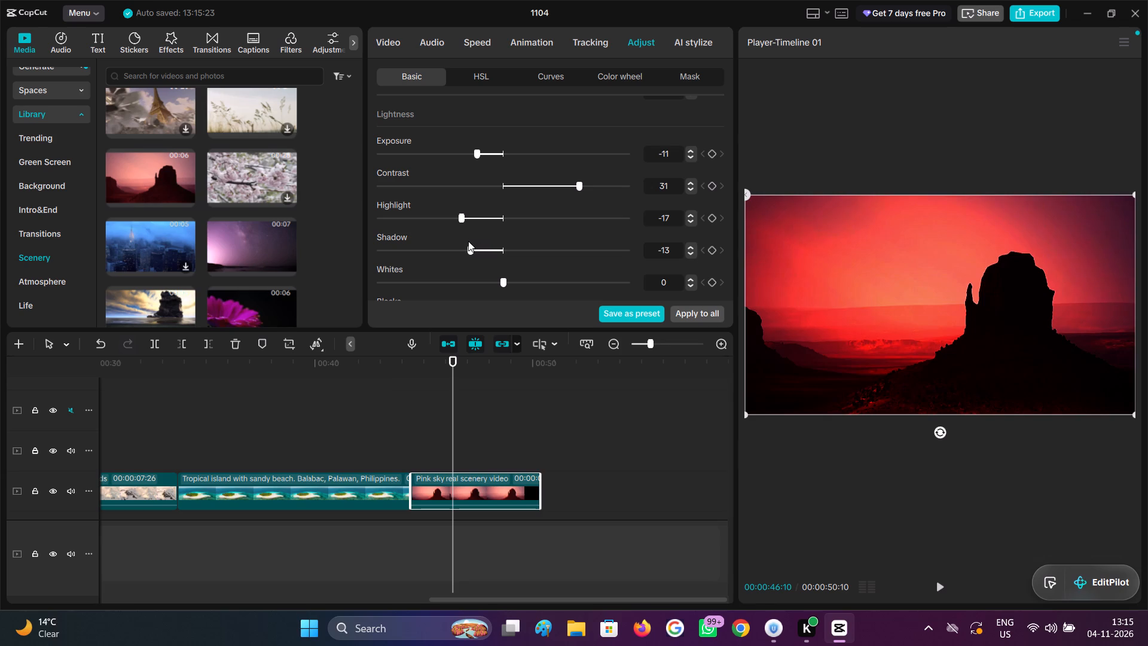
Set the Pink sky clip's whites to -9 and blacks to -6, keeping brilliance at 0.
{"action": "scroll", "coordinate": [481, 245], "scroll_direction": "down", "scroll_amount": 1}
{"action": "left_click_drag", "start_coordinate": [503, 245], "coordinate": [546, 249]}
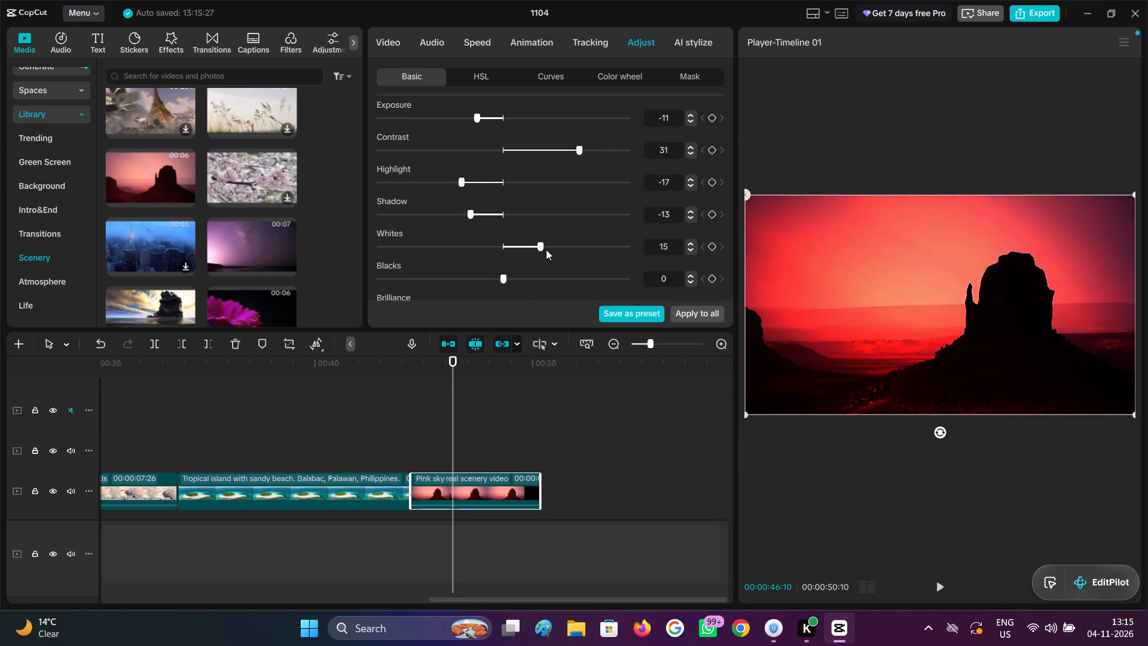
{"action": "left_click_drag", "start_coordinate": [546, 249], "coordinate": [478, 260]}
{"action": "scroll", "coordinate": [478, 260], "scroll_direction": "down", "scroll_amount": 1}
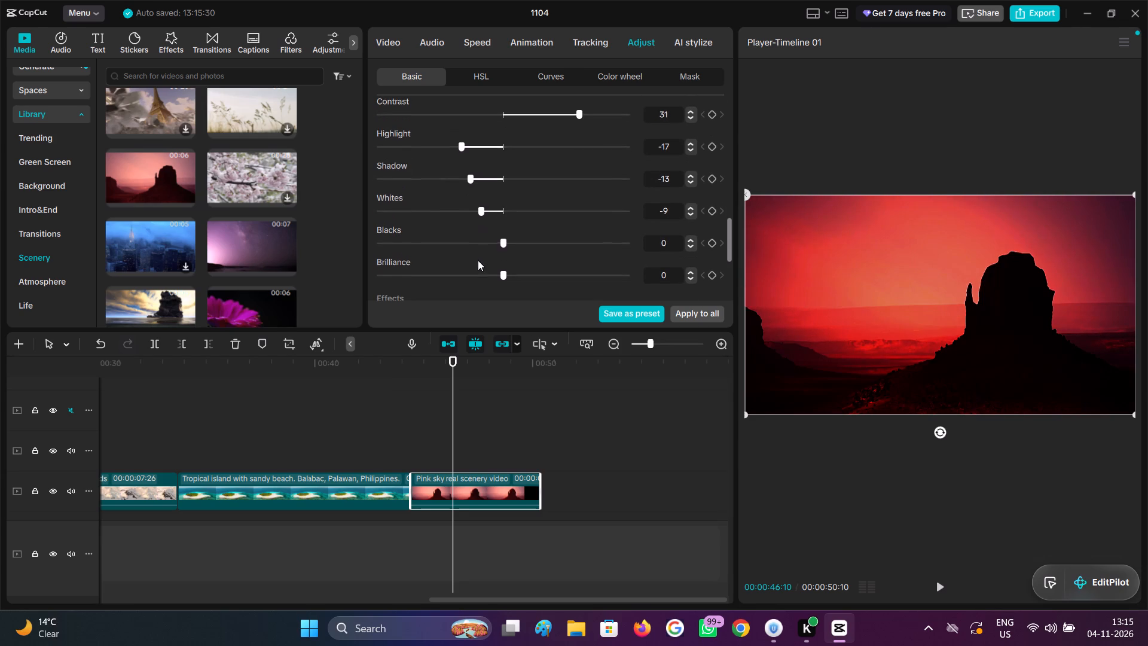
{"action": "left_click_drag", "start_coordinate": [505, 245], "coordinate": [487, 248]}
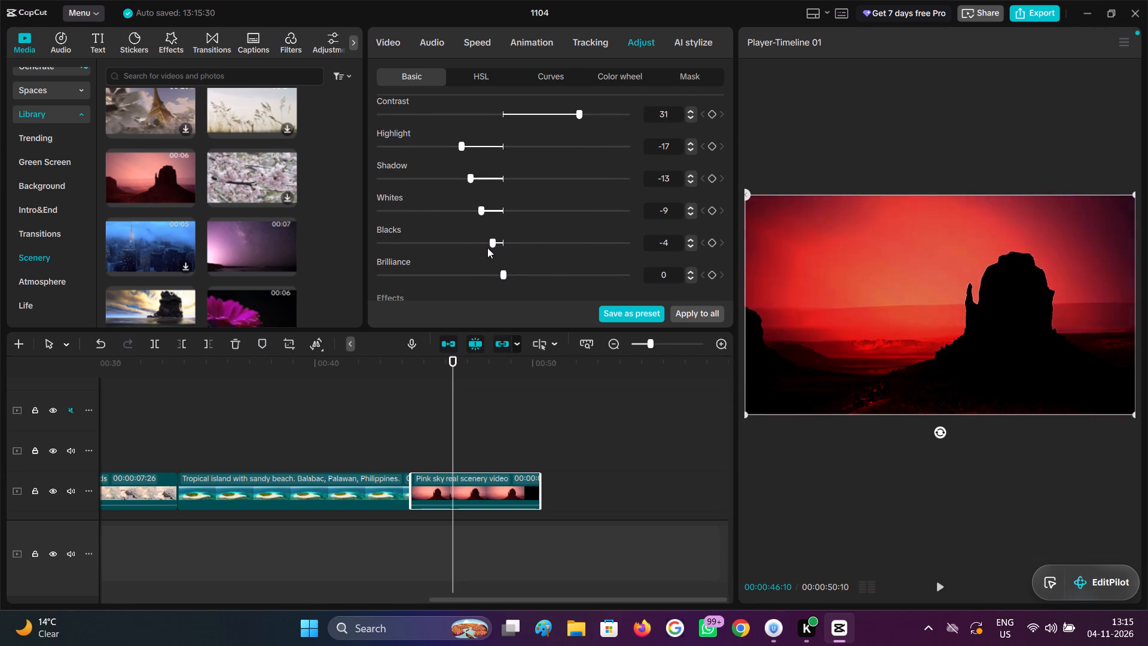
{"action": "left_click_drag", "start_coordinate": [487, 248], "coordinate": [487, 248]}
{"action": "scroll", "coordinate": [489, 248], "scroll_direction": "down", "scroll_amount": 2}
{"action": "left_click_drag", "start_coordinate": [503, 214], "coordinate": [491, 223]}
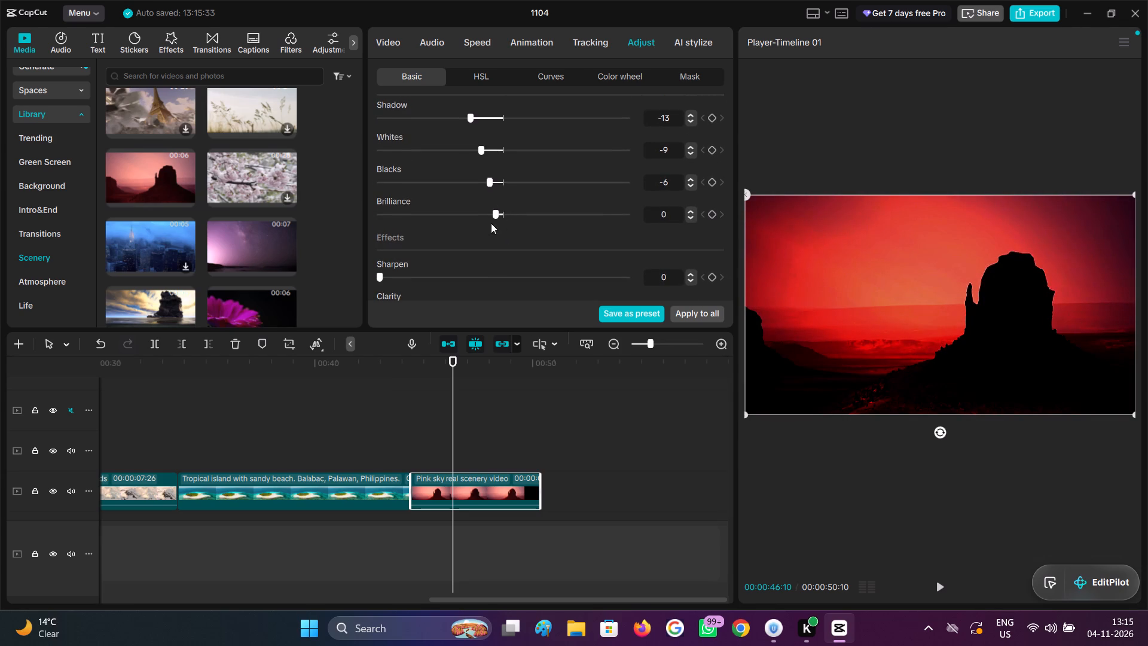
{"action": "left_click_drag", "start_coordinate": [491, 223], "coordinate": [498, 224]}
Set the Pink sky clip's clarity to 74 in the effects adjustments.
{"action": "scroll", "coordinate": [433, 249], "scroll_direction": "down", "scroll_amount": 1}
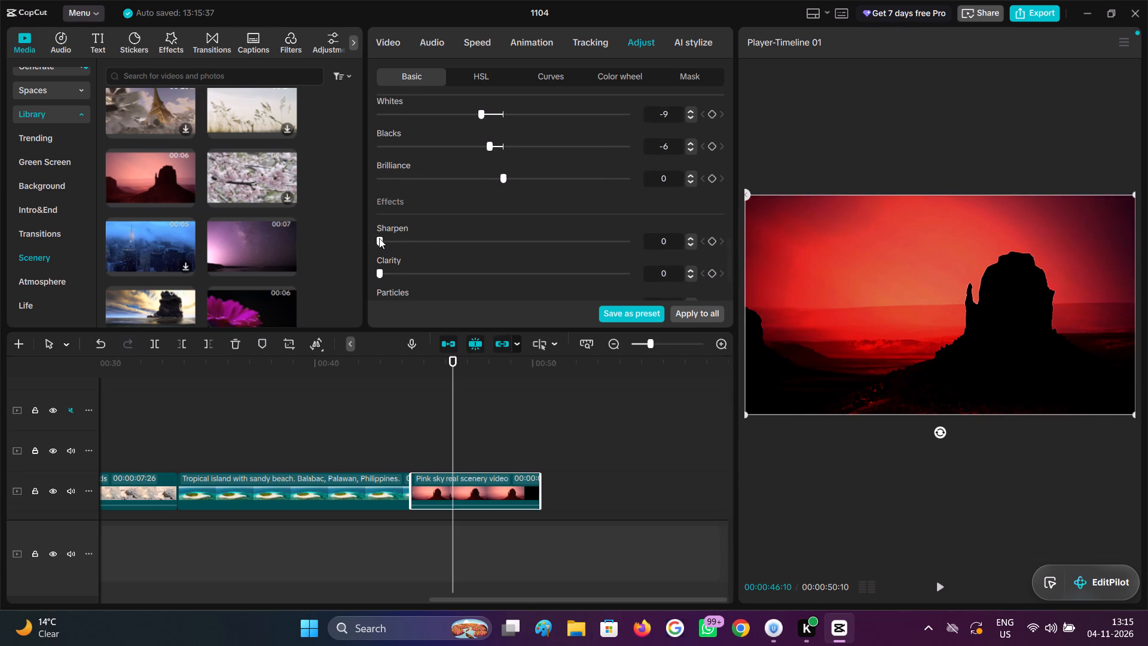
{"action": "left_click_drag", "start_coordinate": [382, 273], "coordinate": [389, 284]}
{"action": "left_click_drag", "start_coordinate": [389, 284], "coordinate": [560, 277]}
{"action": "scroll", "coordinate": [508, 273], "scroll_direction": "down", "scroll_amount": 2}
{"action": "scroll", "coordinate": [439, 267], "scroll_direction": "down", "scroll_amount": 1}
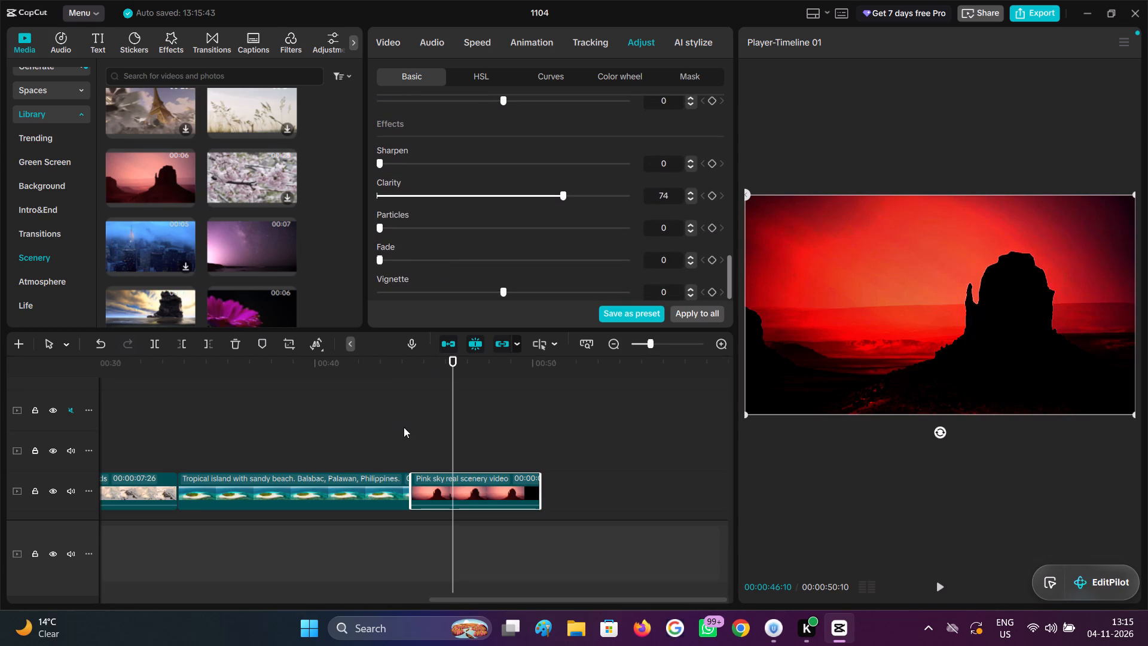
Play the cut from the Tropical island clip into the Pink sky clip and compare its color grade with the original library clip.
{"action": "left_click_drag", "start_coordinate": [414, 428], "coordinate": [399, 420]}
{"action": "left_click", "coordinate": [397, 419]}
{"action": "key", "text": "space"}
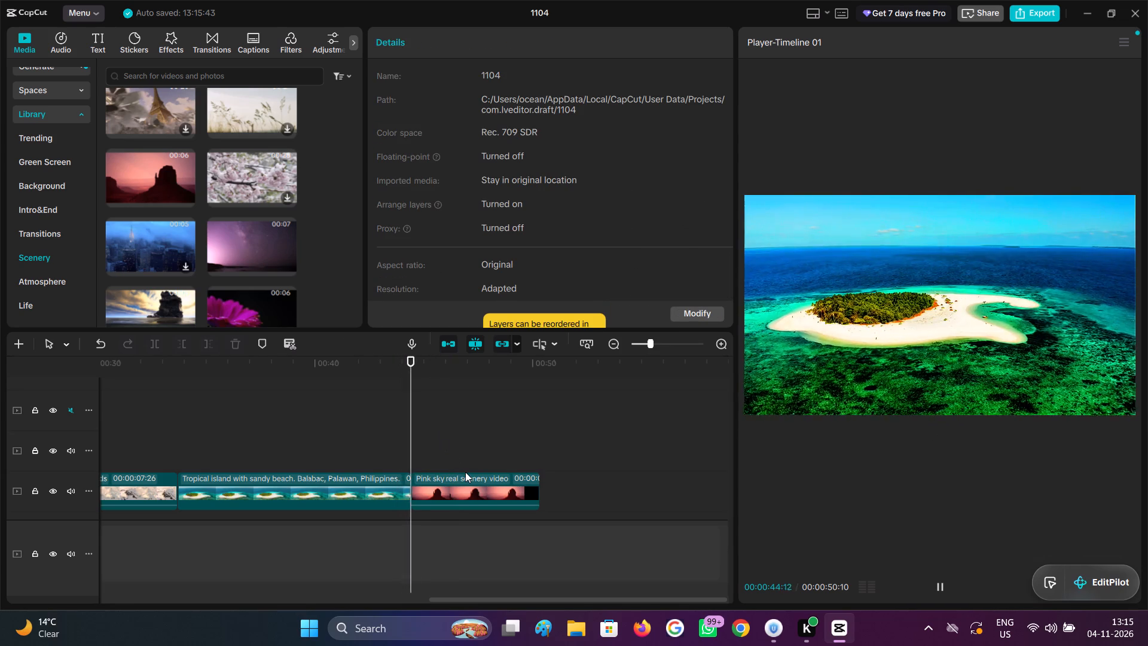
{"action": "key", "text": "space"}
{"action": "key", "text": "space"}
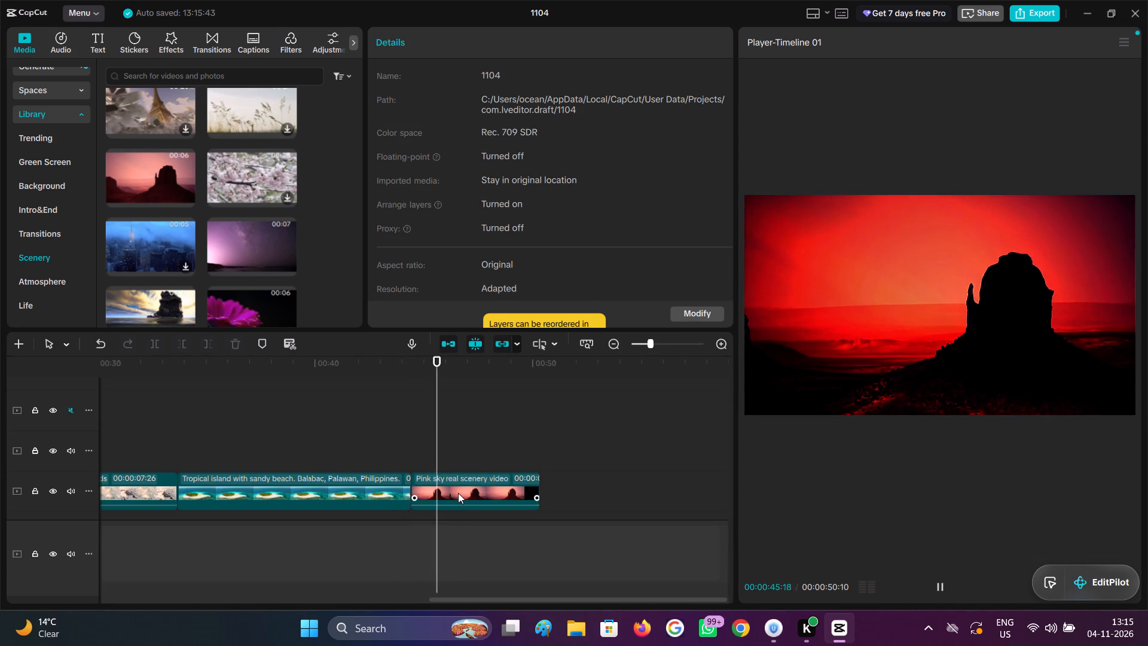
{"action": "key", "text": "space"}
{"action": "left_click", "coordinate": [460, 488]}
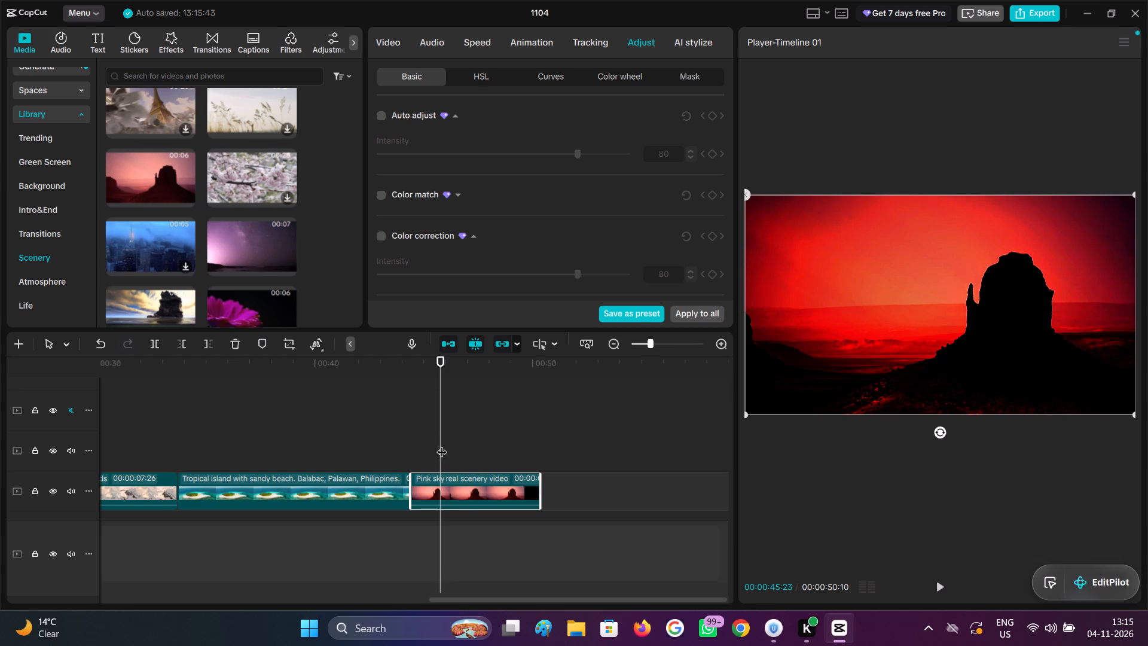
{"action": "left_click", "coordinate": [150, 170]}
{"action": "key", "text": "space"}
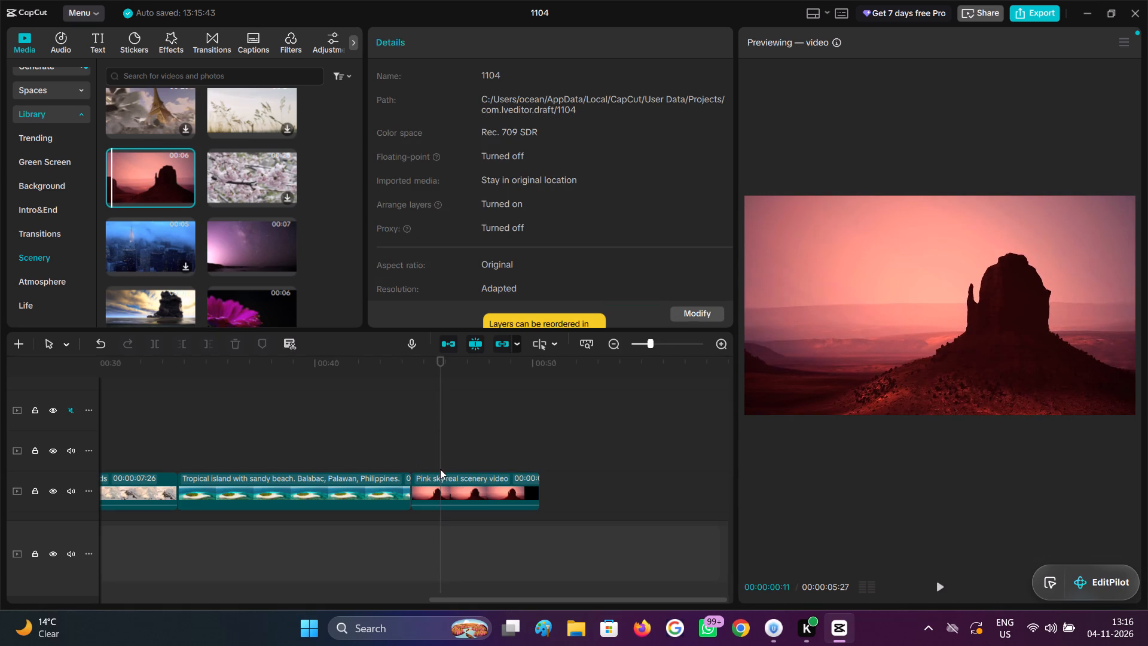
{"action": "left_click", "coordinate": [448, 487]}
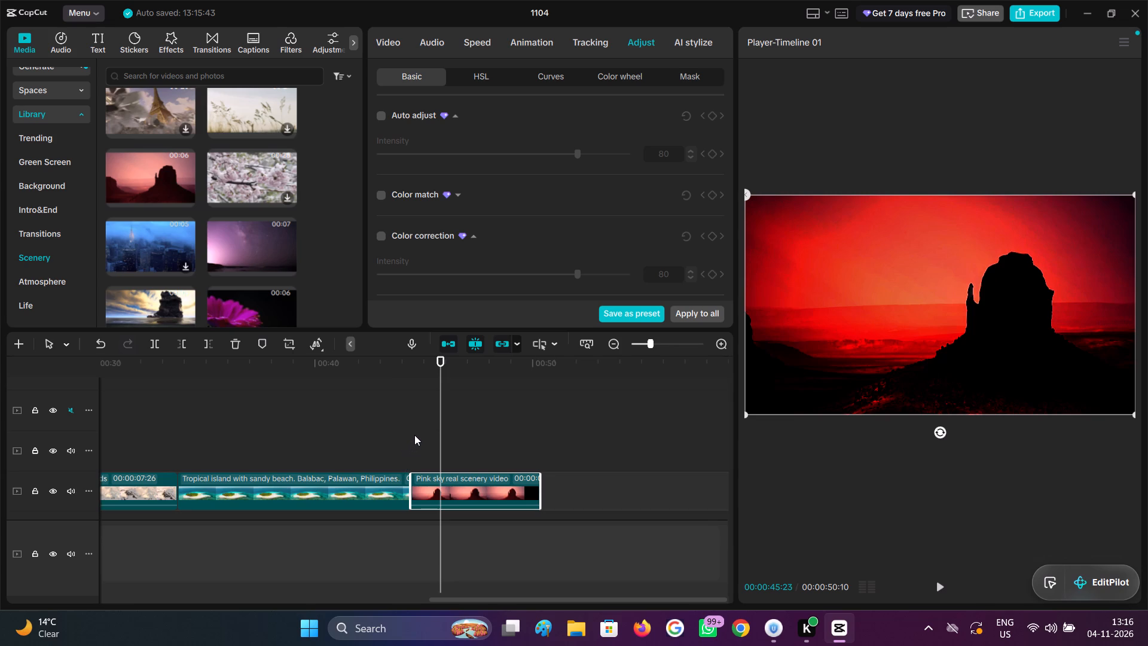
{"action": "left_click_drag", "start_coordinate": [441, 452], "coordinate": [466, 454]}
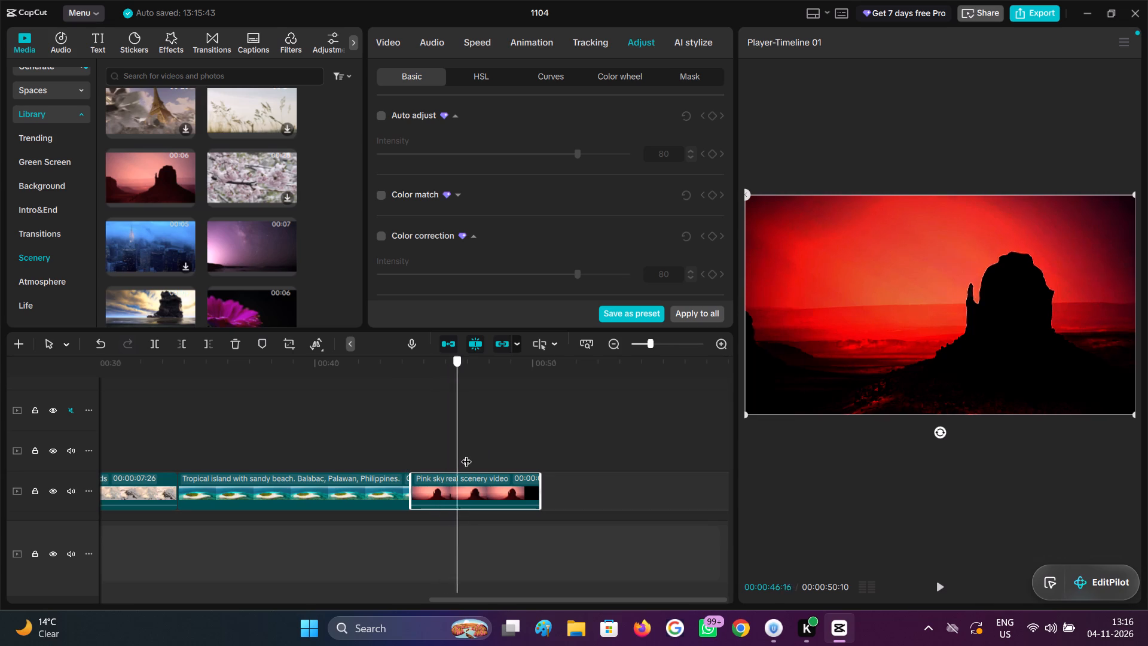
{"action": "left_click_drag", "start_coordinate": [466, 454], "coordinate": [468, 454]}
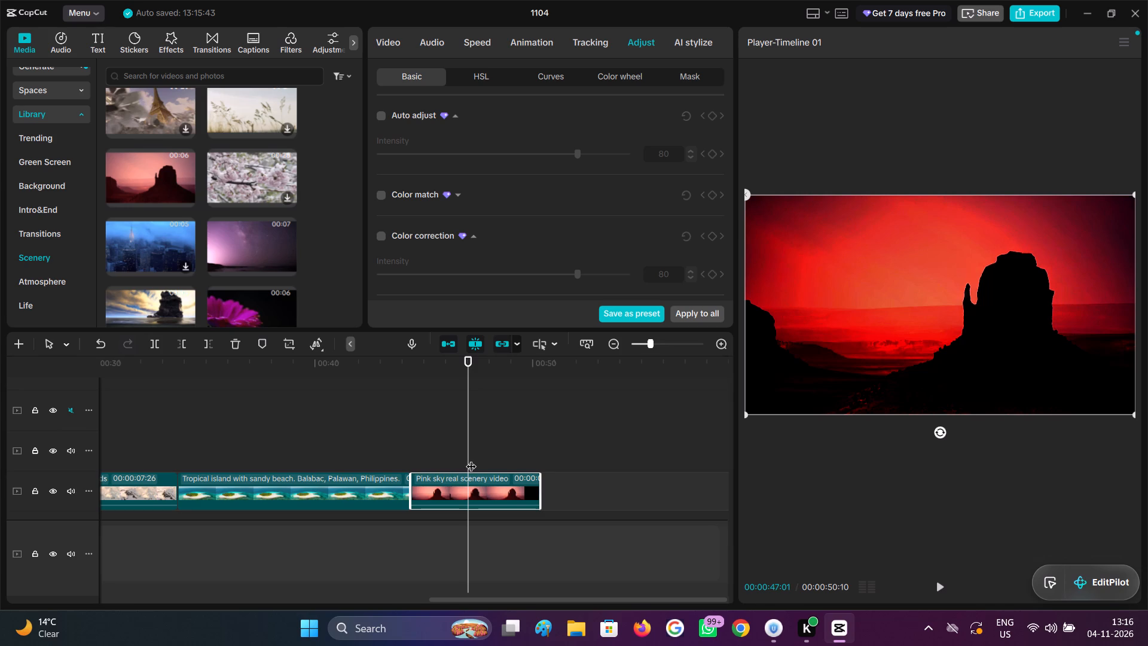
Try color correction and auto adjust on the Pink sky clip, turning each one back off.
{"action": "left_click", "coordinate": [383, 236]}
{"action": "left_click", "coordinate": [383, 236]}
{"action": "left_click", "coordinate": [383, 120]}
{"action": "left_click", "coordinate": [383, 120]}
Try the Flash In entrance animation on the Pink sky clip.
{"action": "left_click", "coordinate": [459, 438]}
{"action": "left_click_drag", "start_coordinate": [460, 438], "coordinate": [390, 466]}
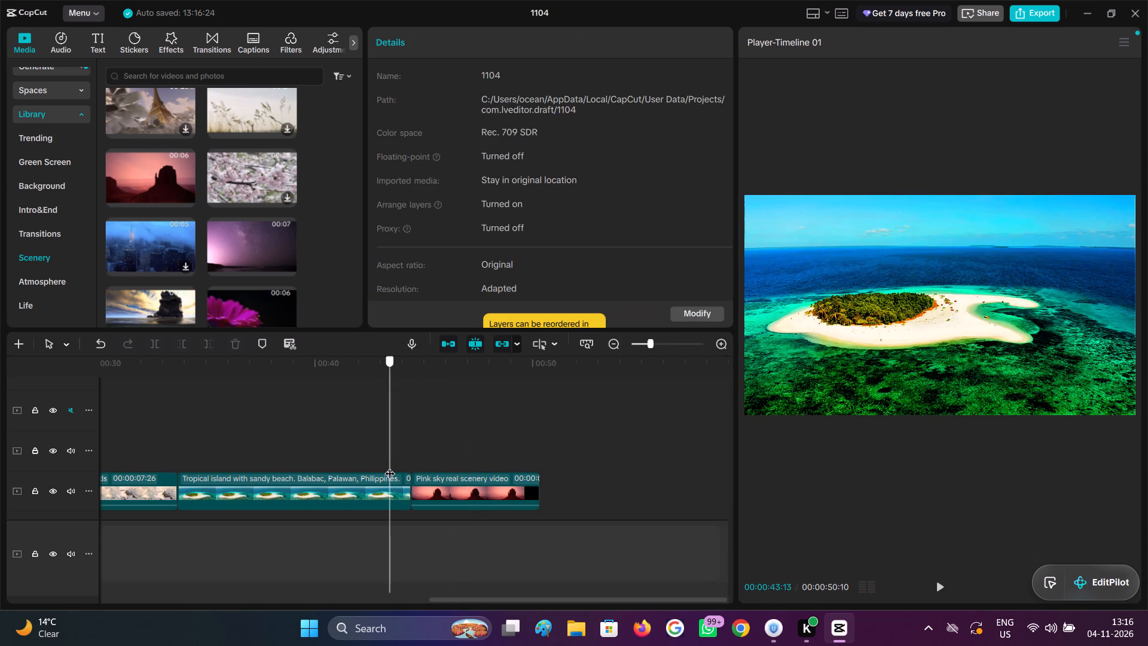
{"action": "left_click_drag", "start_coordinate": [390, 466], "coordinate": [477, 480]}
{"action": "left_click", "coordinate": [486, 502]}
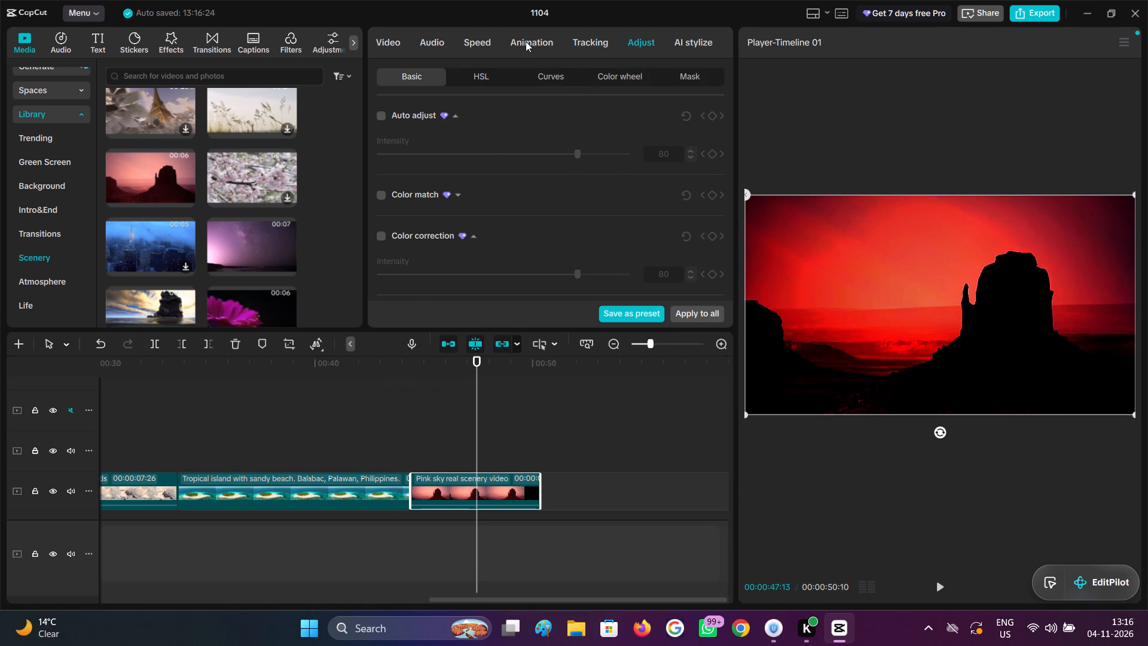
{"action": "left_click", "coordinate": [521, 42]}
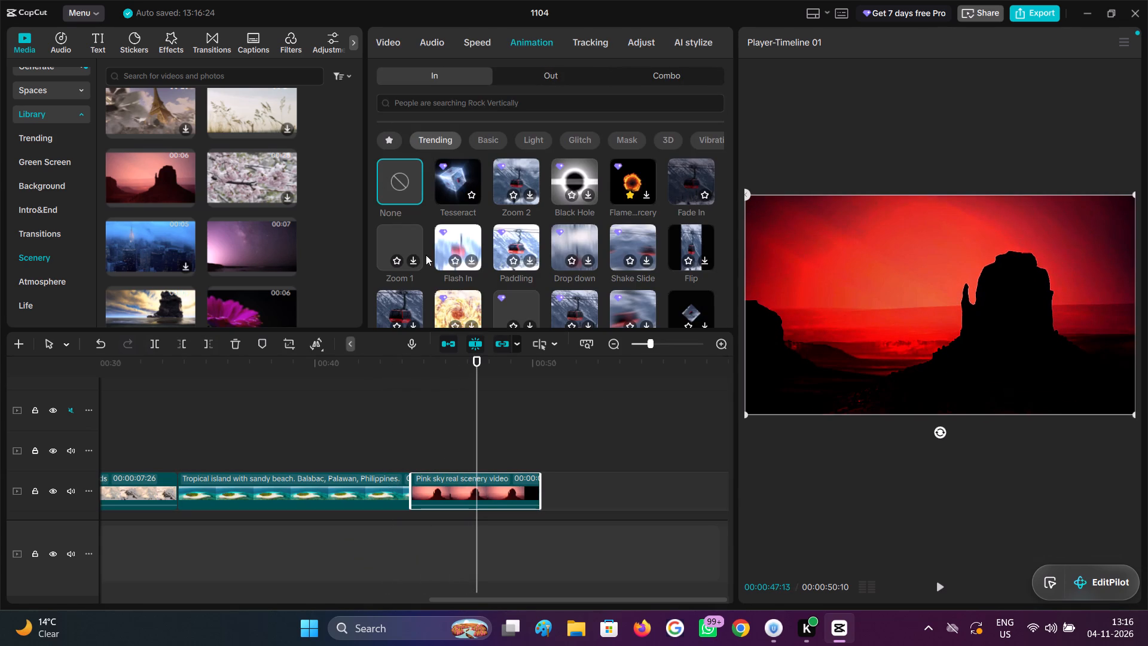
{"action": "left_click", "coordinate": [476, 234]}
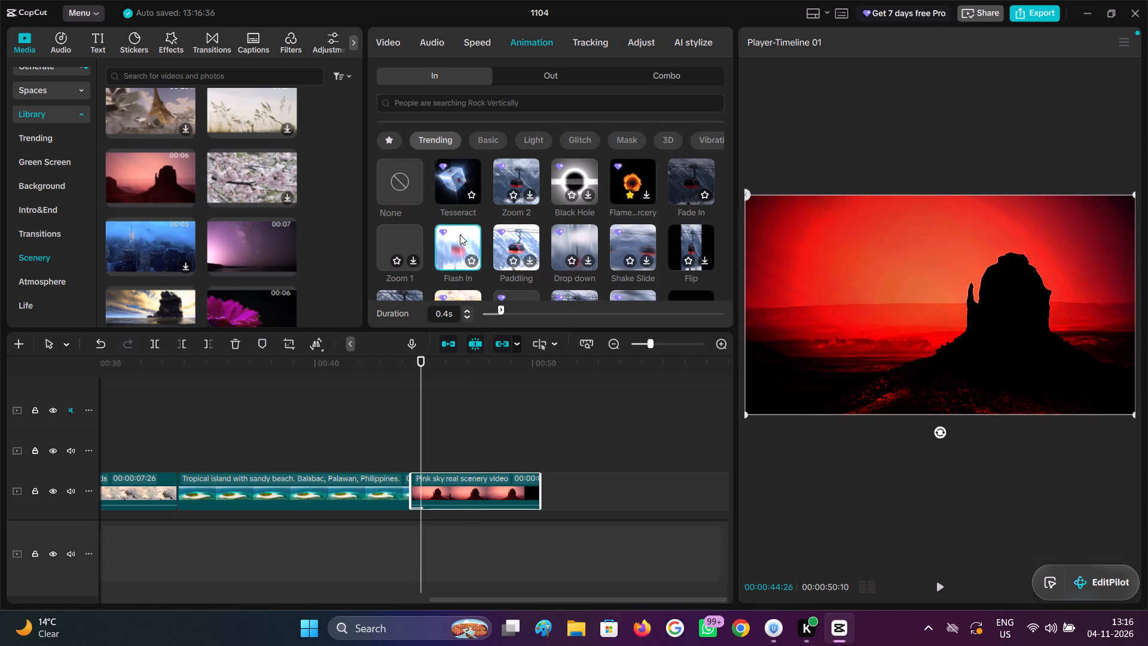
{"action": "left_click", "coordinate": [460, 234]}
Apply the Paddling entrance animation and the Smoke exit animation to the Pink sky clip.
{"action": "left_click", "coordinate": [525, 243]}
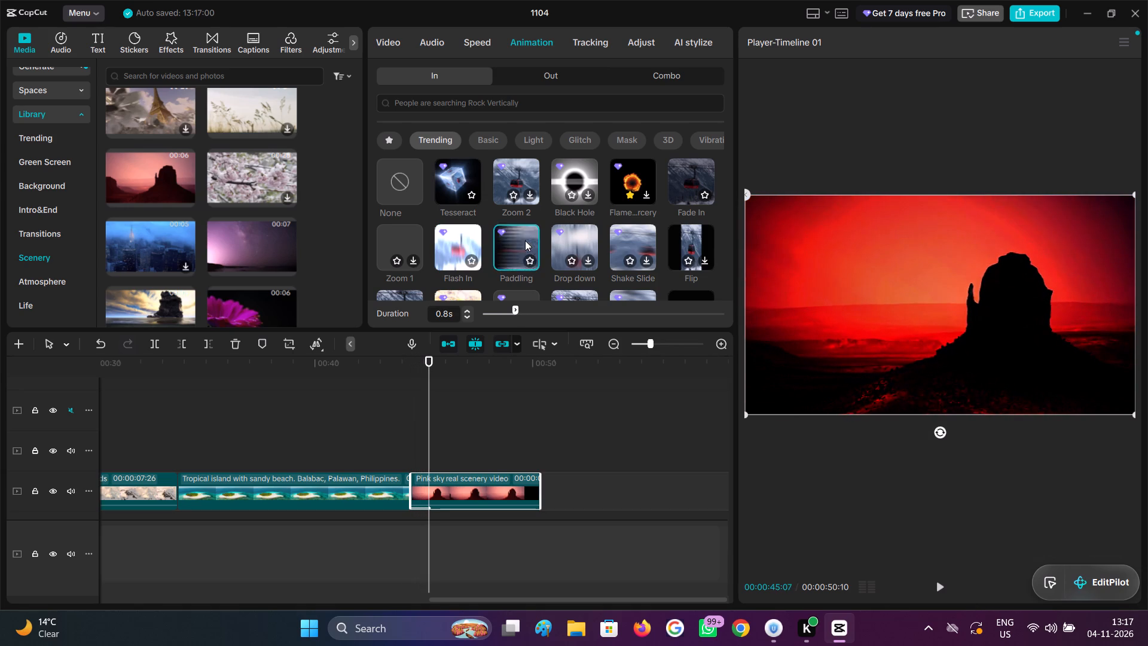
{"action": "left_click", "coordinate": [551, 77]}
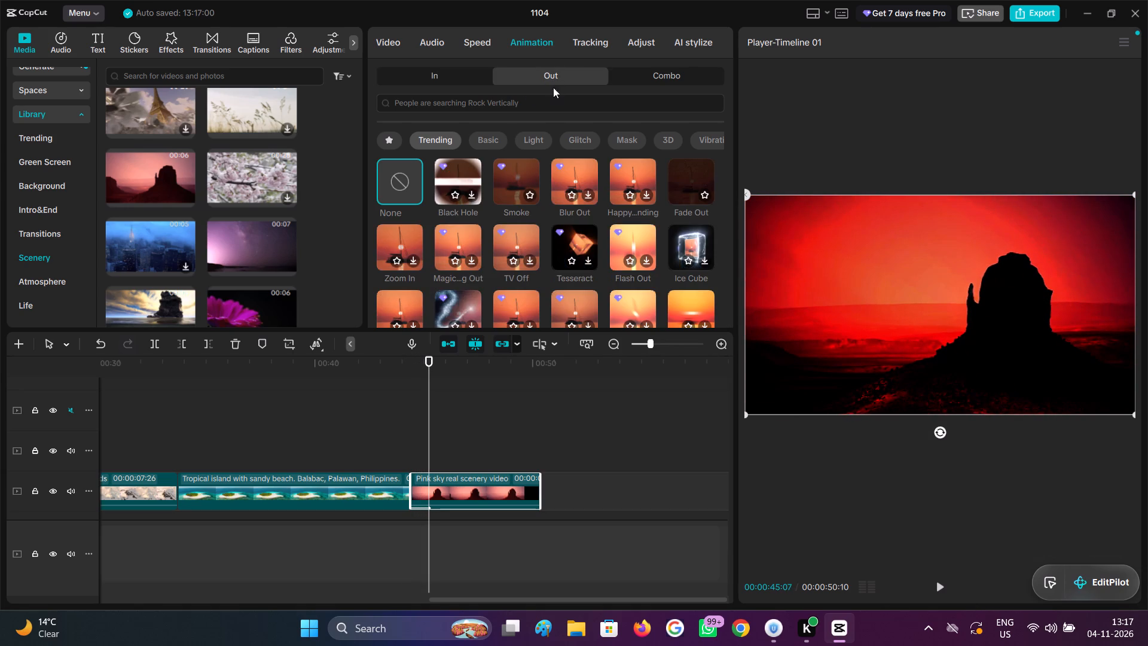
{"action": "left_click", "coordinate": [524, 167]}
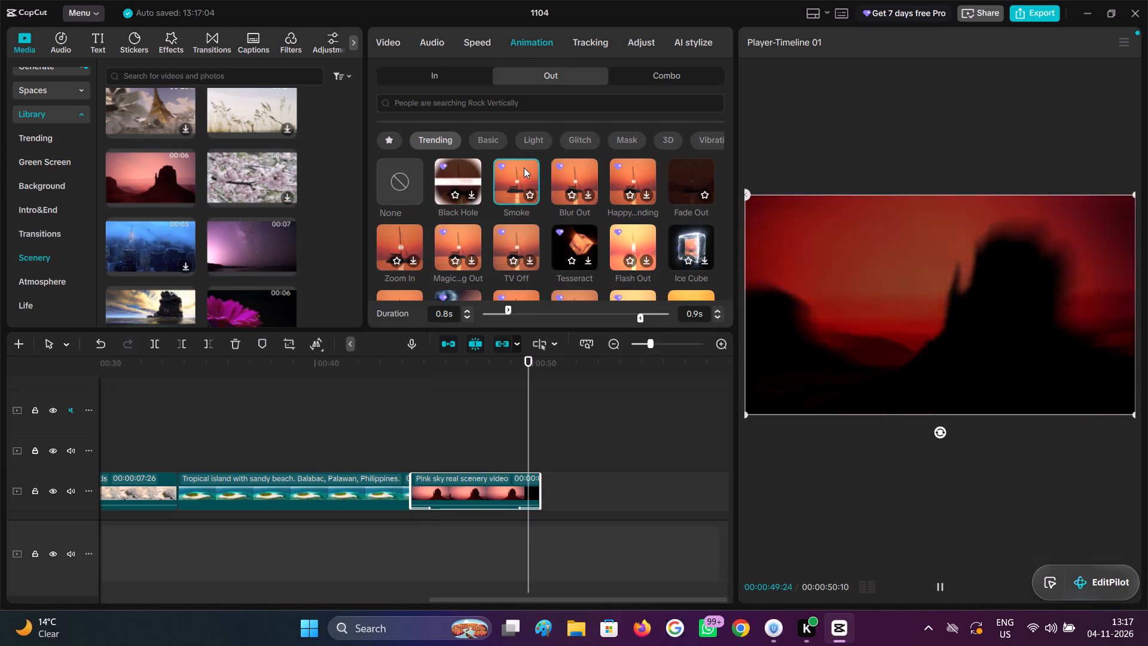
Scrub through the Pink sky clip to review its entrance animation and the footage up to its exit animation.
{"action": "left_click", "coordinate": [425, 440]}
{"action": "left_click_drag", "start_coordinate": [425, 440], "coordinate": [411, 439]}
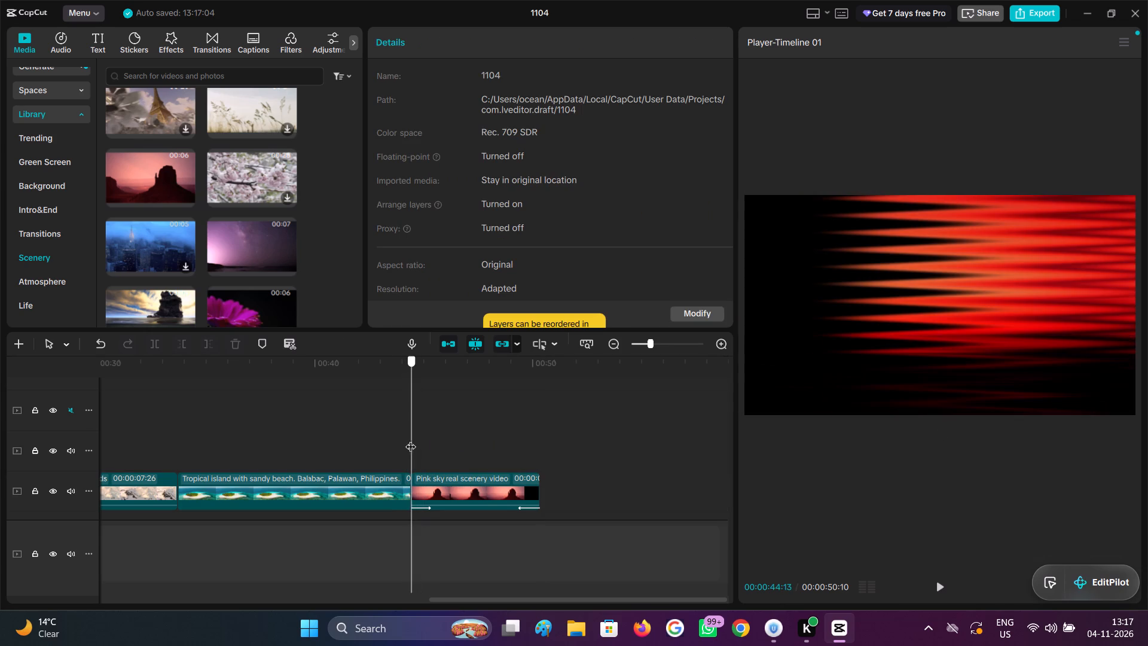
{"action": "left_click_drag", "start_coordinate": [411, 439], "coordinate": [512, 455]}
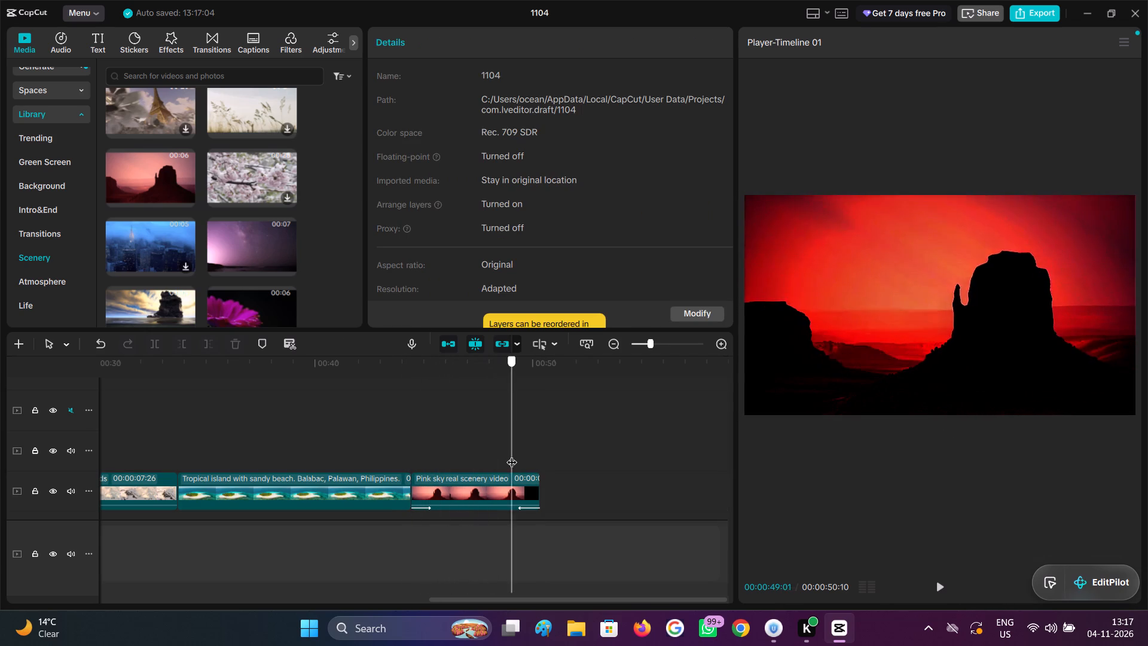
{"action": "left_click_drag", "start_coordinate": [512, 455], "coordinate": [460, 459]}
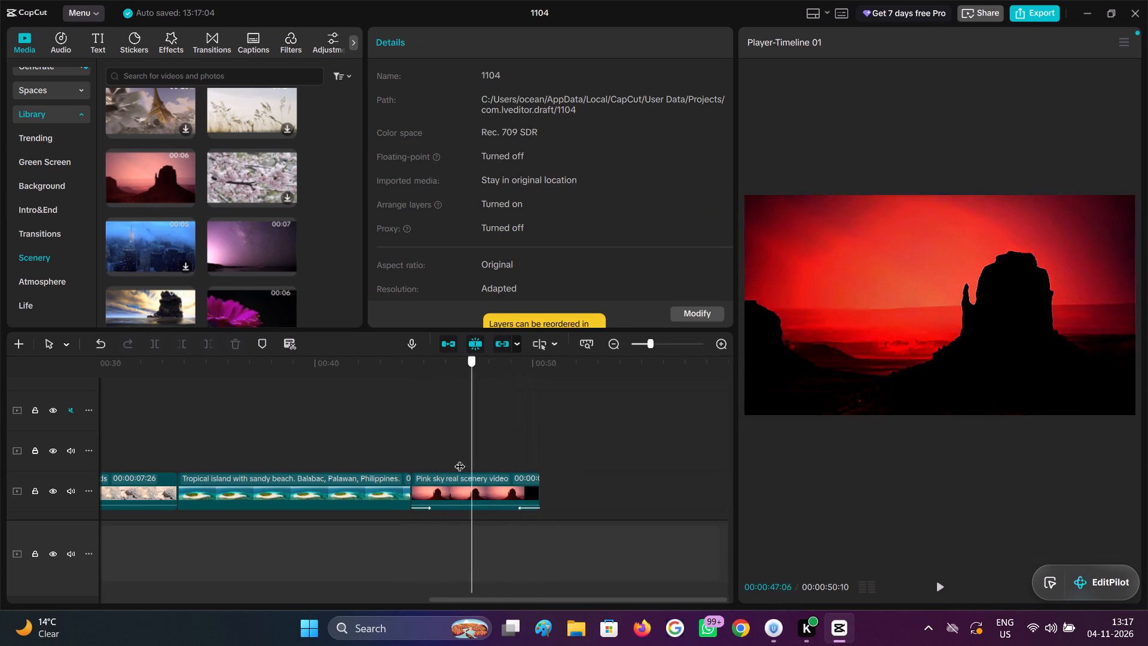
{"action": "left_click_drag", "start_coordinate": [460, 459], "coordinate": [436, 453]}
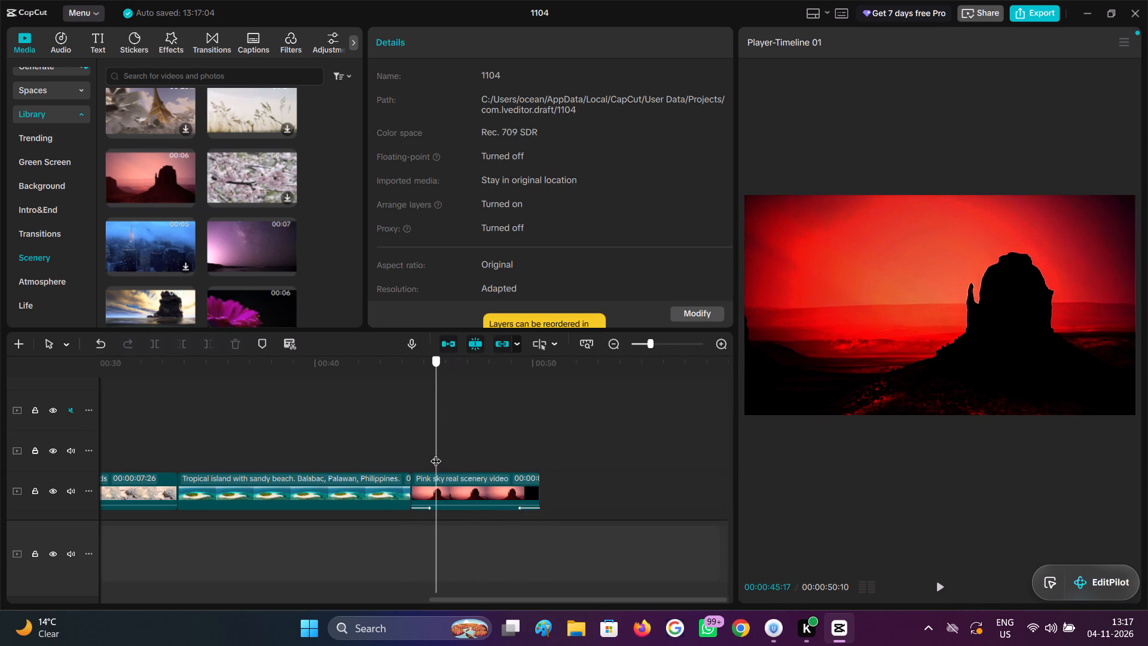
{"action": "left_click_drag", "start_coordinate": [436, 453], "coordinate": [460, 453]}
{"action": "left_click", "coordinate": [465, 483]}
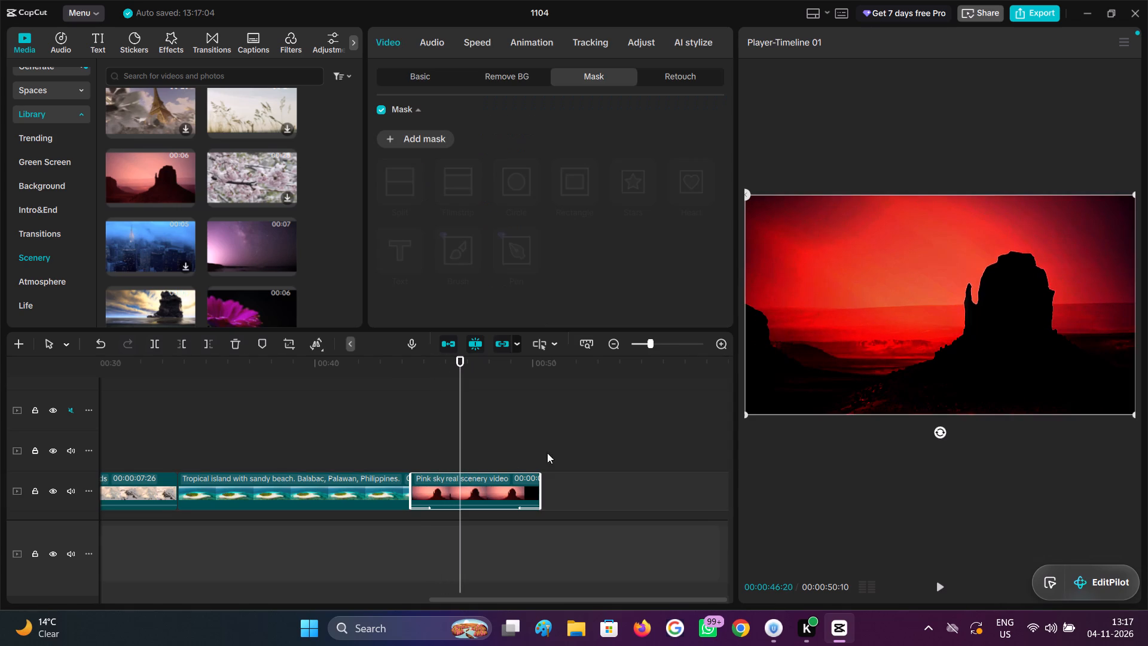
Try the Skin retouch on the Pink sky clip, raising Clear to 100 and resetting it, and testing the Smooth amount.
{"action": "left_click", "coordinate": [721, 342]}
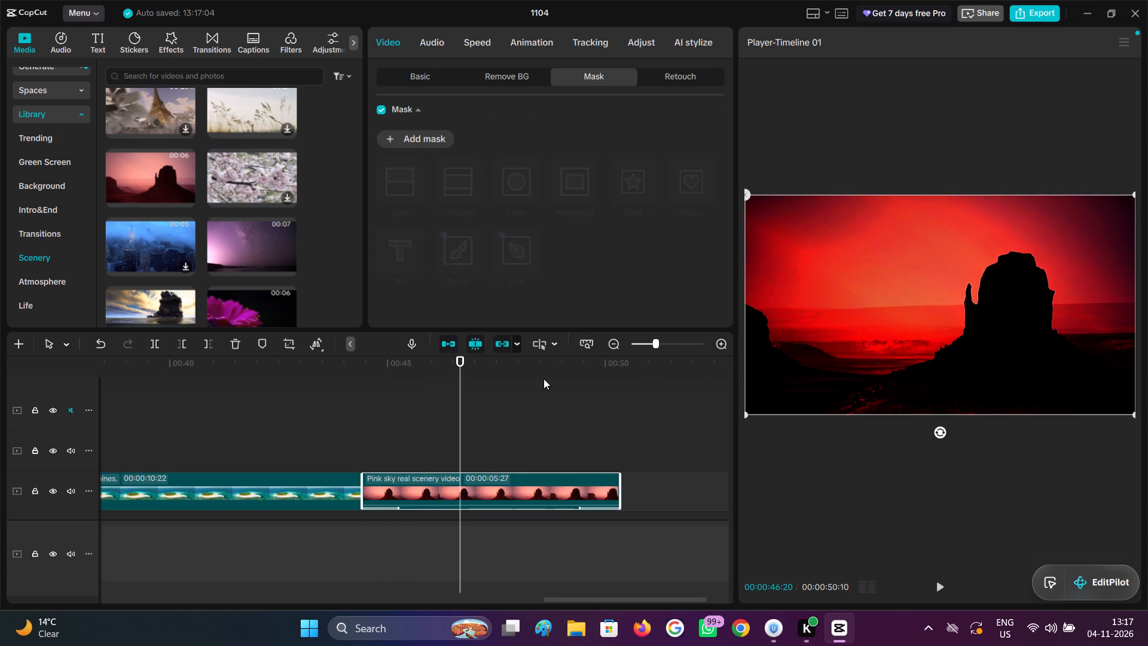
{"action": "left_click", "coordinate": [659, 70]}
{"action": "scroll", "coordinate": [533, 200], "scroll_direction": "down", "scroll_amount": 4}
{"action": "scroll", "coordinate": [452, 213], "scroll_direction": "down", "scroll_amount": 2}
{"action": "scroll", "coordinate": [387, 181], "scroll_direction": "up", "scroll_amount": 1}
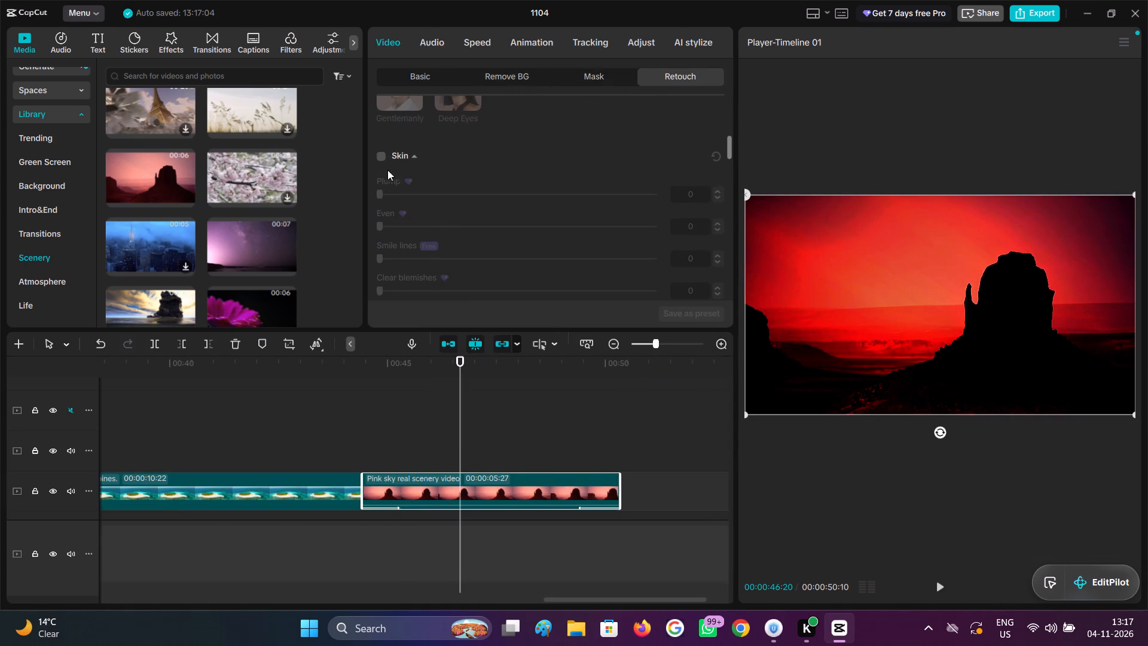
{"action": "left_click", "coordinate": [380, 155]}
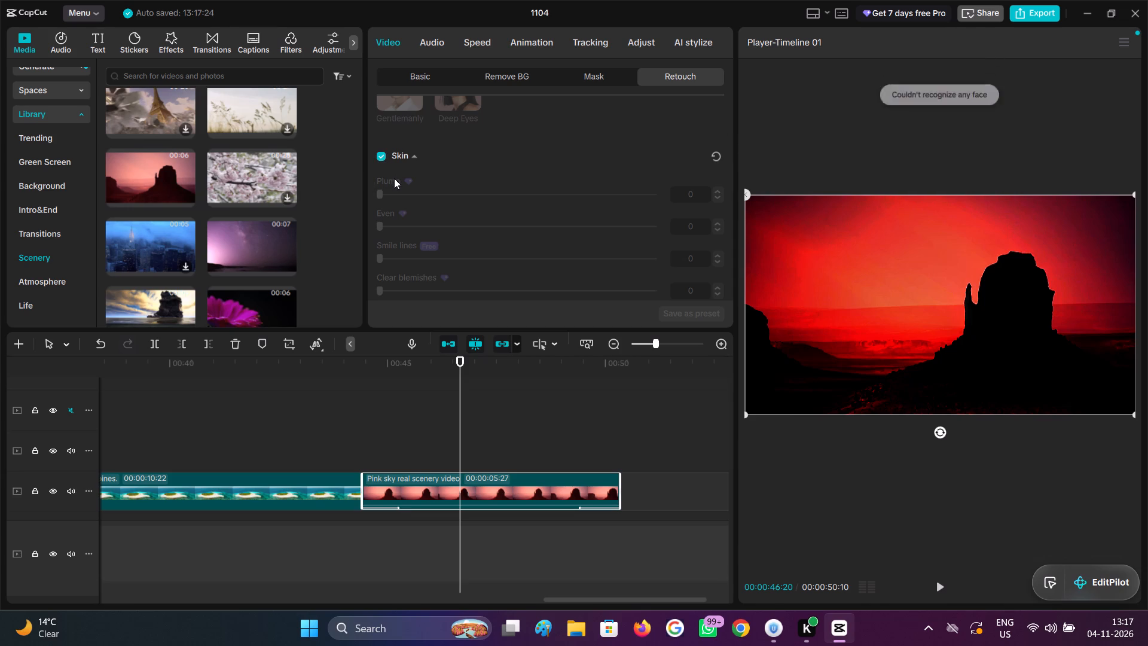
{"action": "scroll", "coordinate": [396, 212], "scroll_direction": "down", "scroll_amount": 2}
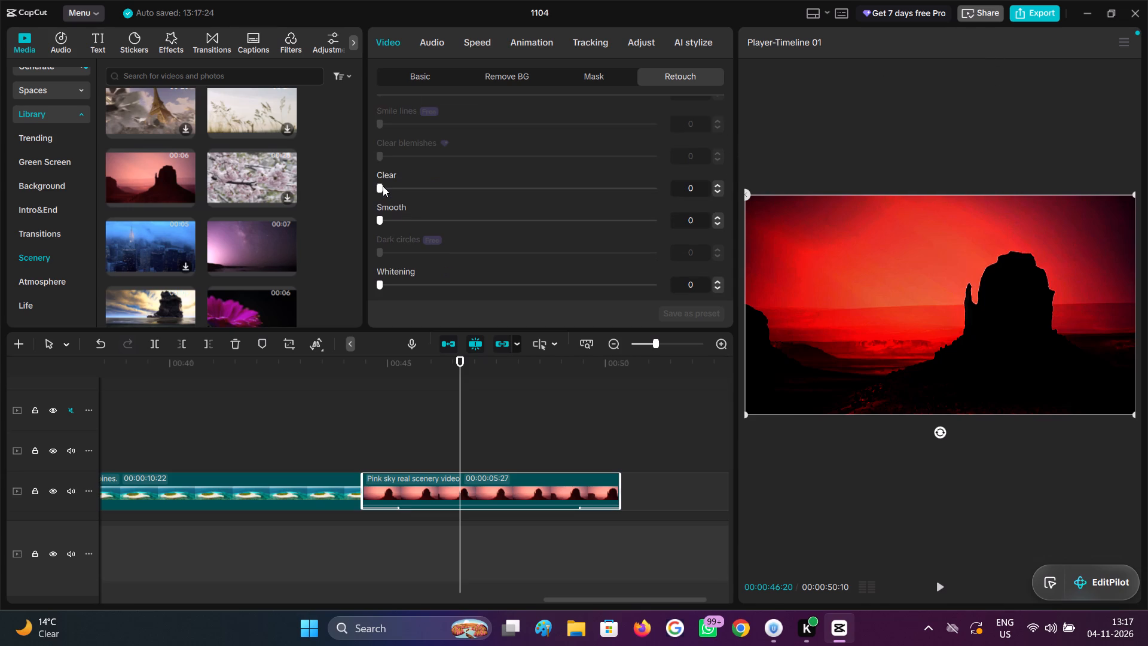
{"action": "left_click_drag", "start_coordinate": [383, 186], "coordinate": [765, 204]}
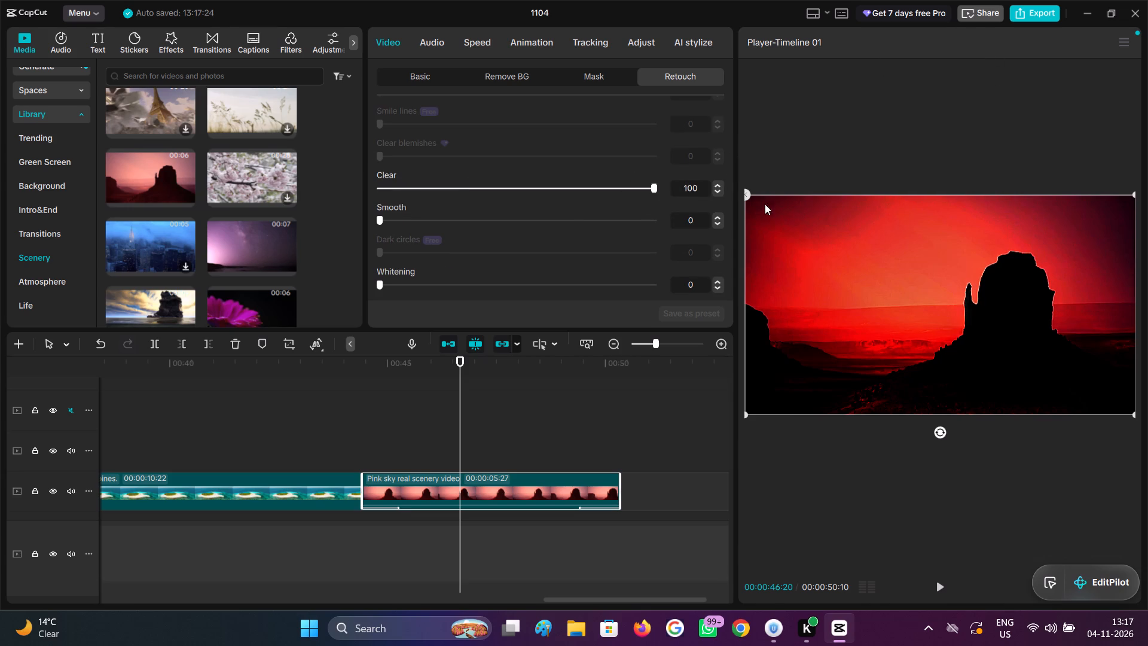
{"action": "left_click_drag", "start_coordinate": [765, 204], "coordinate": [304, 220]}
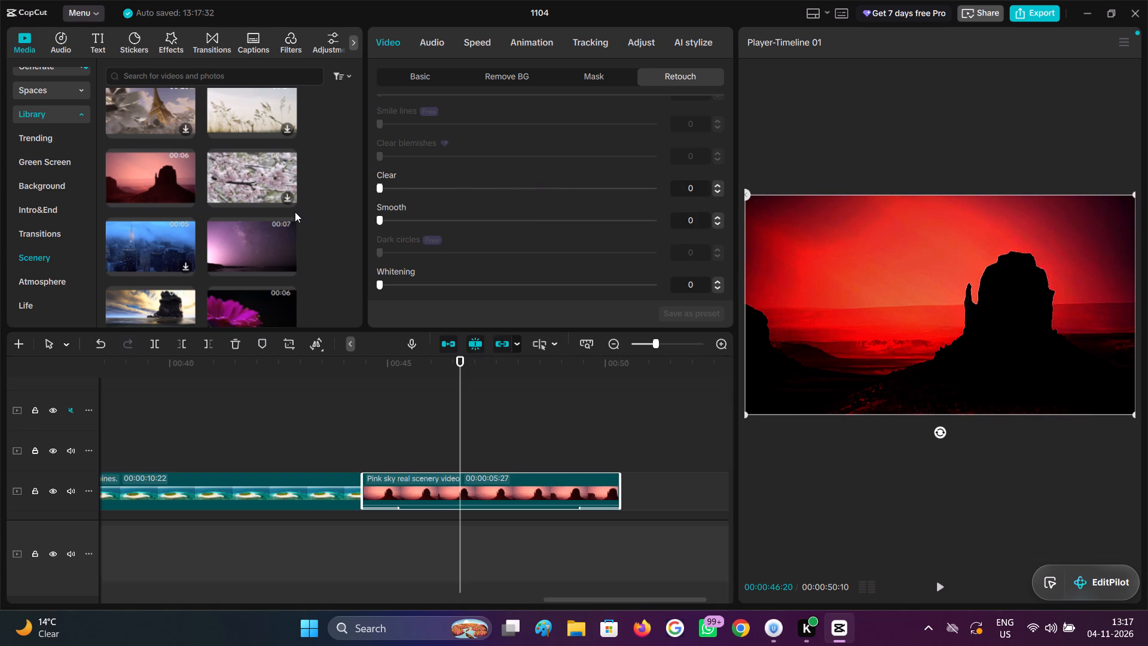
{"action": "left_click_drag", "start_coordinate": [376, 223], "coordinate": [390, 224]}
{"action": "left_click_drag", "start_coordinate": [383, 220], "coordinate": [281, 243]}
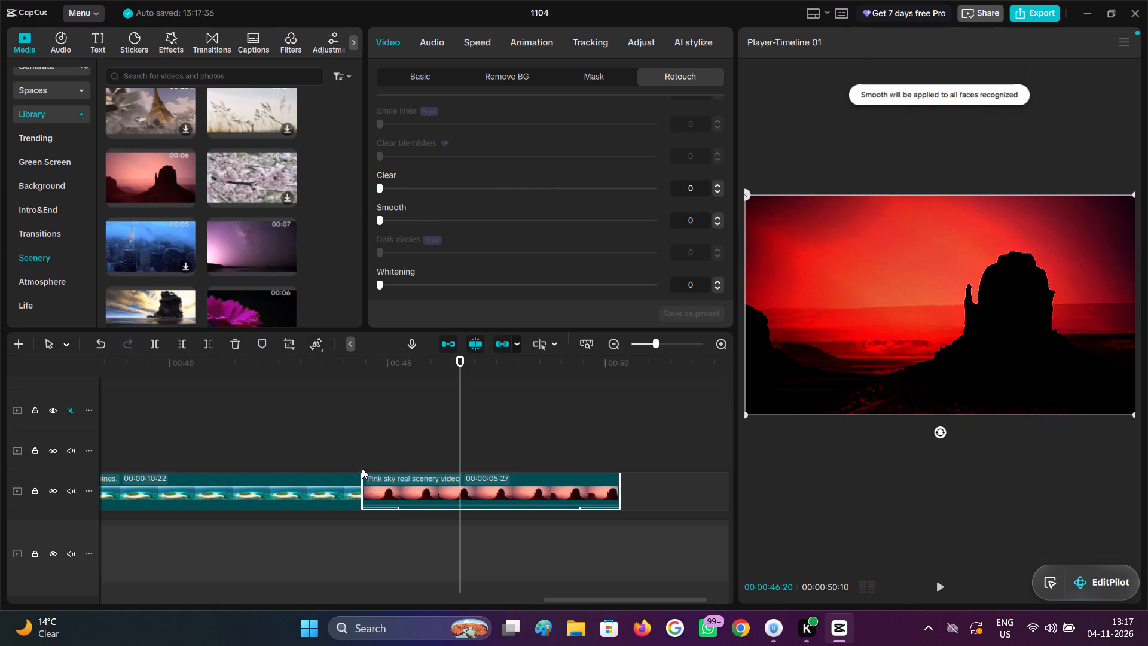
Trim off the end of the Pink sky clip from 00:00:47:09 onward.
{"action": "left_click", "coordinate": [413, 431]}
{"action": "left_click_drag", "start_coordinate": [413, 431], "coordinate": [504, 447]}
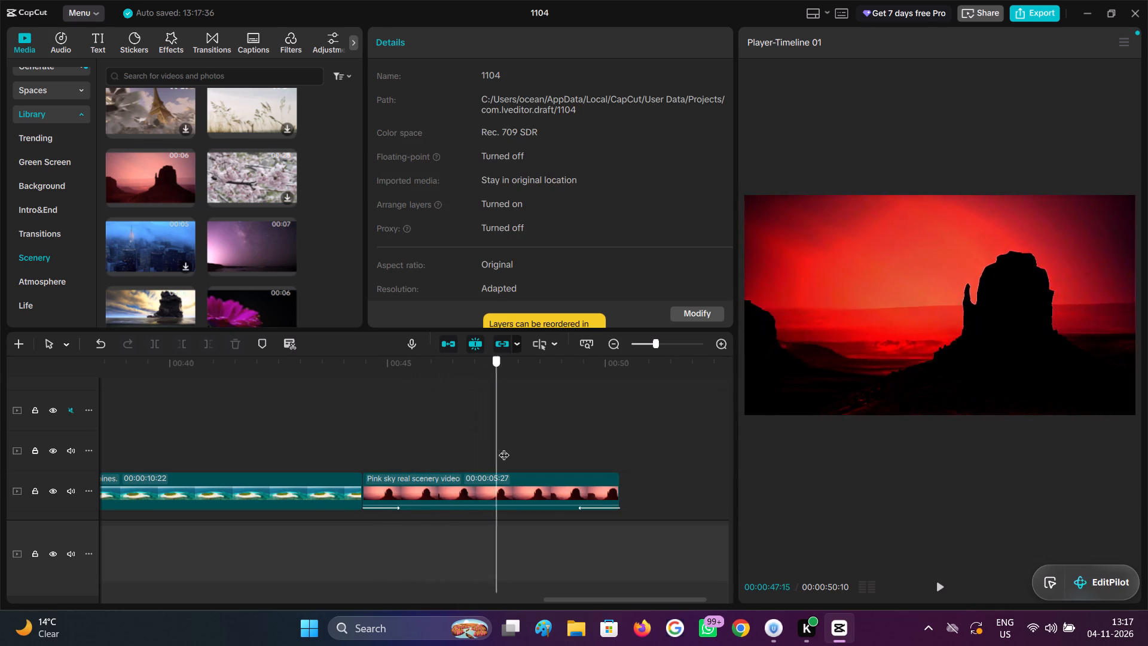
{"action": "left_click_drag", "start_coordinate": [504, 447], "coordinate": [460, 450]}
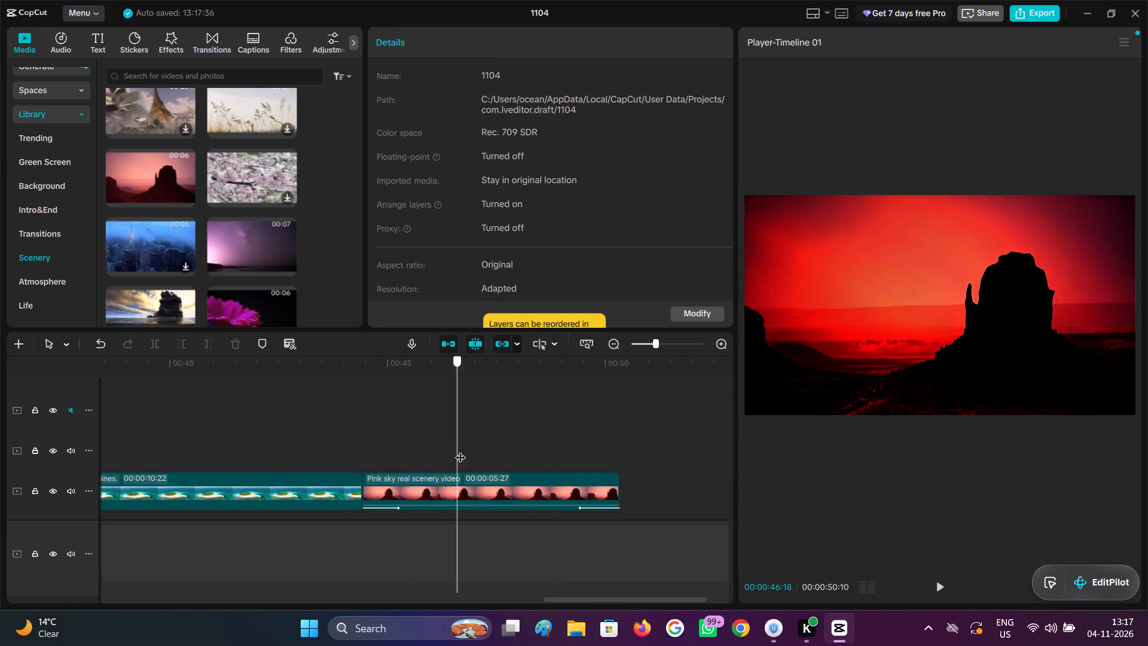
{"action": "left_click_drag", "start_coordinate": [460, 450], "coordinate": [487, 453]}
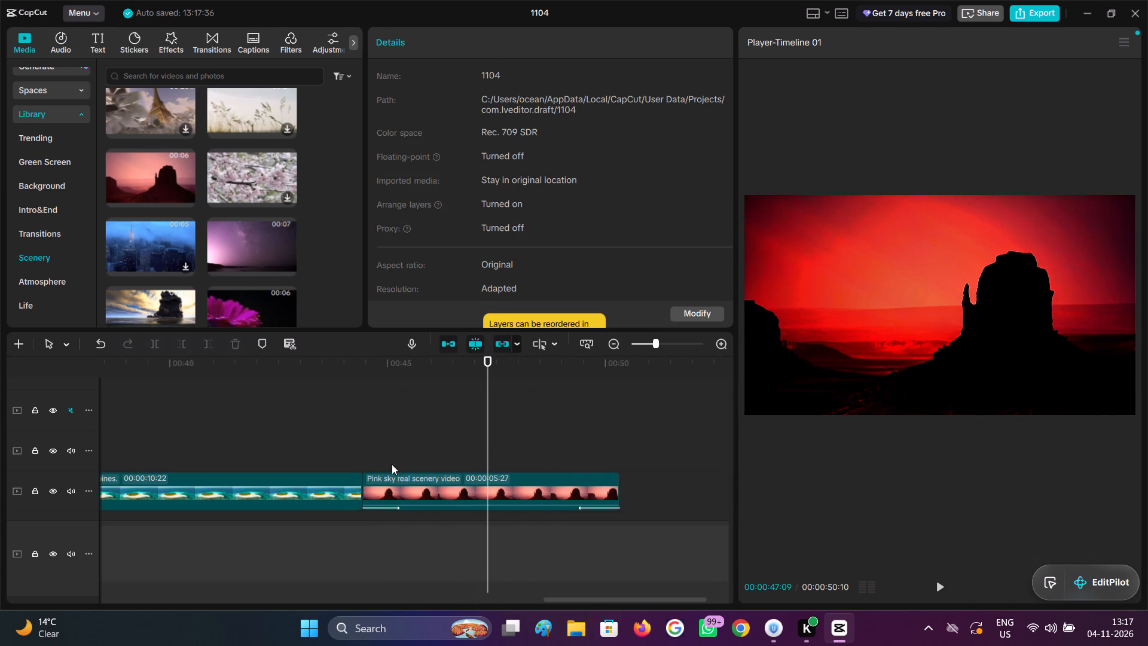
{"action": "left_click", "coordinate": [409, 486]}
{"action": "left_click", "coordinate": [206, 347]}
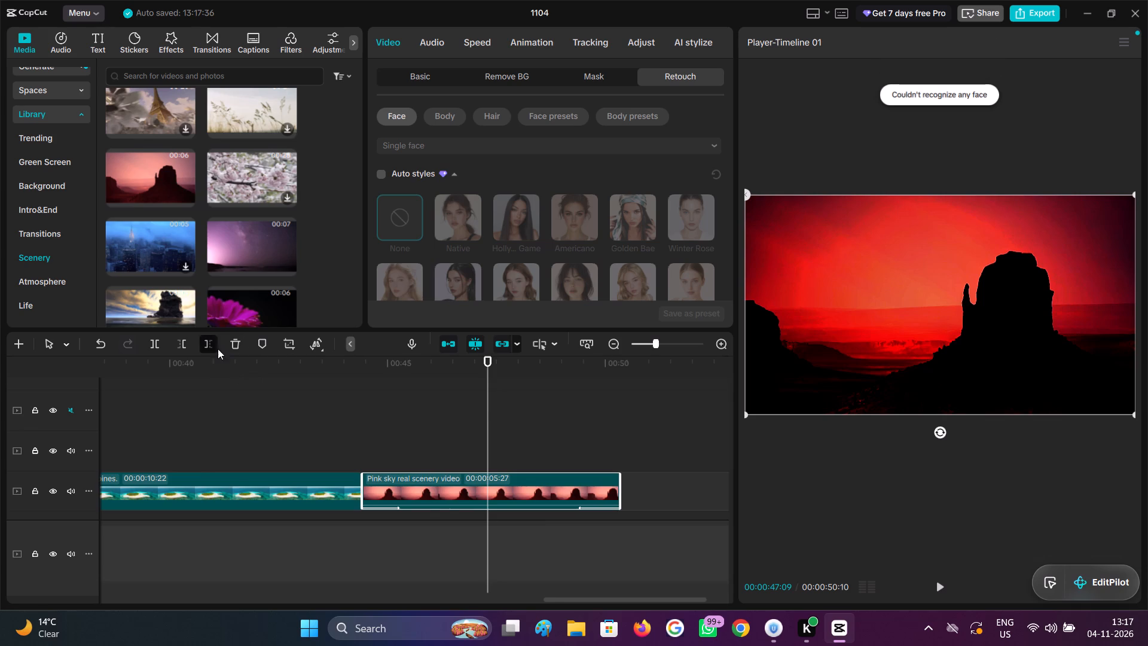
Slow the trimmed Pink sky clip to a standard speed of 0.70x.
{"action": "left_click", "coordinate": [454, 445]}
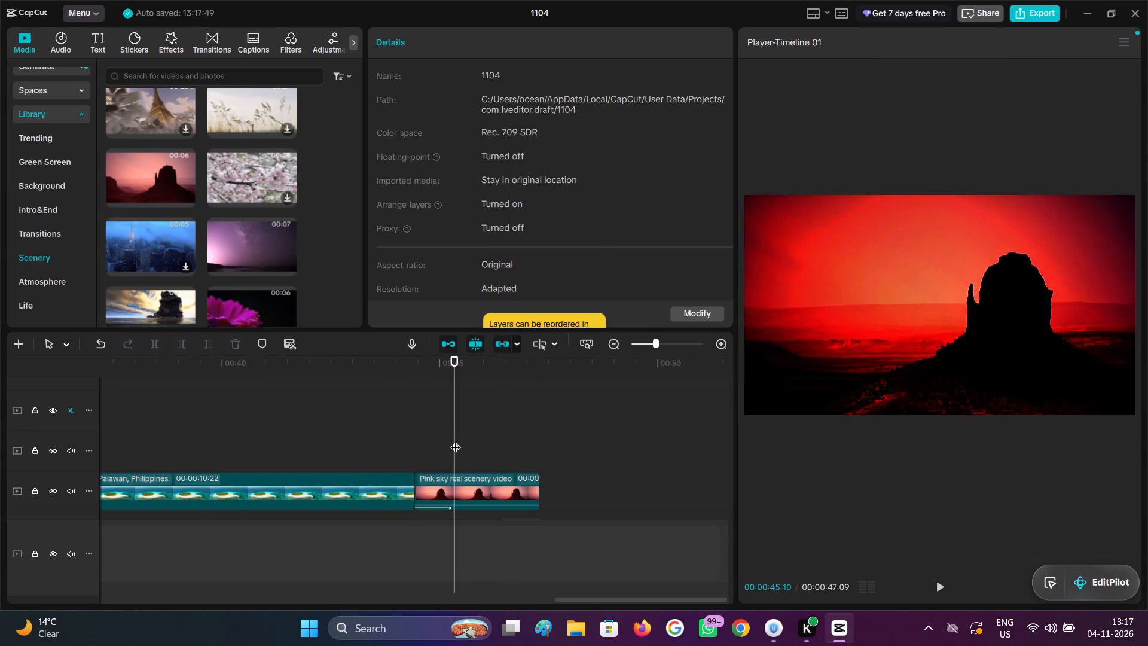
{"action": "left_click", "coordinate": [728, 348]}
{"action": "left_click", "coordinate": [537, 483]}
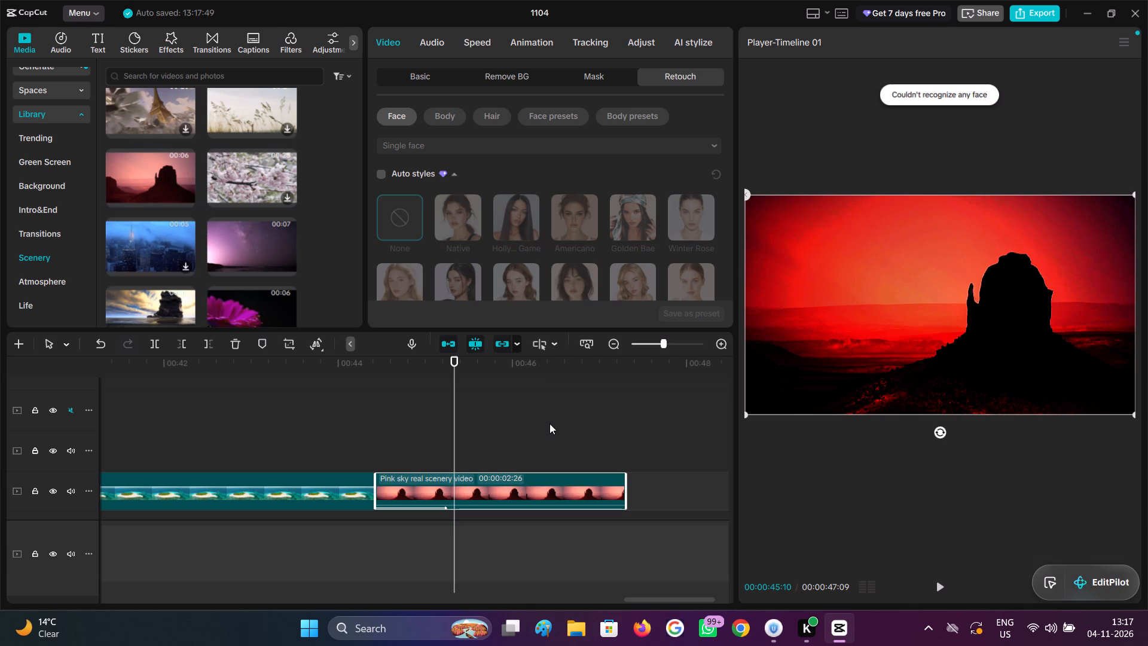
{"action": "left_click", "coordinate": [487, 42]}
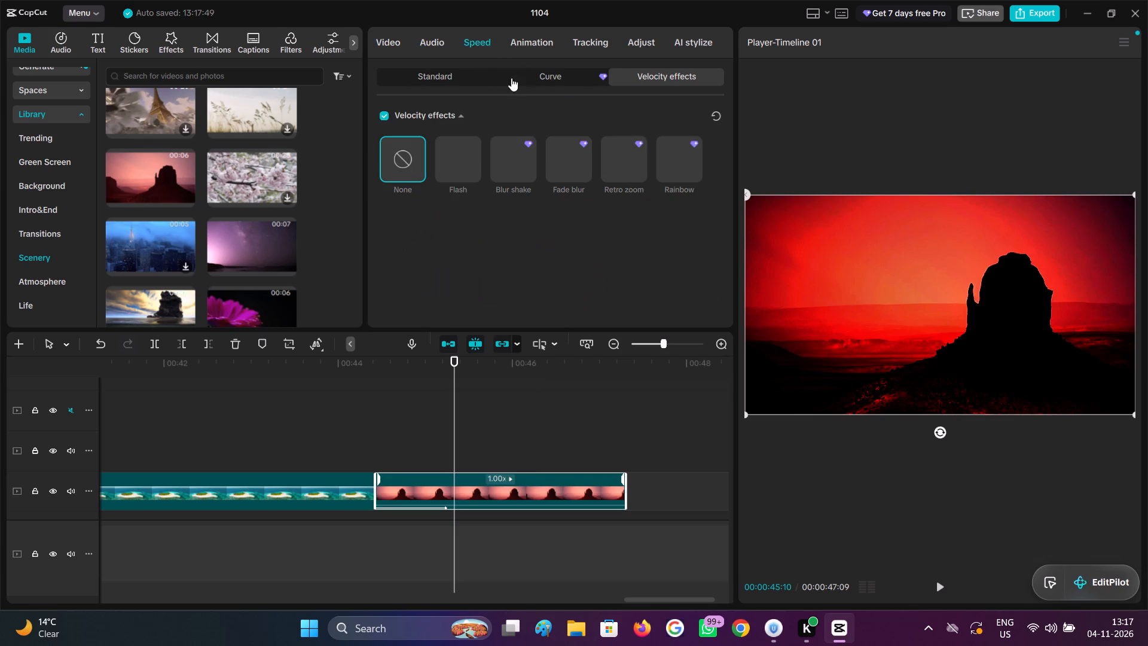
{"action": "left_click", "coordinate": [450, 78]}
{"action": "double_click", "coordinate": [713, 141]}
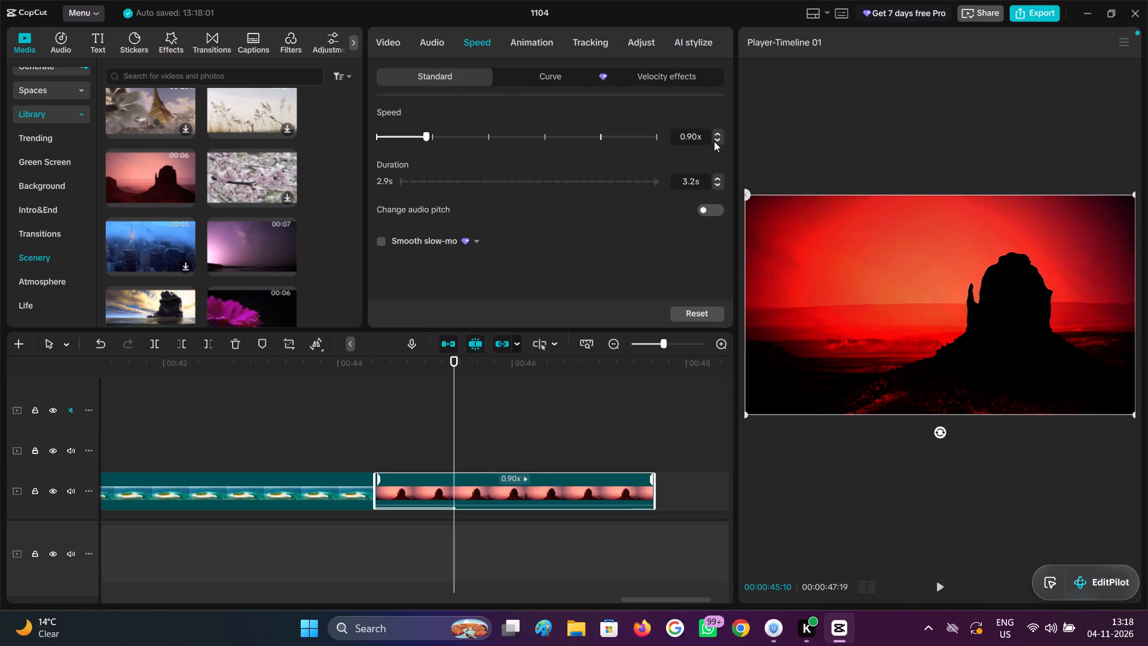
{"action": "left_click", "coordinate": [714, 141]}
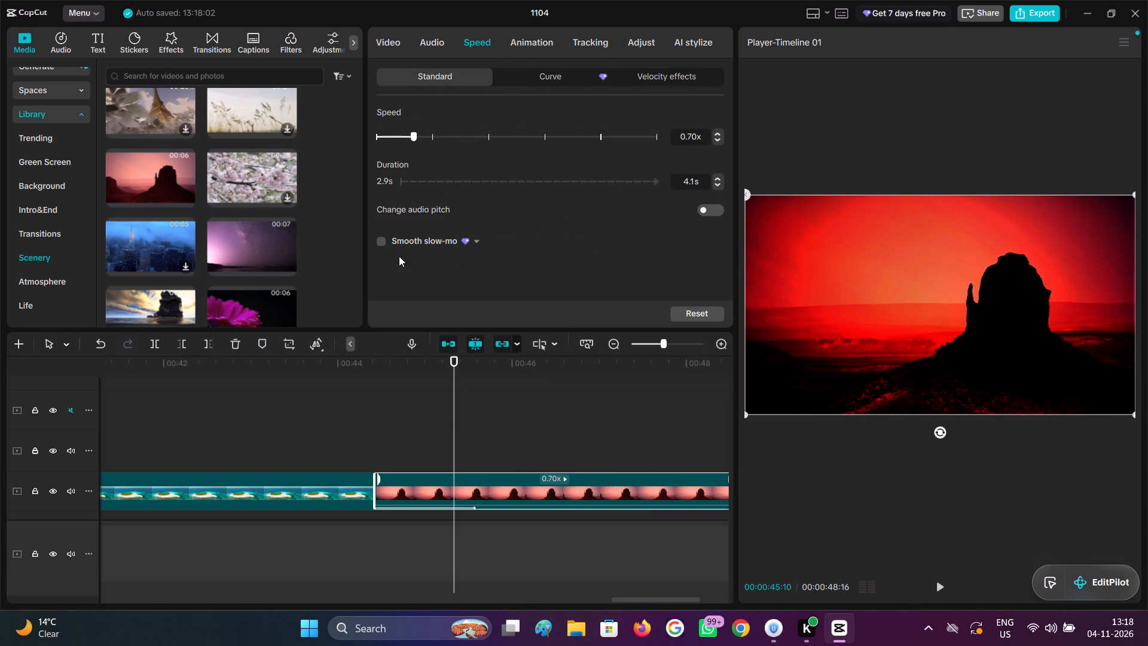
Enable Smooth slow-mo on the Pink sky clip using the Optical flow method.
{"action": "left_click", "coordinate": [378, 242]}
{"action": "left_click", "coordinate": [435, 266]}
{"action": "left_click", "coordinate": [473, 326]}
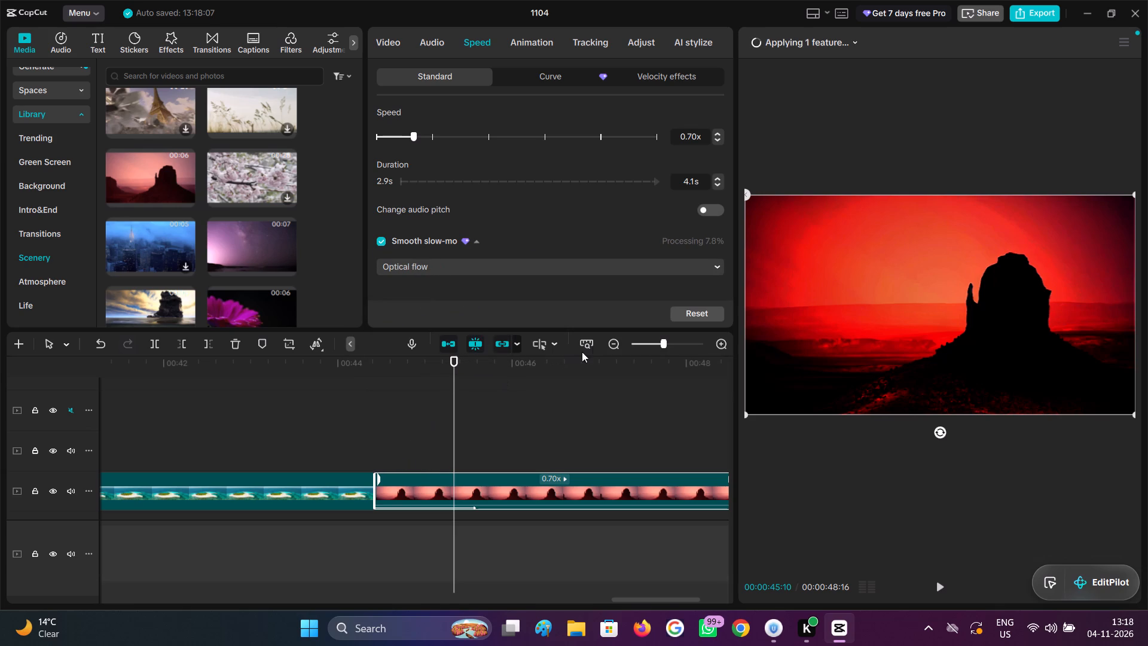
Scrub through the slowed Pink sky clip from its entrance animation onward to examine the motion.
{"action": "left_click", "coordinate": [615, 342]}
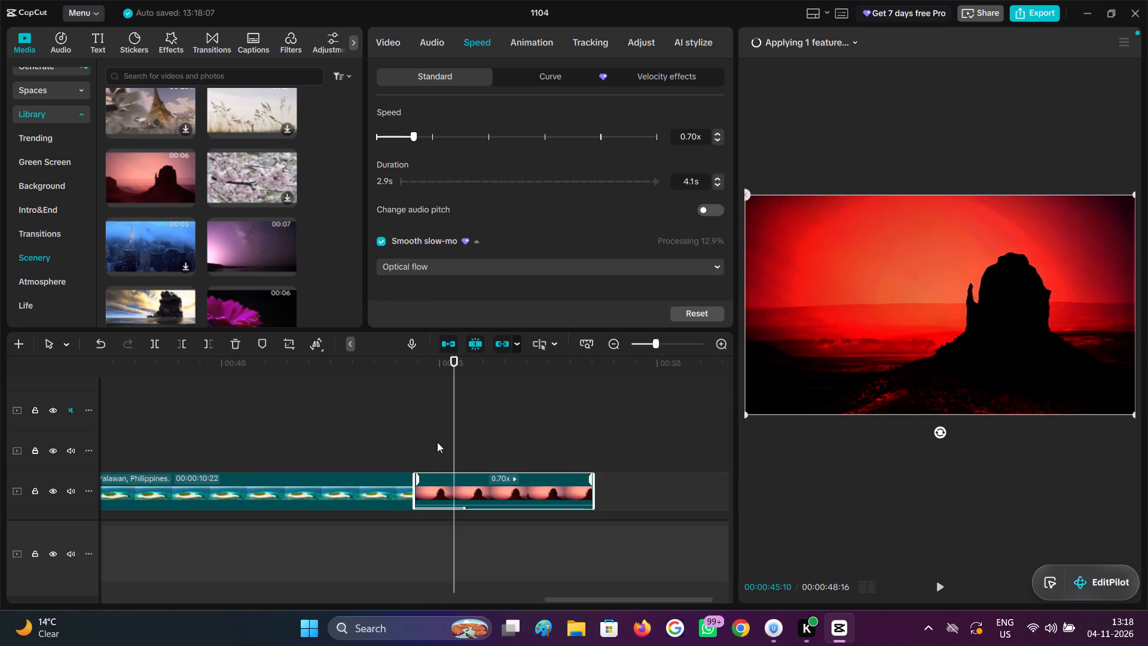
{"action": "left_click", "coordinate": [437, 441]}
{"action": "left_click_drag", "start_coordinate": [437, 441], "coordinate": [422, 440]}
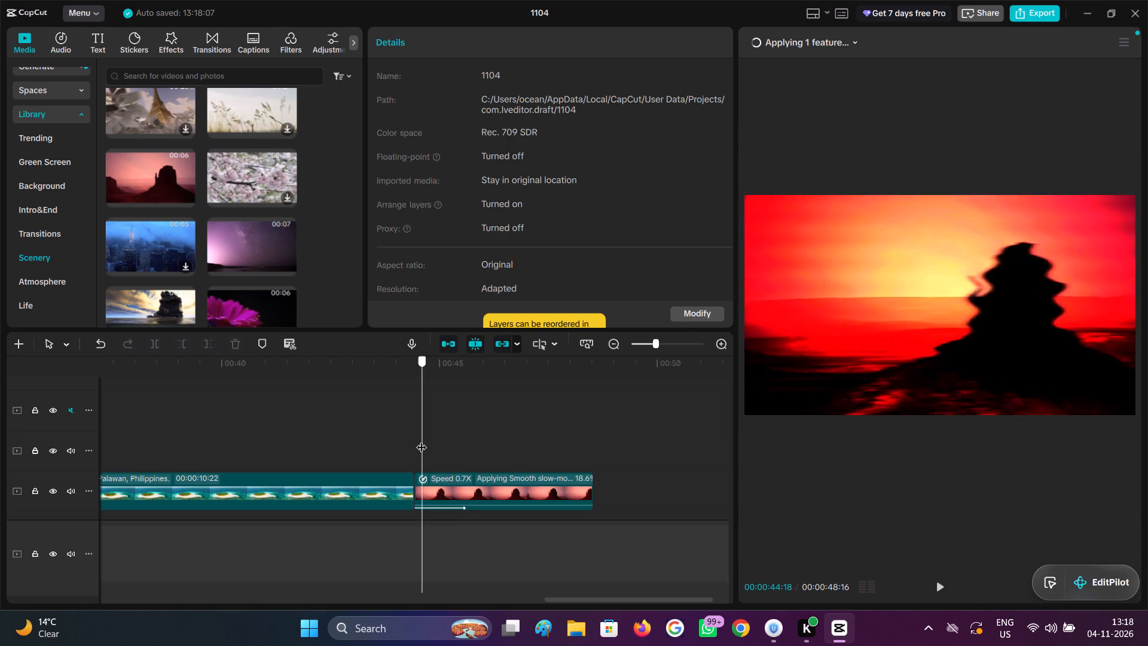
{"action": "left_click_drag", "start_coordinate": [422, 440], "coordinate": [483, 465]}
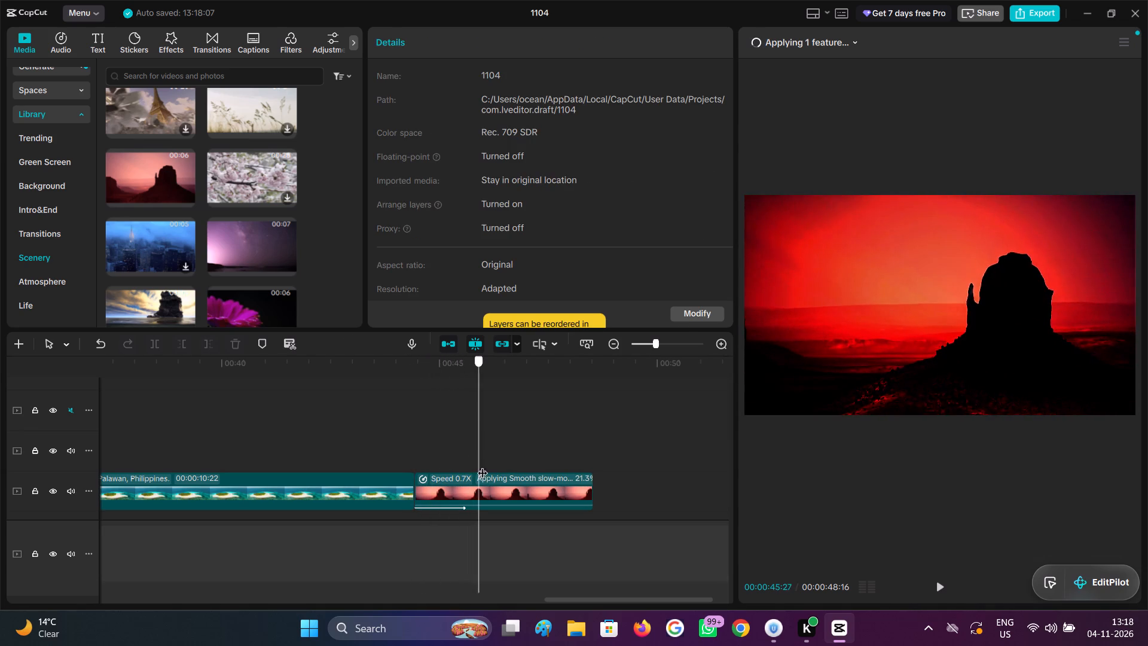
{"action": "left_click_drag", "start_coordinate": [483, 465], "coordinate": [511, 475]}
{"action": "left_click", "coordinate": [527, 486]}
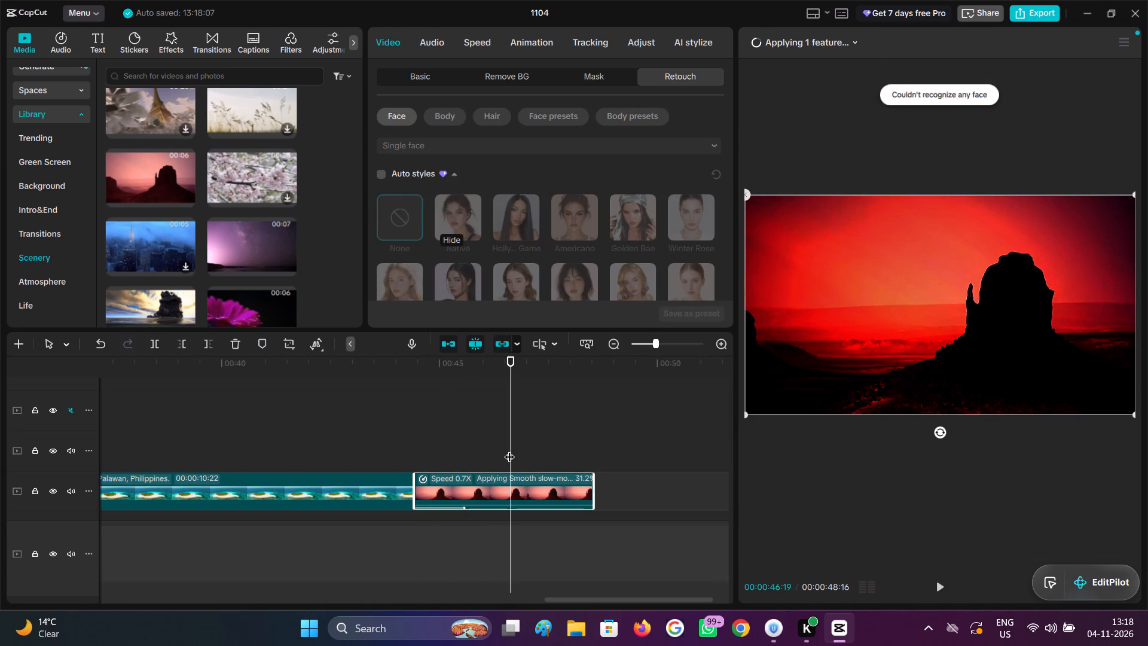
{"action": "left_click_drag", "start_coordinate": [509, 449], "coordinate": [524, 454]}
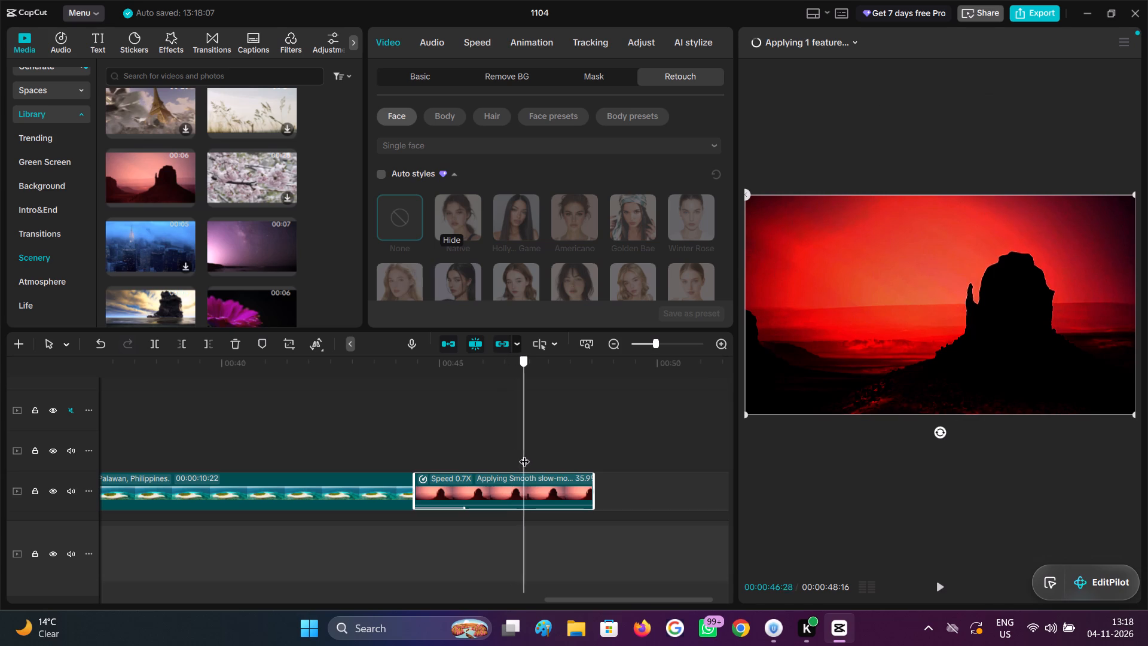
{"action": "left_click_drag", "start_coordinate": [524, 454], "coordinate": [532, 456]}
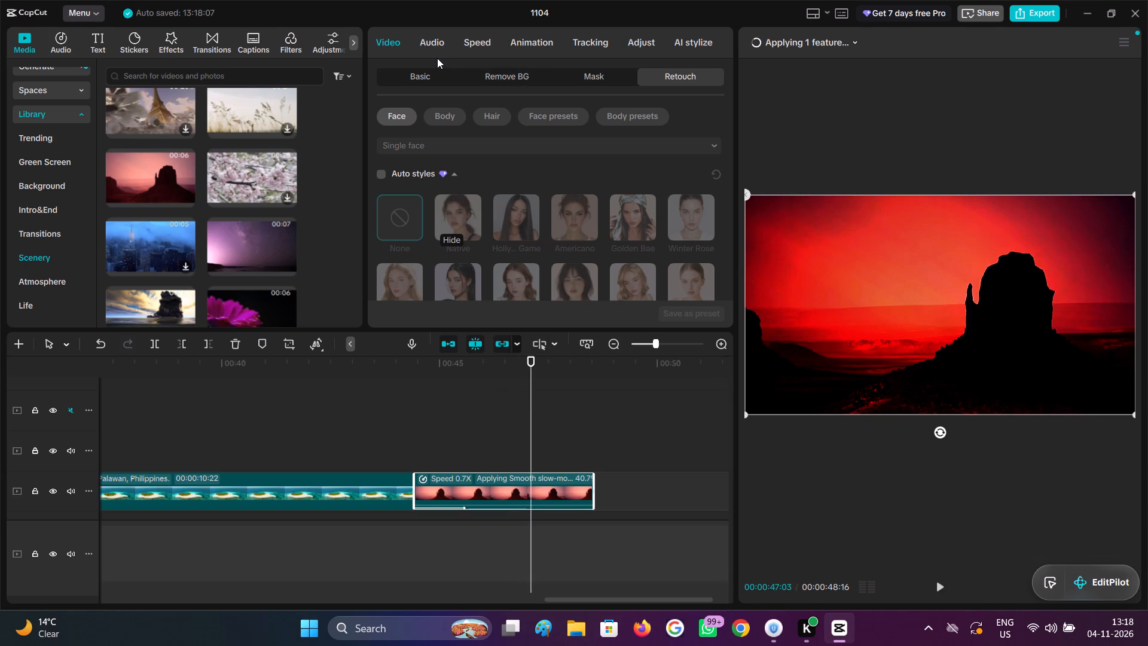
Set the Pink sky clip's audio to fade in over 1.2 s and fade out over 0.8 s.
{"action": "left_click", "coordinate": [433, 47]}
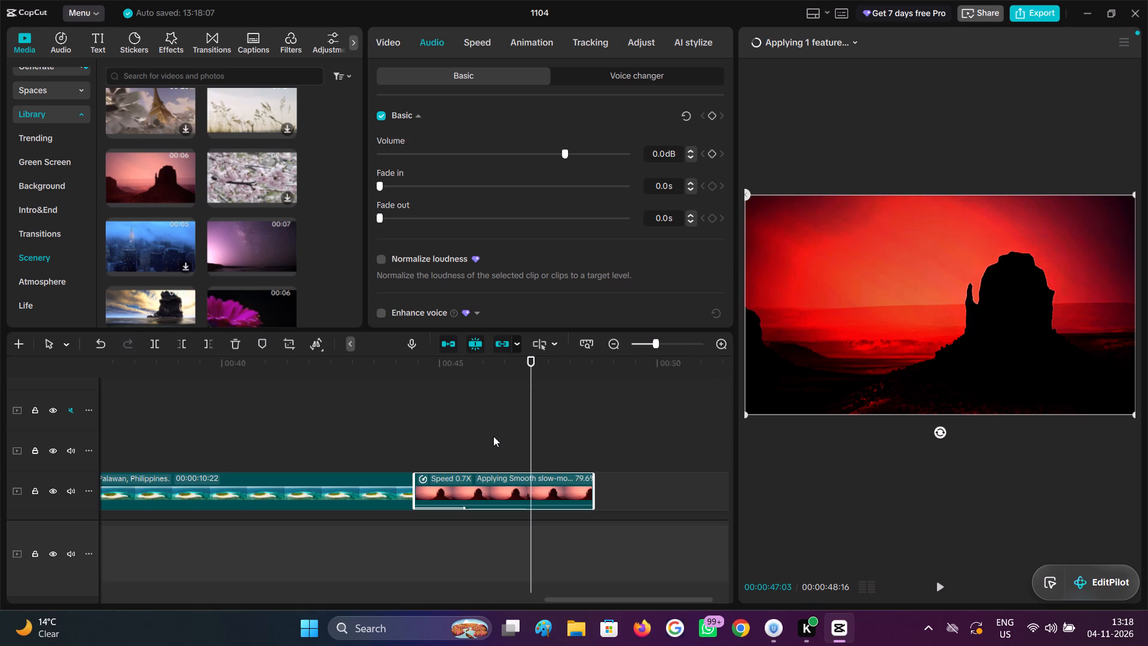
{"action": "left_click", "coordinate": [450, 186]}
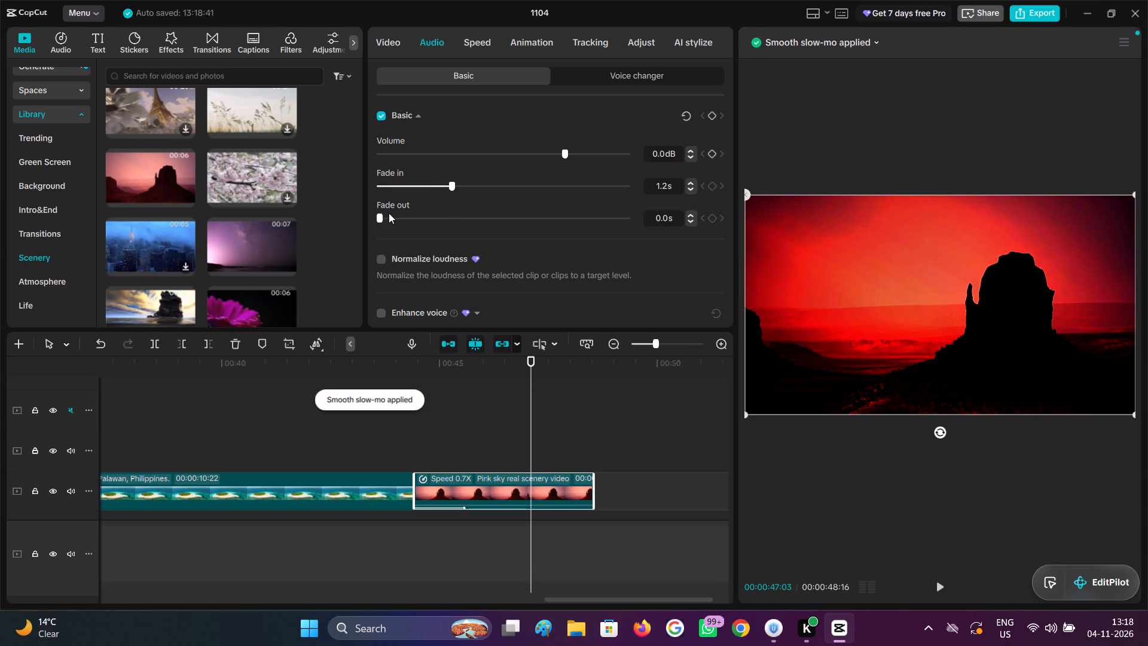
{"action": "left_click_drag", "start_coordinate": [389, 213], "coordinate": [425, 214]}
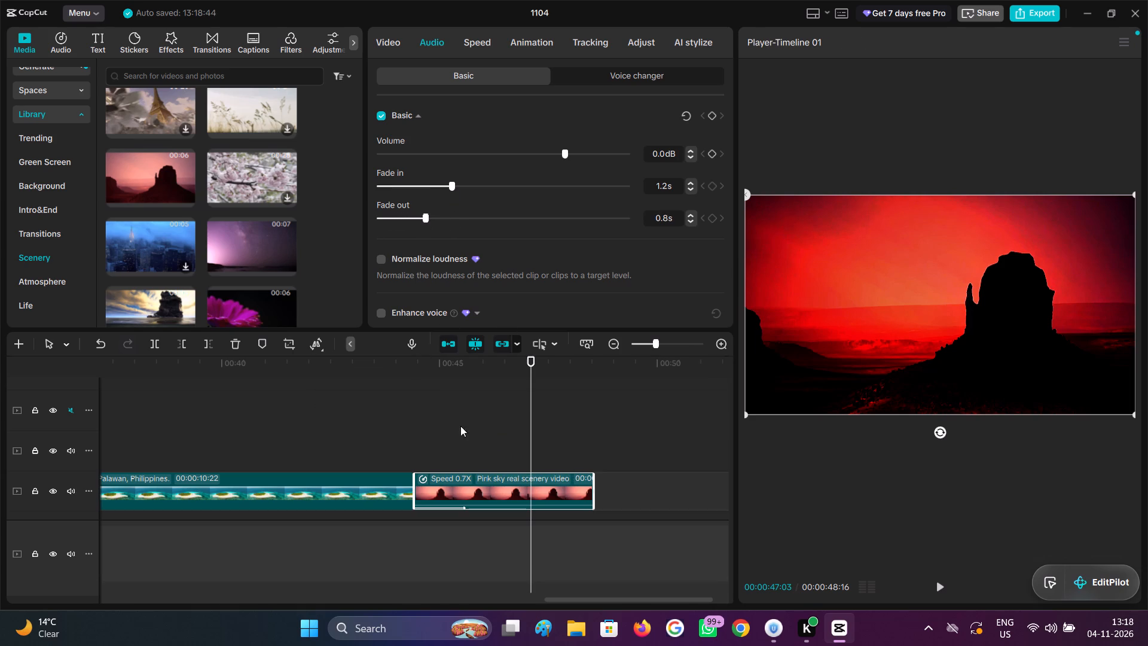
Play back the Pink sky clip from its entrance animation to check the slow motion and audio fades.
{"action": "left_click", "coordinate": [407, 452]}
{"action": "left_click_drag", "start_coordinate": [407, 452], "coordinate": [419, 452]}
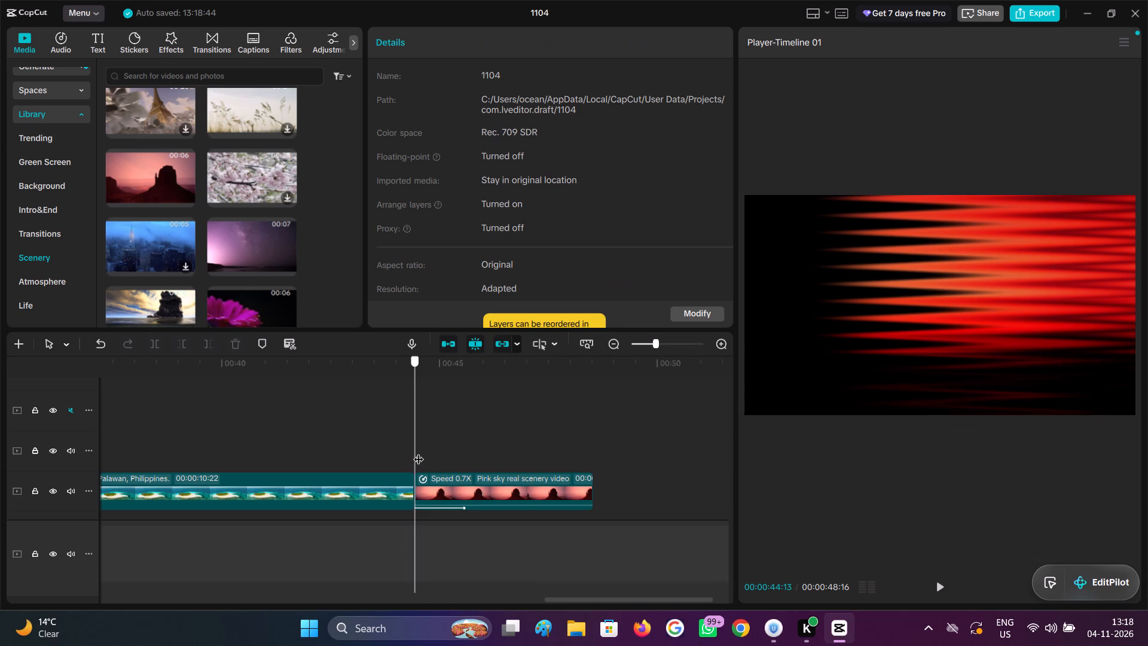
{"action": "left_click_drag", "start_coordinate": [419, 452], "coordinate": [420, 452]}
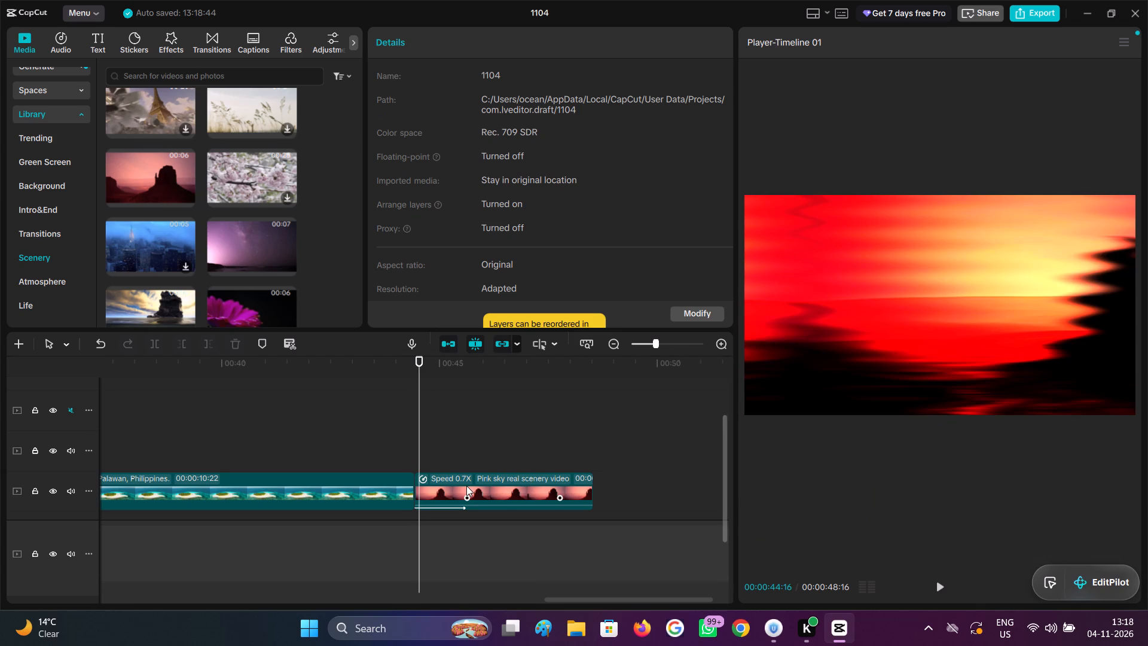
{"action": "key", "text": "space"}
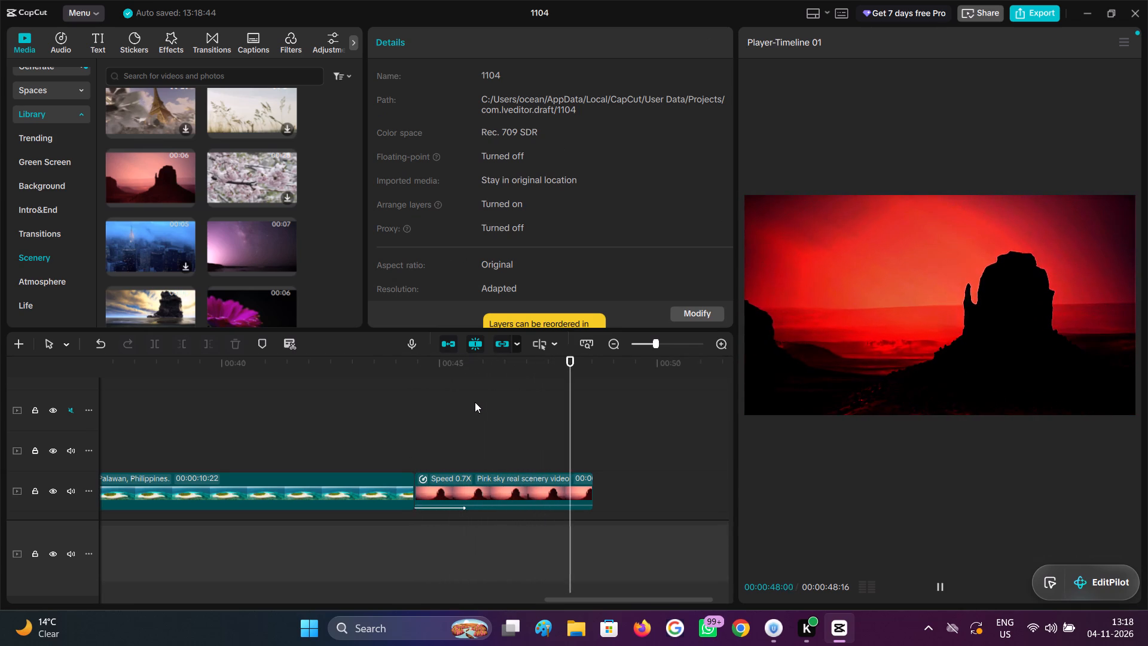
{"action": "key", "text": "space"}
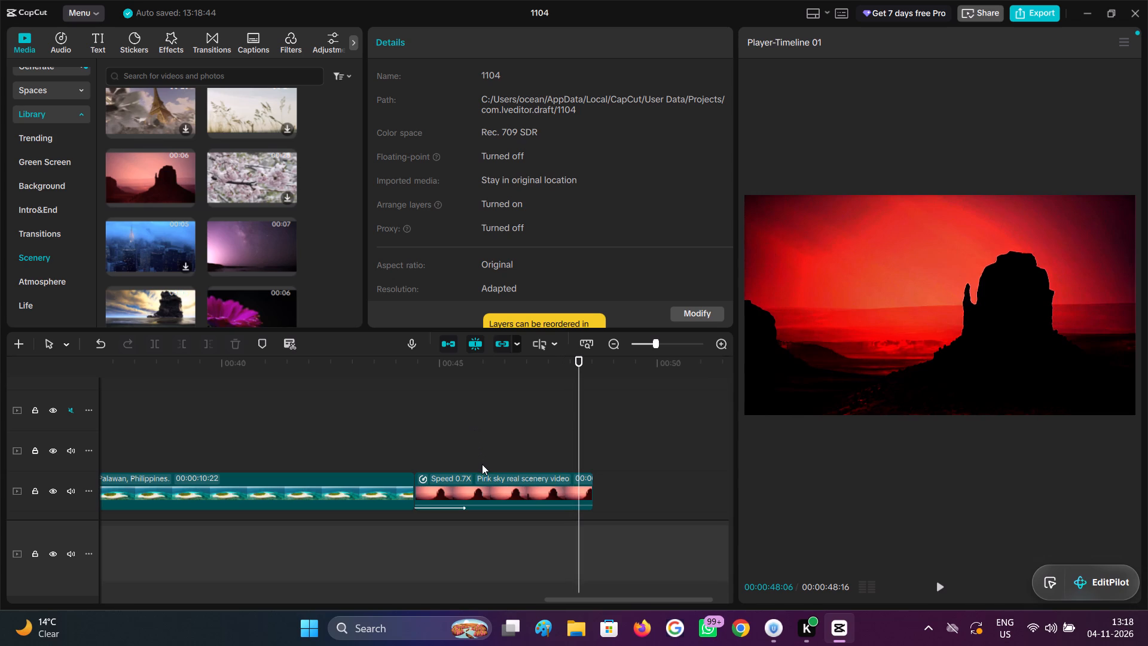
Add the trending bold, colour-glow word-by-word caption template above the Pink sky clip, starting at the clip's beginning.
{"action": "left_click", "coordinate": [496, 500]}
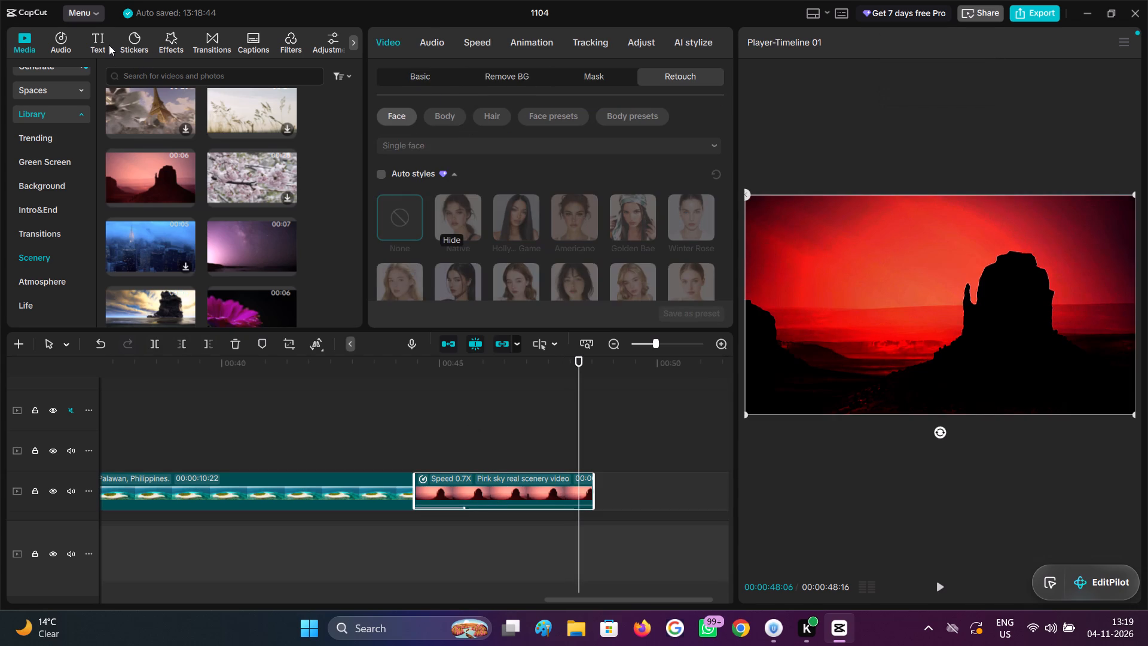
{"action": "left_click", "coordinate": [93, 41]}
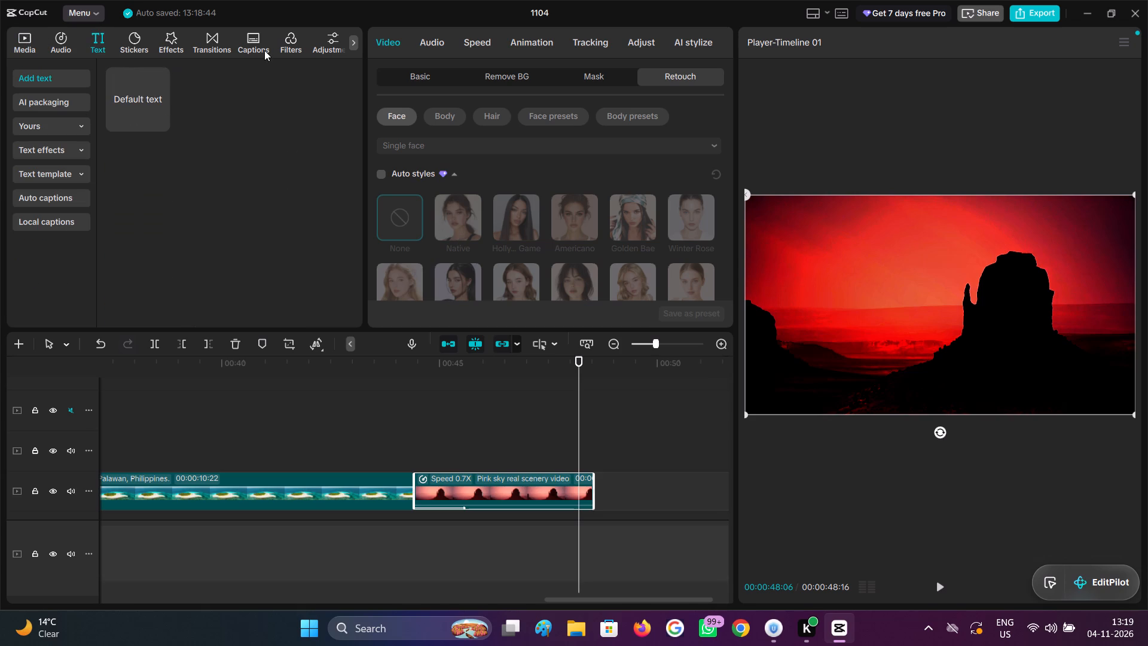
{"action": "left_click", "coordinate": [264, 48]}
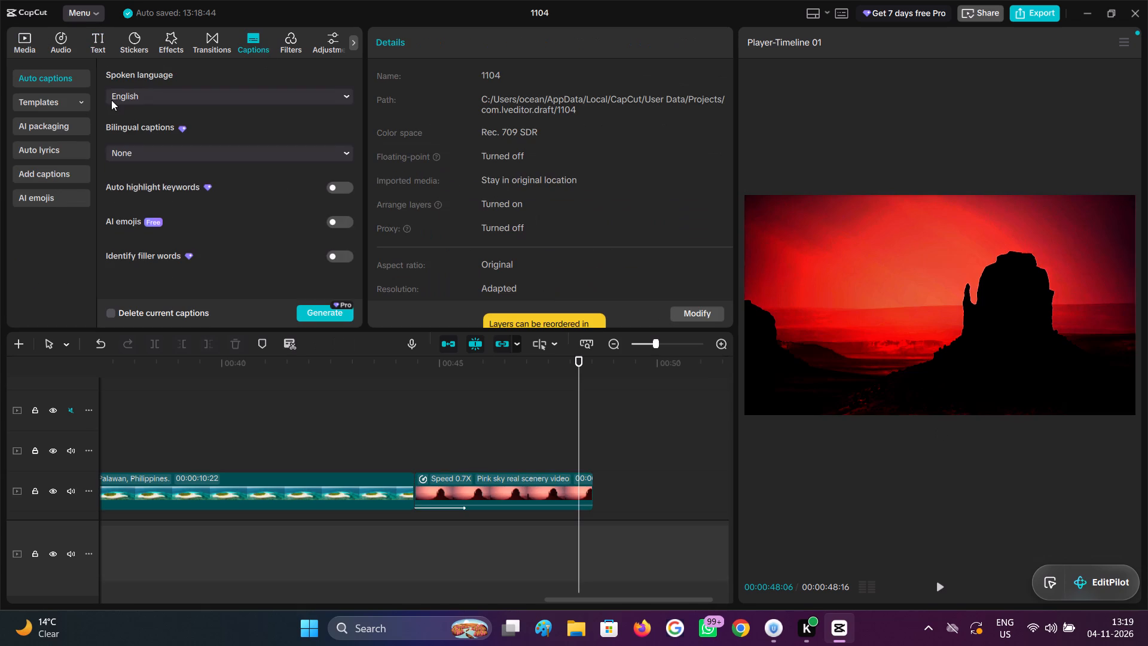
{"action": "left_click", "coordinate": [72, 106]}
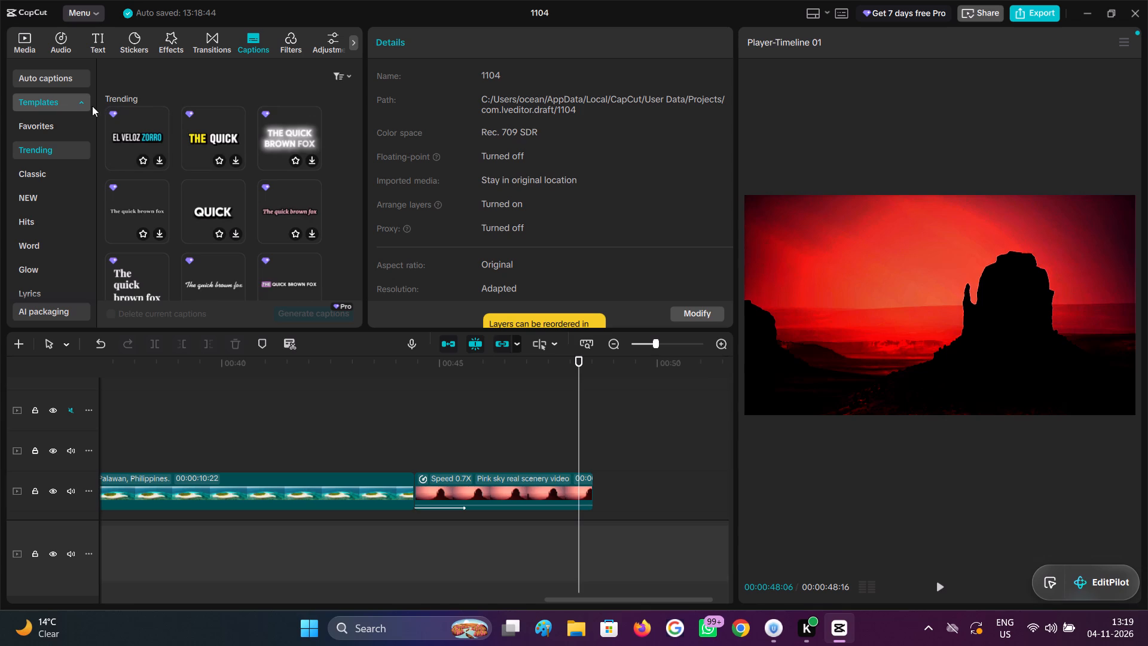
{"action": "left_click", "coordinate": [128, 272]}
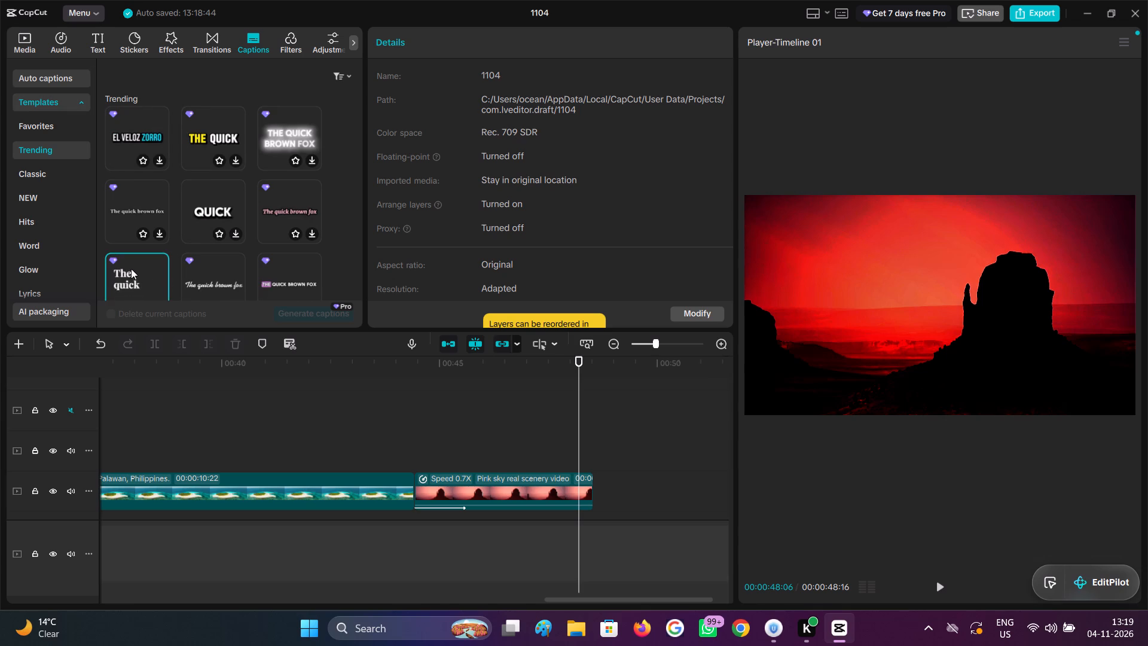
{"action": "scroll", "coordinate": [131, 269], "scroll_direction": "down", "scroll_amount": 1}
{"action": "scroll", "coordinate": [269, 269], "scroll_direction": "down", "scroll_amount": 1}
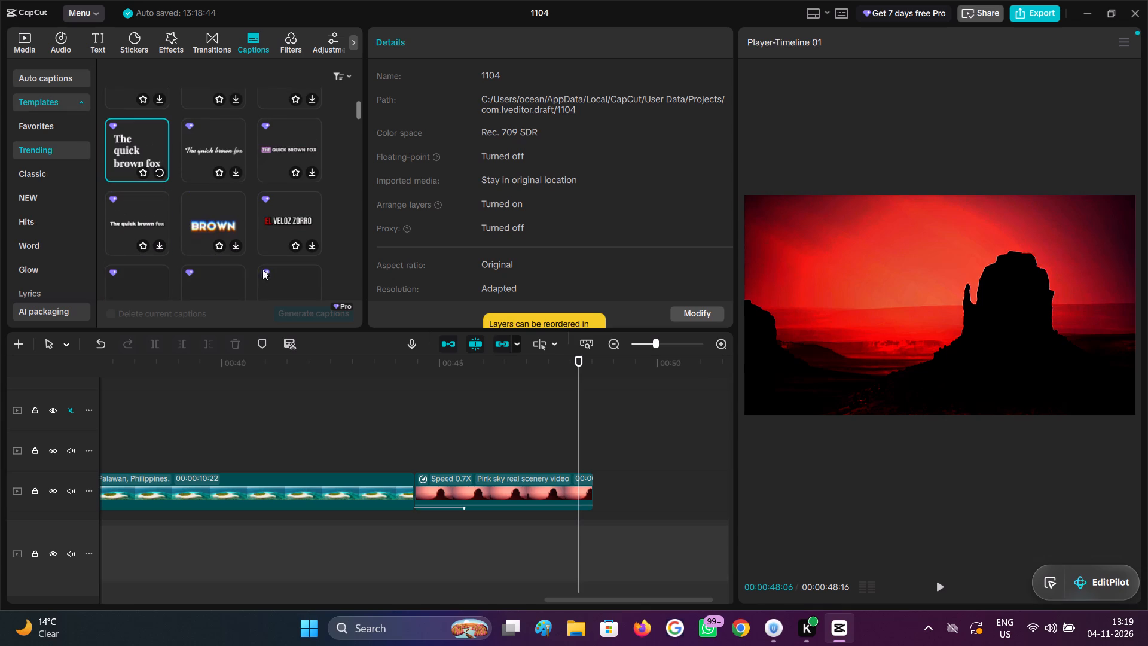
{"action": "left_click", "coordinate": [219, 215]}
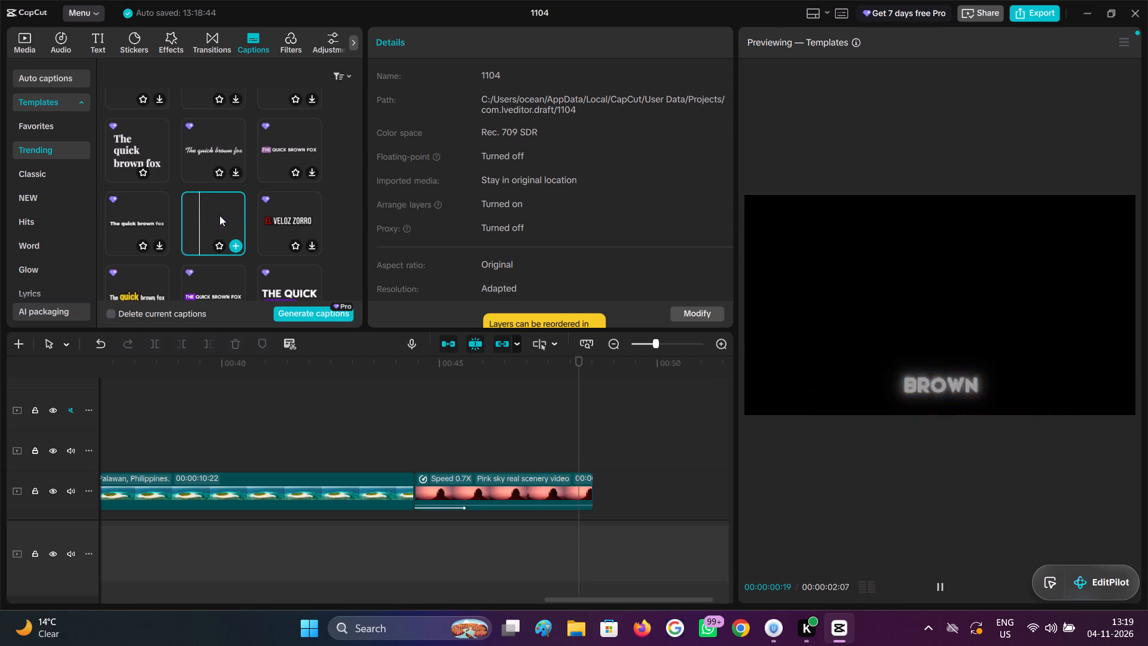
{"action": "left_click_drag", "start_coordinate": [222, 222], "coordinate": [176, 324]}
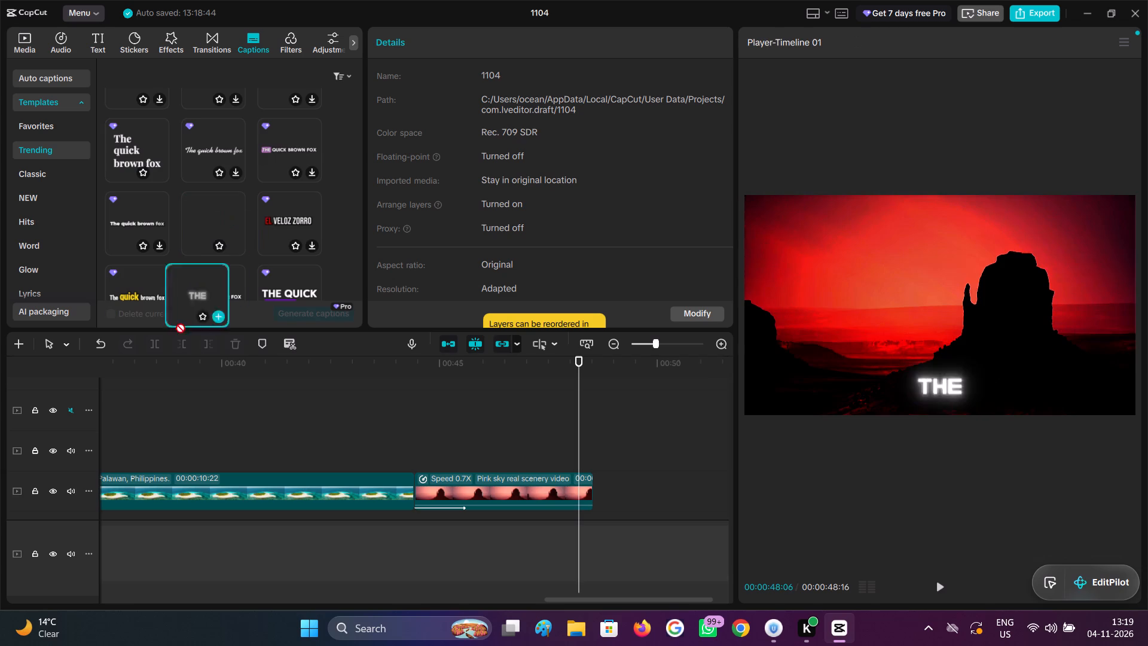
{"action": "left_click_drag", "start_coordinate": [176, 324], "coordinate": [411, 453]}
Play and scrub through the colour-glow caption over the Pink sky clip to examine its word animation.
{"action": "left_click", "coordinate": [451, 458]}
{"action": "left_click_drag", "start_coordinate": [451, 458], "coordinate": [417, 451]}
{"action": "key", "text": "space"}
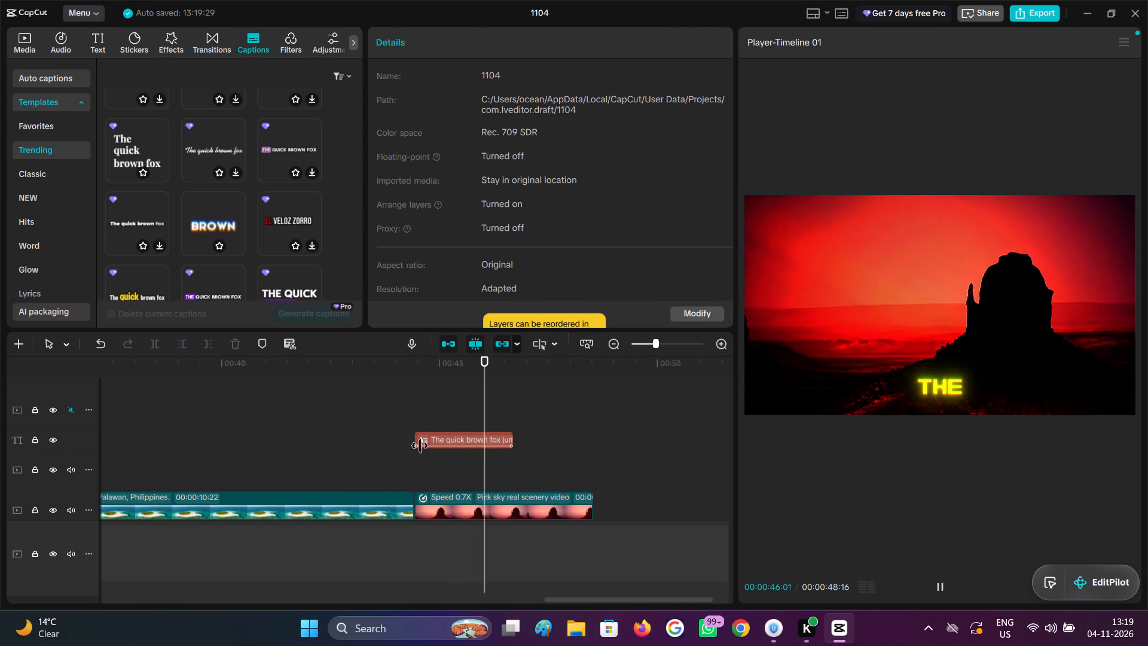
{"action": "key", "text": "space"}
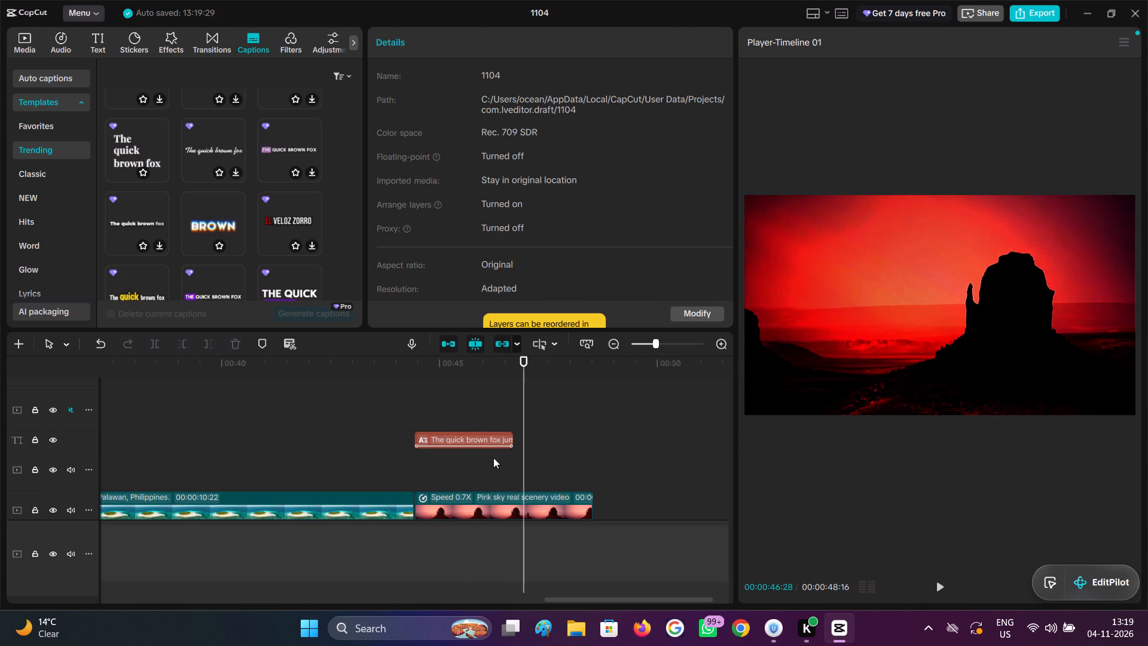
{"action": "left_click", "coordinate": [491, 455]}
{"action": "left_click_drag", "start_coordinate": [491, 455], "coordinate": [465, 453]}
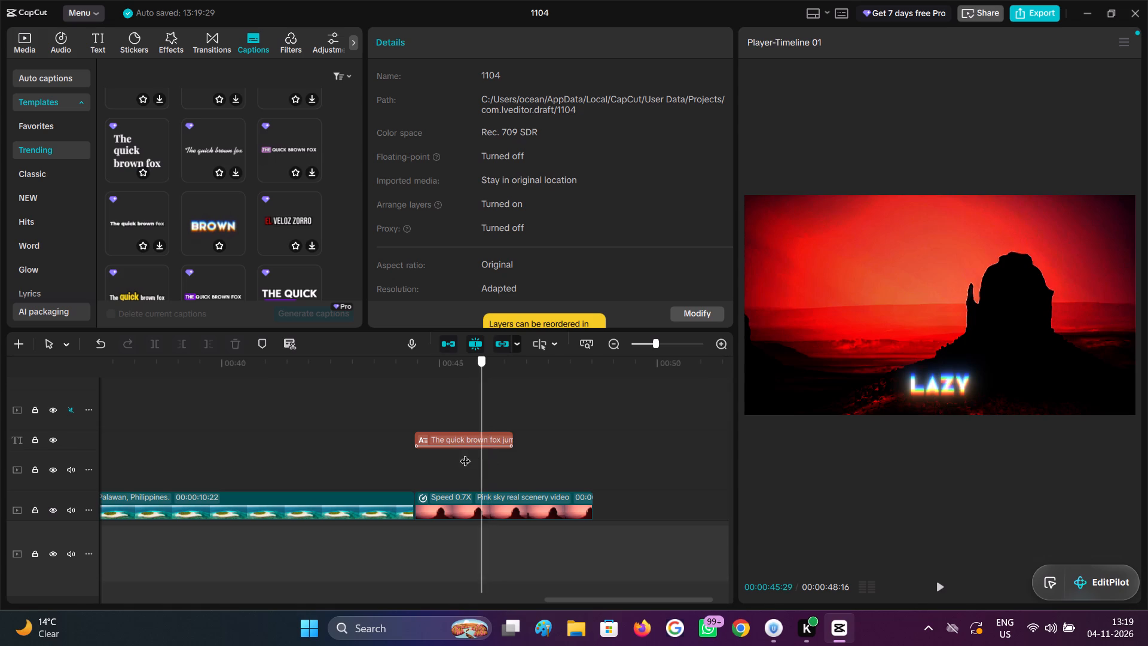
{"action": "left_click_drag", "start_coordinate": [465, 453], "coordinate": [486, 450]}
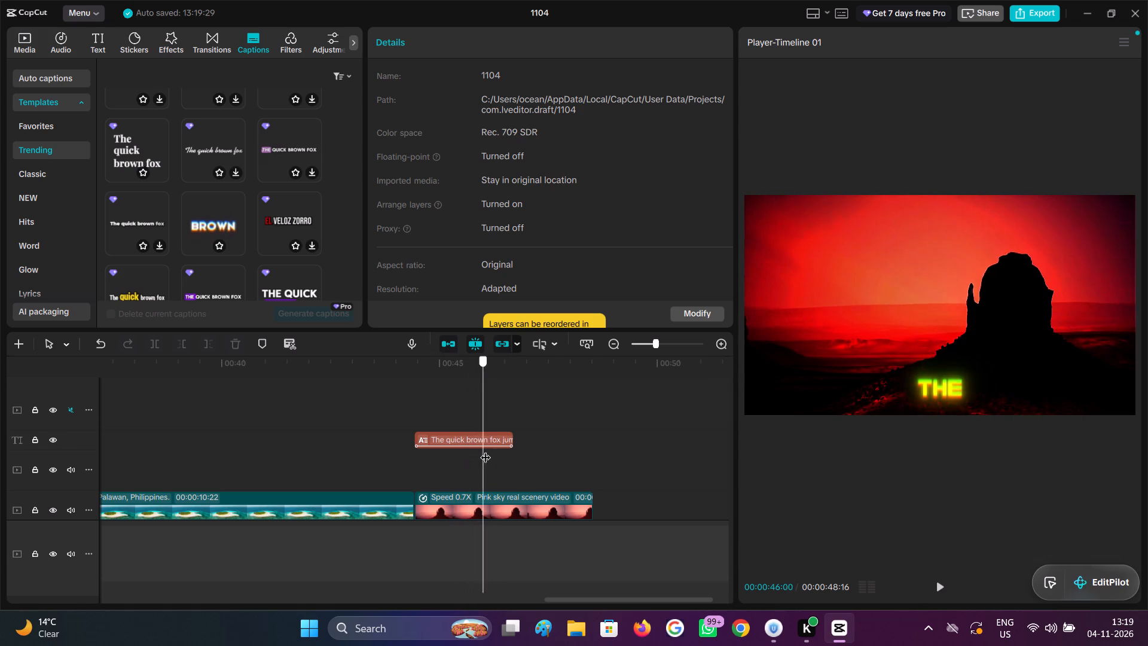
{"action": "left_click_drag", "start_coordinate": [486, 450], "coordinate": [453, 448]}
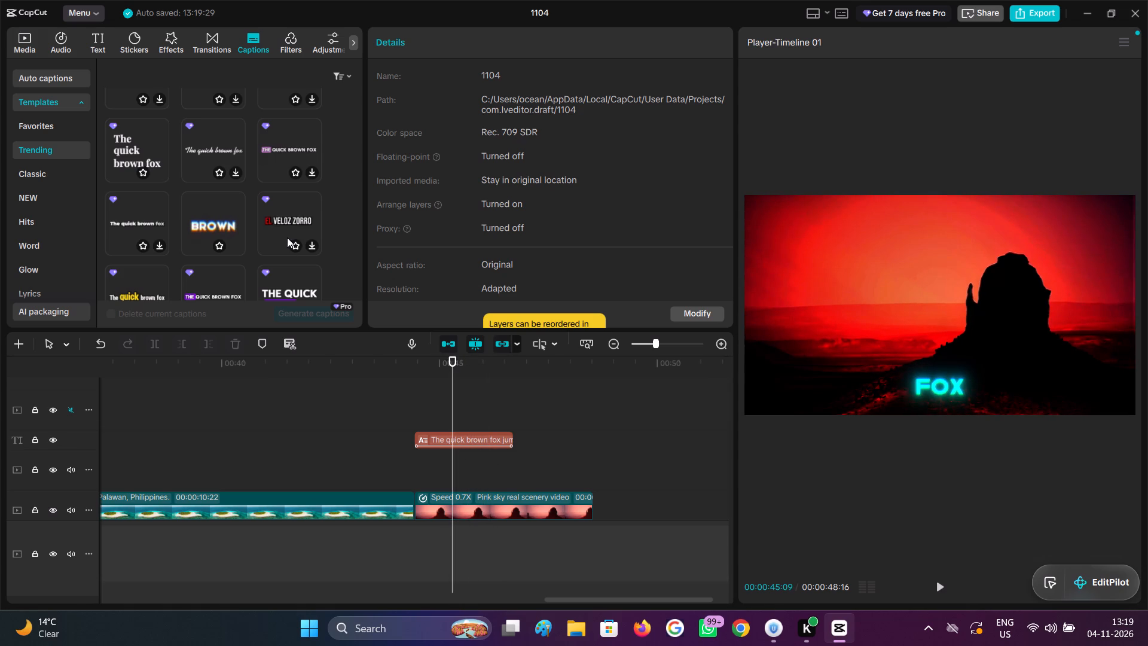
Preview the yellow handwritten glow caption template in Trending and favorite the bold warm-glow "The" template beside it.
{"action": "scroll", "coordinate": [287, 237], "scroll_direction": "down", "scroll_amount": 1}
{"action": "scroll", "coordinate": [224, 234], "scroll_direction": "down", "scroll_amount": 2}
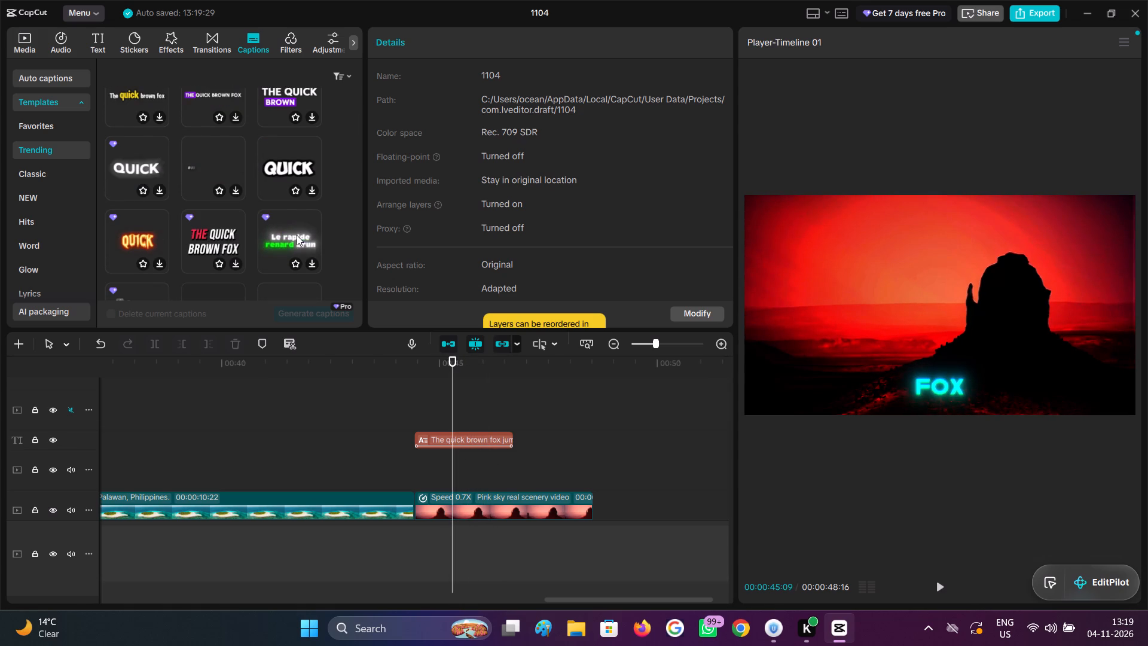
{"action": "scroll", "coordinate": [230, 231], "scroll_direction": "down", "scroll_amount": 2}
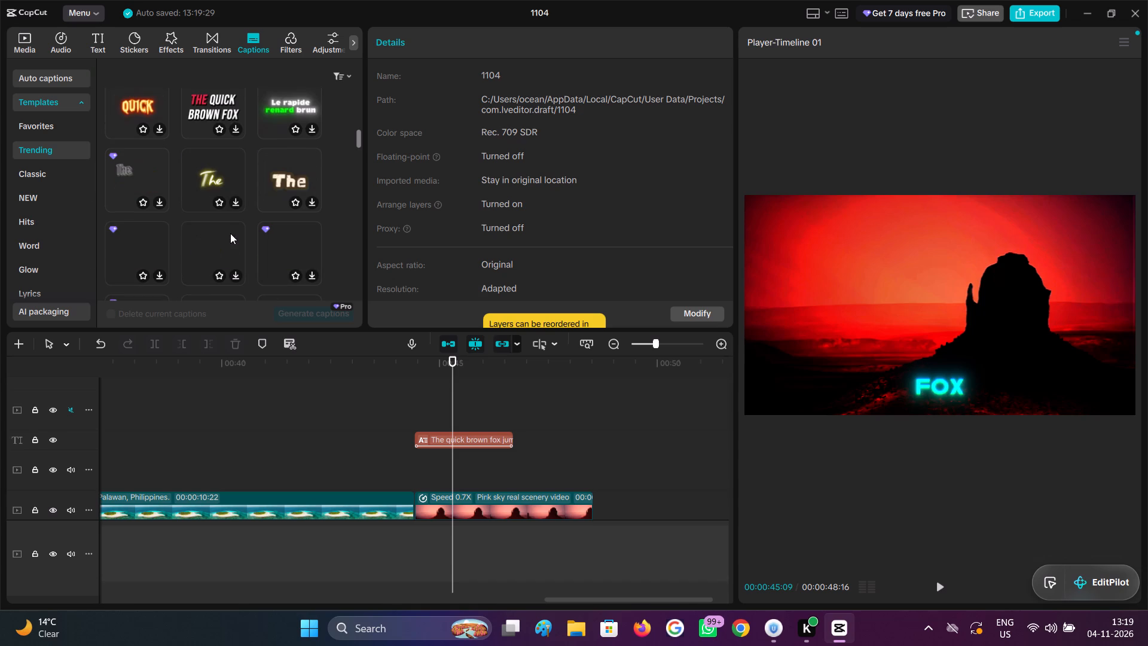
{"action": "left_click", "coordinate": [212, 178]}
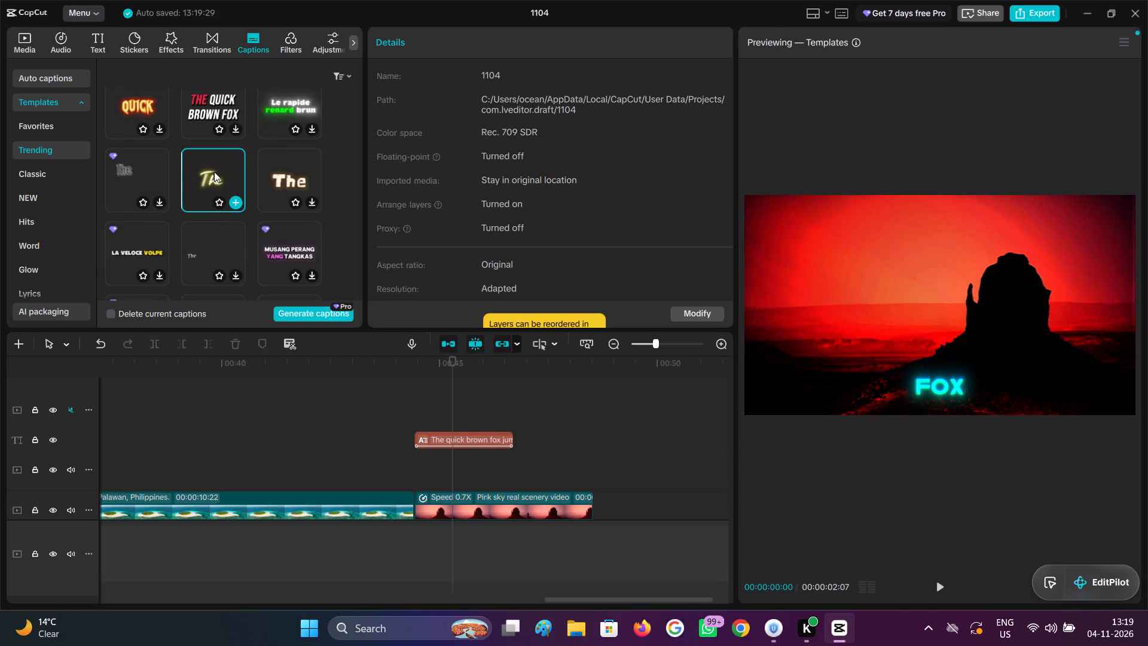
{"action": "left_click", "coordinate": [288, 177]}
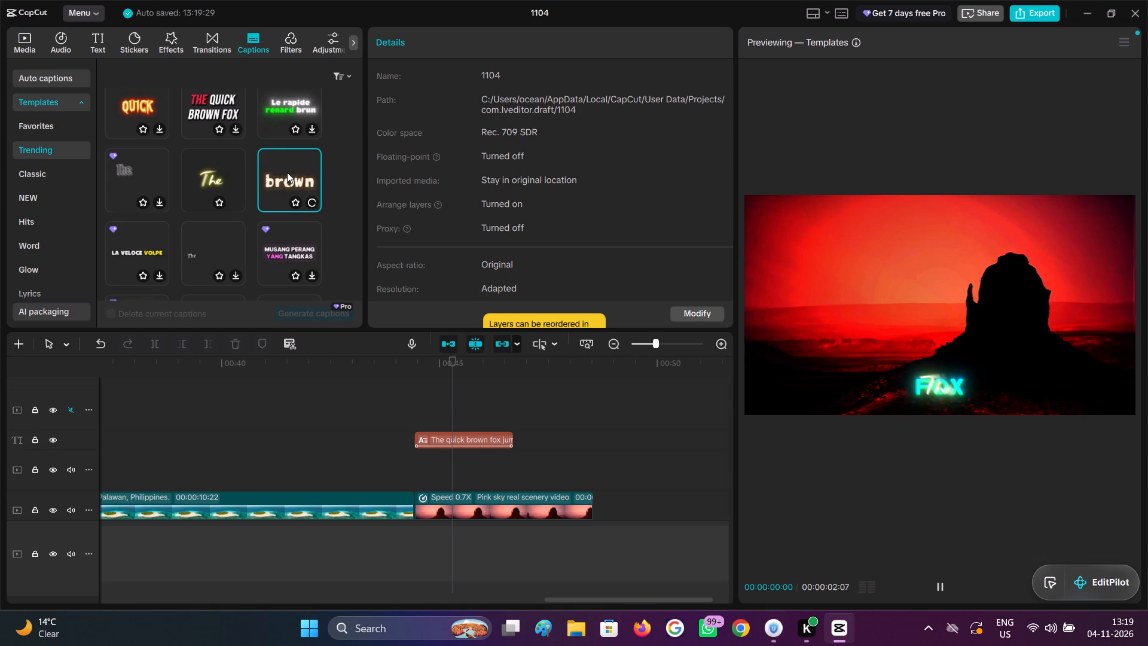
{"action": "left_click", "coordinate": [296, 201]}
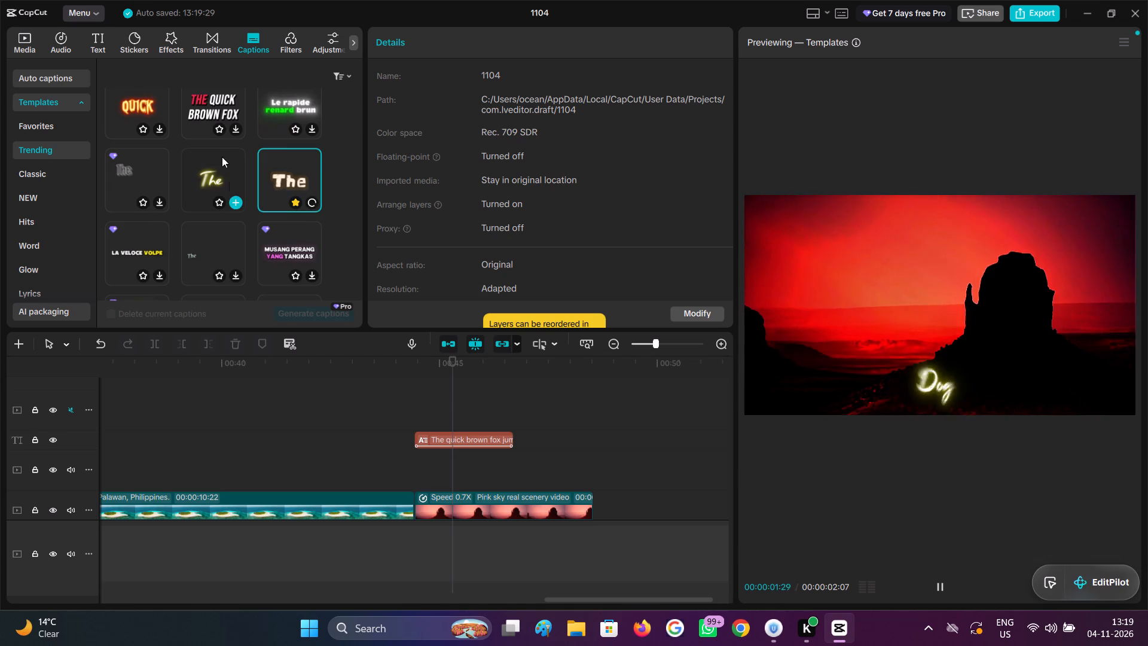
Place the yellow handwritten glow caption over the end of the Palawan clip, ending where the Pink sky caption starts.
{"action": "left_click_drag", "start_coordinate": [222, 154], "coordinate": [331, 479]}
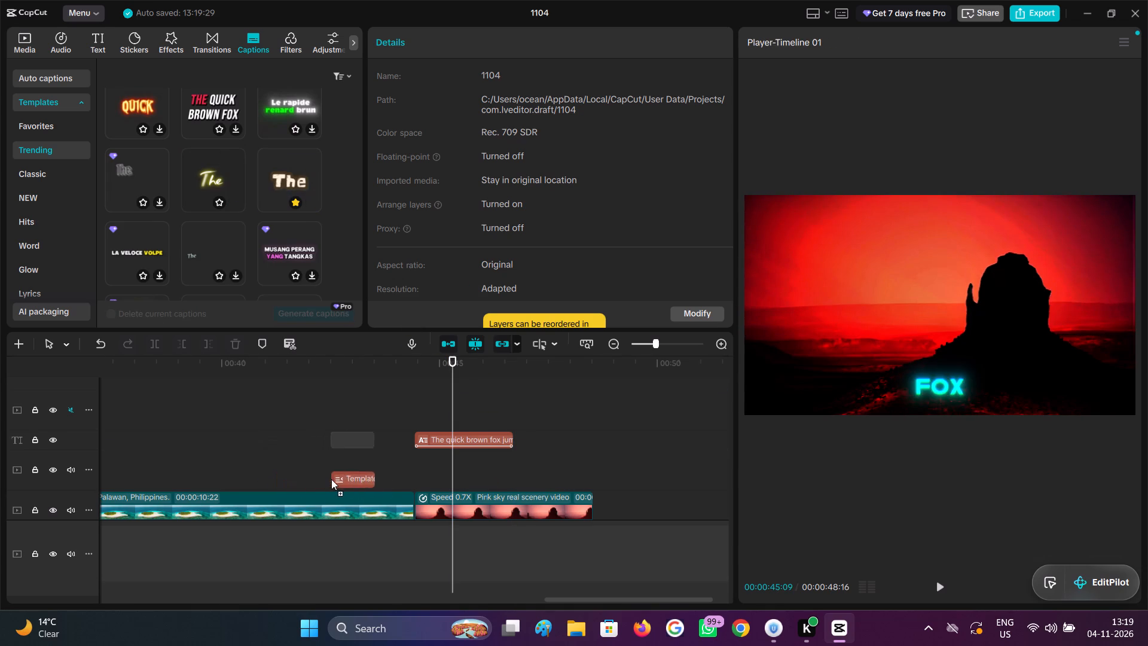
{"action": "left_click_drag", "start_coordinate": [331, 479], "coordinate": [367, 486]}
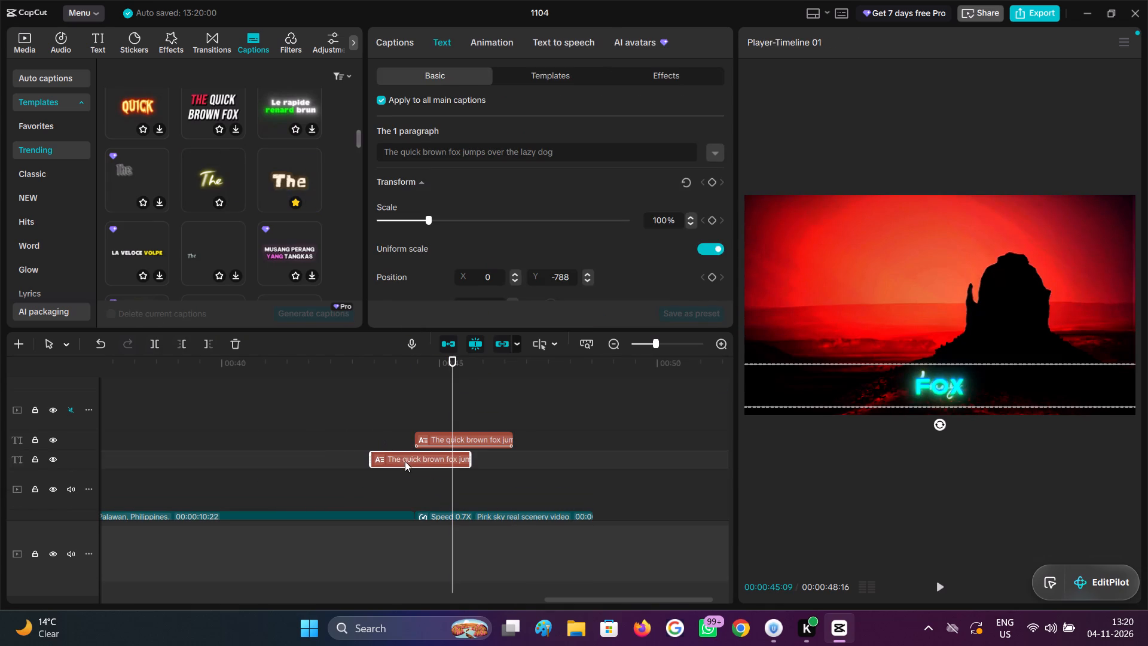
{"action": "left_click_drag", "start_coordinate": [405, 465], "coordinate": [350, 467]}
Play back the handwritten caption over the Palawan clip to check its word-by-word animation.
{"action": "key", "text": "space"}
{"action": "left_click", "coordinate": [335, 493]}
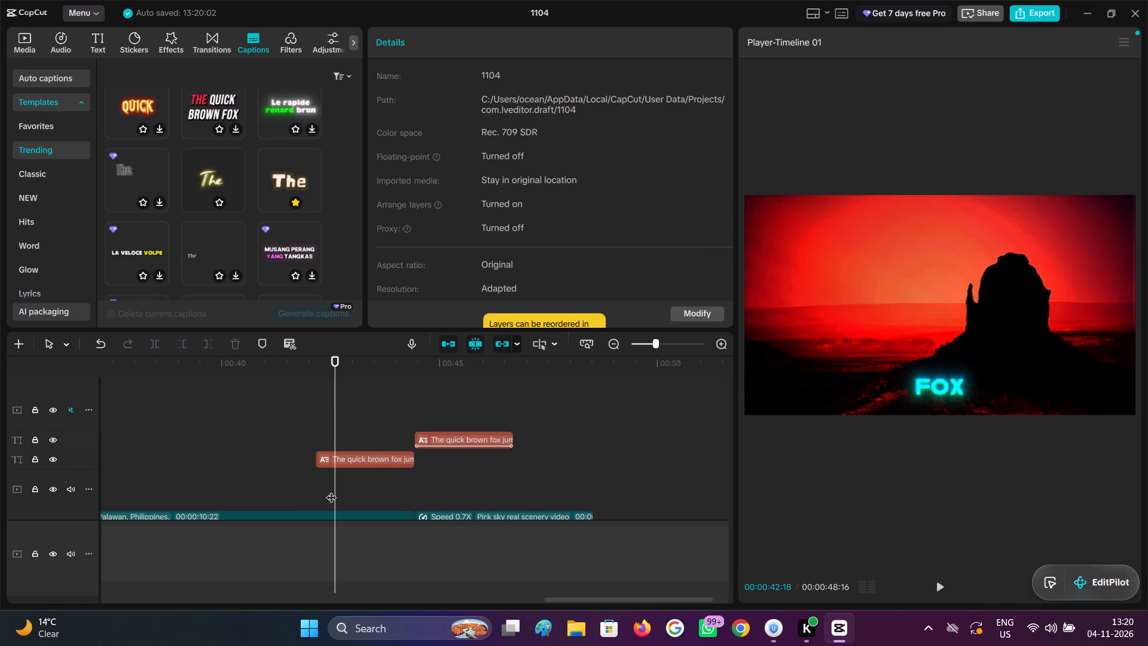
{"action": "left_click", "coordinate": [326, 489]}
{"action": "left_click_drag", "start_coordinate": [319, 489], "coordinate": [314, 487]}
{"action": "left_click", "coordinate": [315, 487]}
{"action": "key", "text": "space"}
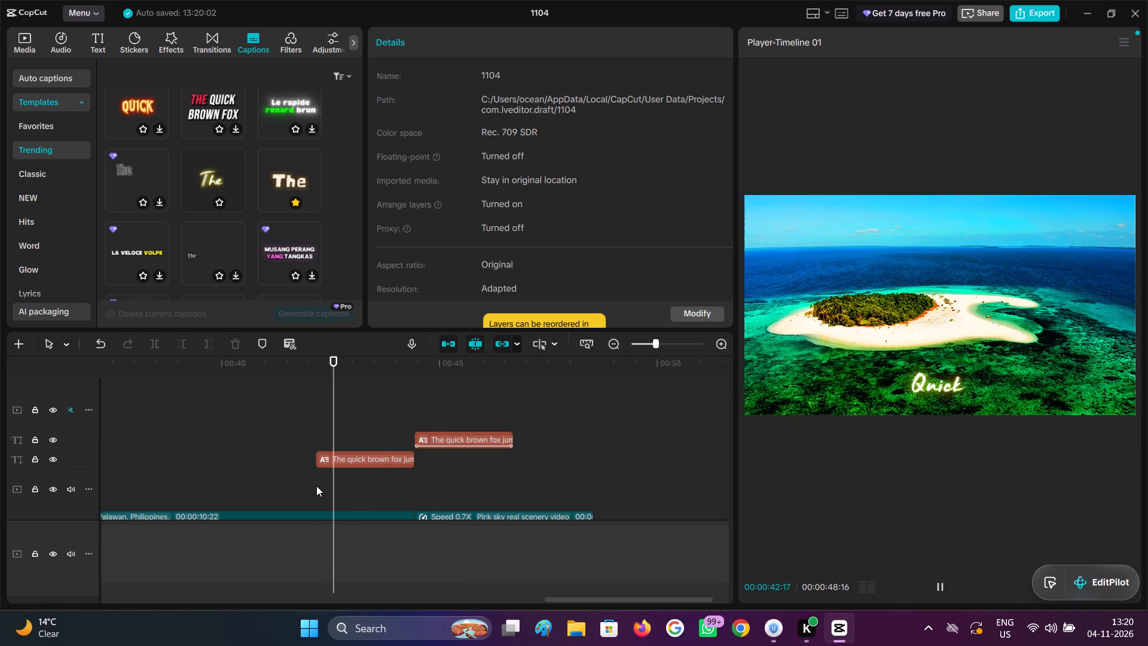
{"action": "key", "text": "space"}
{"action": "key", "text": "space"}
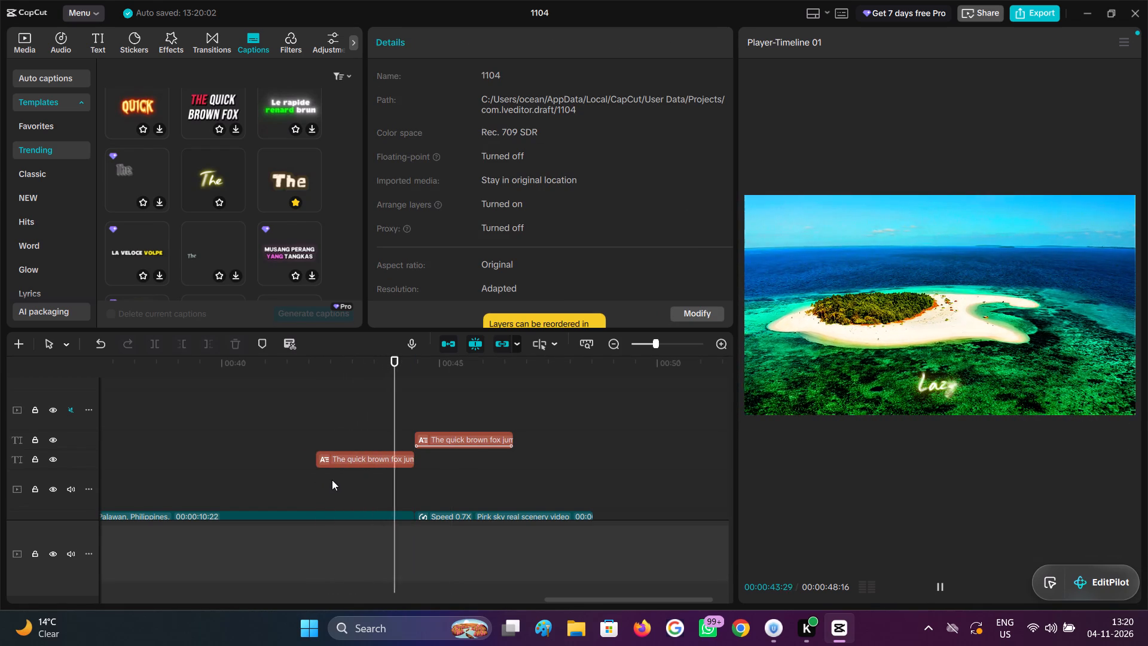
{"action": "key", "text": "space"}
{"action": "left_click", "coordinate": [344, 484]}
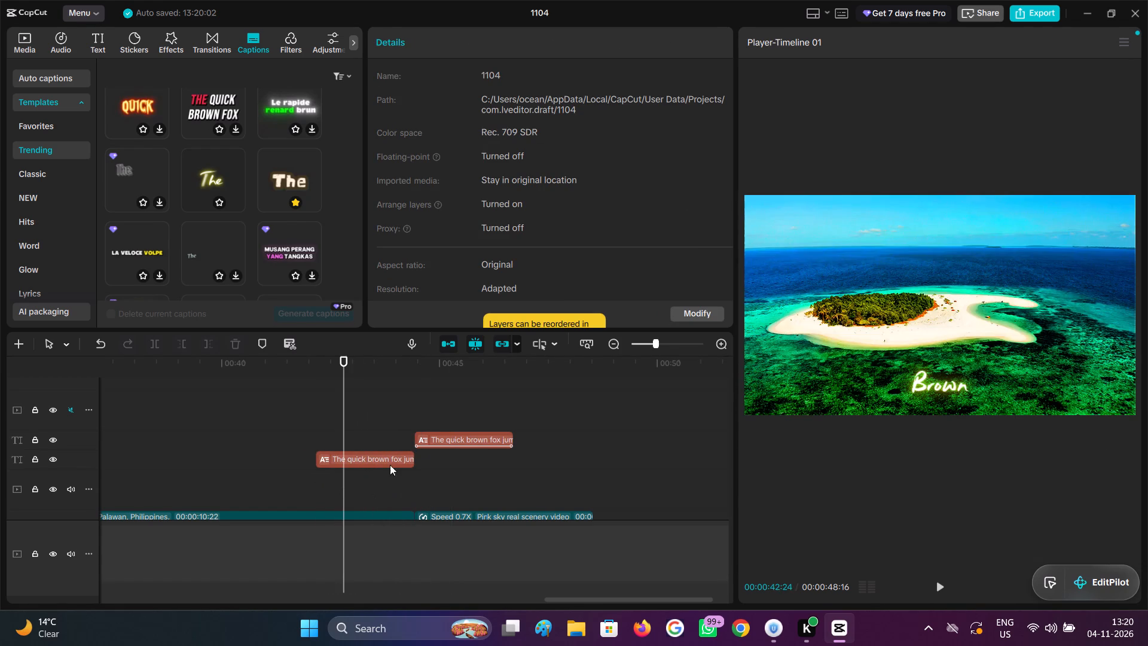
{"action": "key", "text": "space"}
{"action": "key", "text": "space"}
Scale the handwritten caption to 348% and position it over the water at about X 92, Y -748.
{"action": "left_click", "coordinate": [401, 455]}
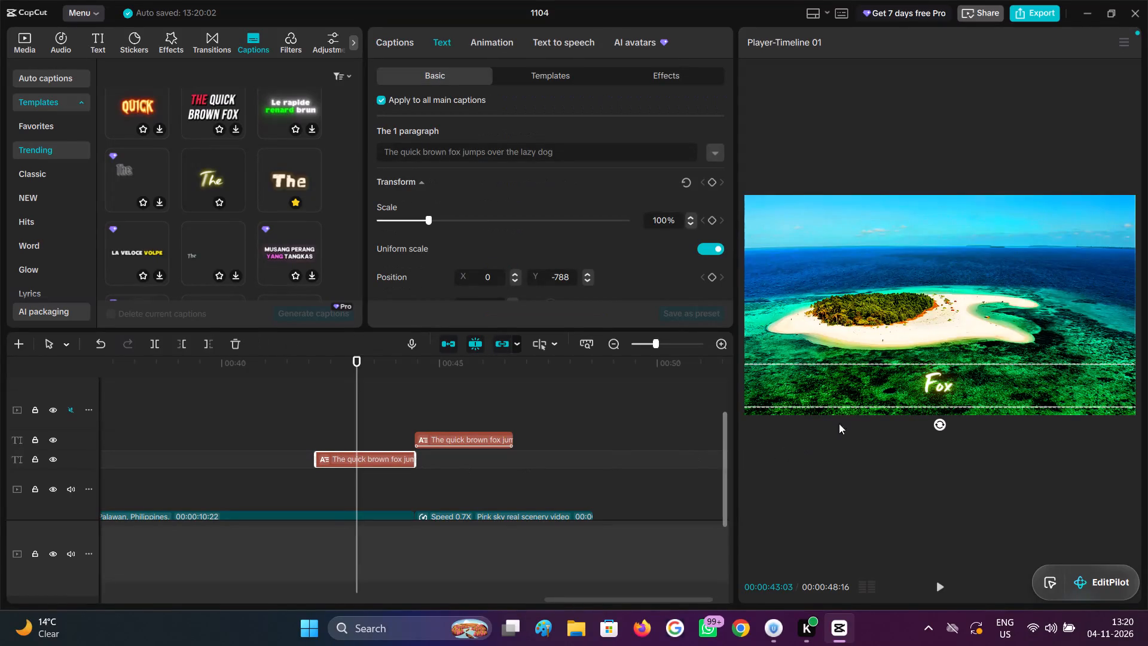
{"action": "left_click_drag", "start_coordinate": [923, 383], "coordinate": [913, 230]}
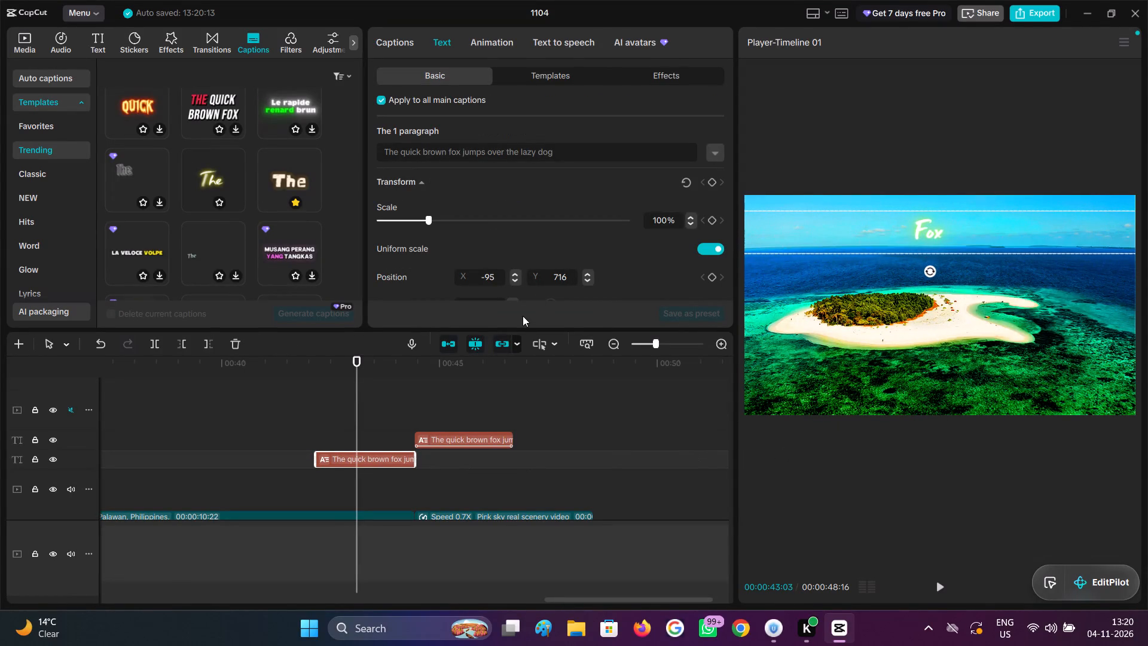
{"action": "left_click_drag", "start_coordinate": [429, 219], "coordinate": [528, 230]}
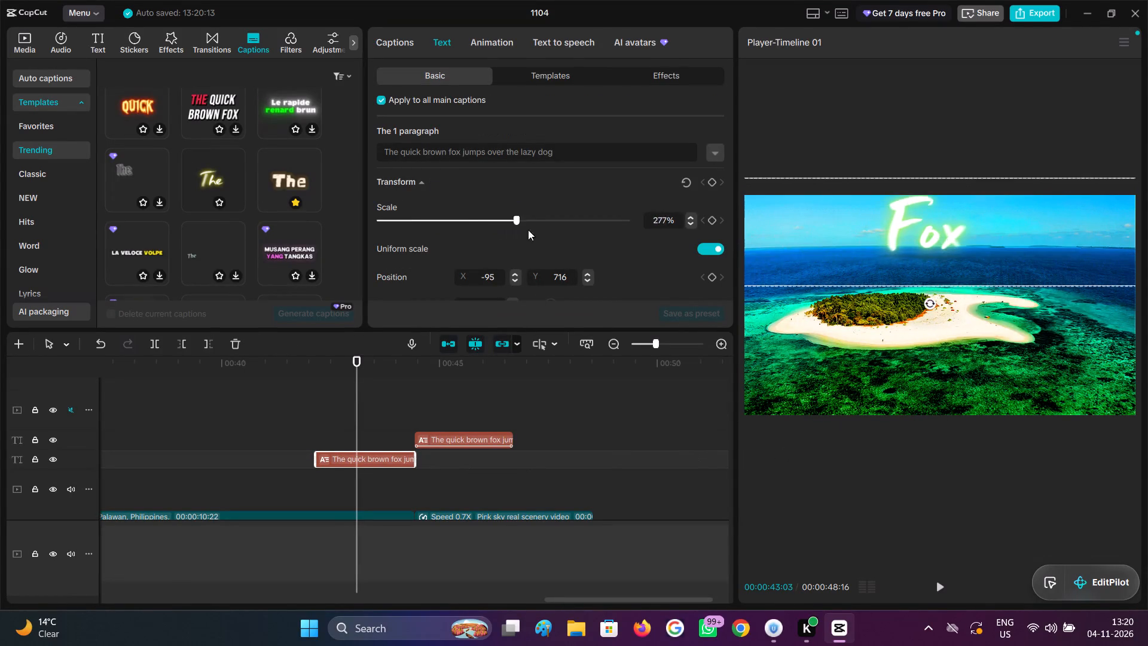
{"action": "left_click_drag", "start_coordinate": [528, 230], "coordinate": [552, 230]}
{"action": "left_click_drag", "start_coordinate": [906, 224], "coordinate": [925, 342]}
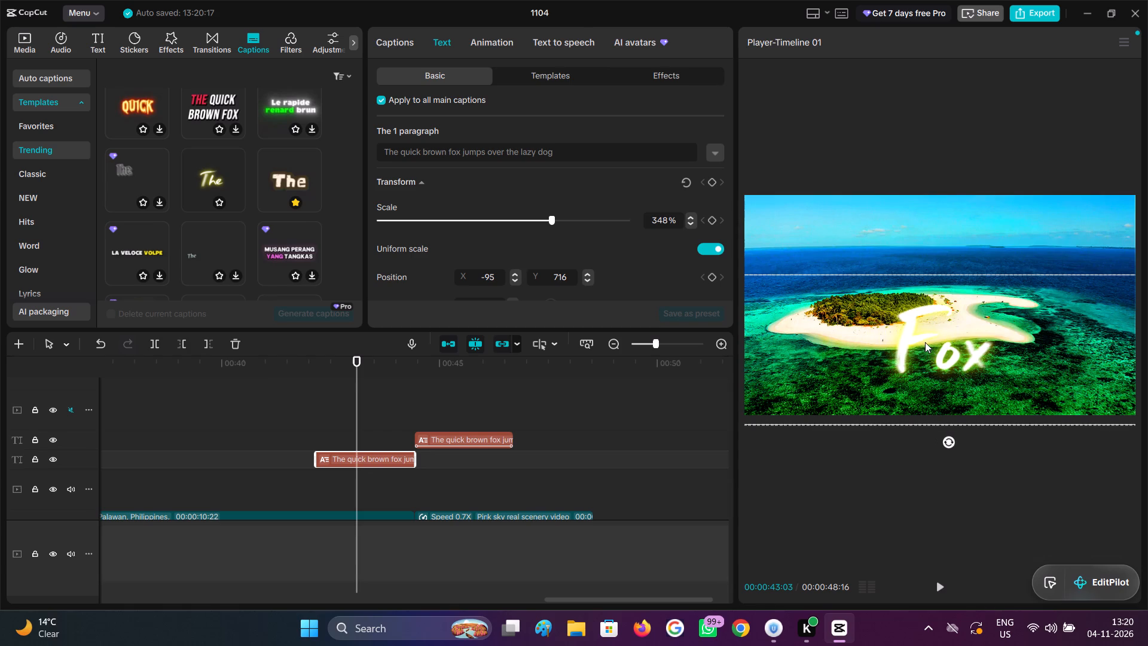
{"action": "left_click_drag", "start_coordinate": [925, 342], "coordinate": [925, 373]}
Play back the enlarged handwritten caption to check its size against the island footage.
{"action": "left_click", "coordinate": [316, 440]}
{"action": "key", "text": "space"}
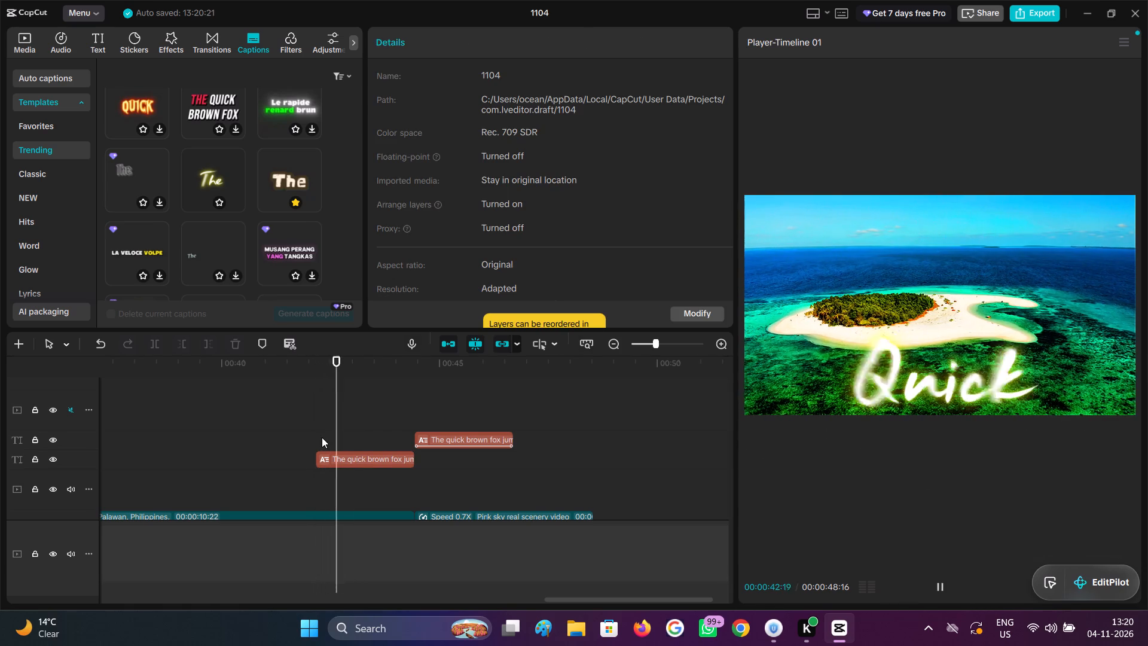
{"action": "key", "text": "space"}
{"action": "key", "text": "space"}
{"action": "key", "text": "space"}
{"action": "left_click", "coordinate": [346, 458]}
{"action": "key", "text": "space"}
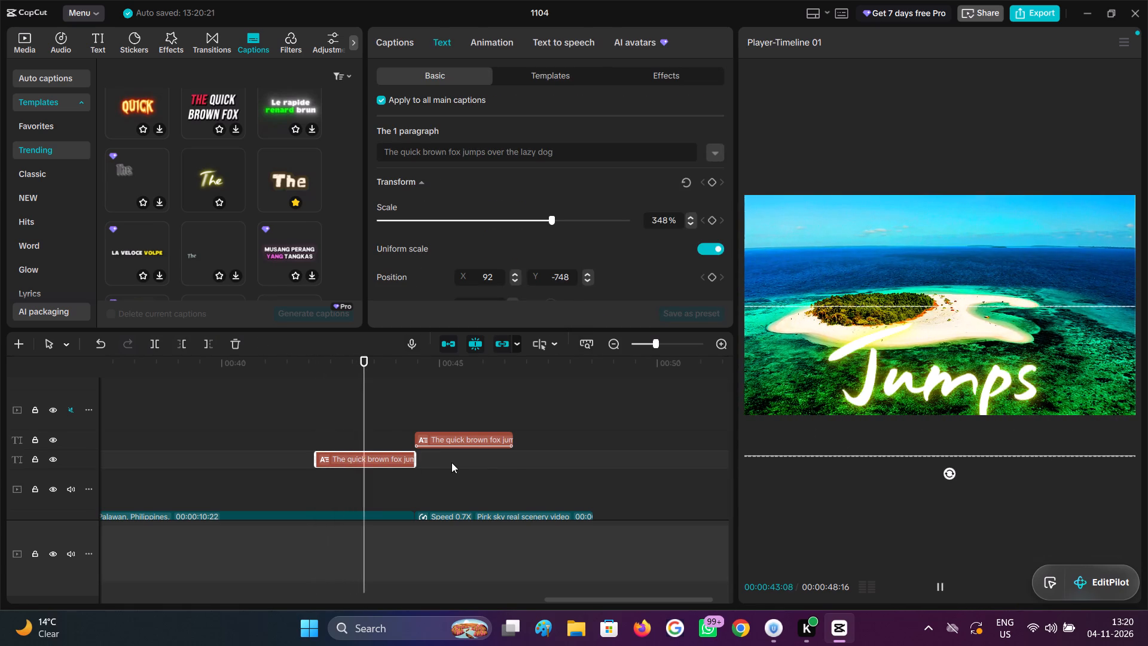
{"action": "key", "text": "space"}
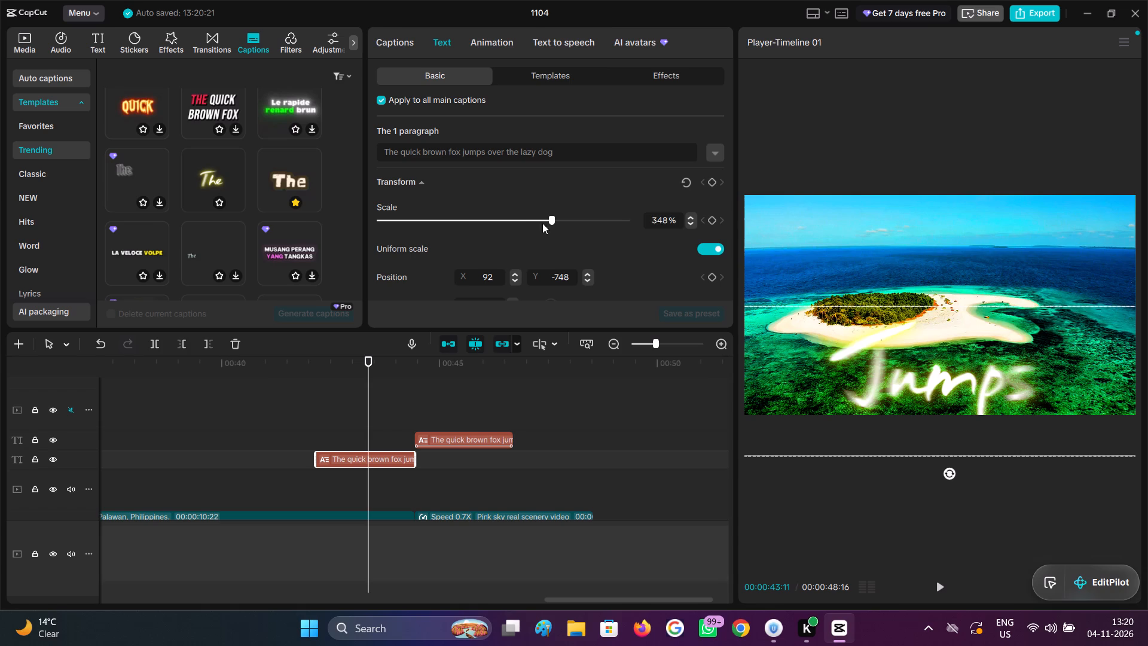
Reduce the handwritten caption's scale to 246% and position it at about X 51, Y -785.
{"action": "left_click_drag", "start_coordinate": [542, 223], "coordinate": [501, 223]}
{"action": "left_click", "coordinate": [906, 371]}
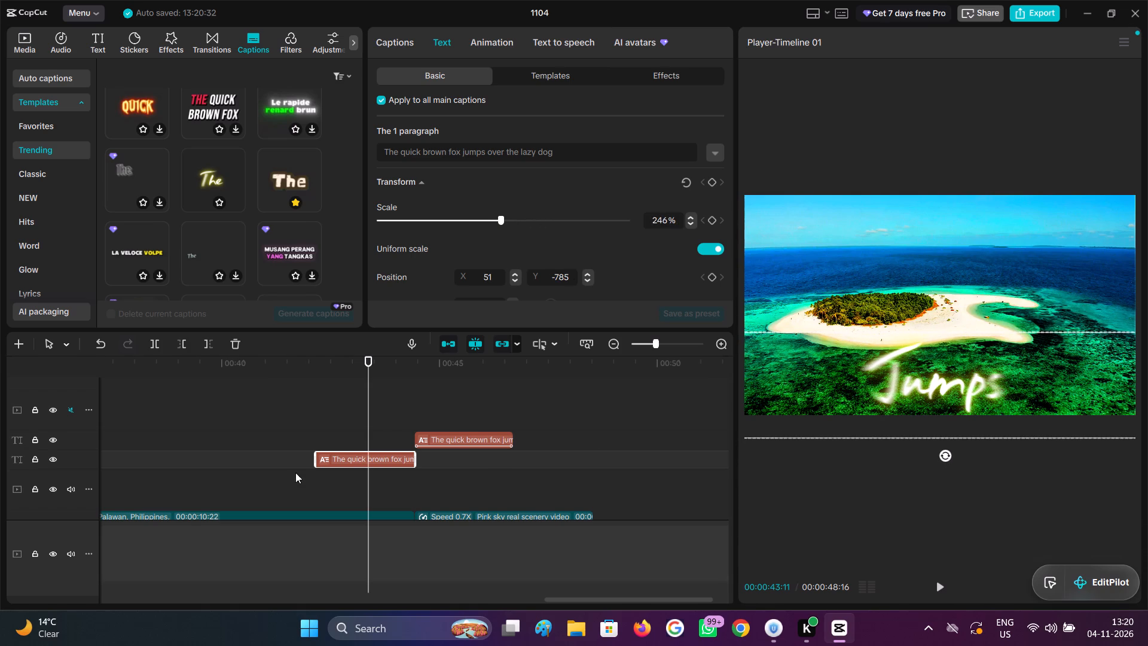
Play back from the start of the handwritten caption into the Pink sky caption to check both resized captions.
{"action": "left_click", "coordinate": [334, 437]}
{"action": "left_click_drag", "start_coordinate": [332, 436], "coordinate": [320, 436]}
{"action": "key", "text": "space"}
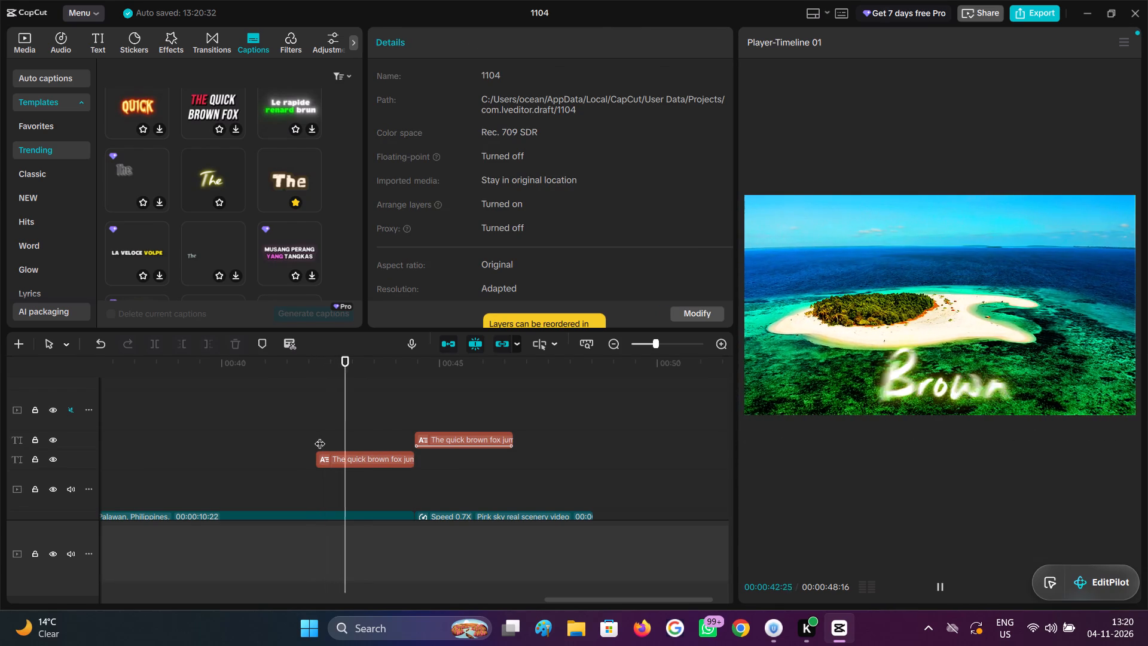
{"action": "key", "text": "space"}
{"action": "key", "text": "space"}
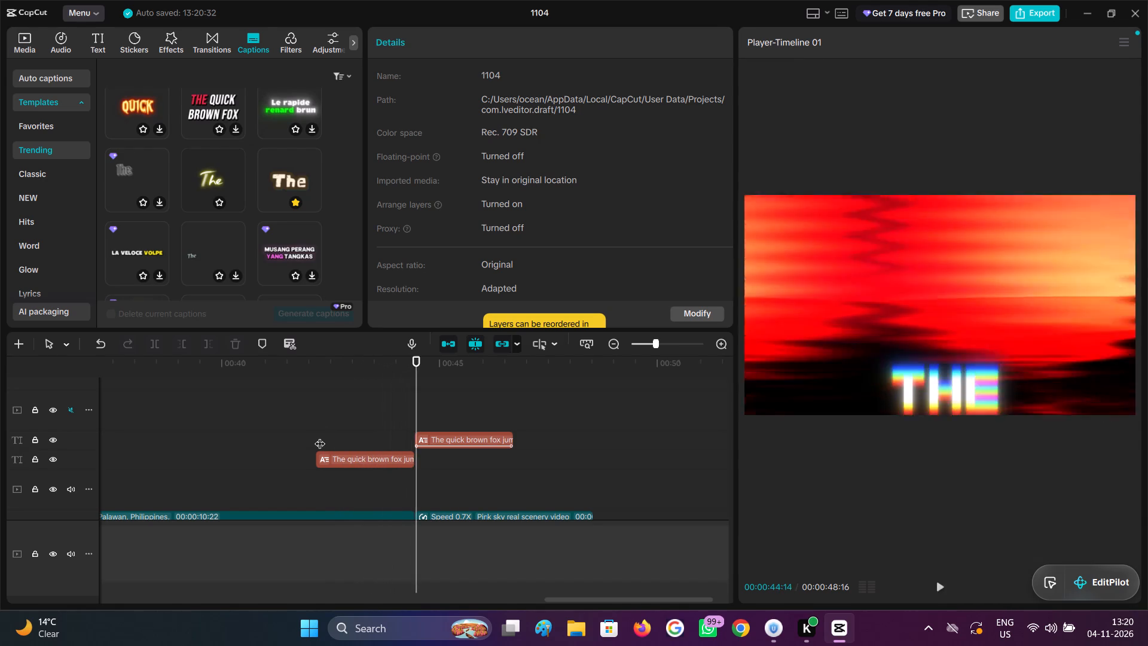
{"action": "key", "text": "space"}
{"action": "key", "text": "space"}
{"action": "key", "text": "space"}
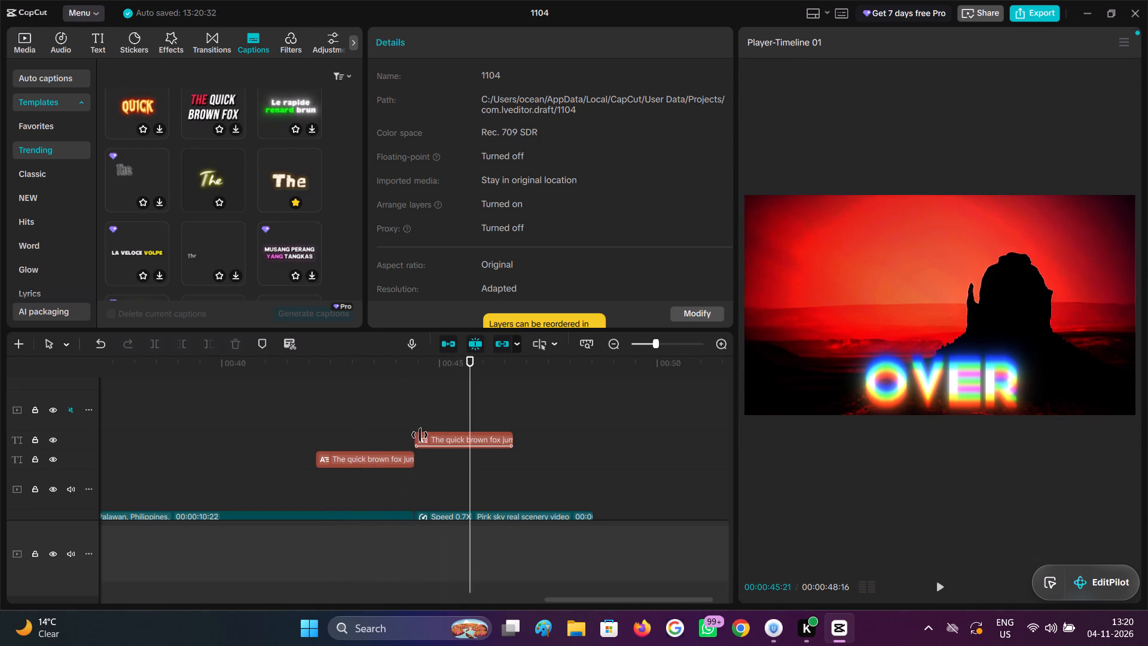
Preview the bold THE QUICK BROWN template in the Trending captions and add it ahead of the glowing handwritten caption in the timeline.
{"action": "left_click", "coordinate": [386, 430]}
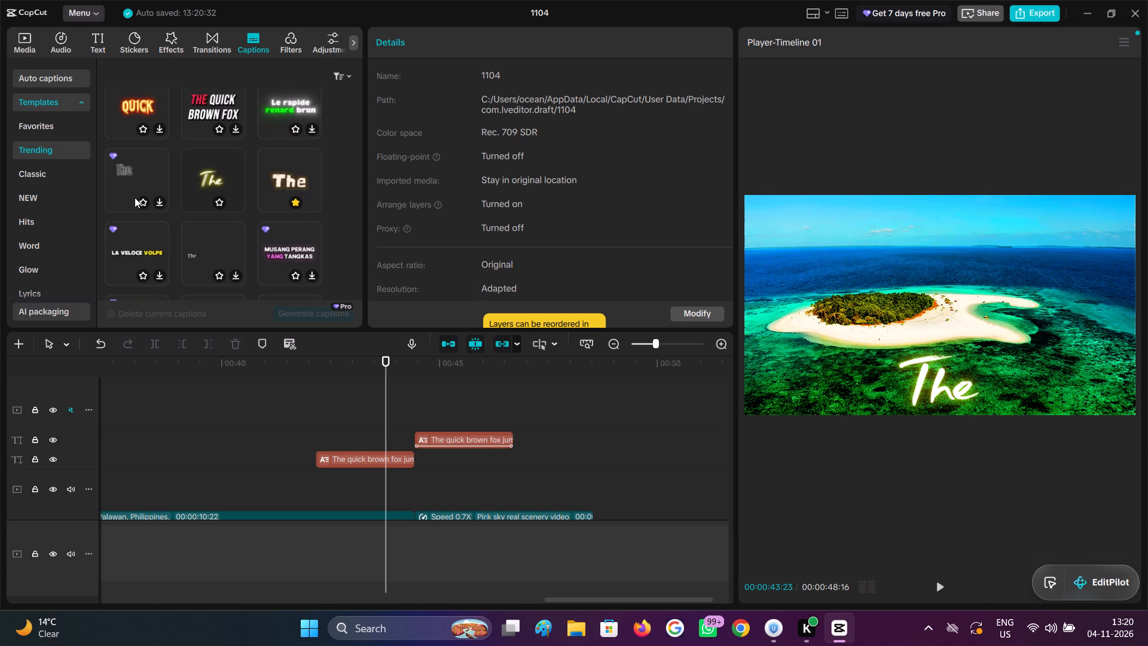
{"action": "scroll", "coordinate": [276, 244], "scroll_direction": "down", "scroll_amount": 1}
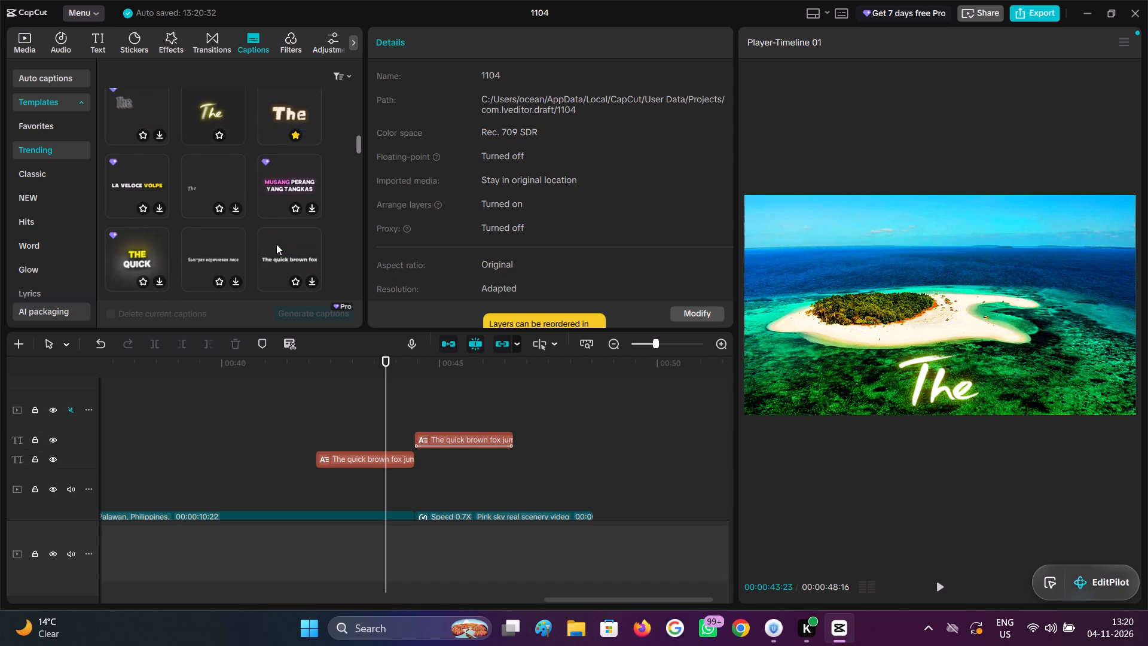
{"action": "scroll", "coordinate": [276, 244], "scroll_direction": "down", "scroll_amount": 2}
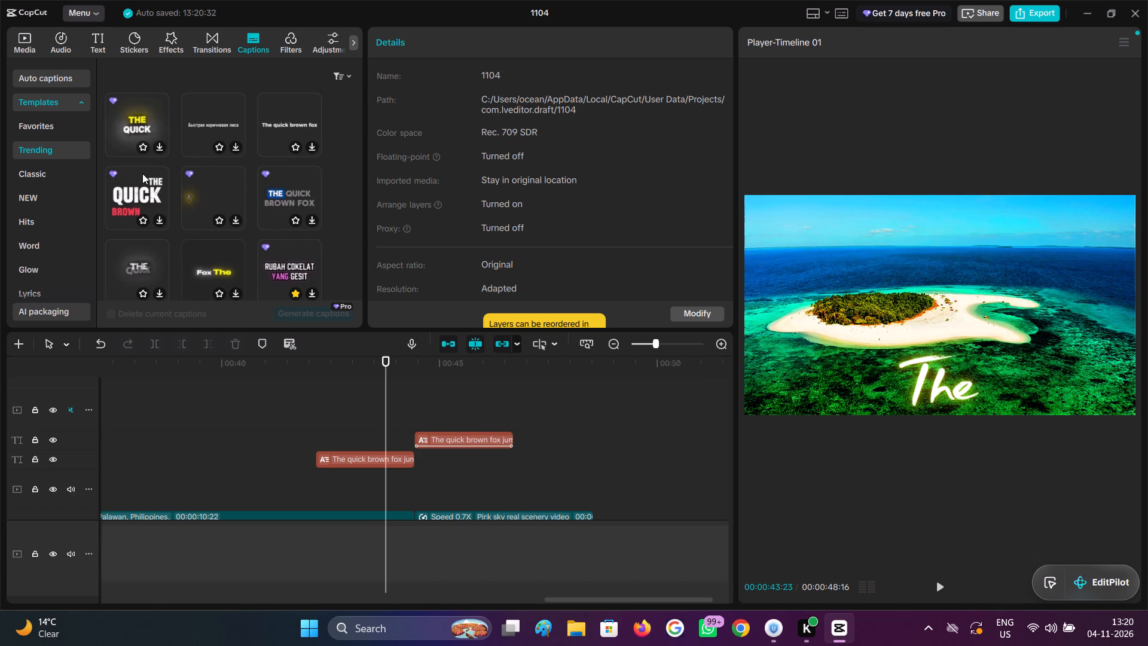
{"action": "left_click", "coordinate": [141, 191]}
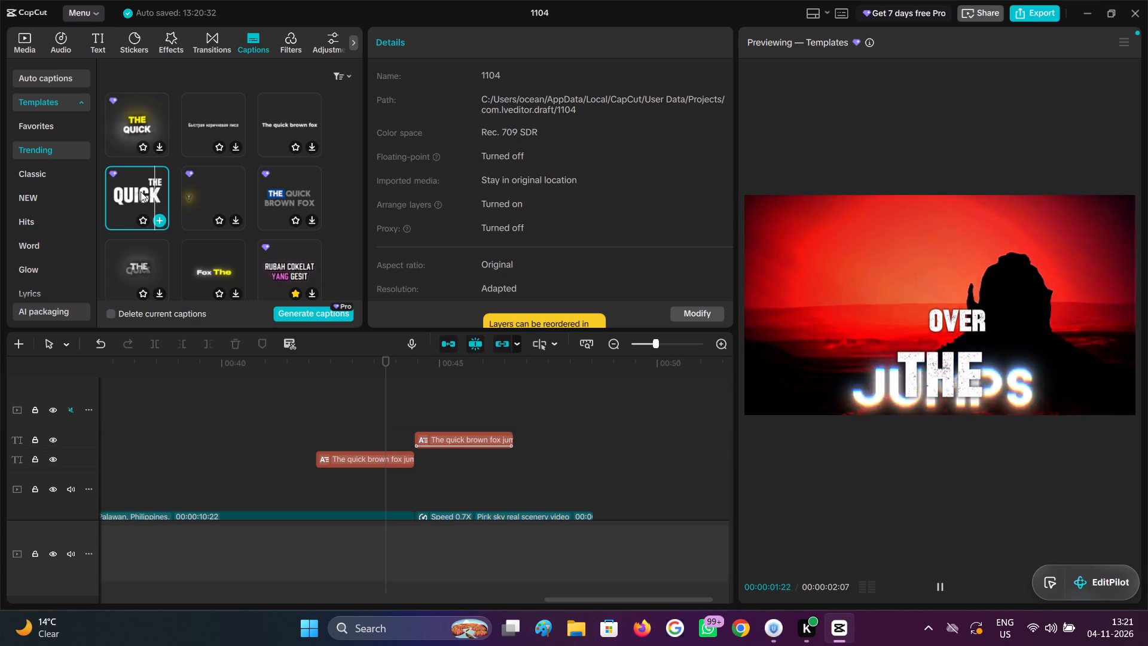
{"action": "left_click_drag", "start_coordinate": [141, 191], "coordinate": [225, 453]}
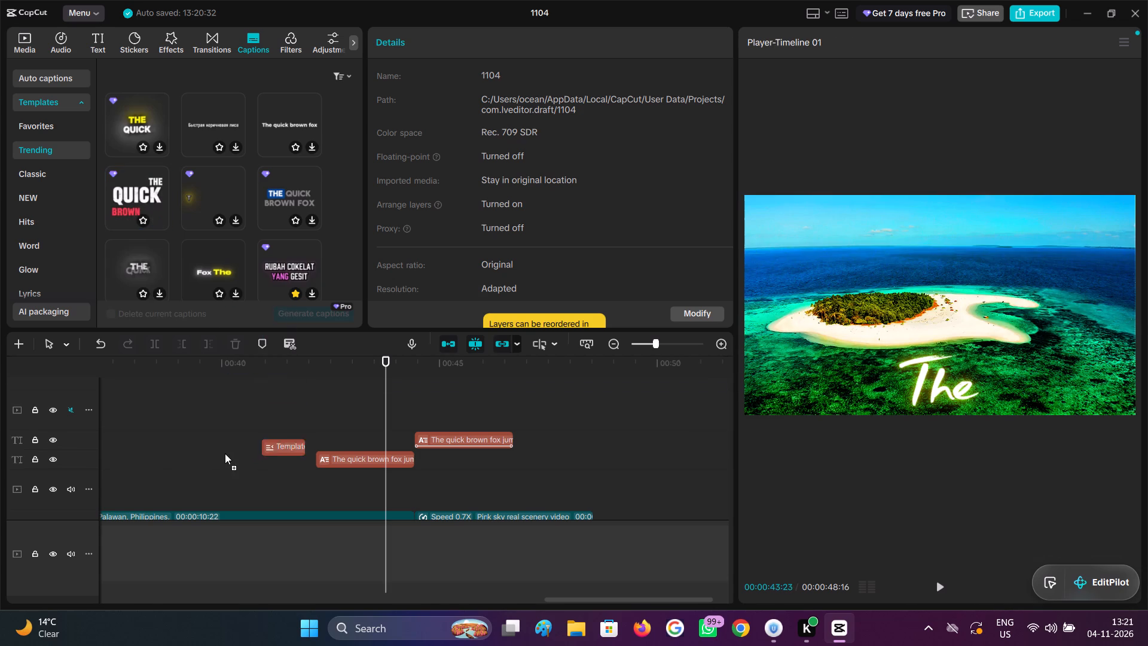
{"action": "left_click_drag", "start_coordinate": [225, 453], "coordinate": [167, 456]}
Extend the bold caption's end to meet the start of the glowing handwritten caption, and scrub through it to check the text.
{"action": "left_click", "coordinate": [179, 432]}
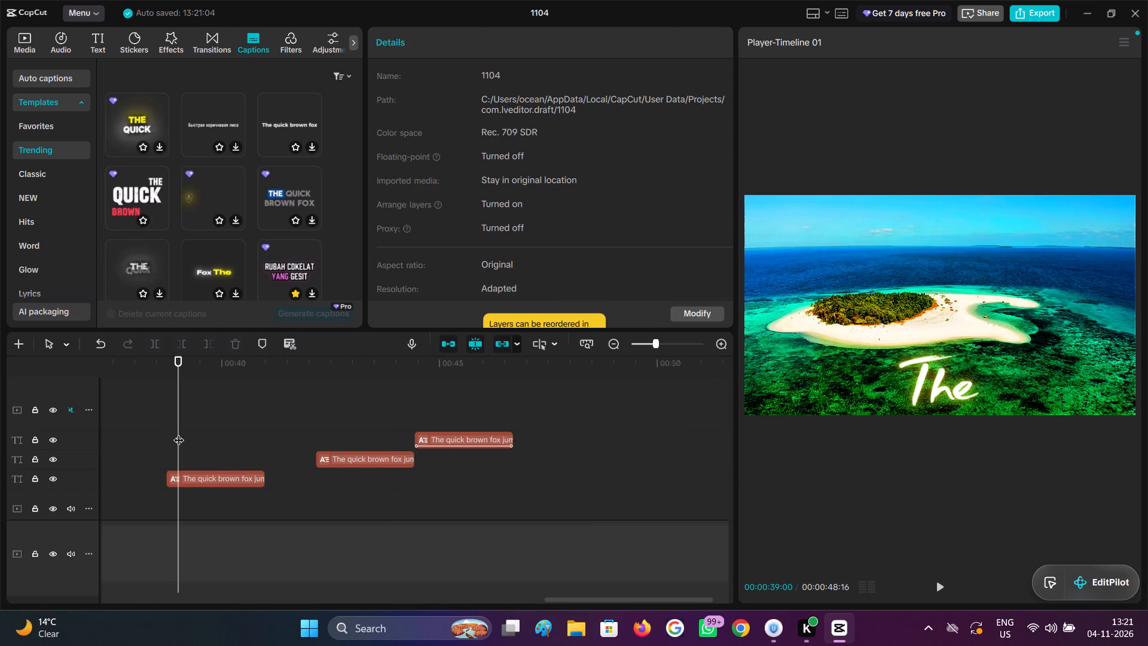
{"action": "left_click_drag", "start_coordinate": [179, 432], "coordinate": [348, 443]}
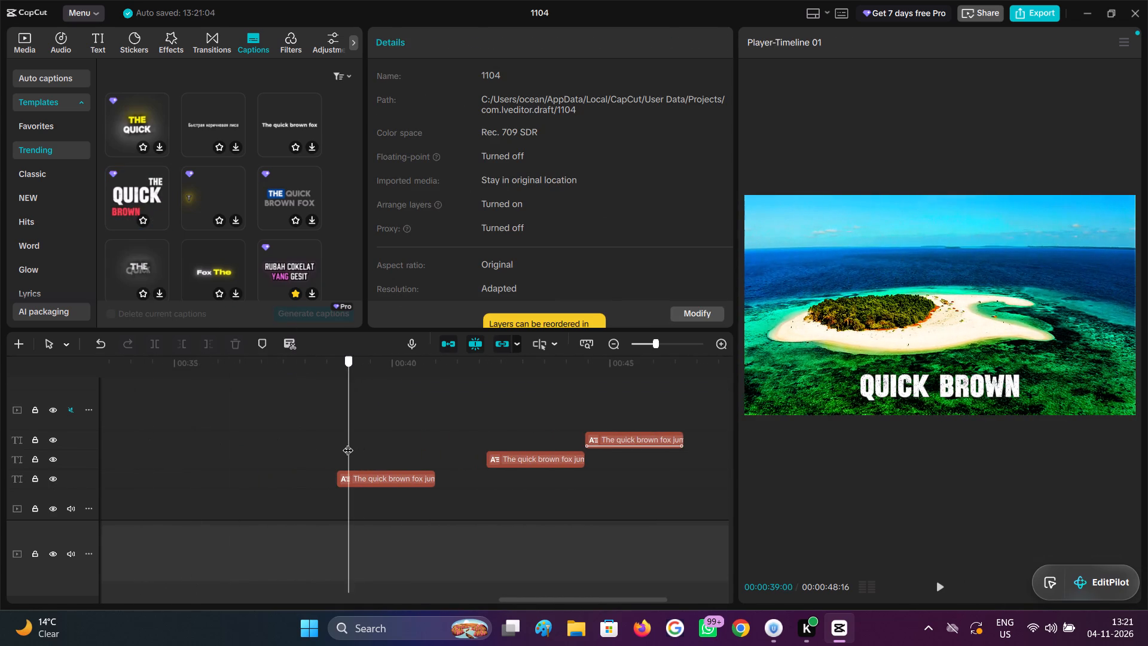
{"action": "left_click_drag", "start_coordinate": [348, 443], "coordinate": [388, 443]}
{"action": "left_click", "coordinate": [406, 487]}
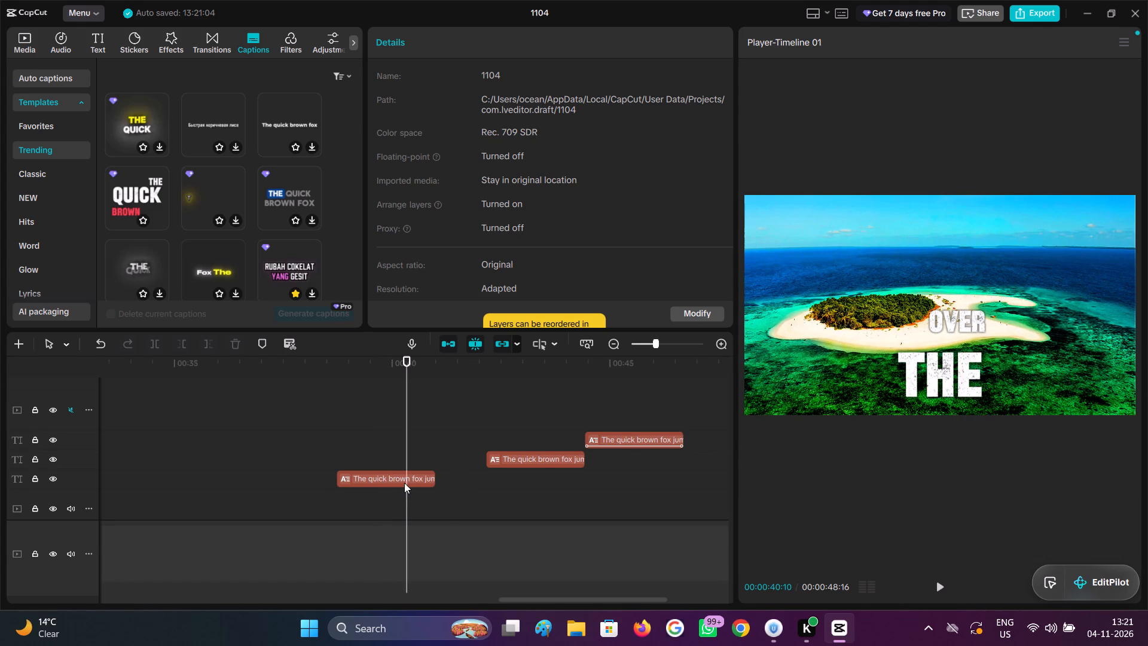
{"action": "left_click", "coordinate": [405, 471]}
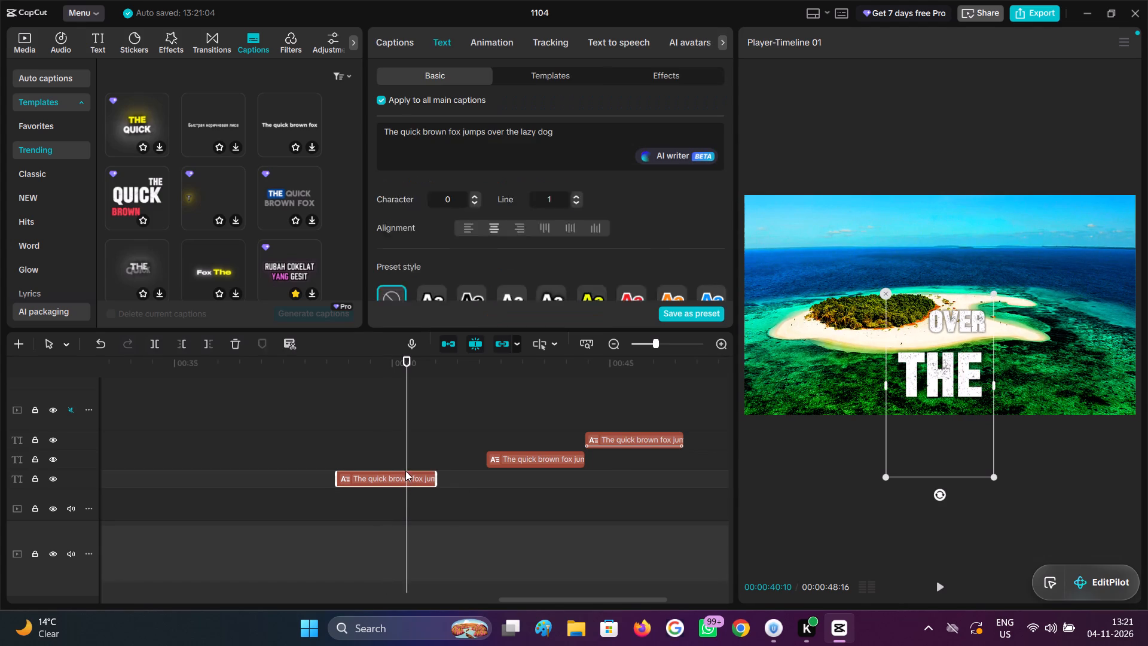
{"action": "left_click_drag", "start_coordinate": [436, 478], "coordinate": [487, 485]}
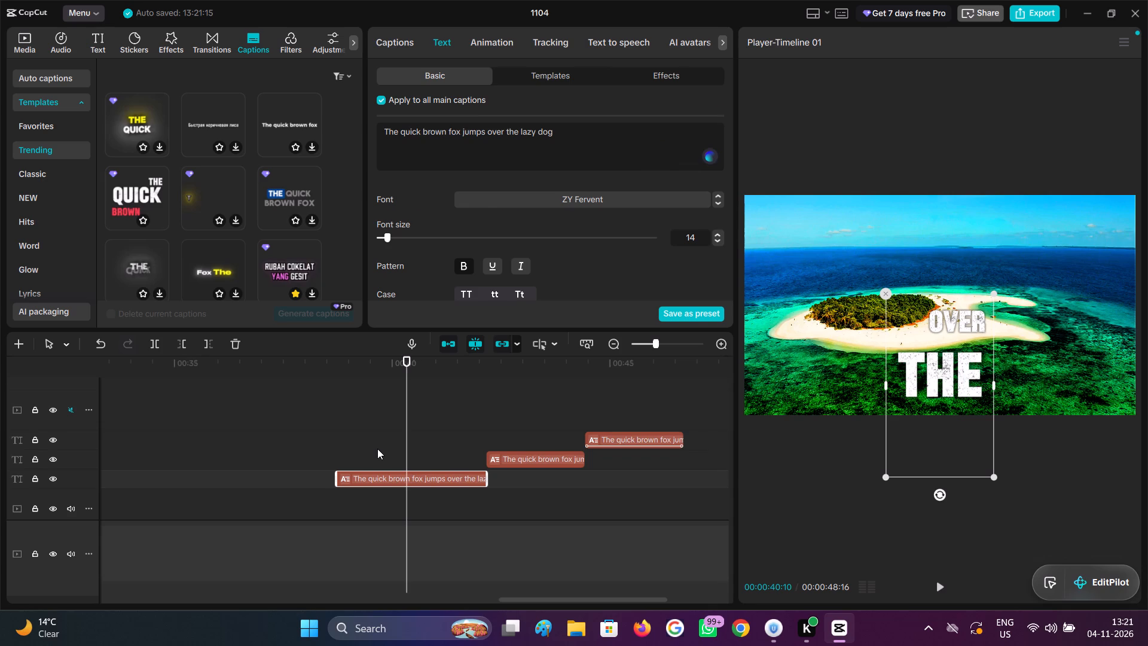
{"action": "left_click", "coordinate": [377, 449]}
{"action": "left_click_drag", "start_coordinate": [377, 449], "coordinate": [439, 460]}
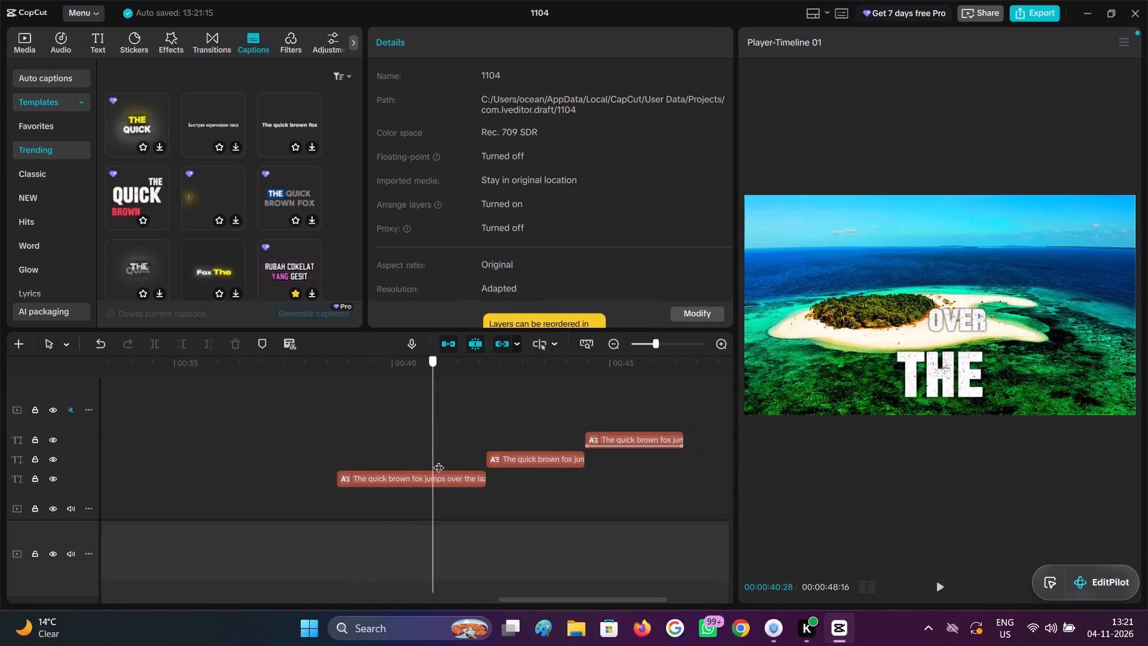
{"action": "left_click_drag", "start_coordinate": [439, 460], "coordinate": [441, 482]}
{"action": "left_click", "coordinate": [435, 479]}
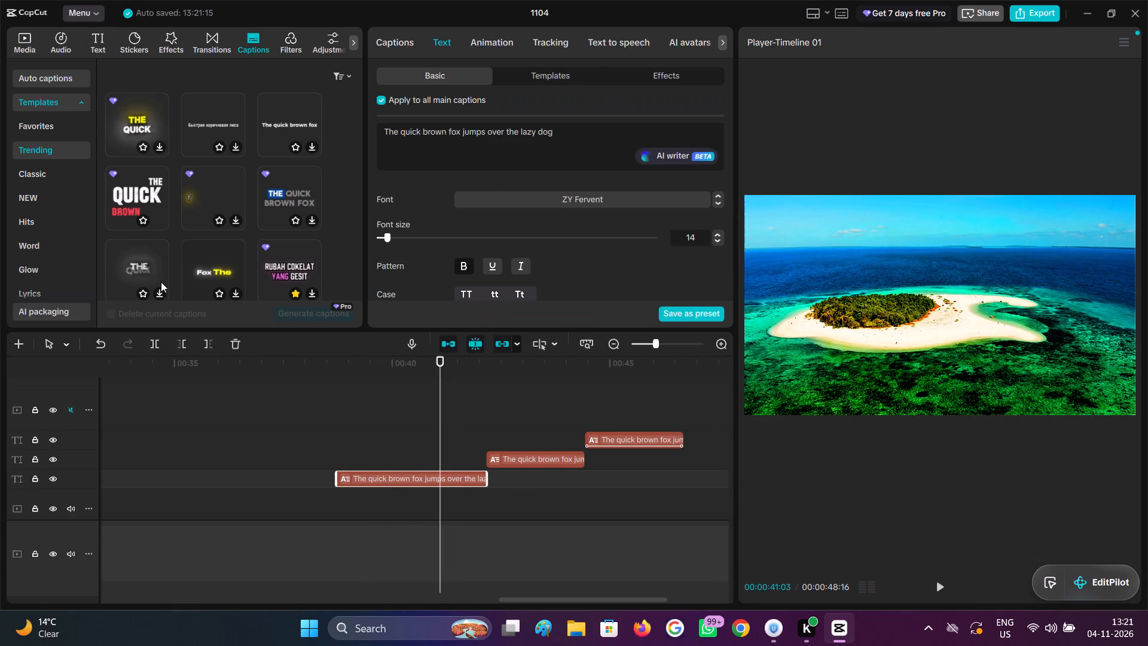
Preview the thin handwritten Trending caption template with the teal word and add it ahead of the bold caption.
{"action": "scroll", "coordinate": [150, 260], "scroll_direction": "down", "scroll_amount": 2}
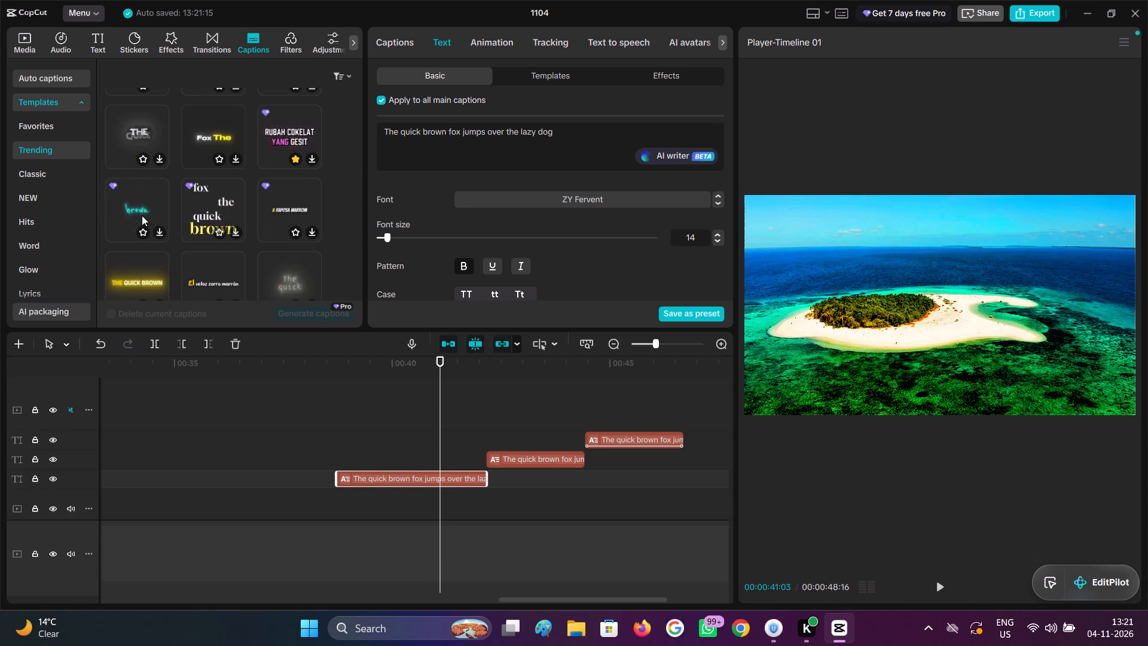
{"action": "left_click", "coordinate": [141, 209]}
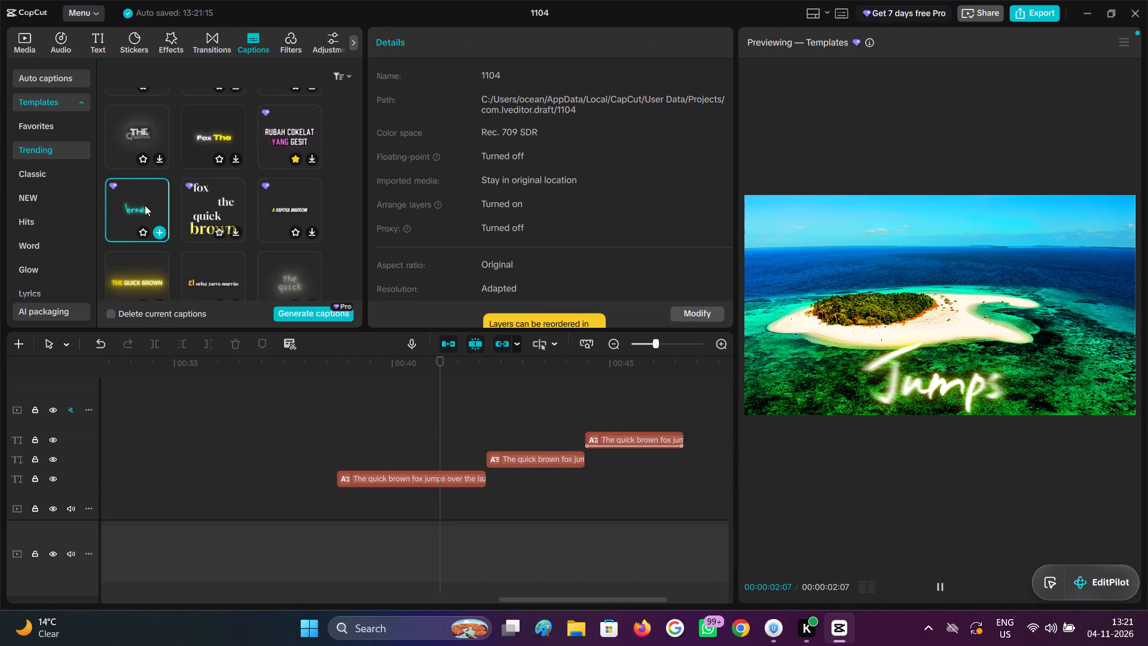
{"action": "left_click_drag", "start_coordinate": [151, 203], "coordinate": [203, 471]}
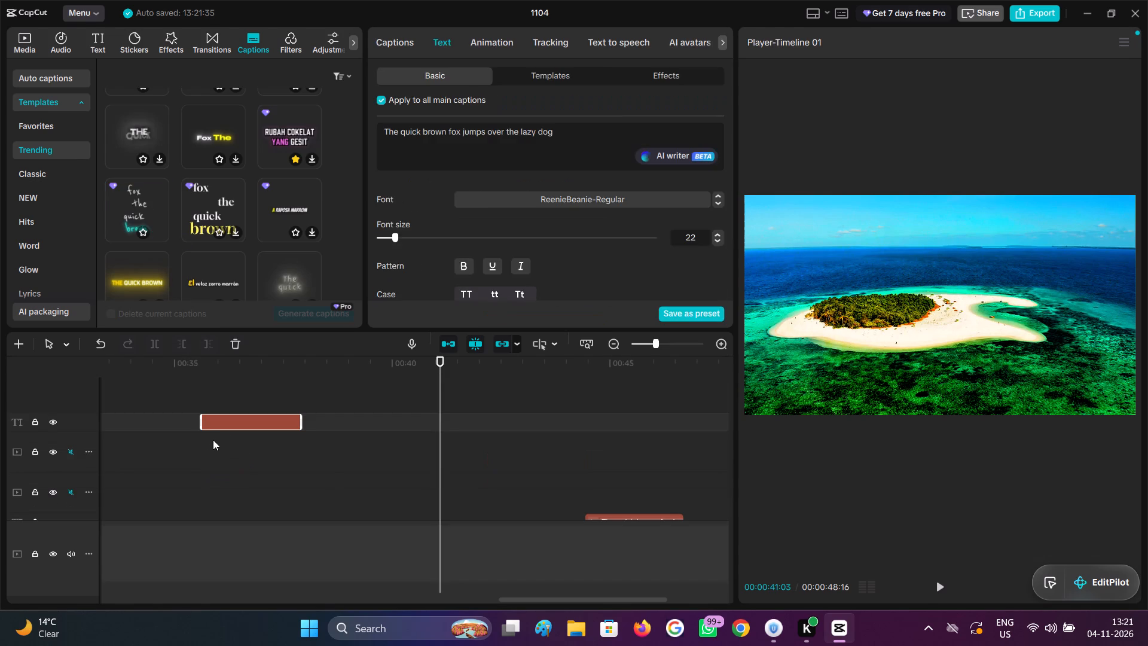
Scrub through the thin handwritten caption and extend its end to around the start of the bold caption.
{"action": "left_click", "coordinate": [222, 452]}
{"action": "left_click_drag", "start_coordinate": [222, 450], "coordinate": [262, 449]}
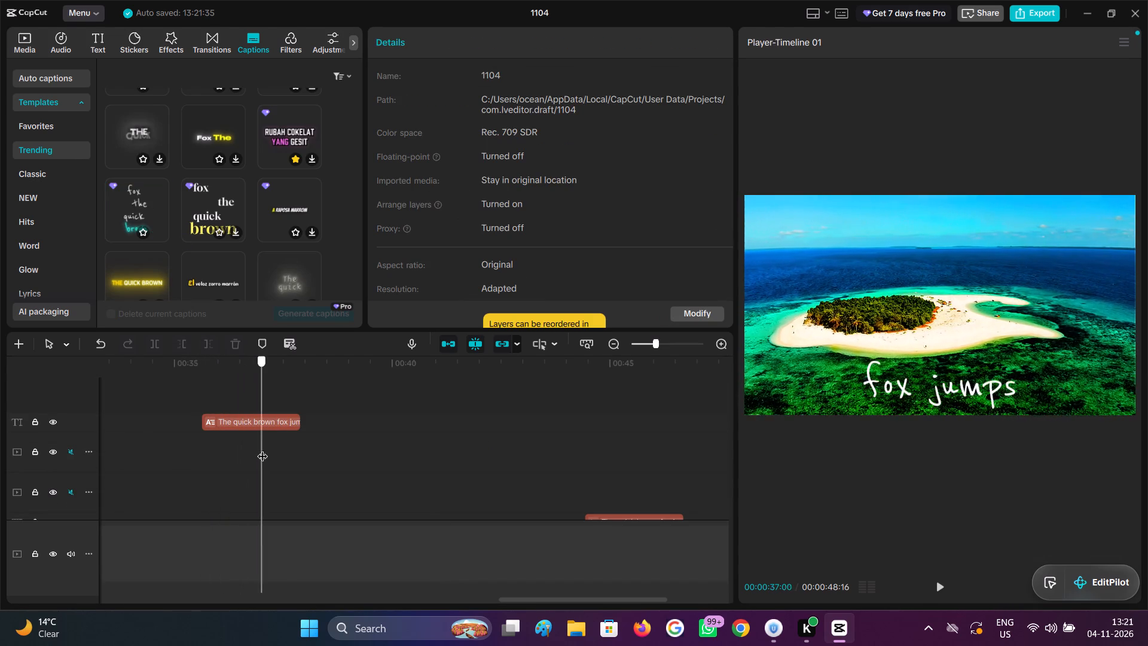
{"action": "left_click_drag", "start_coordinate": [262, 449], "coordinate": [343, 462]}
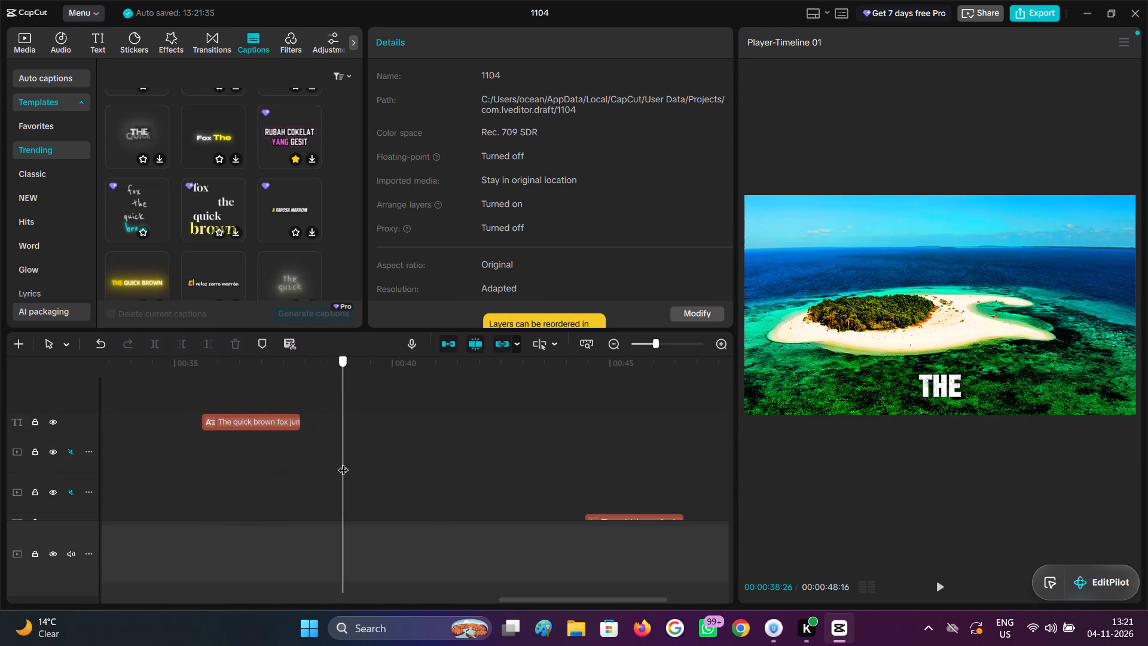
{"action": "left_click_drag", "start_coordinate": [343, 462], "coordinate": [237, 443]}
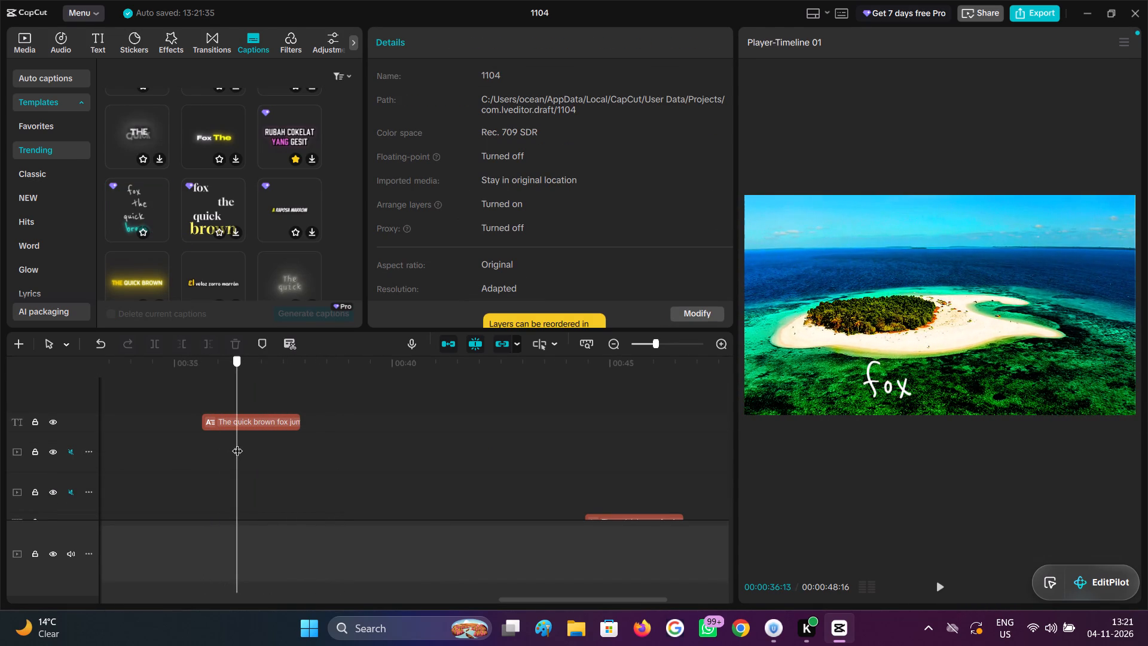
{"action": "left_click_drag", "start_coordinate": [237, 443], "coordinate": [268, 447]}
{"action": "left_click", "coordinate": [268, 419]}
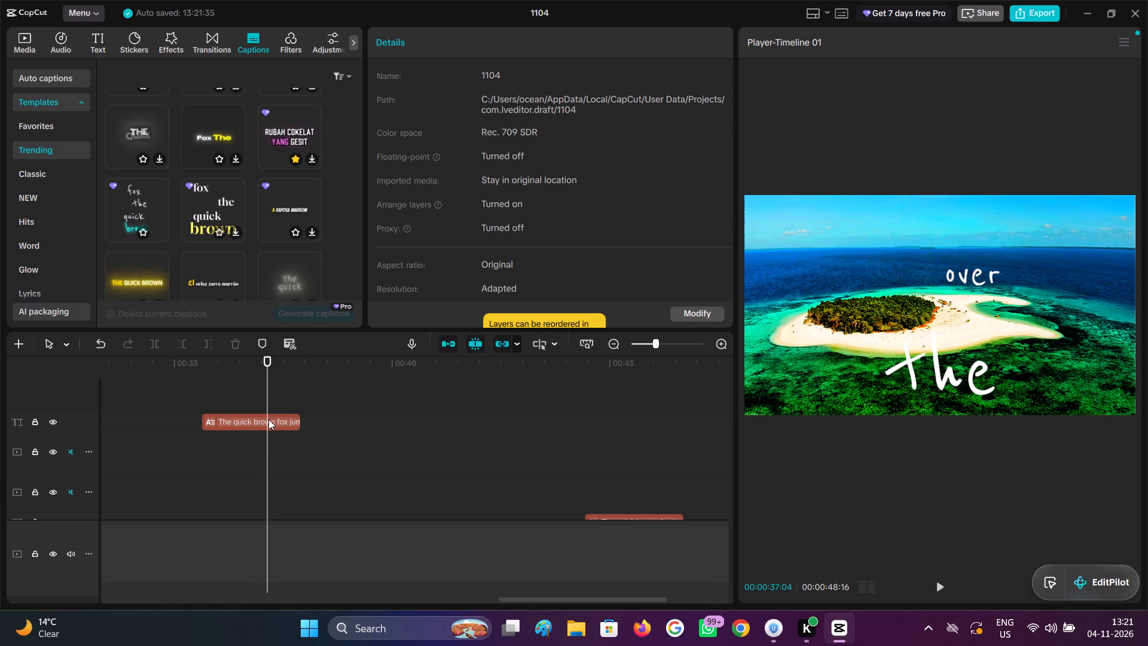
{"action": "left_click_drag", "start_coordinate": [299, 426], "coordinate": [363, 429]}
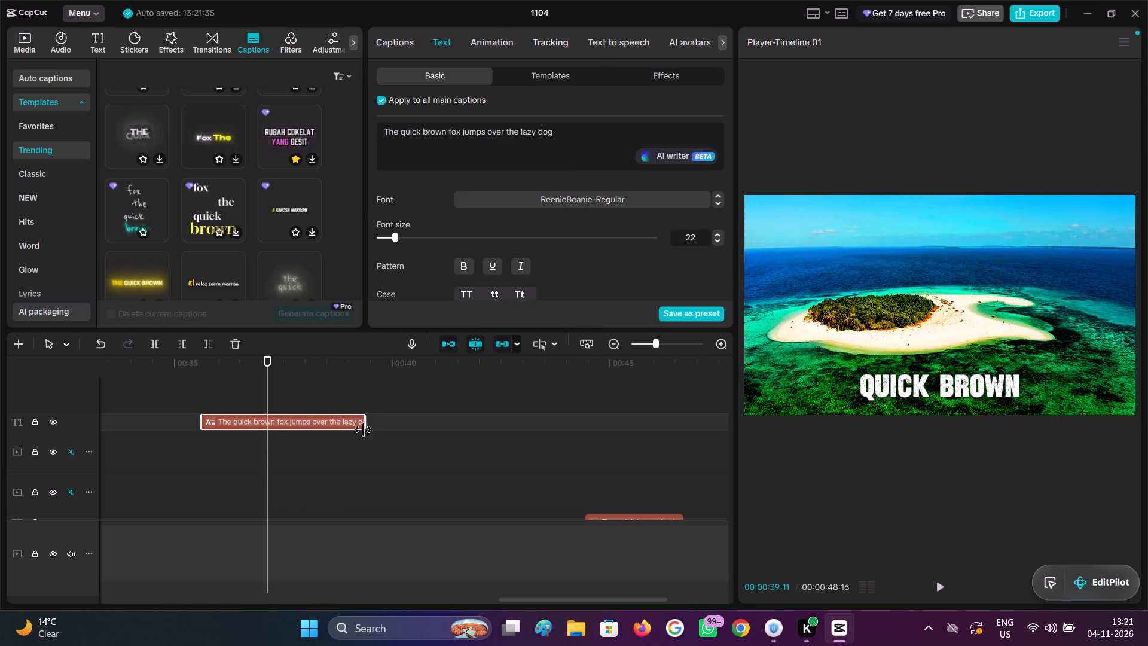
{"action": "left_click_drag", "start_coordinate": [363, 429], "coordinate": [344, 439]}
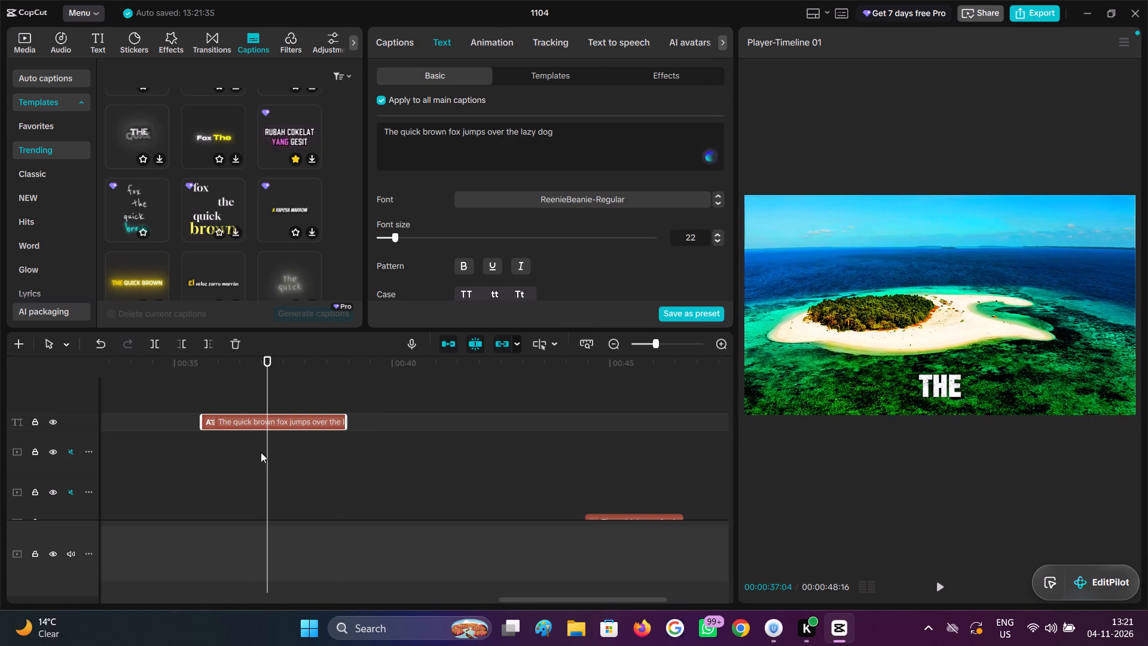
With the thin handwritten caption selected, move the linked captions up over the left part of the island, and scrub to check the placement.
{"action": "left_click", "coordinate": [242, 455]}
{"action": "left_click_drag", "start_coordinate": [242, 455], "coordinate": [292, 456]}
{"action": "left_click", "coordinate": [293, 416]}
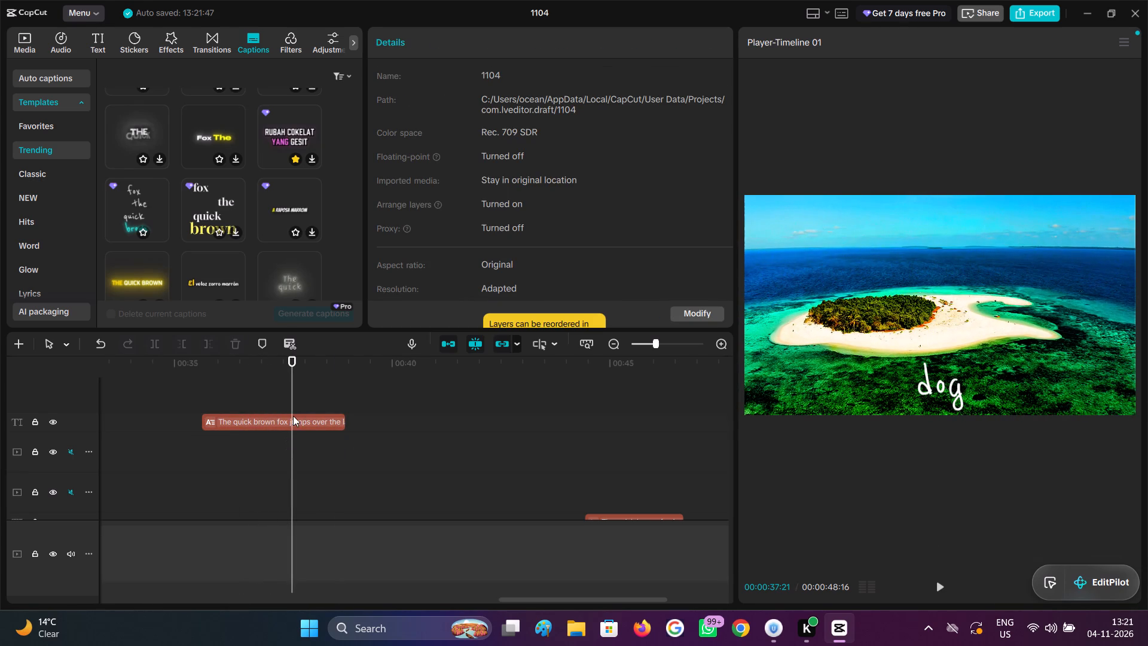
{"action": "left_click_drag", "start_coordinate": [291, 398], "coordinate": [252, 392]}
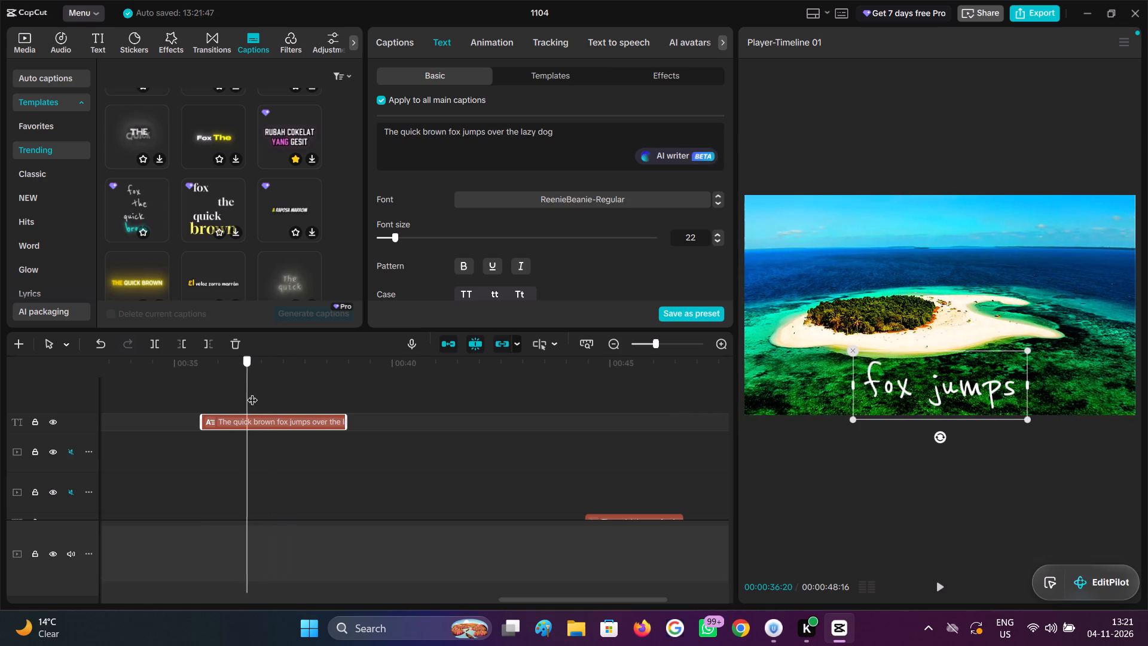
{"action": "left_click_drag", "start_coordinate": [252, 392], "coordinate": [255, 392]}
{"action": "left_click_drag", "start_coordinate": [258, 393], "coordinate": [274, 399]}
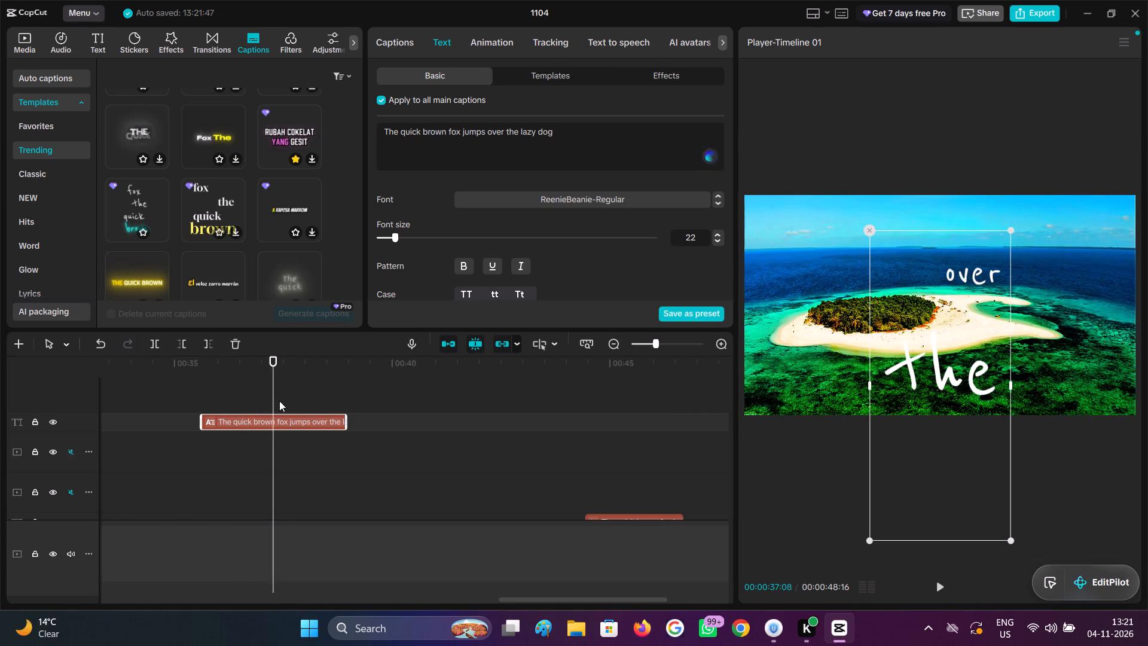
{"action": "left_click_drag", "start_coordinate": [925, 389], "coordinate": [921, 306]}
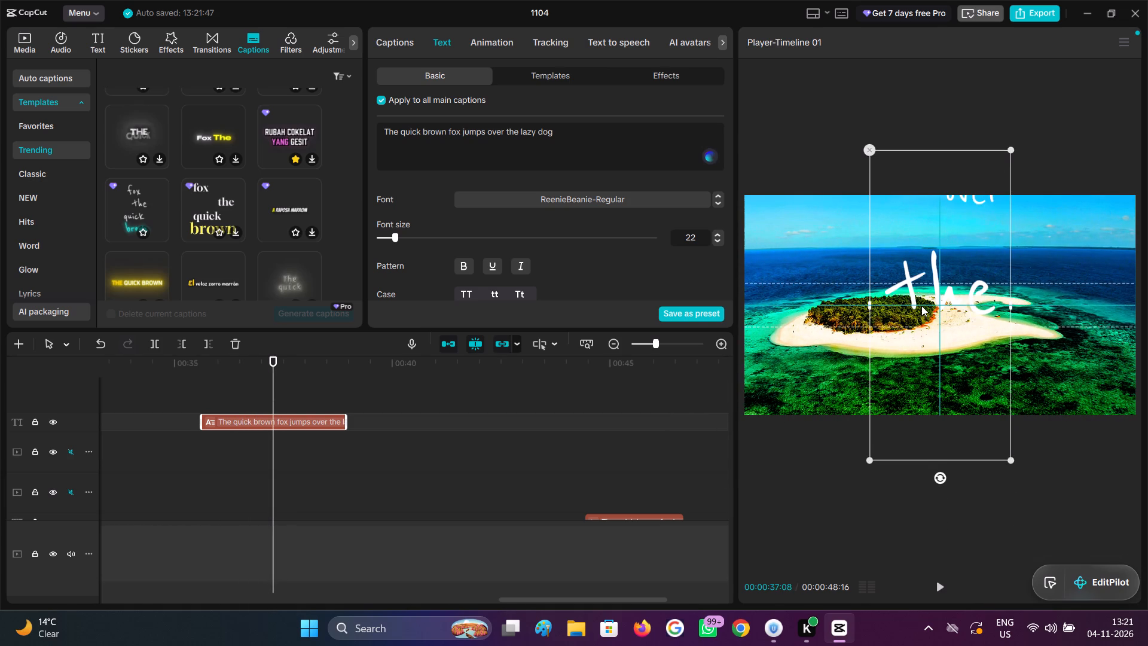
{"action": "left_click_drag", "start_coordinate": [921, 306], "coordinate": [847, 342]}
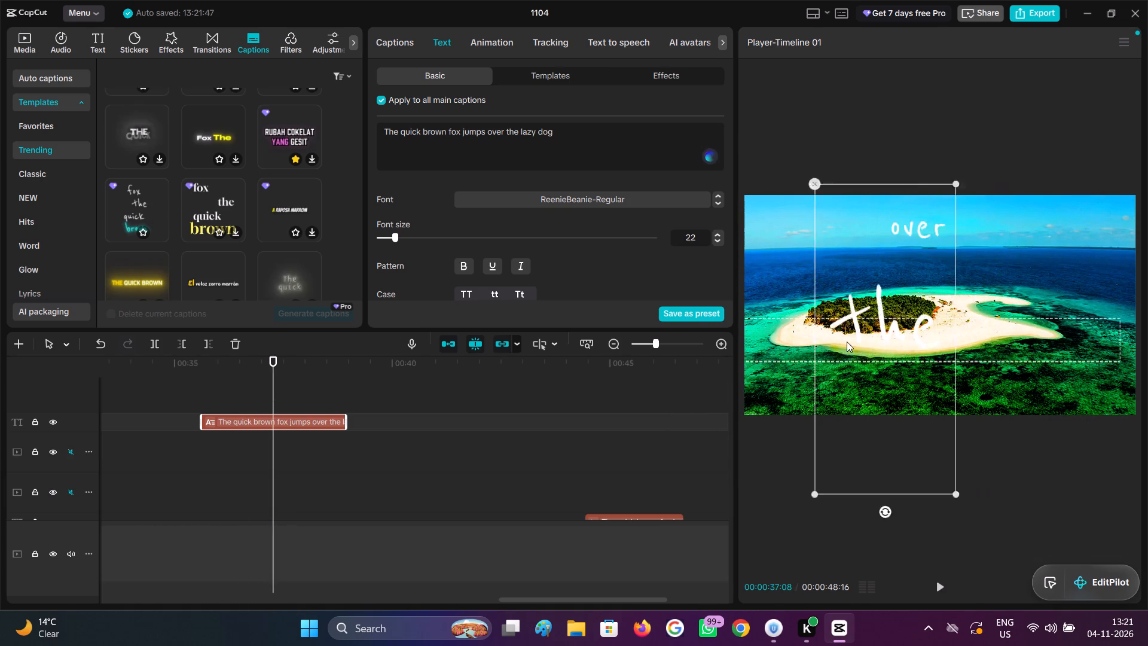
{"action": "left_click_drag", "start_coordinate": [847, 342], "coordinate": [838, 333]}
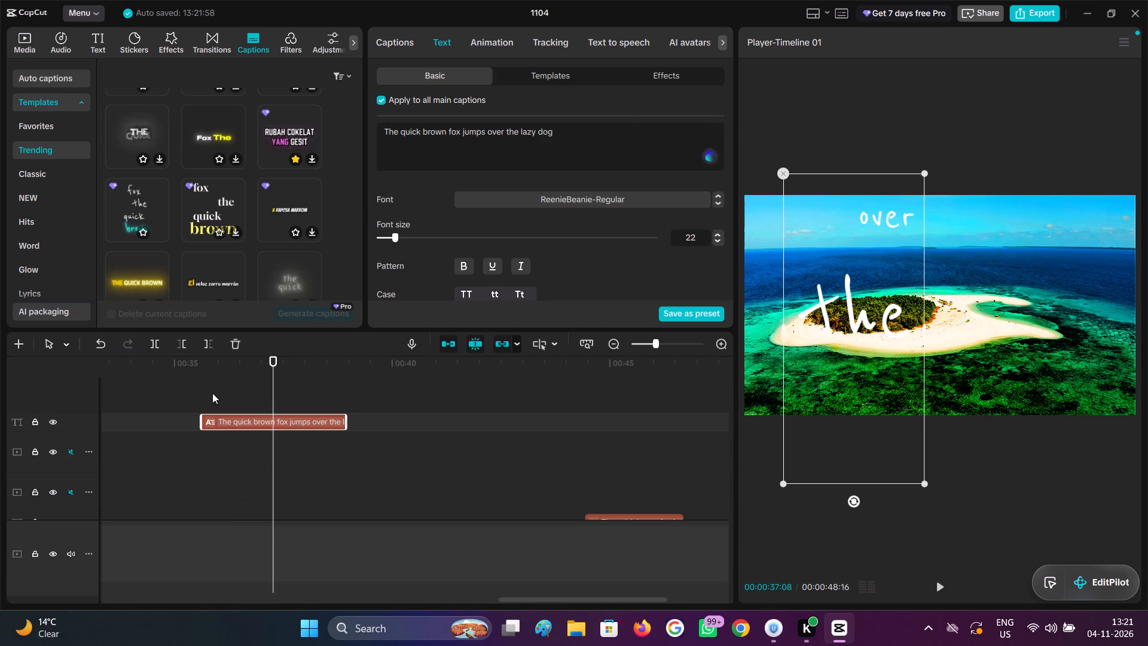
{"action": "left_click", "coordinate": [212, 393]}
{"action": "left_click_drag", "start_coordinate": [212, 393], "coordinate": [288, 398]}
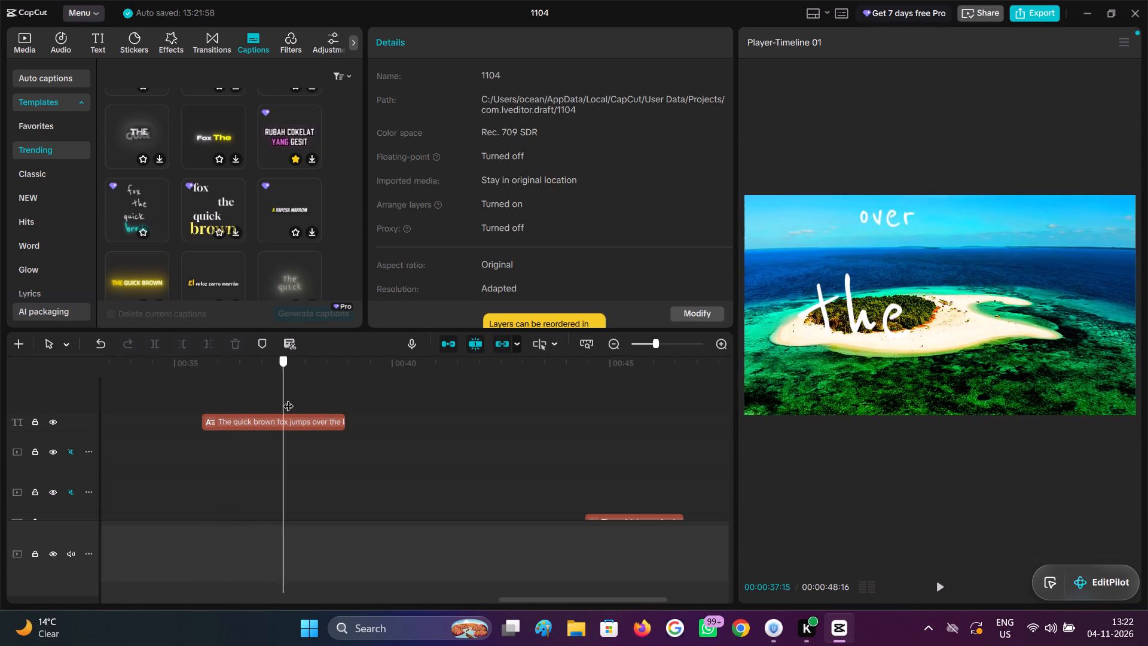
{"action": "left_click_drag", "start_coordinate": [288, 398], "coordinate": [341, 403]}
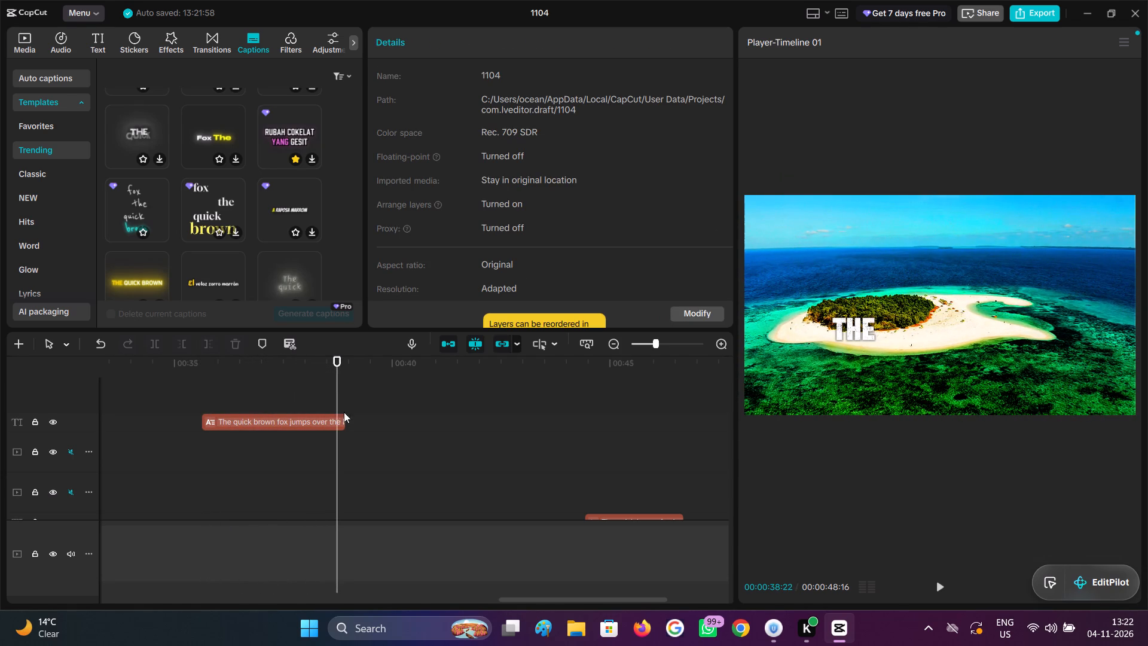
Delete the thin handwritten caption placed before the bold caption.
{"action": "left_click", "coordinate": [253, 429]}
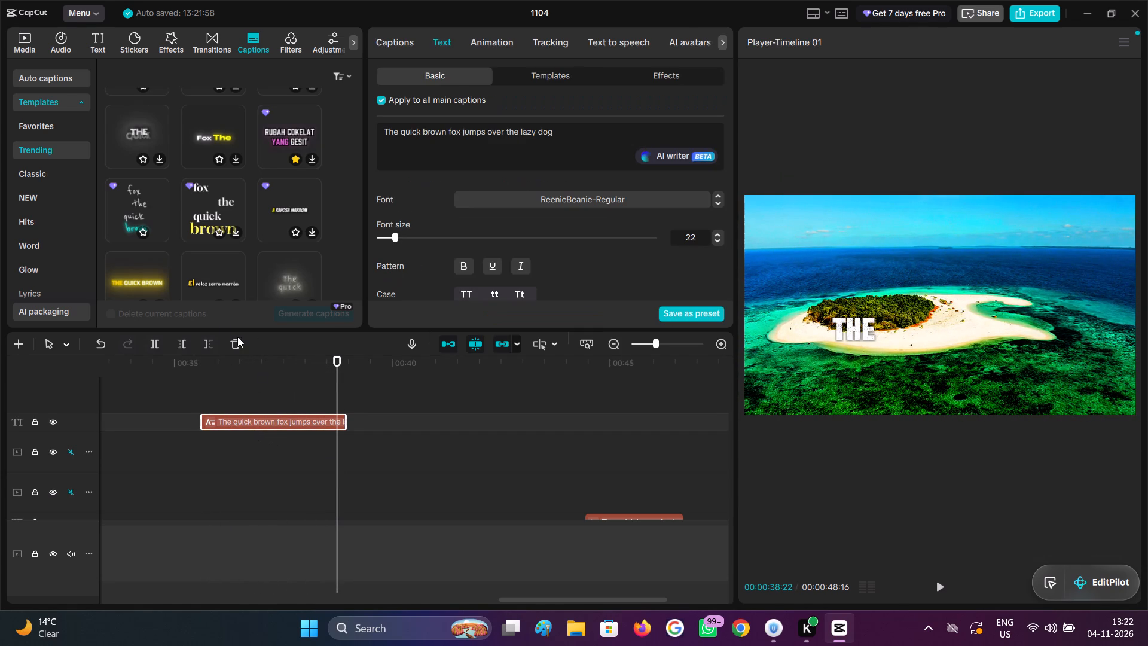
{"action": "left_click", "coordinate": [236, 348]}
Preview the dotted falling-stars sticker from the Trending stickers and add it at 00:00:38:22, where the bold caption starts.
{"action": "scroll", "coordinate": [384, 457], "scroll_direction": "down", "scroll_amount": 3}
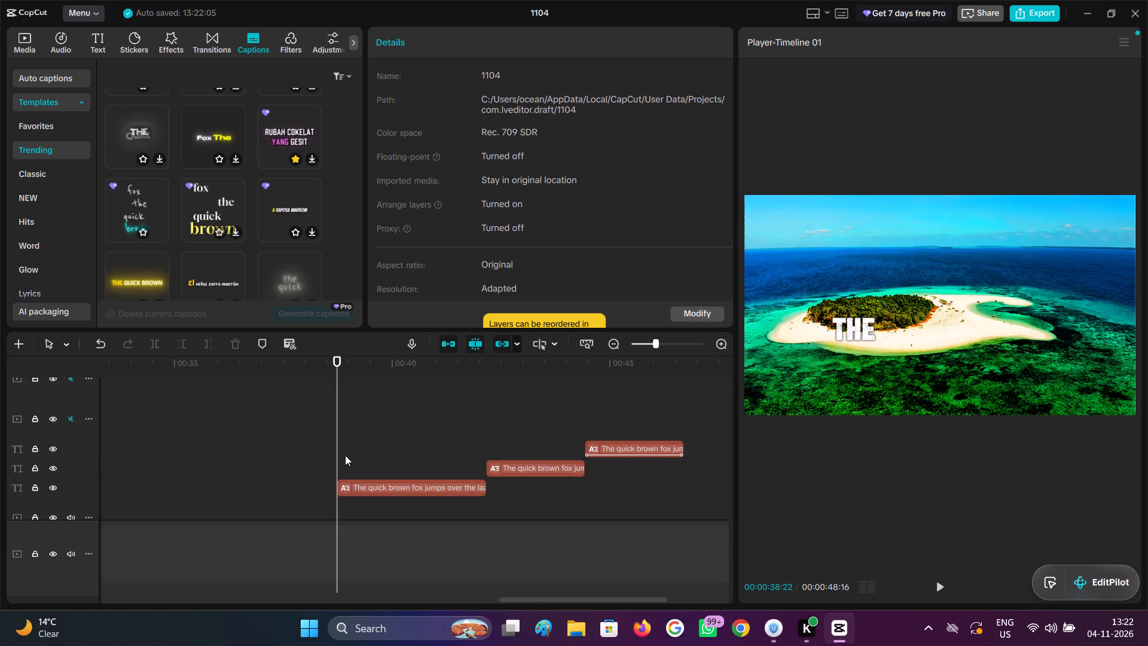
{"action": "left_click", "coordinate": [132, 40]}
{"action": "left_click", "coordinate": [53, 81]}
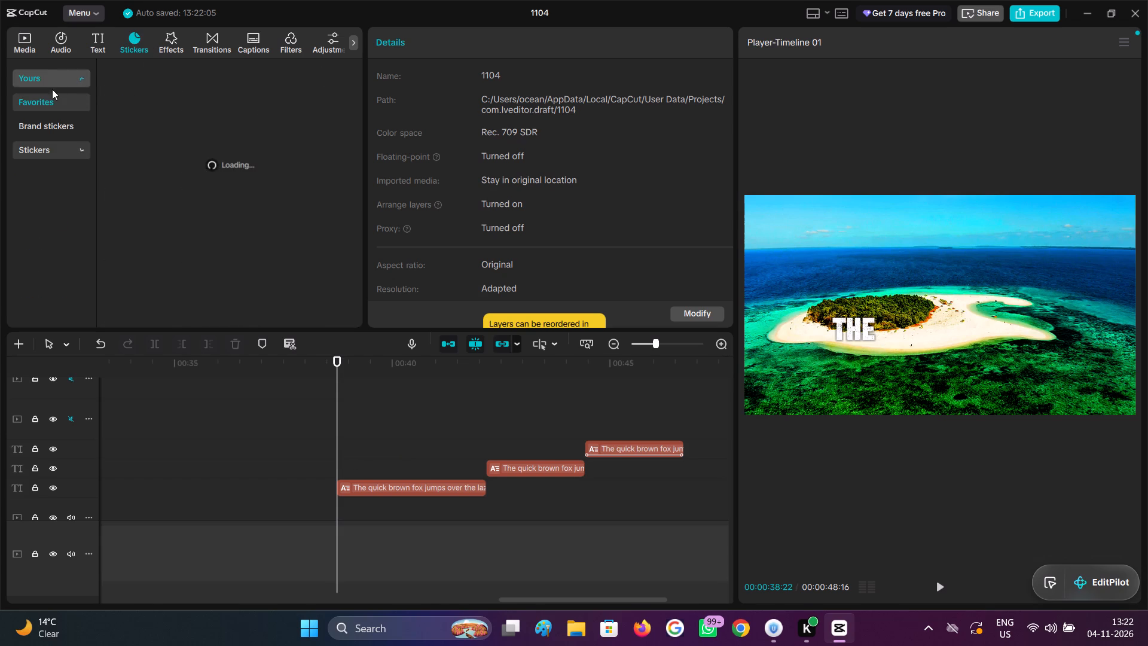
{"action": "left_click", "coordinate": [56, 83]}
{"action": "left_click", "coordinate": [70, 108]}
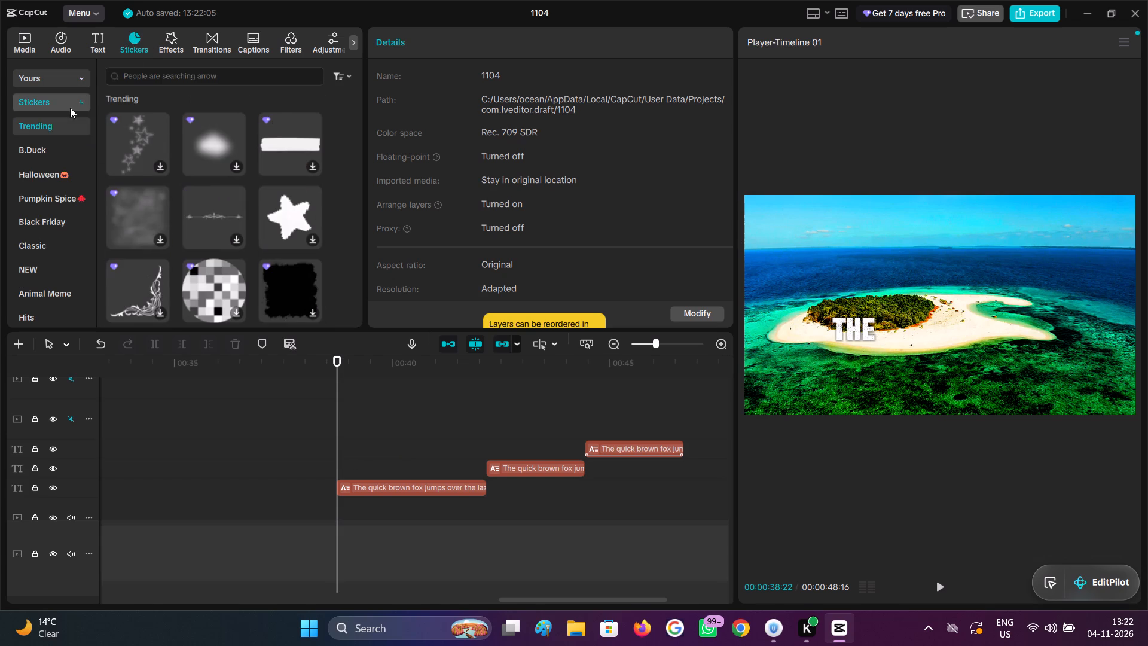
{"action": "left_click", "coordinate": [158, 124]}
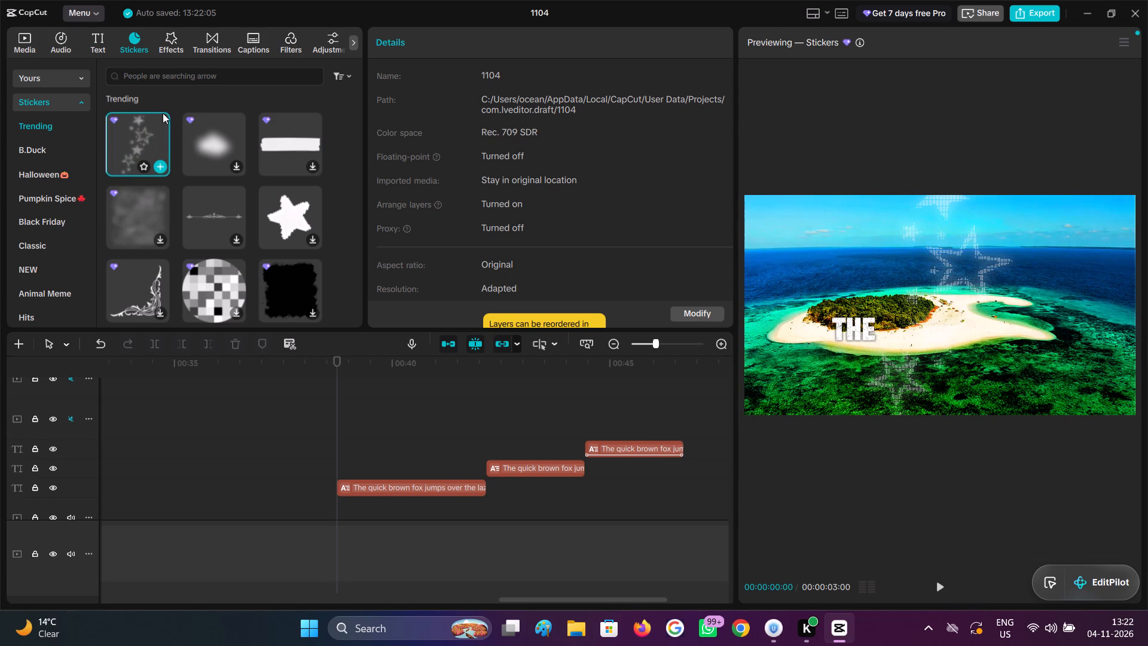
{"action": "left_click_drag", "start_coordinate": [136, 134], "coordinate": [312, 434]}
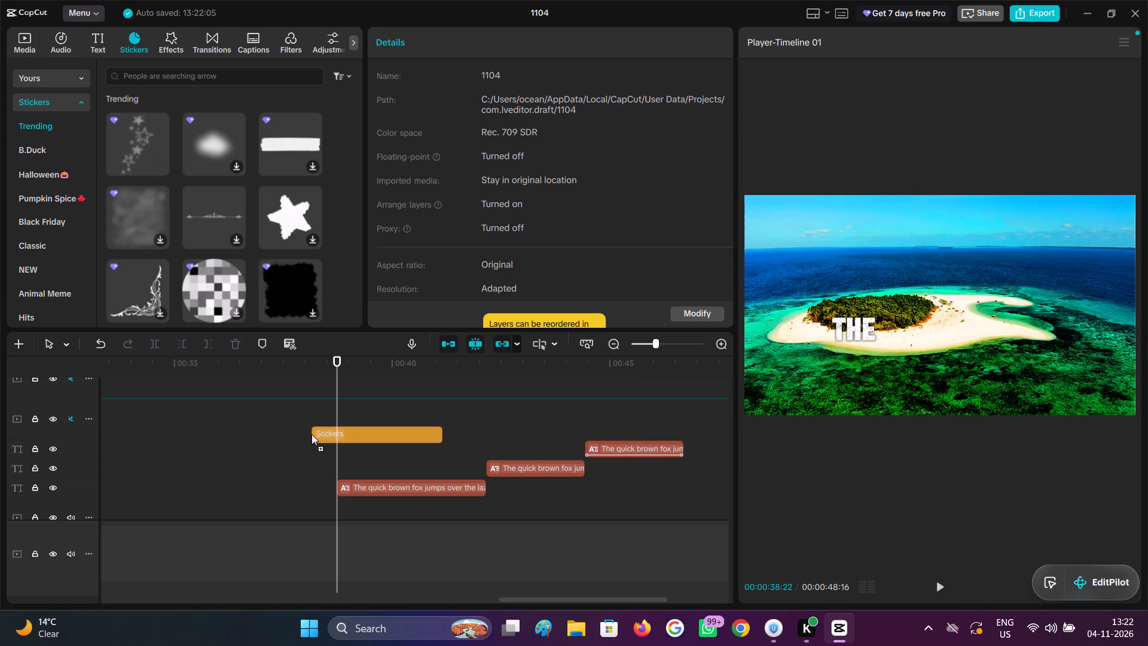
{"action": "left_click_drag", "start_coordinate": [312, 434], "coordinate": [335, 392]}
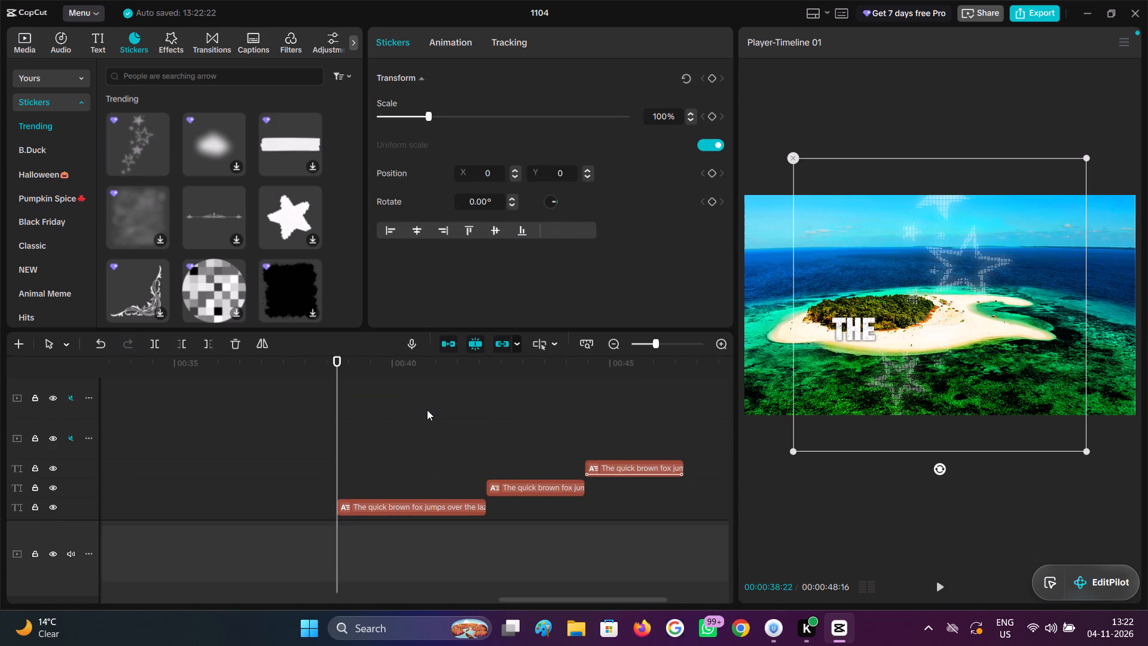
Move the stars sticker beside the bold caption, at position X 411, Y 180.
{"action": "scroll", "coordinate": [427, 410], "scroll_direction": "down", "scroll_amount": 1}
{"action": "scroll", "coordinate": [427, 410], "scroll_direction": "up", "scroll_amount": 4}
{"action": "left_click", "coordinate": [398, 395]}
{"action": "left_click_drag", "start_coordinate": [398, 395], "coordinate": [421, 400]}
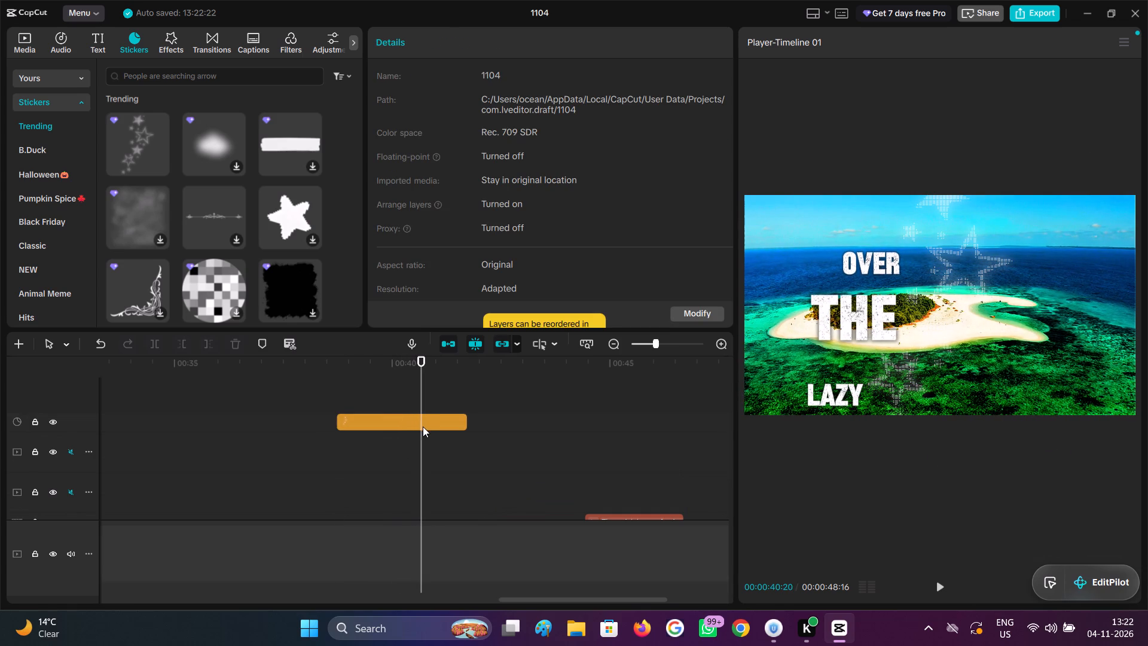
{"action": "left_click", "coordinate": [423, 426]}
{"action": "left_click_drag", "start_coordinate": [939, 386], "coordinate": [1022, 358]}
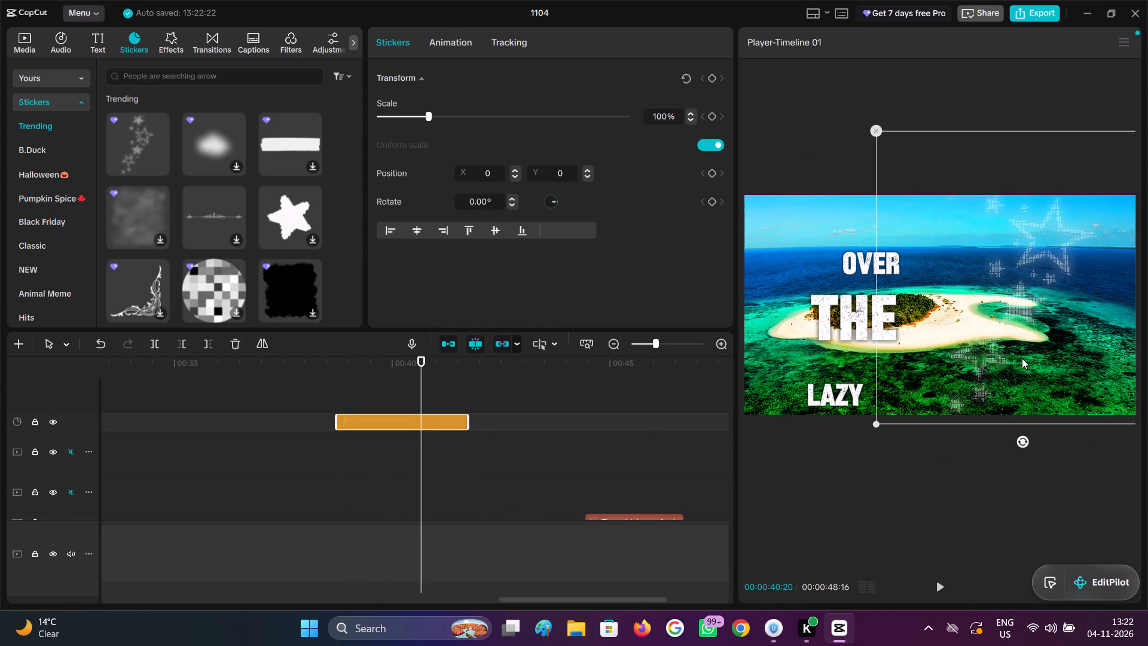
{"action": "left_click_drag", "start_coordinate": [1022, 358], "coordinate": [981, 368]}
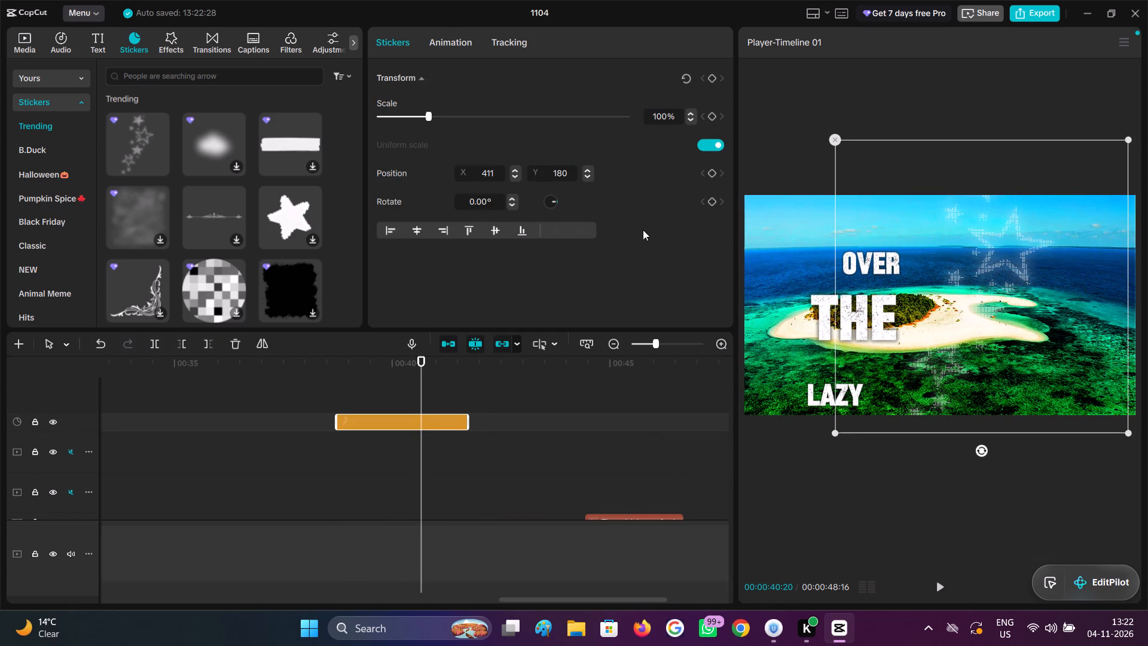
Browse the Trending, B.Duck, Halloween and Pumpkin Spice stickers, and preview the dark red Halloween bow.
{"action": "scroll", "coordinate": [192, 244], "scroll_direction": "down", "scroll_amount": 3}
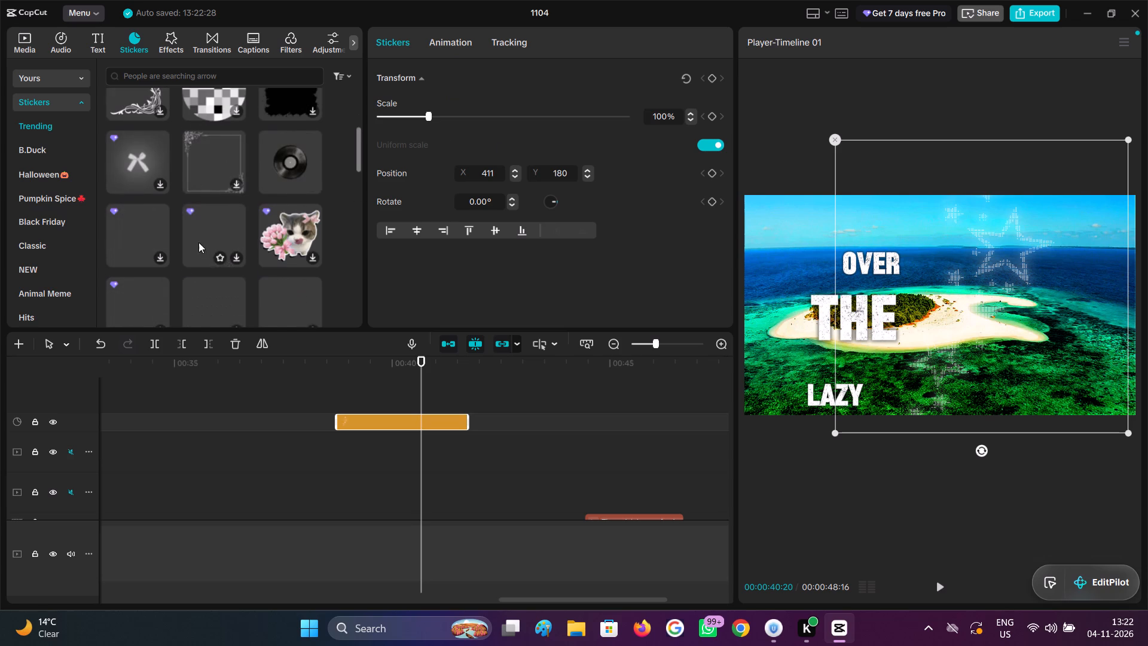
{"action": "left_click", "coordinate": [51, 154]}
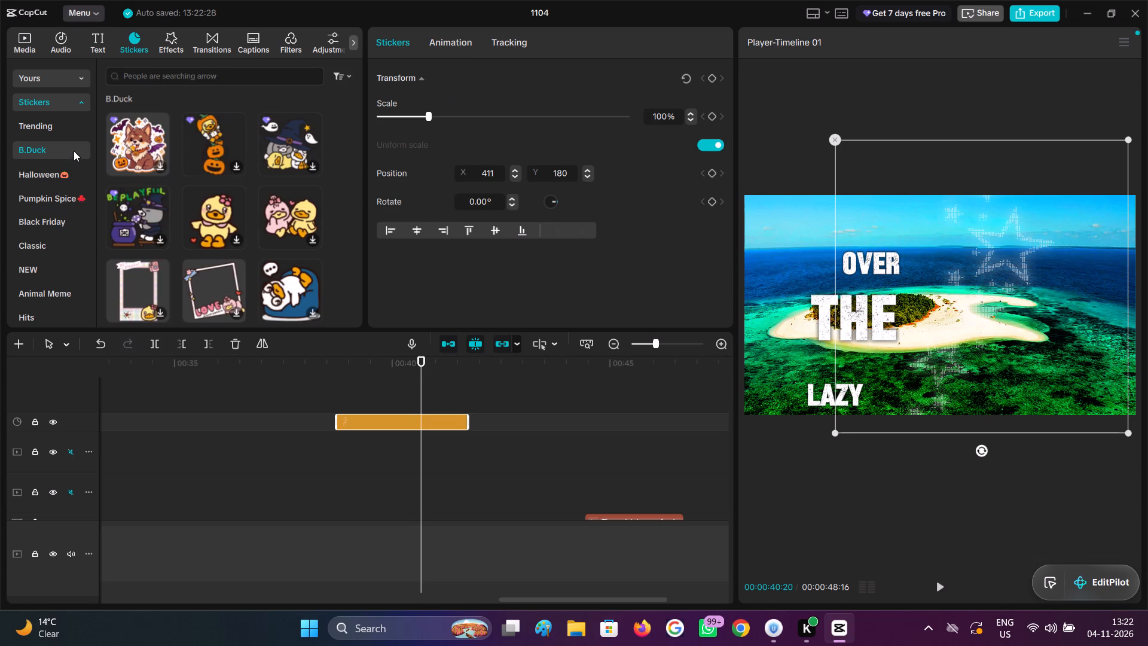
{"action": "left_click", "coordinate": [29, 170]}
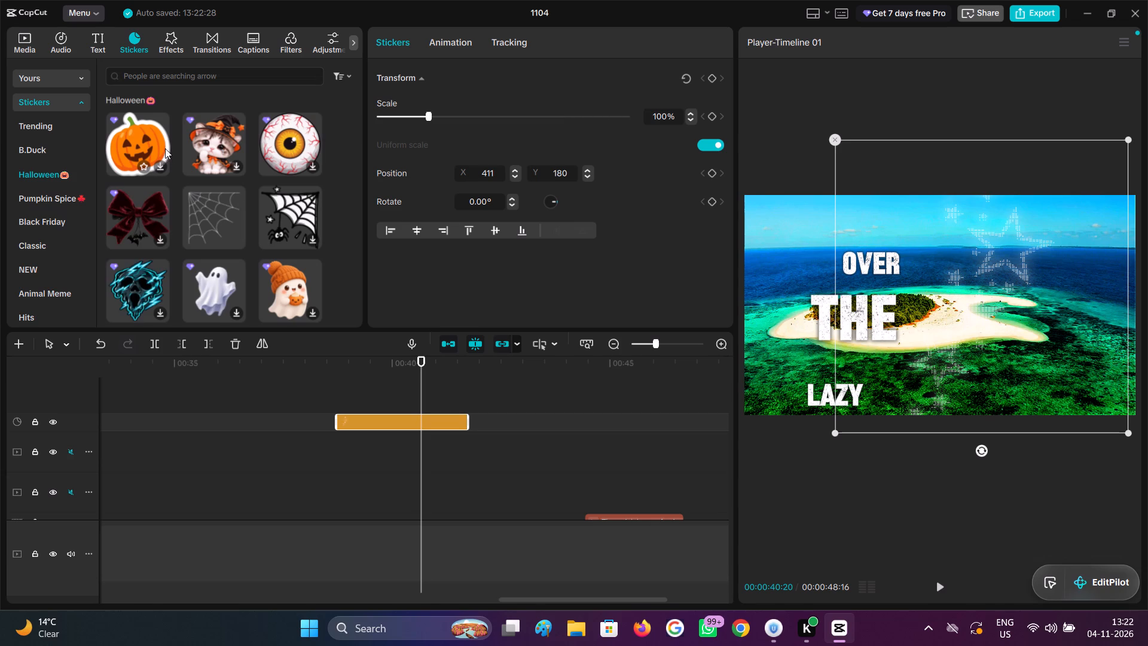
{"action": "left_click", "coordinate": [201, 207]}
{"action": "left_click", "coordinate": [134, 206]}
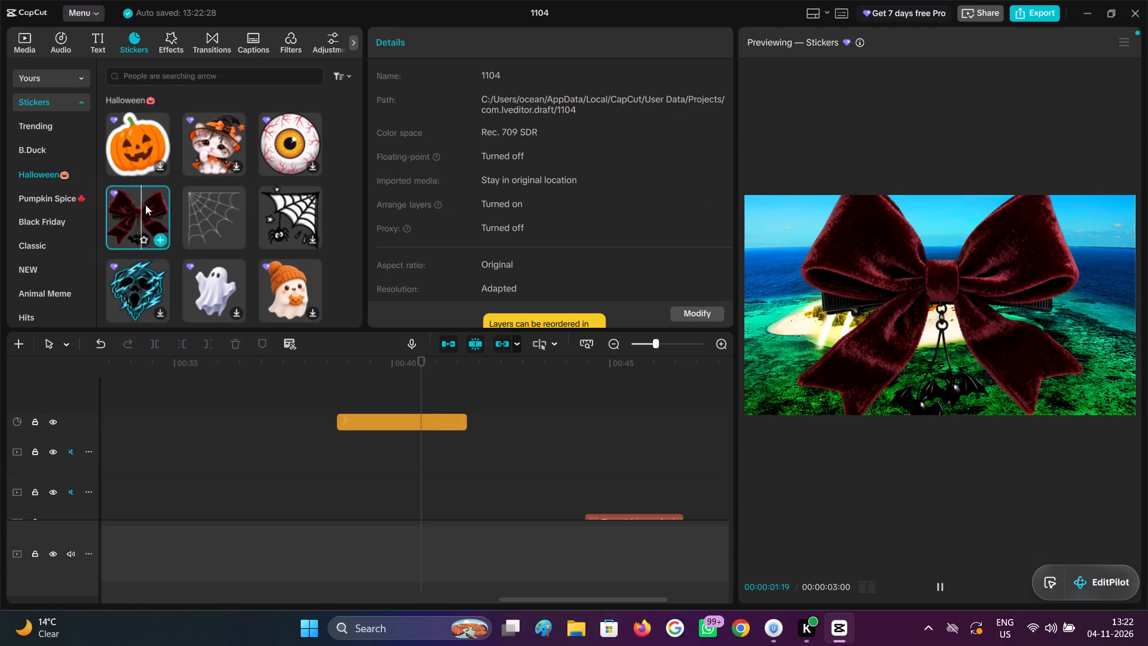
{"action": "scroll", "coordinate": [148, 203], "scroll_direction": "down", "scroll_amount": 1}
{"action": "left_click", "coordinate": [52, 195]}
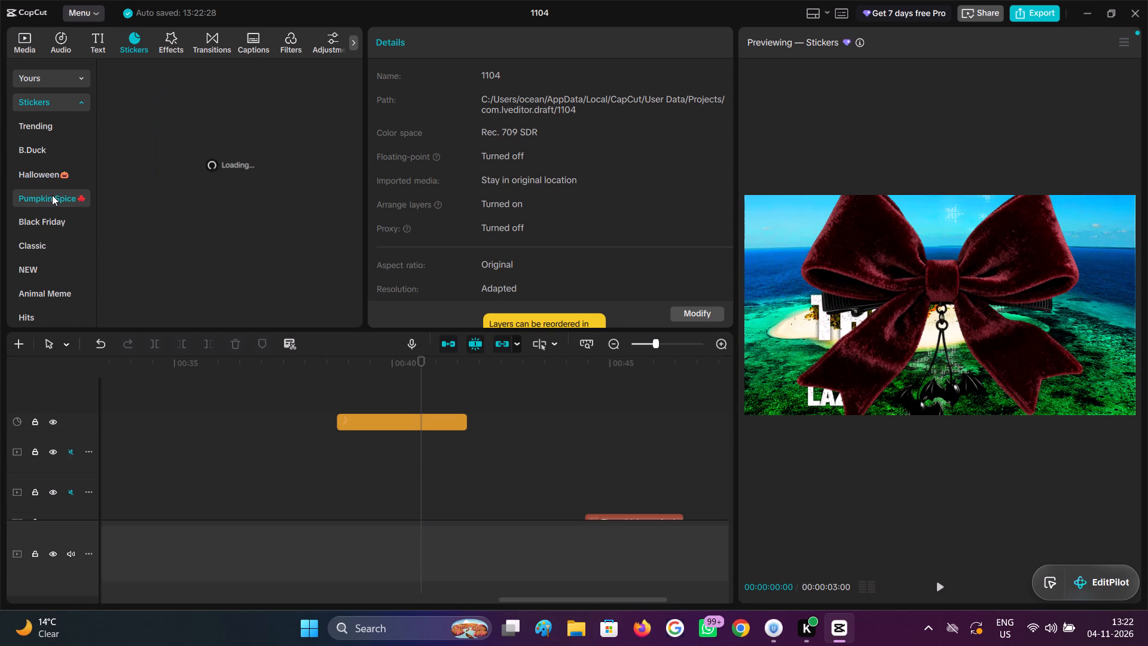
Preview the Black Friday Sale barcode sticker in the Black Friday category and place it directly after the stars sticker.
{"action": "left_click", "coordinate": [57, 226]}
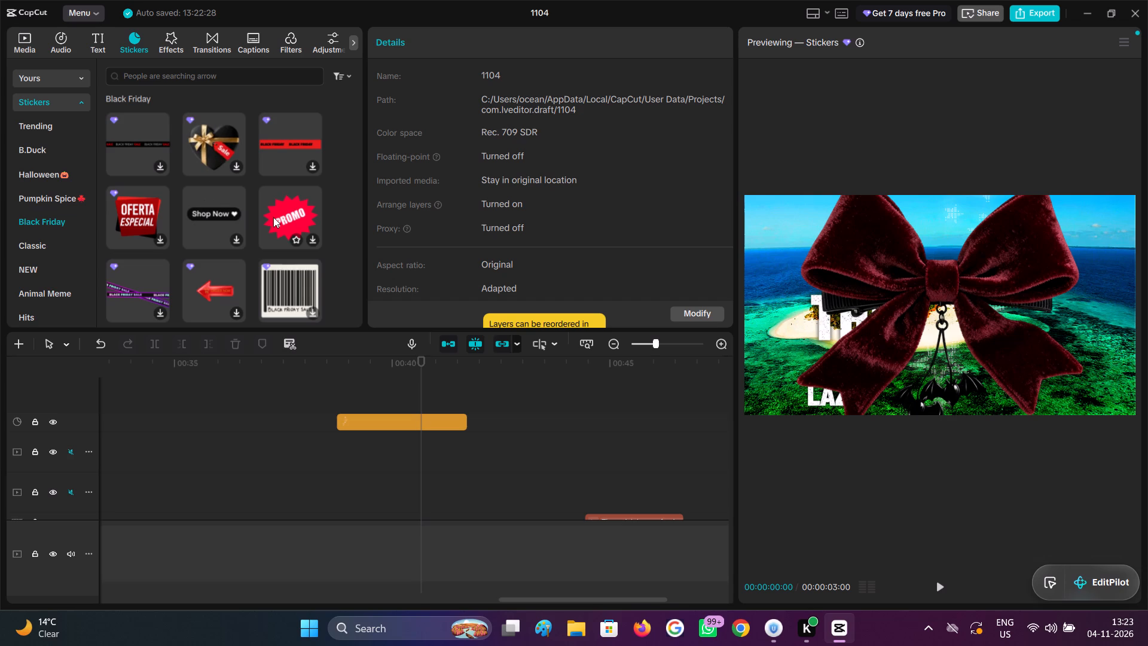
{"action": "scroll", "coordinate": [283, 246], "scroll_direction": "down", "scroll_amount": 1}
{"action": "left_click", "coordinate": [297, 214]}
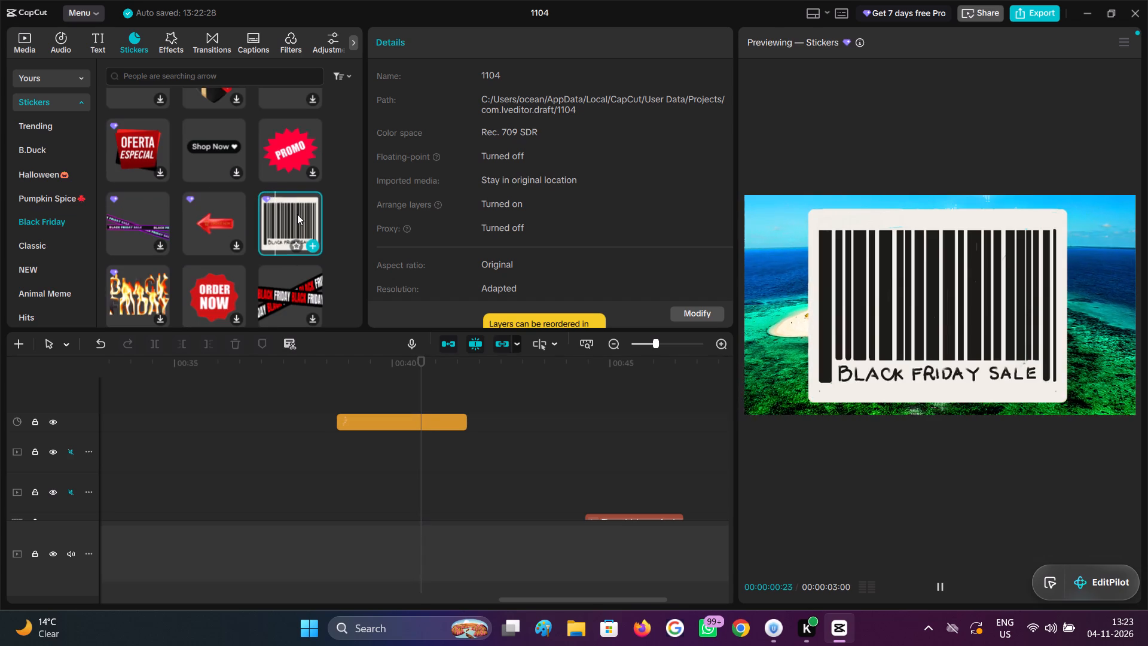
{"action": "left_click_drag", "start_coordinate": [298, 214], "coordinate": [467, 420]}
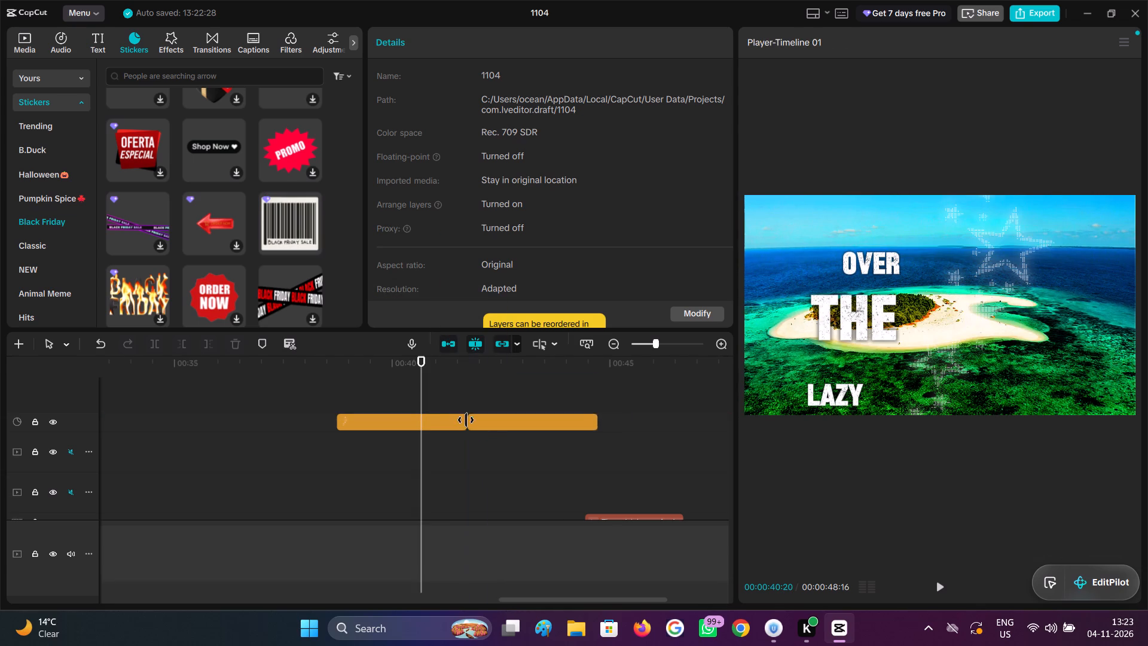
Shrink the barcode sticker to 35% and centre it in the sky above the island, at X 0, Y 677.
{"action": "left_click", "coordinate": [468, 398]}
{"action": "left_click_drag", "start_coordinate": [468, 398], "coordinate": [499, 405]}
{"action": "left_click", "coordinate": [521, 420]}
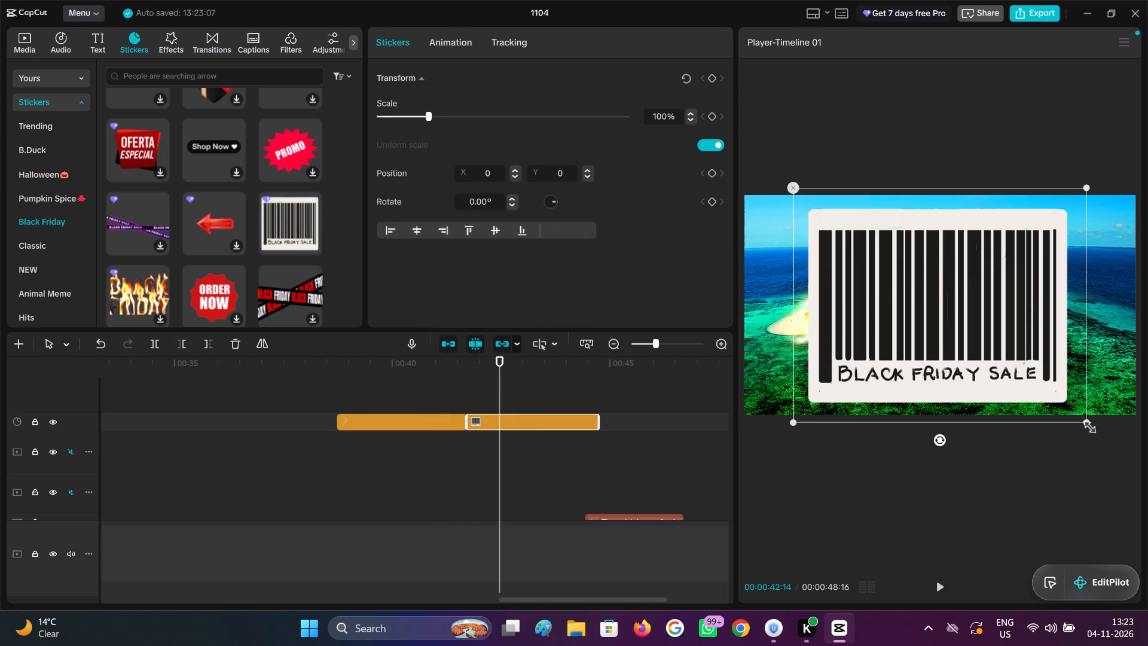
{"action": "left_click_drag", "start_coordinate": [1086, 425], "coordinate": [945, 328]}
{"action": "left_click_drag", "start_coordinate": [939, 313], "coordinate": [913, 246]}
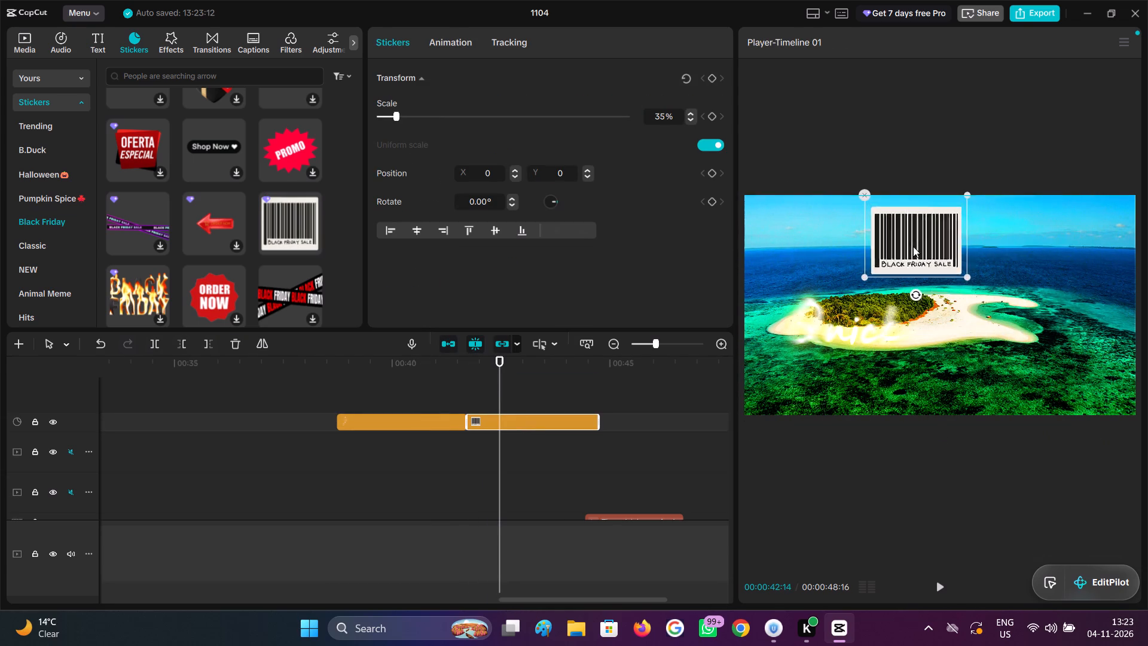
{"action": "left_click_drag", "start_coordinate": [913, 246], "coordinate": [938, 246]}
With the glowing handwritten caption selected, move the linked captions to the centre below the island, at X 0, Y -840.
{"action": "left_click_drag", "start_coordinate": [501, 398], "coordinate": [534, 409]}
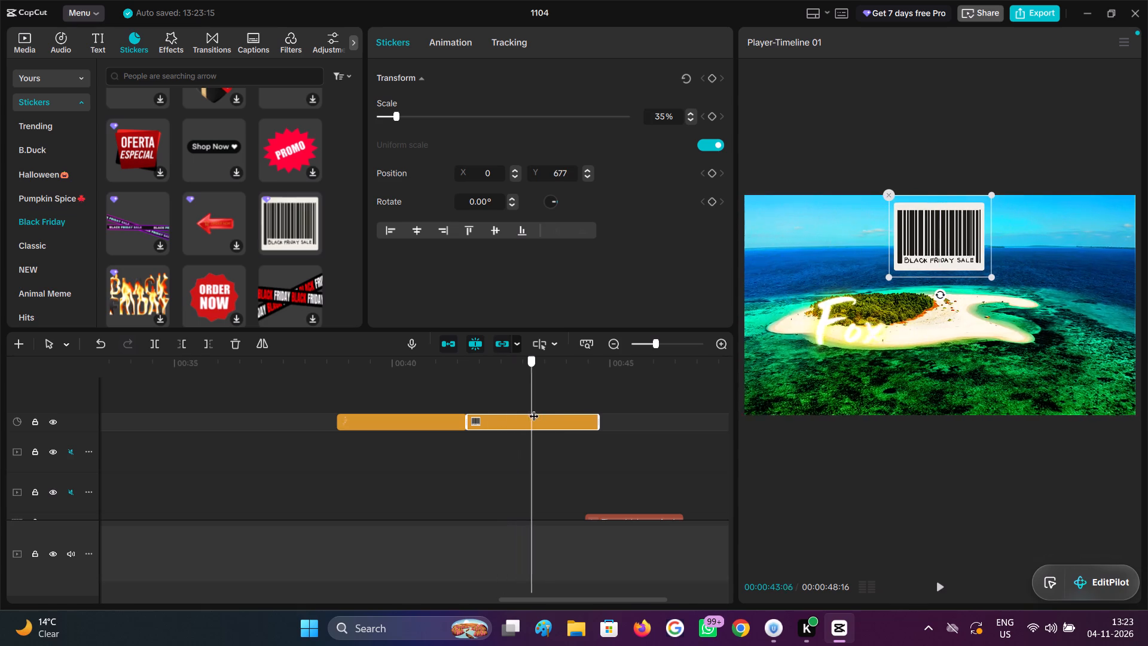
{"action": "left_click_drag", "start_coordinate": [534, 409], "coordinate": [551, 416]}
{"action": "scroll", "coordinate": [557, 415], "scroll_direction": "down", "scroll_amount": 2}
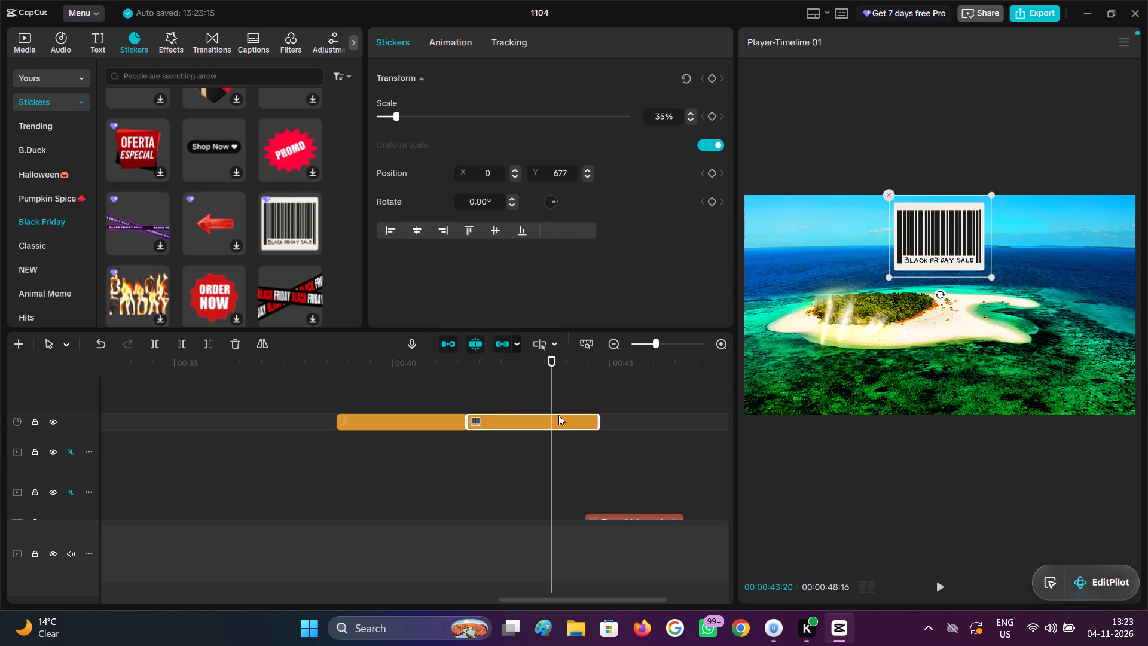
{"action": "scroll", "coordinate": [558, 415], "scroll_direction": "down", "scroll_amount": 3}
{"action": "left_click", "coordinate": [548, 452]}
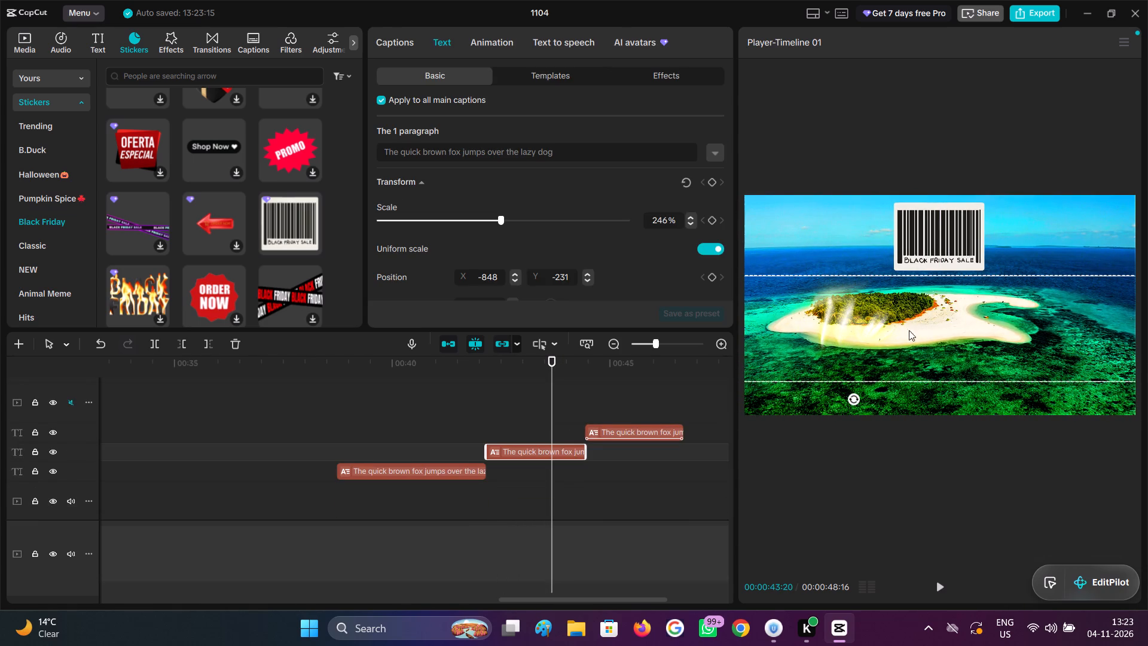
{"action": "left_click_drag", "start_coordinate": [894, 328], "coordinate": [976, 388]}
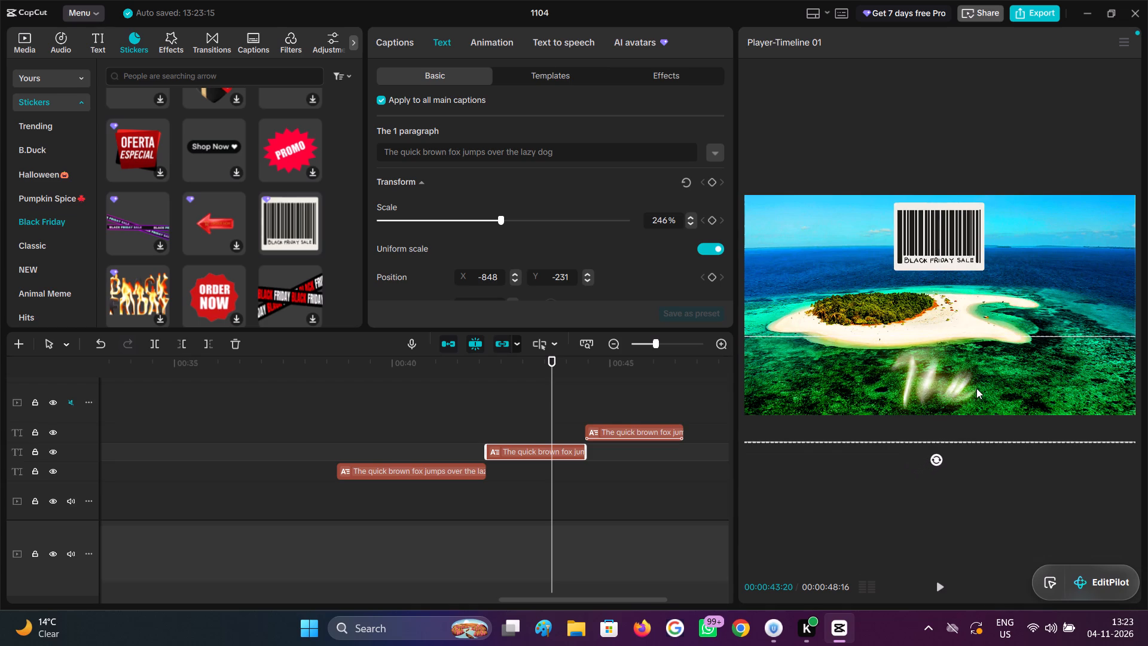
{"action": "left_click_drag", "start_coordinate": [976, 388], "coordinate": [980, 390]}
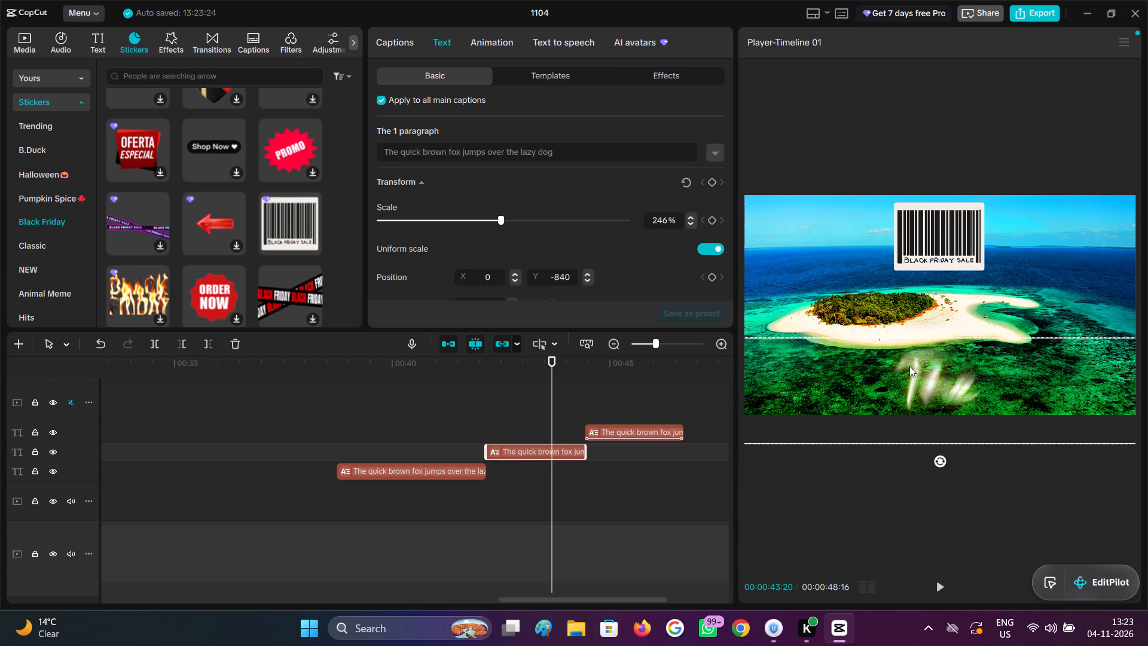
Scrub through the bold, handwritten and neon captions to check their new placement together with the stickers.
{"action": "left_click", "coordinate": [343, 441]}
{"action": "left_click_drag", "start_coordinate": [344, 438], "coordinate": [456, 452]}
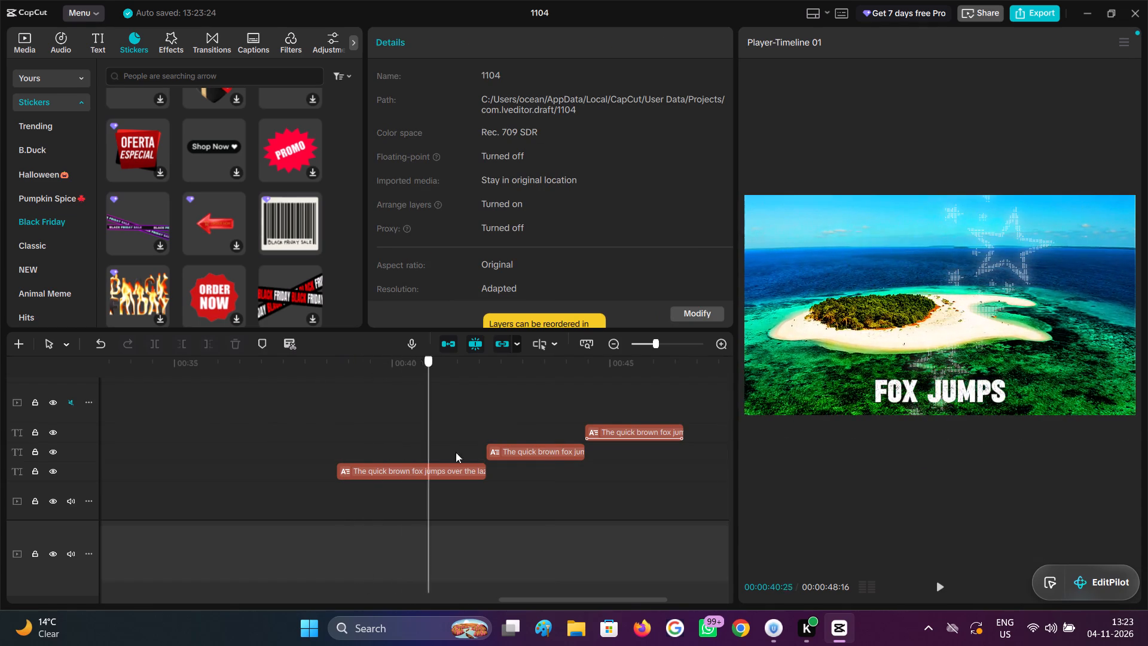
{"action": "left_click_drag", "start_coordinate": [456, 452], "coordinate": [597, 473]}
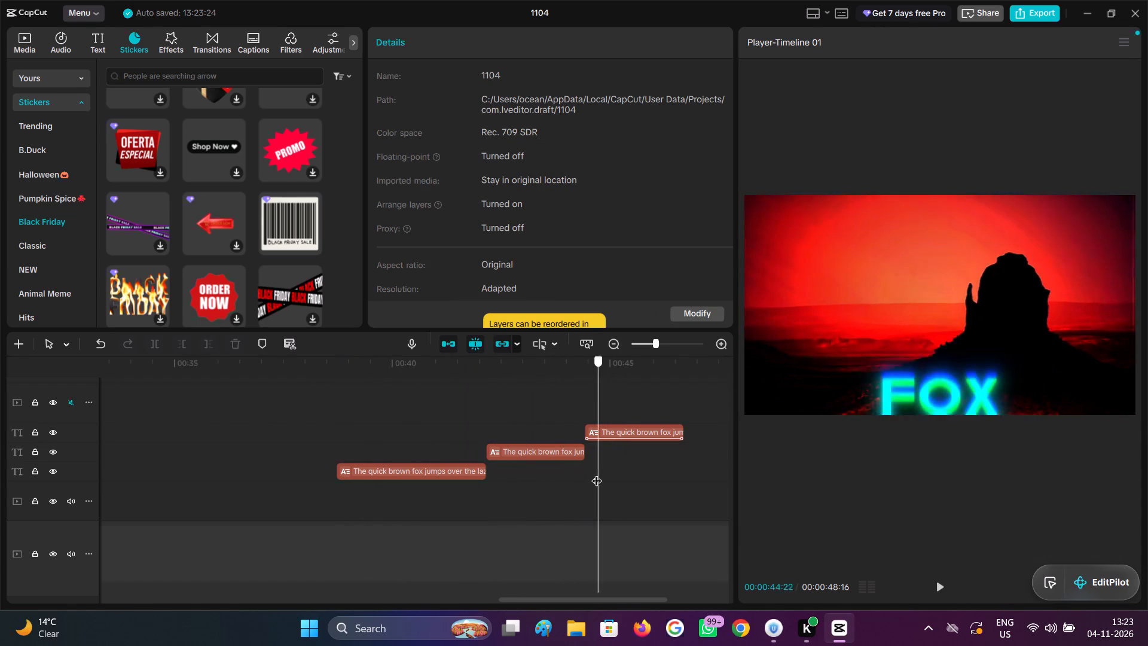
{"action": "left_click_drag", "start_coordinate": [597, 473], "coordinate": [549, 467]}
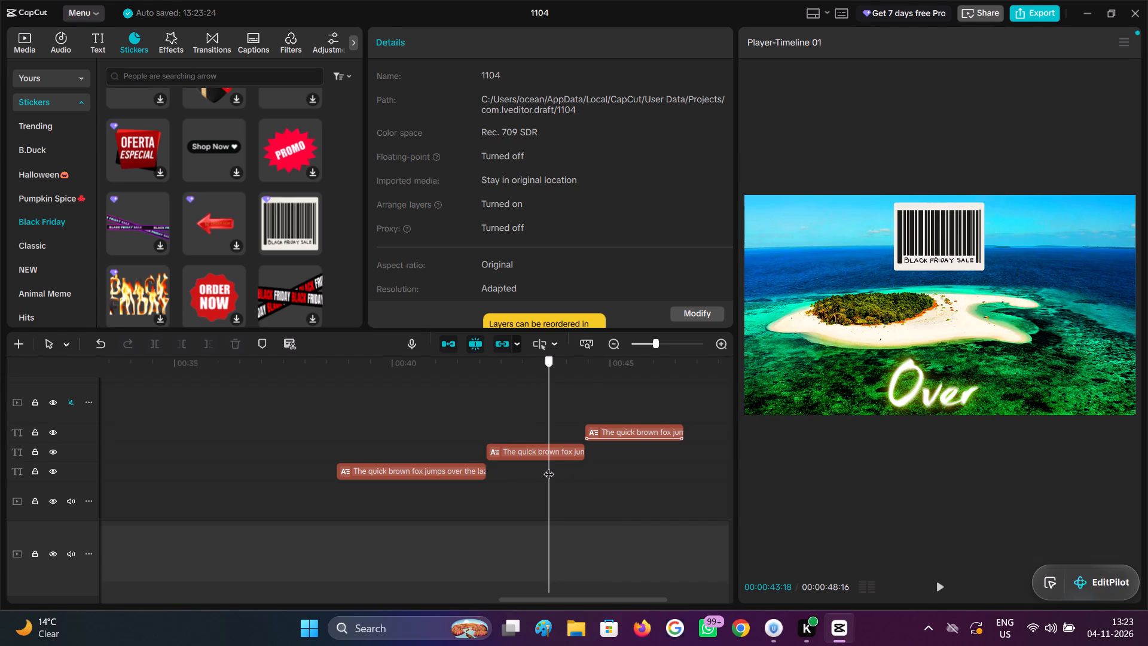
{"action": "left_click_drag", "start_coordinate": [549, 467], "coordinate": [545, 466]}
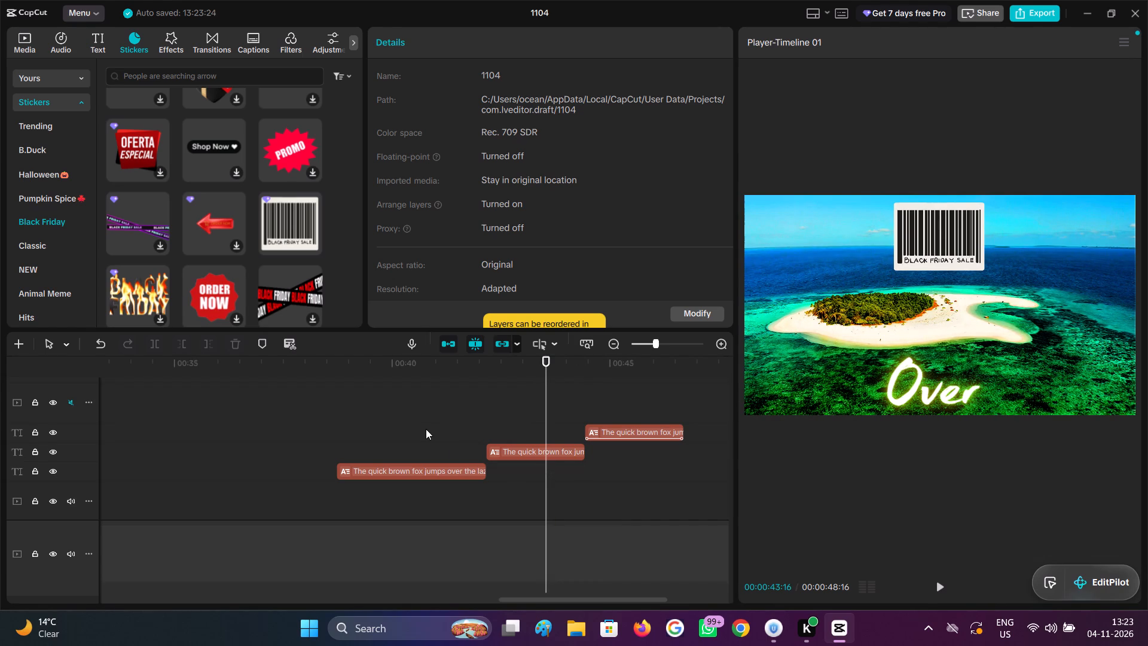
Browse the filters, previewing Autumn Street in Featured and trying Golden Sunset and the palm-tree sunset filter in NEW.
{"action": "left_click", "coordinate": [51, 246]}
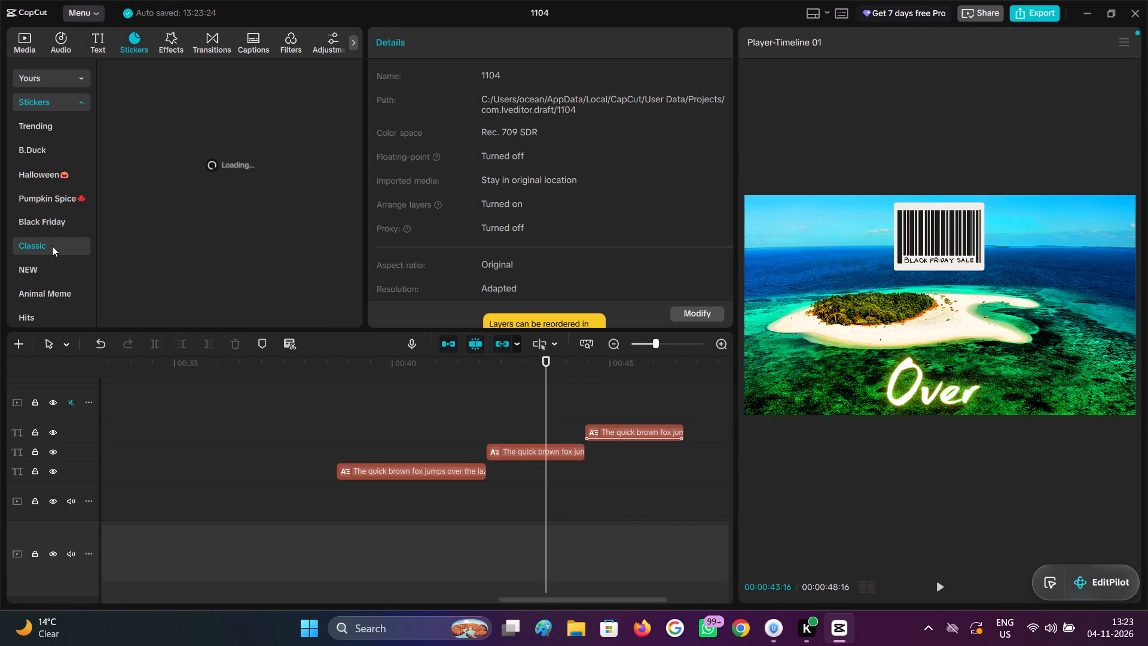
{"action": "left_click", "coordinate": [286, 53]}
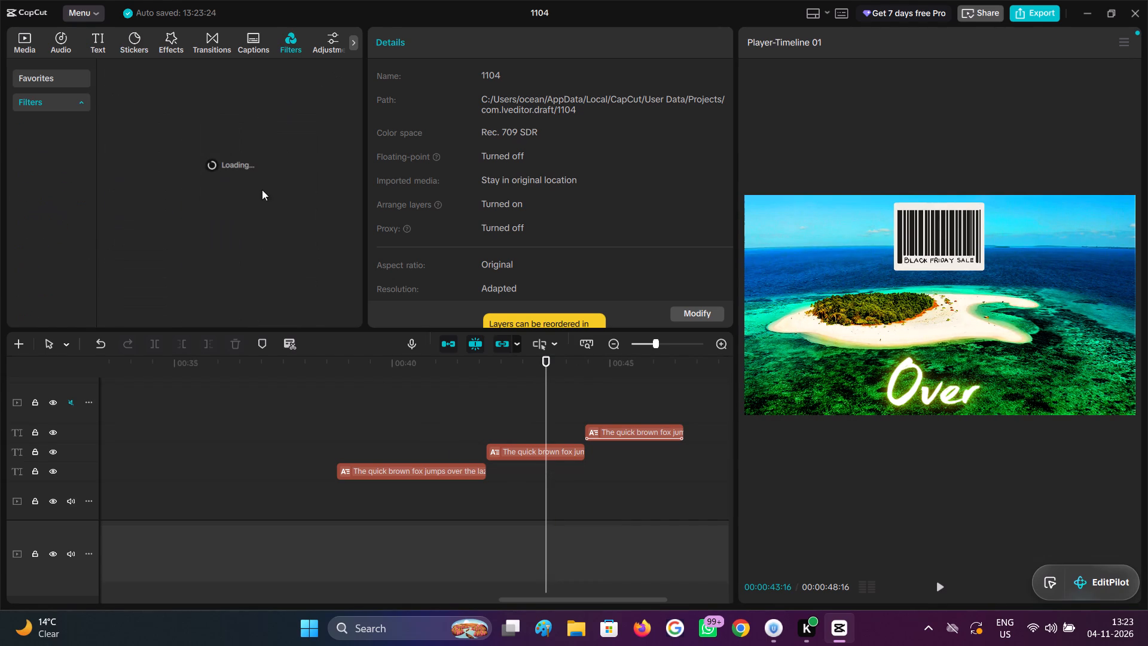
{"action": "scroll", "coordinate": [335, 472], "scroll_direction": "down", "scroll_amount": 4}
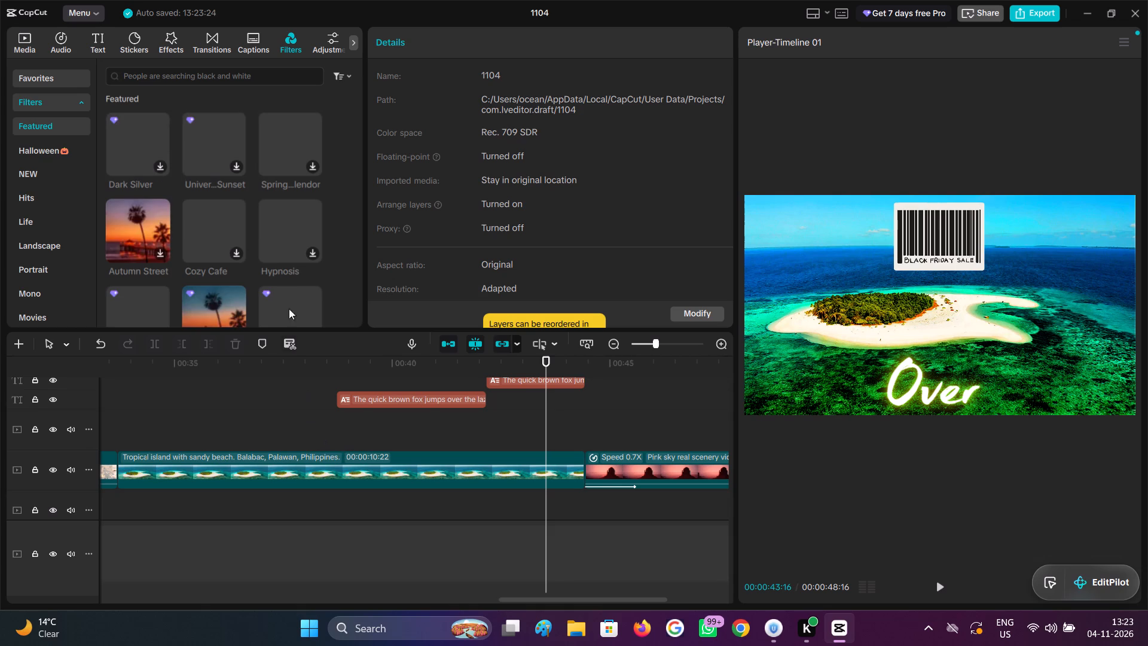
{"action": "left_click", "coordinate": [128, 226]}
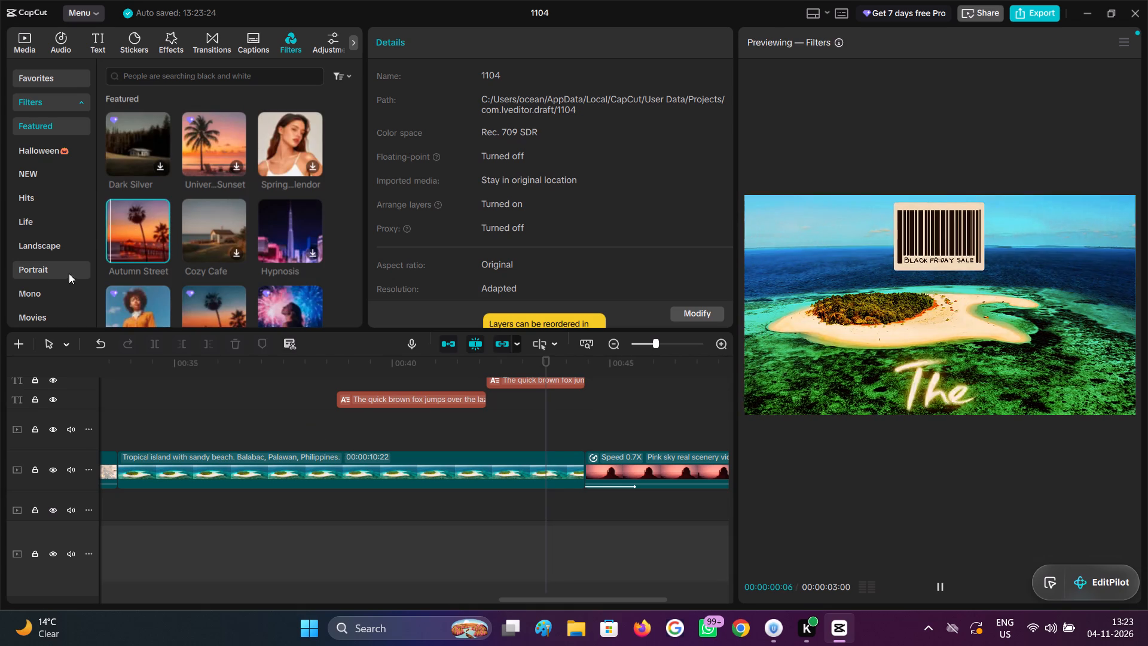
{"action": "left_click", "coordinate": [45, 178]}
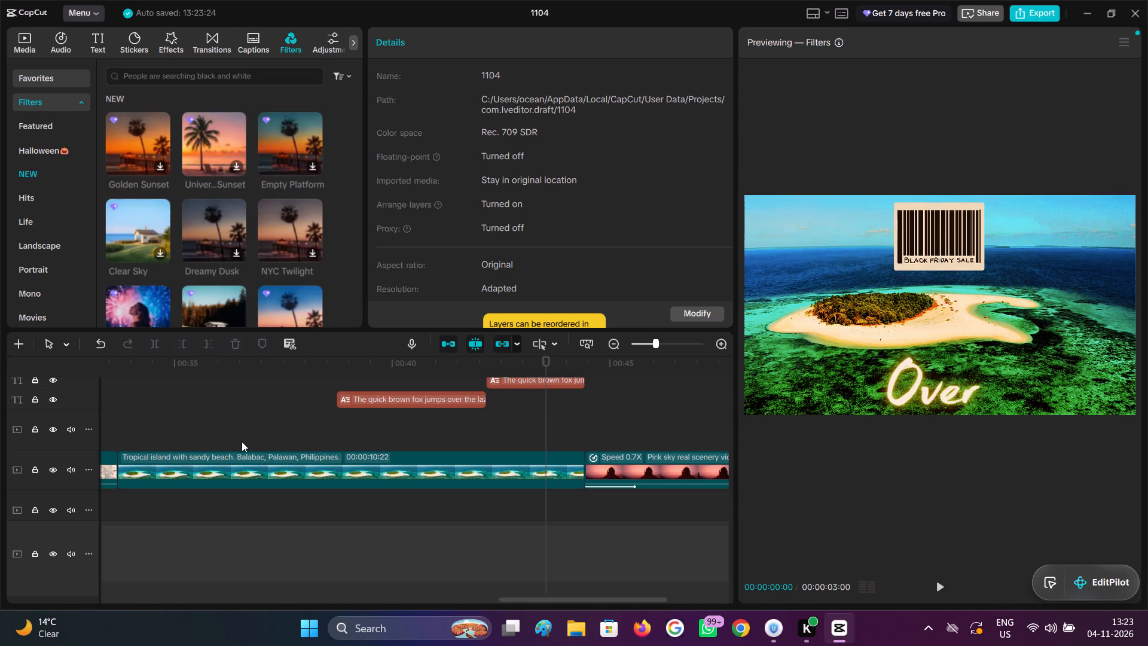
{"action": "left_click", "coordinate": [166, 130]}
{"action": "left_click", "coordinate": [201, 132]}
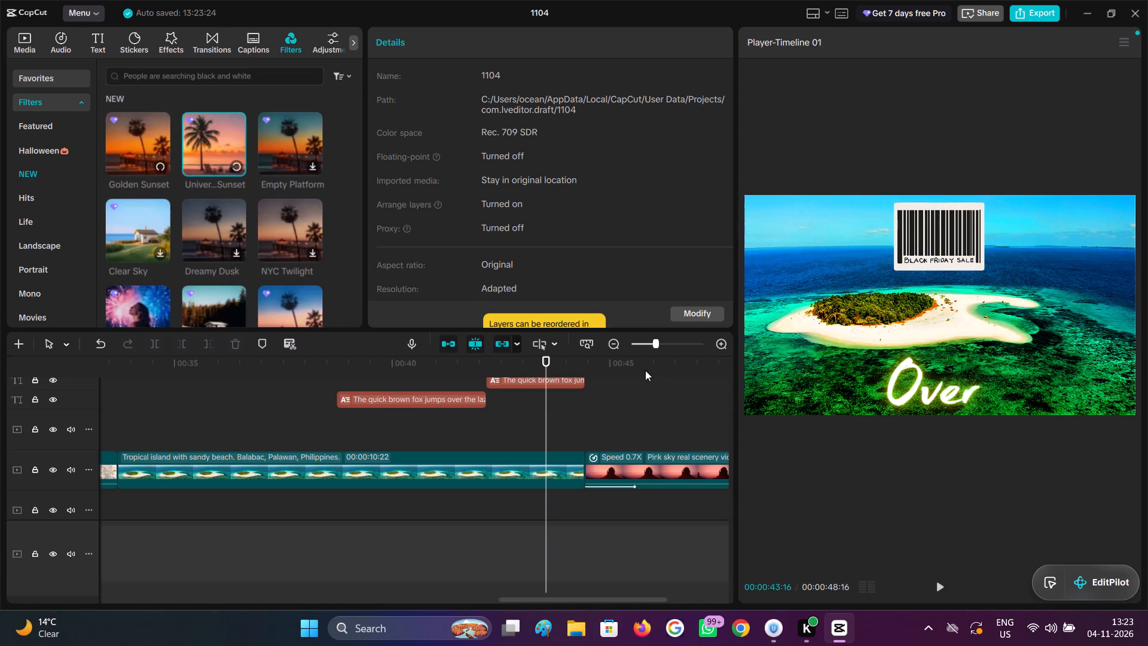
Preview the Univer...Sunset, Golden Sunset and Cold Spark filters from NEW on the Snow mountains and clouds clip.
{"action": "left_click", "coordinate": [615, 349]}
{"action": "left_click", "coordinate": [358, 416]}
{"action": "left_click_drag", "start_coordinate": [358, 416], "coordinate": [271, 428]}
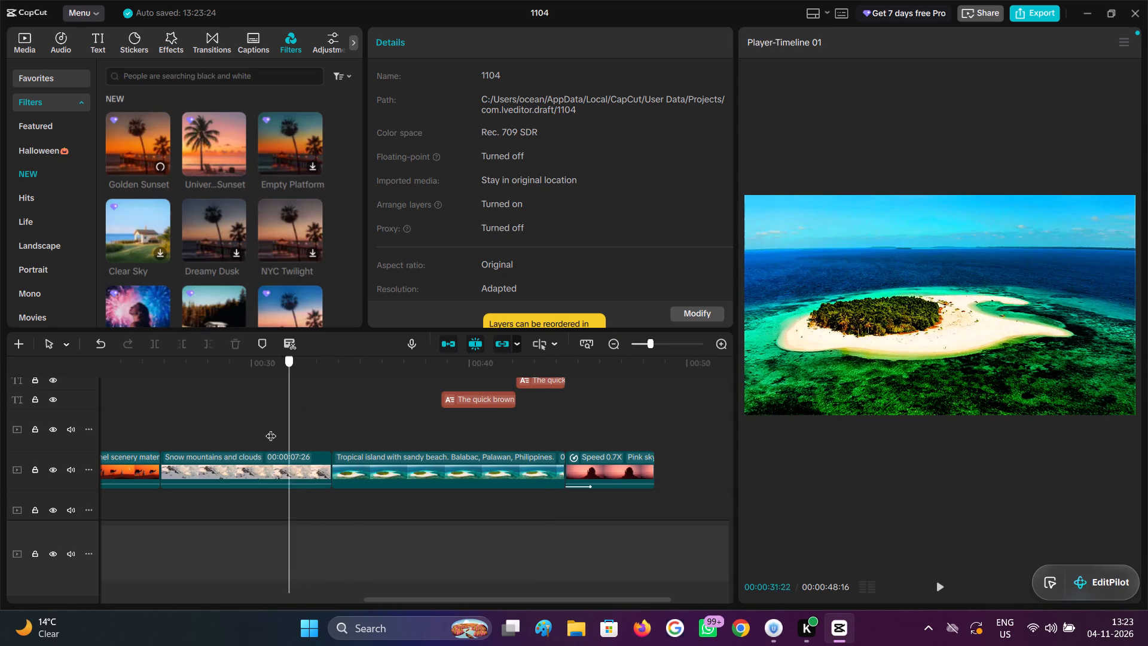
{"action": "left_click_drag", "start_coordinate": [271, 428], "coordinate": [262, 427]}
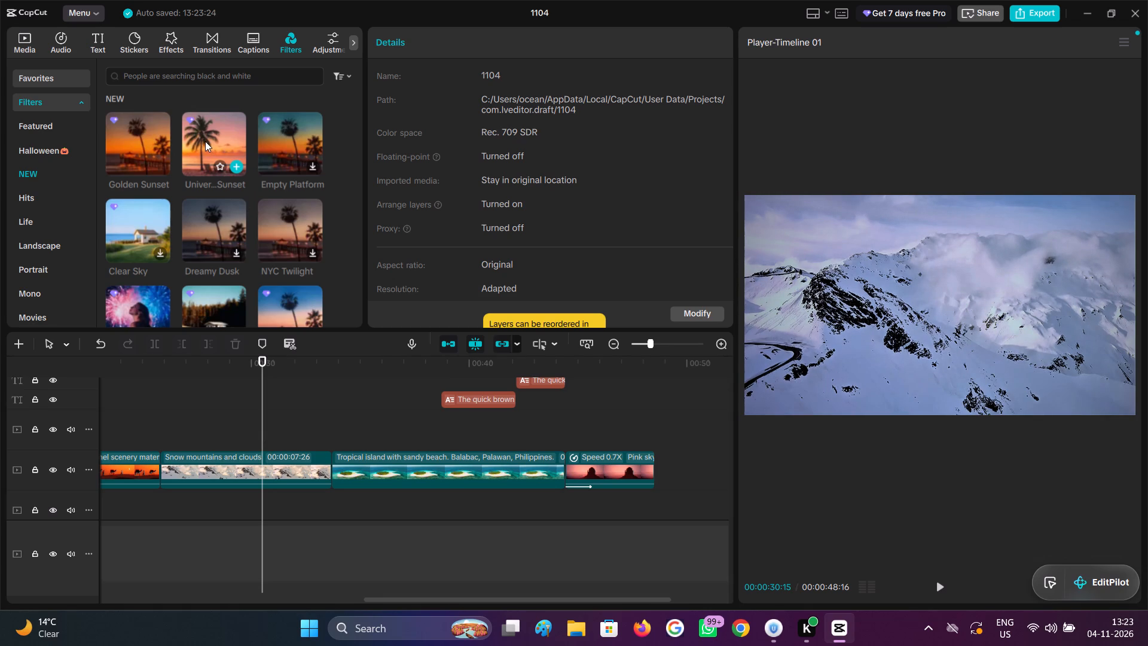
{"action": "left_click", "coordinate": [207, 136]}
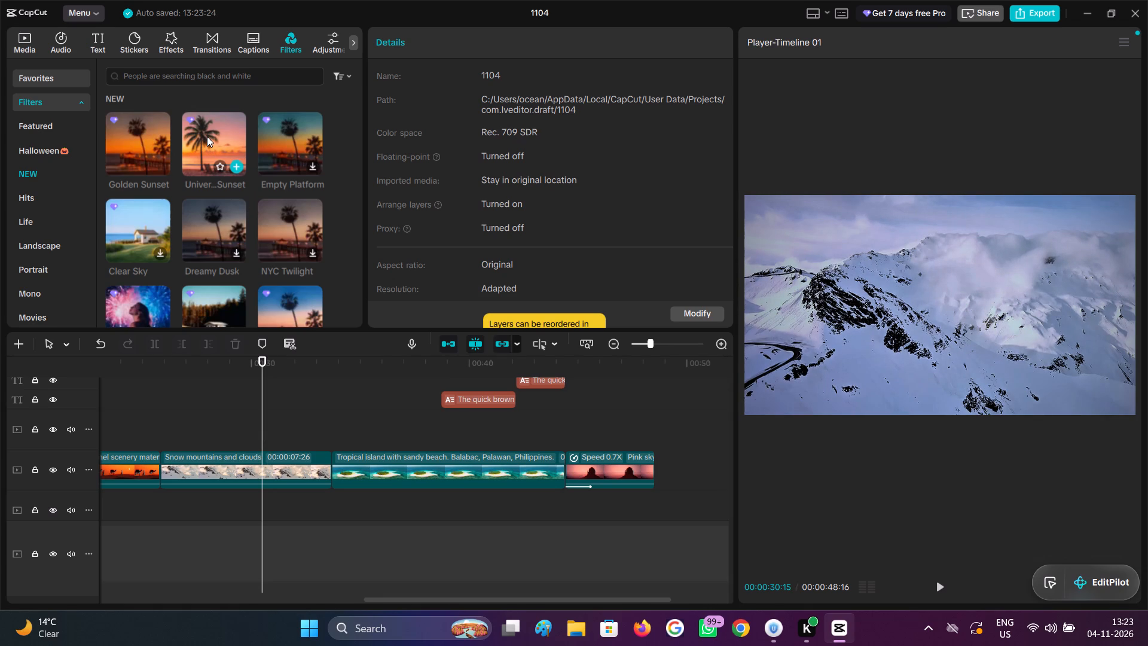
{"action": "left_click", "coordinate": [207, 135]}
{"action": "left_click", "coordinate": [142, 136]}
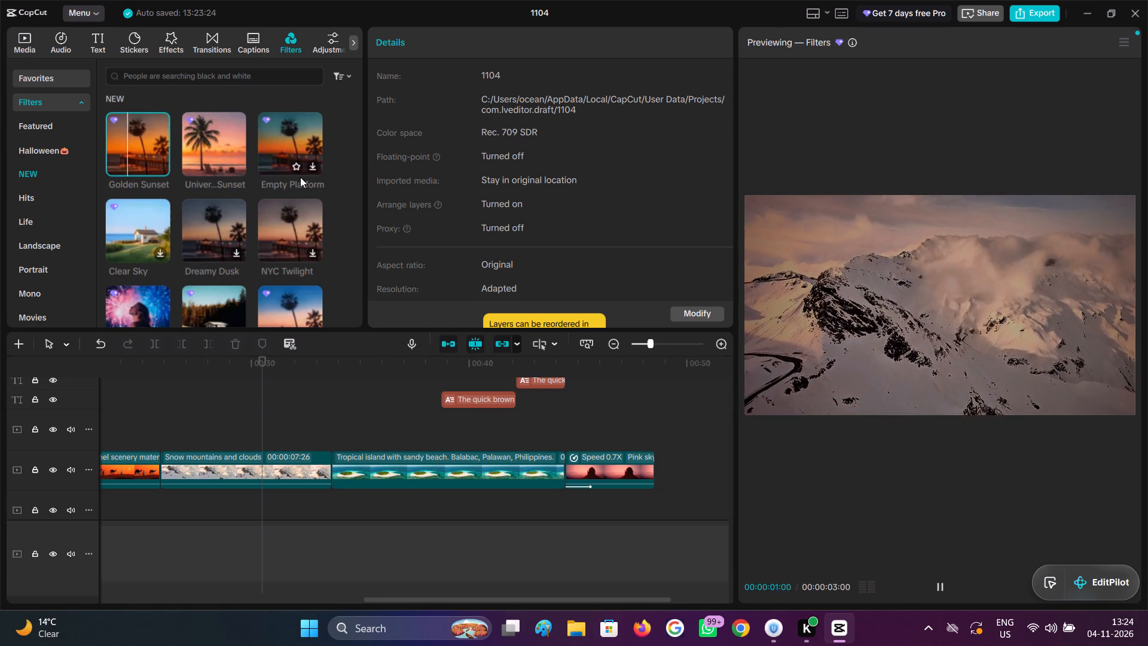
{"action": "scroll", "coordinate": [129, 232], "scroll_direction": "down", "scroll_amount": 1}
{"action": "left_click", "coordinate": [135, 235]}
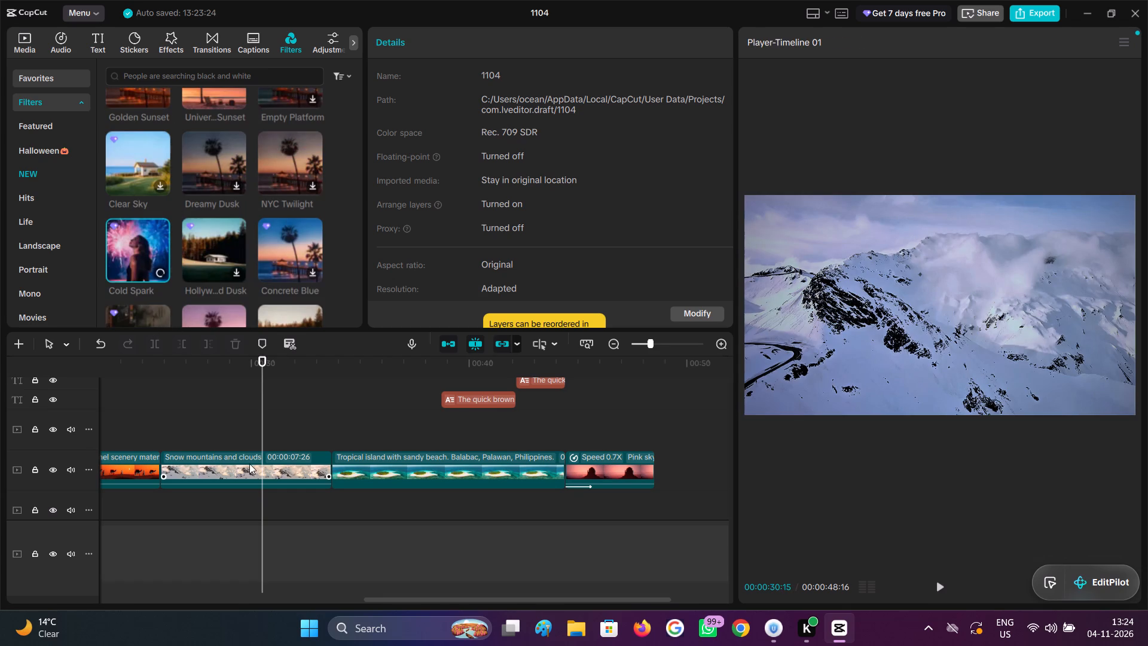
{"action": "left_click", "coordinate": [211, 420]}
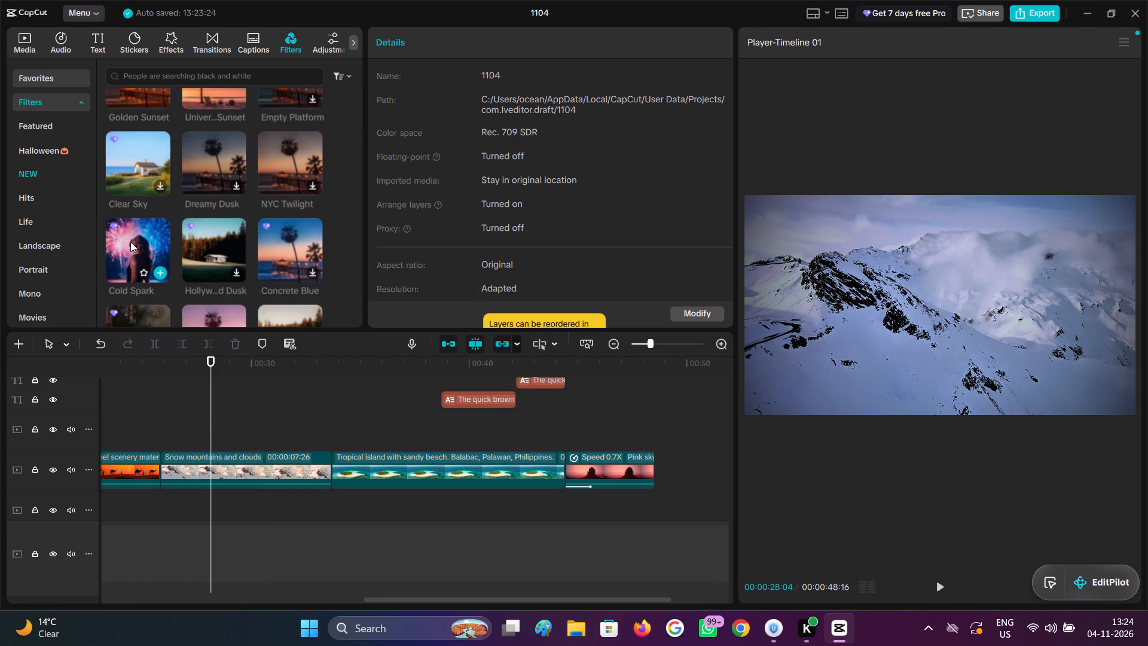
{"action": "left_click", "coordinate": [130, 242]}
{"action": "left_click", "coordinate": [130, 242]}
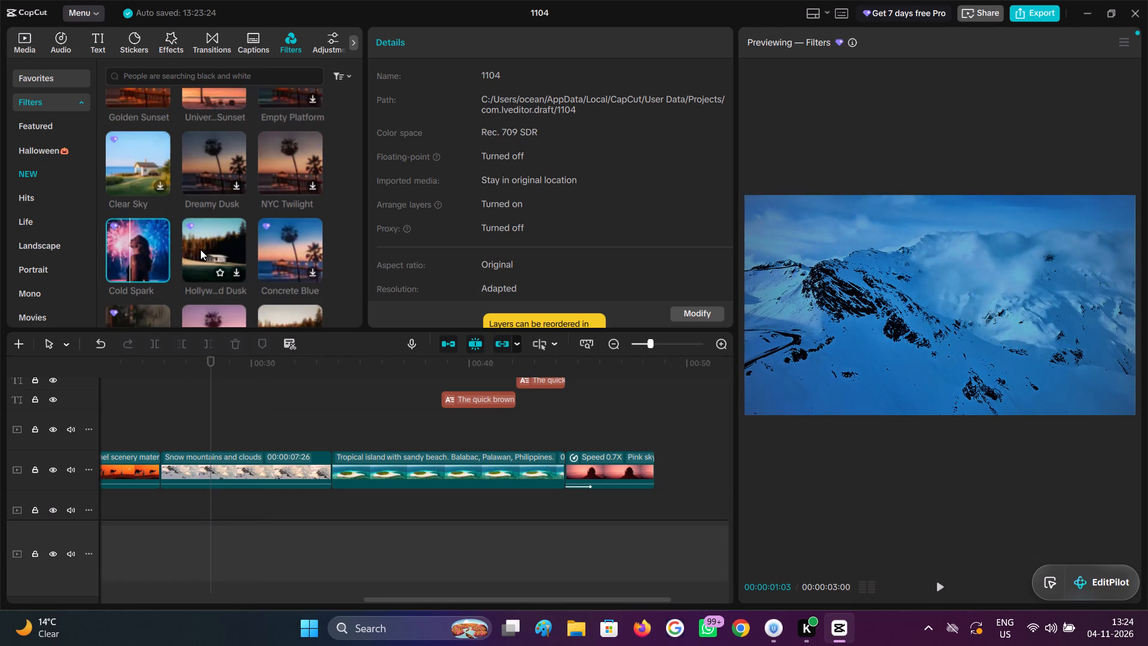
Preview the Hollyw...d Dusk, Fair Dusk and Deep Frost filters from NEW on the snow mountains footage.
{"action": "left_click", "coordinate": [205, 249]}
{"action": "scroll", "coordinate": [210, 248], "scroll_direction": "down", "scroll_amount": 1}
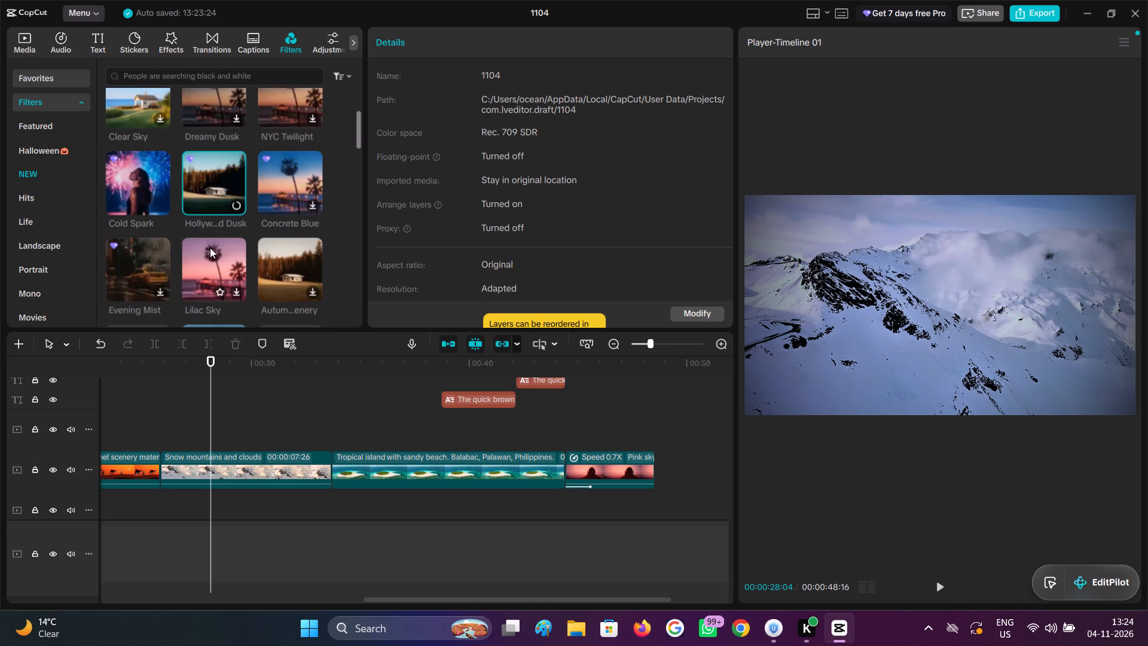
{"action": "scroll", "coordinate": [211, 250], "scroll_direction": "down", "scroll_amount": 1}
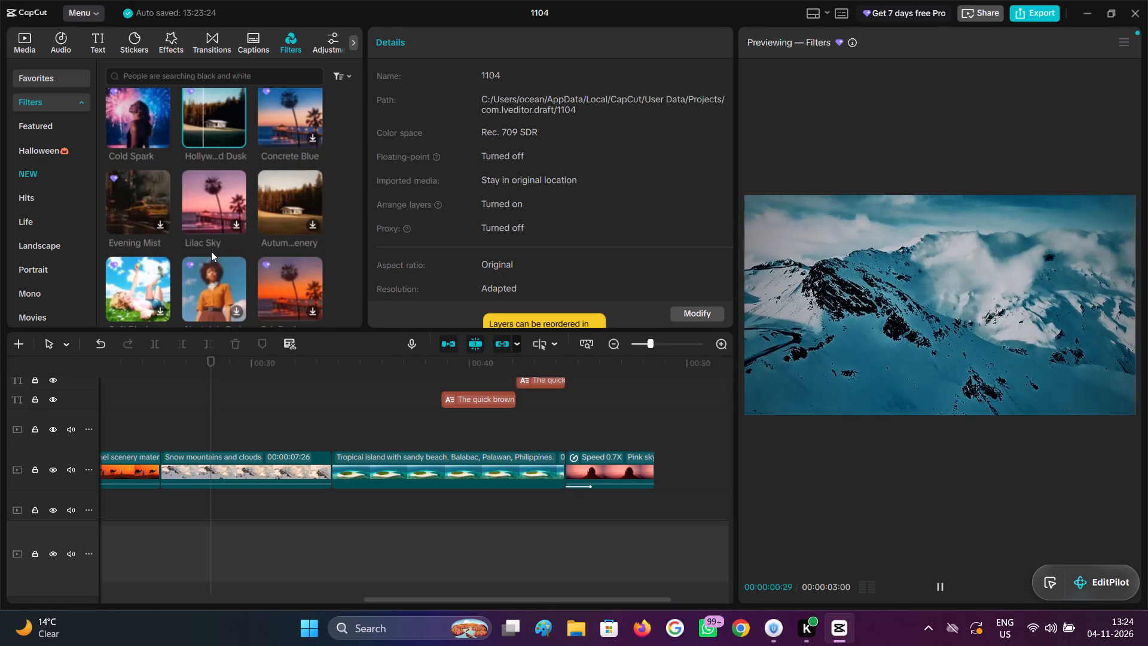
{"action": "scroll", "coordinate": [211, 251], "scroll_direction": "up", "scroll_amount": 2}
{"action": "scroll", "coordinate": [194, 266], "scroll_direction": "down", "scroll_amount": 2}
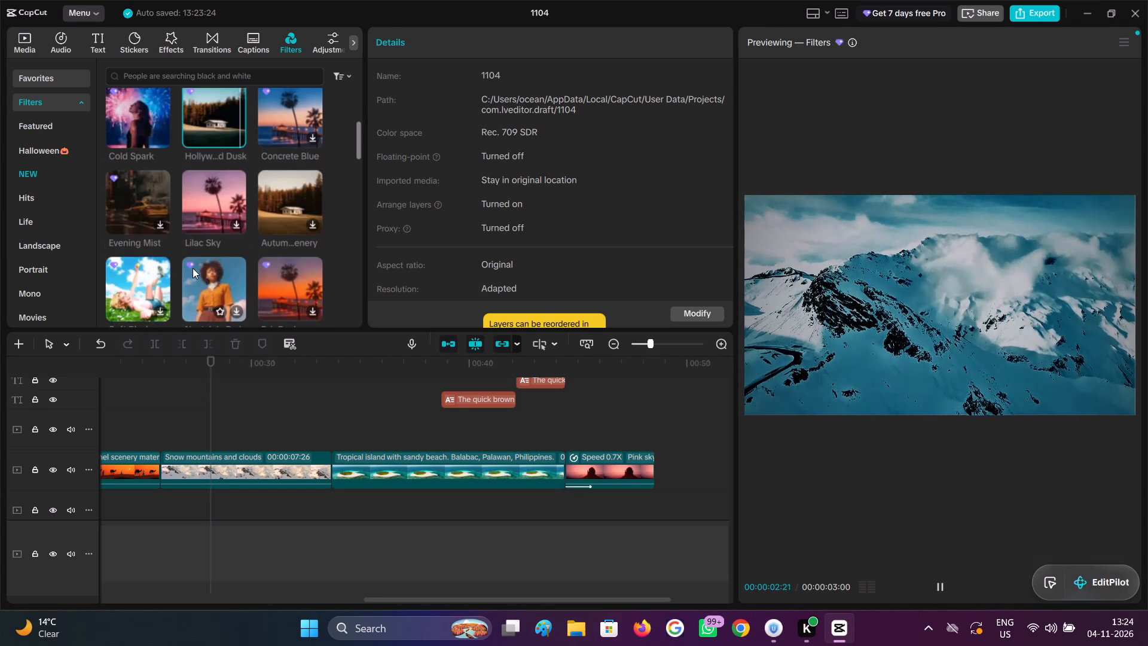
{"action": "scroll", "coordinate": [192, 268], "scroll_direction": "down", "scroll_amount": 1}
{"action": "left_click", "coordinate": [299, 211]}
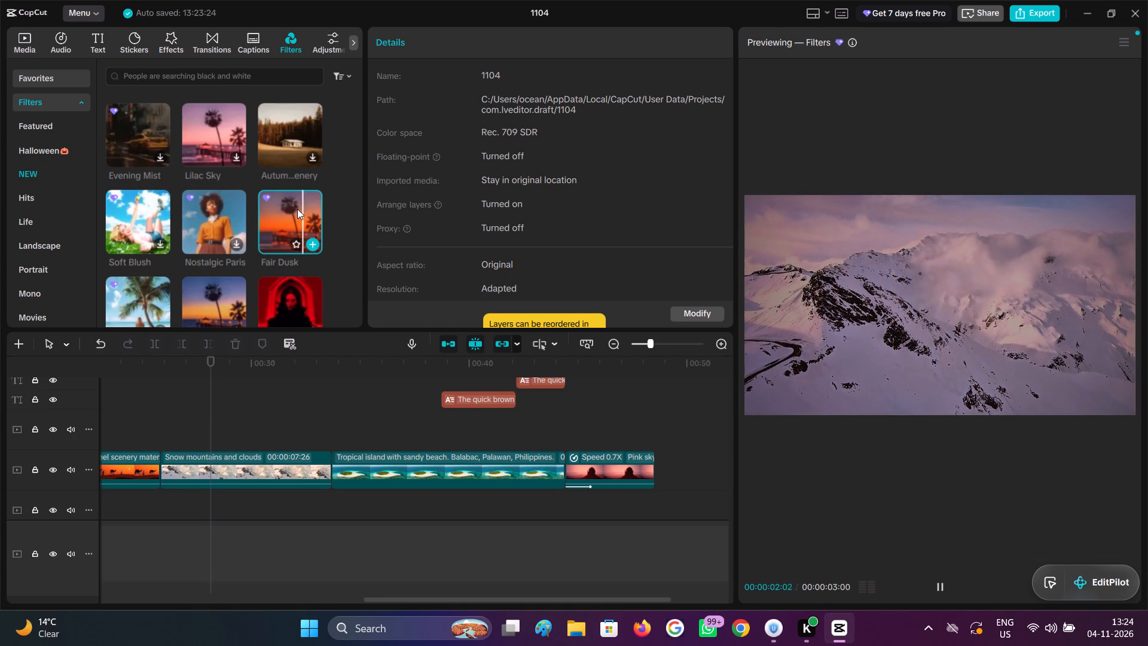
{"action": "left_click", "coordinate": [343, 207]}
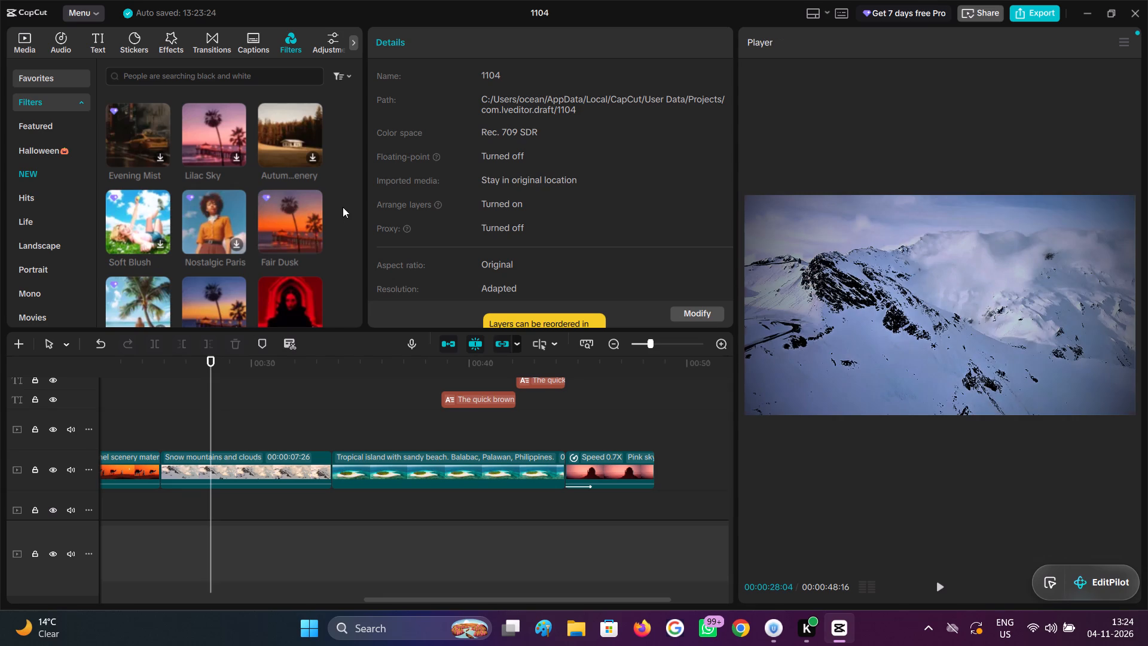
{"action": "left_click", "coordinate": [291, 206]}
{"action": "scroll", "coordinate": [181, 229], "scroll_direction": "down", "scroll_amount": 1}
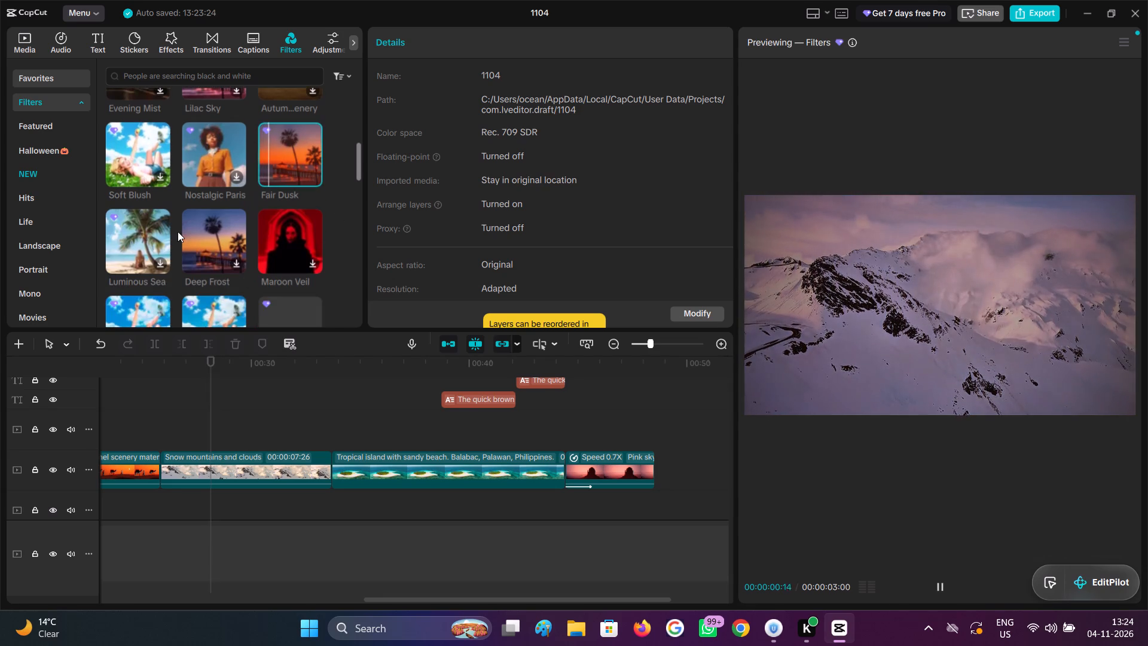
{"action": "left_click", "coordinate": [209, 233]}
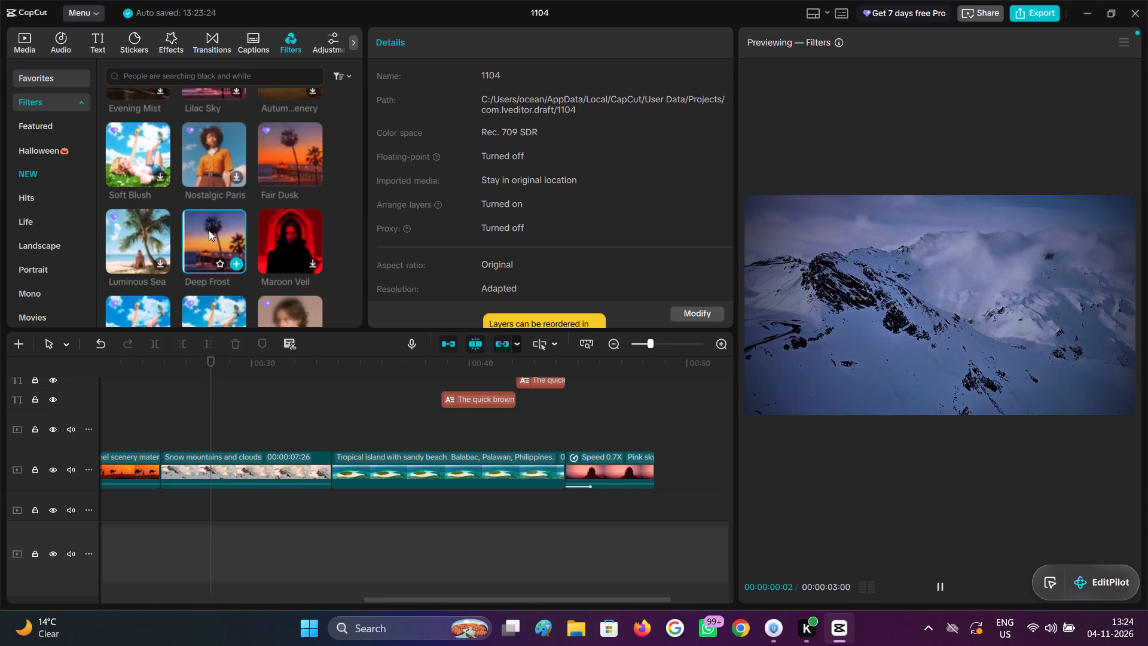
{"action": "left_click", "coordinate": [209, 230]}
Apply the palm-tree Univer...Sunset filter from NEW to the Snow mountains and clouds clip, after comparing it with Golden Sunset.
{"action": "scroll", "coordinate": [209, 230], "scroll_direction": "up", "scroll_amount": 2}
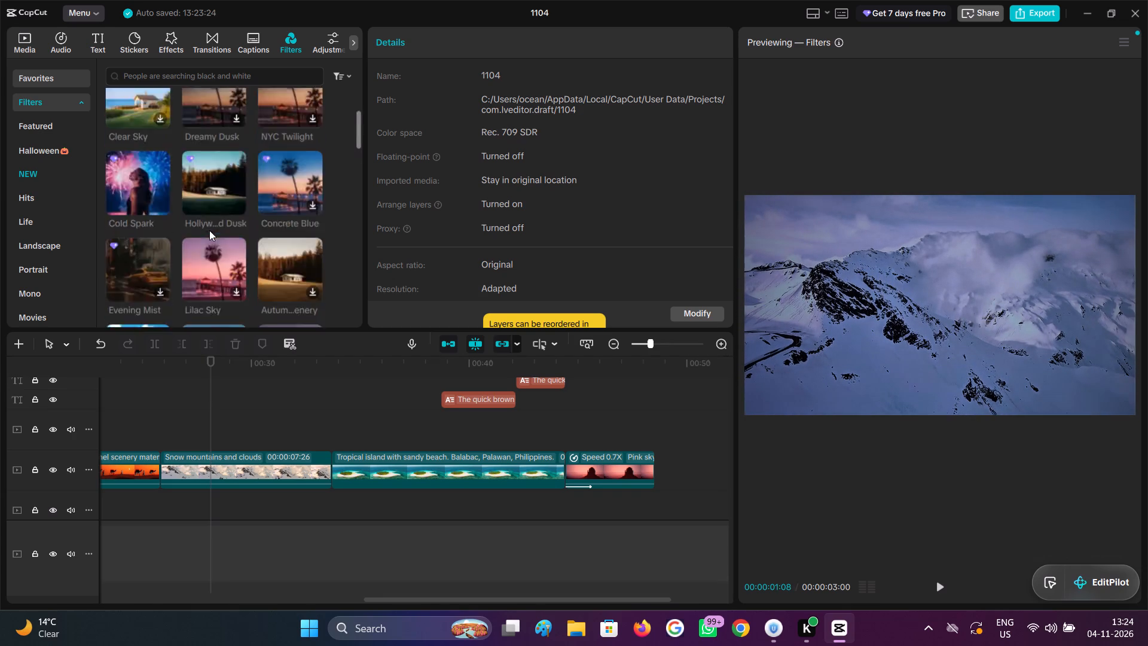
{"action": "scroll", "coordinate": [209, 230], "scroll_direction": "up", "scroll_amount": 7}
{"action": "left_click", "coordinate": [202, 173]}
{"action": "scroll", "coordinate": [199, 193], "scroll_direction": "down", "scroll_amount": 1}
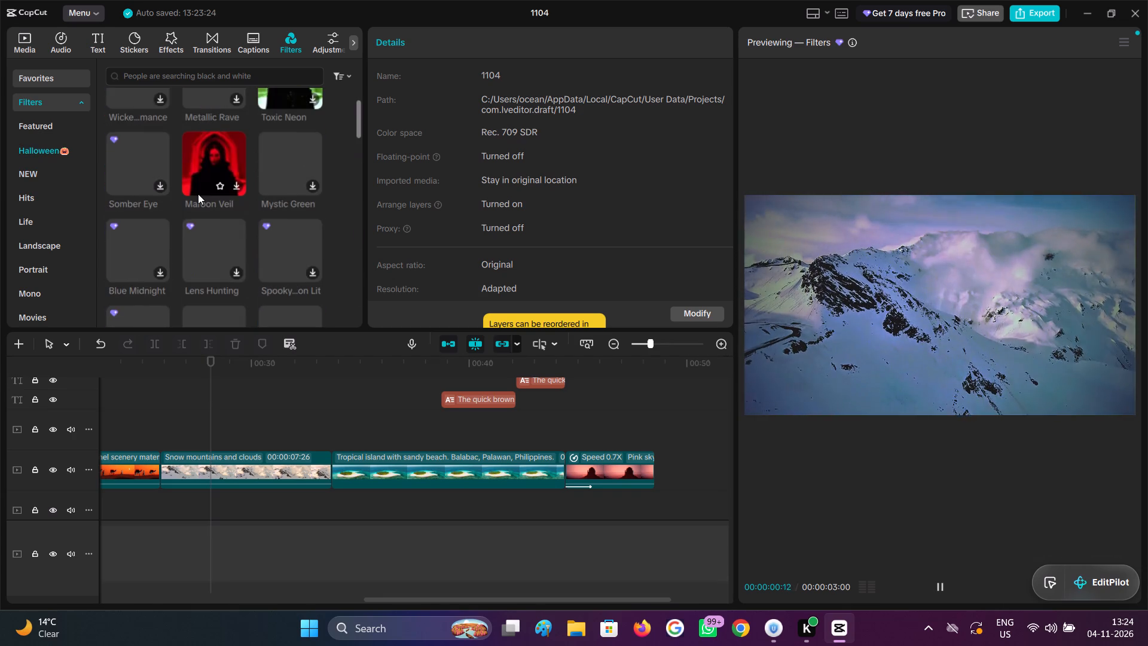
{"action": "scroll", "coordinate": [198, 194], "scroll_direction": "down", "scroll_amount": 14}
{"action": "left_click", "coordinate": [44, 169]}
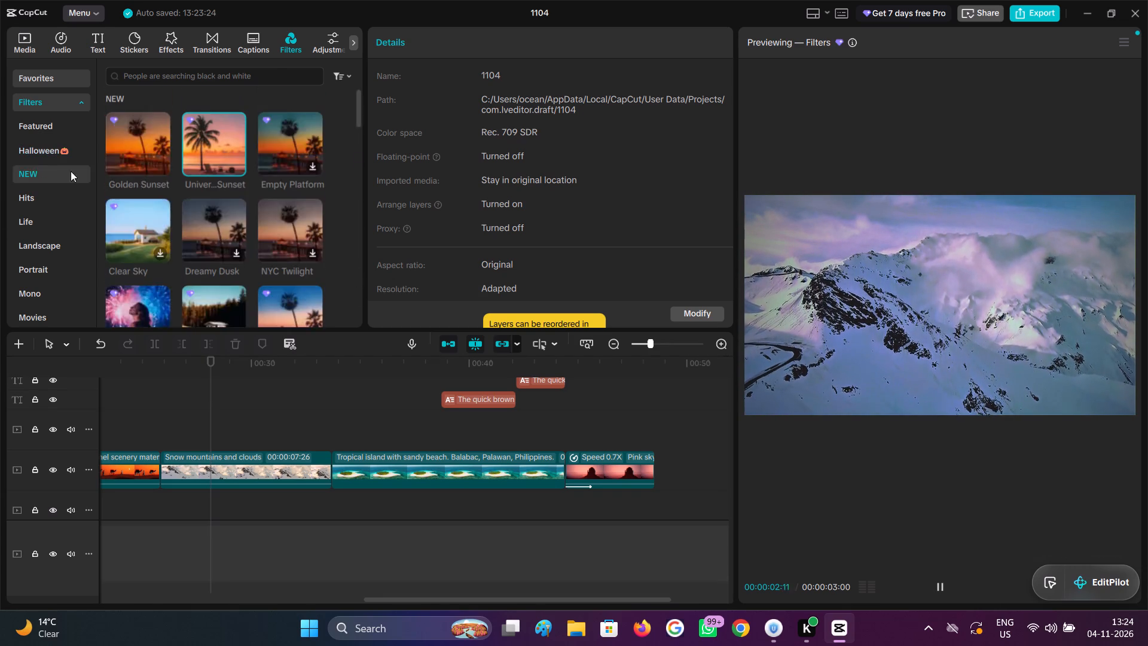
{"action": "left_click", "coordinate": [151, 136]}
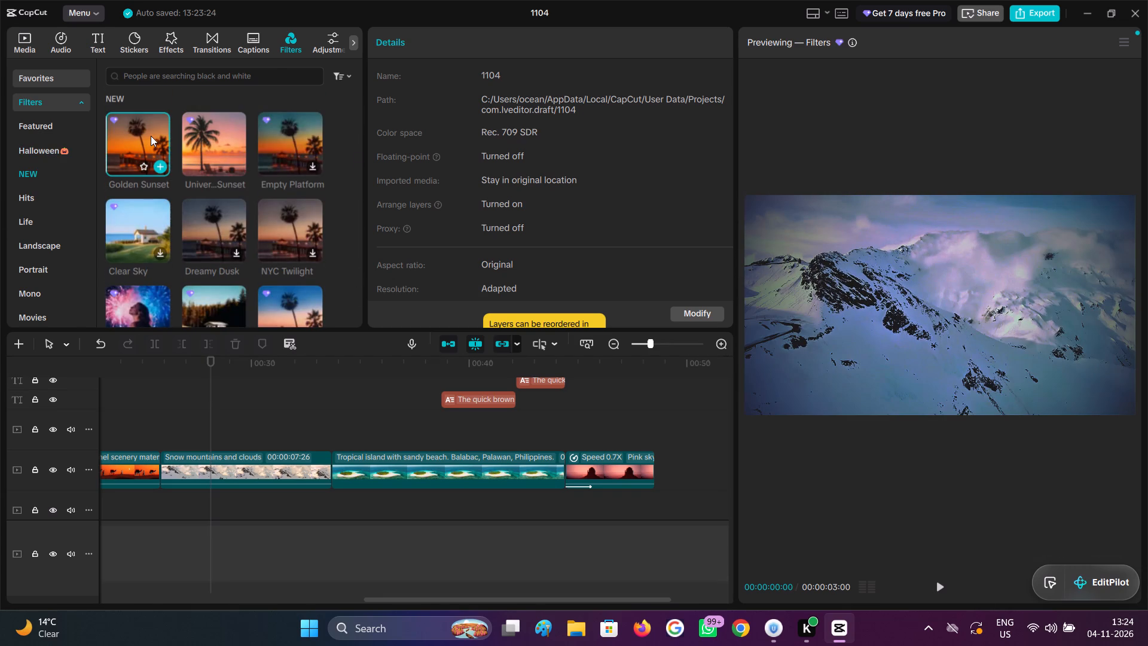
{"action": "left_click", "coordinate": [204, 136]}
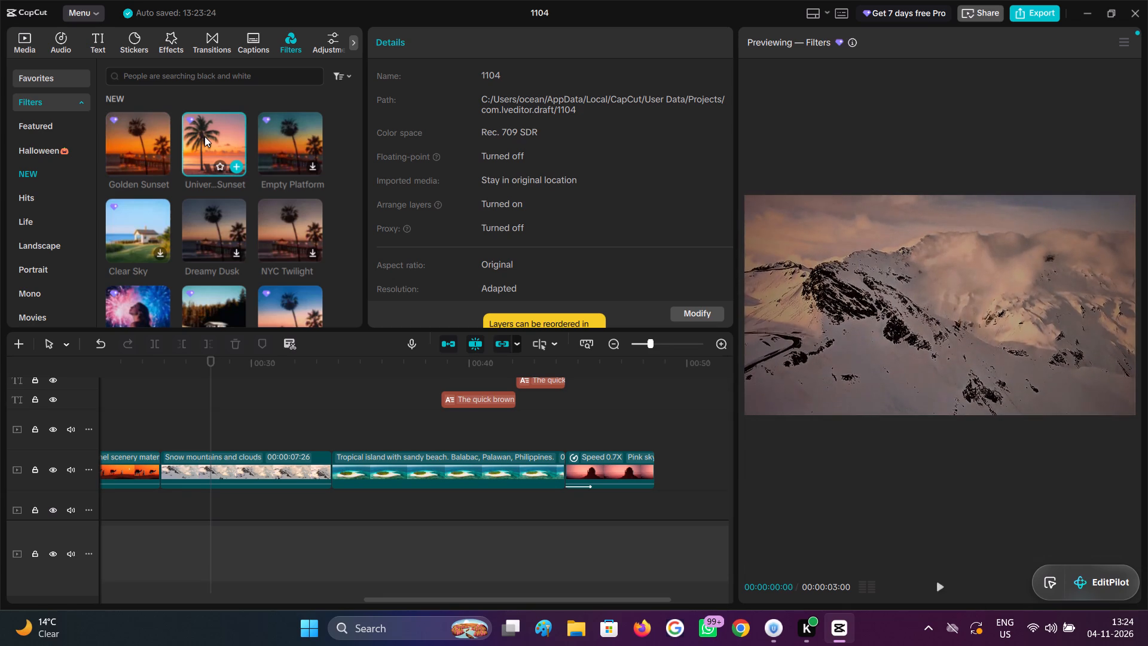
{"action": "left_click_drag", "start_coordinate": [204, 136], "coordinate": [217, 460]}
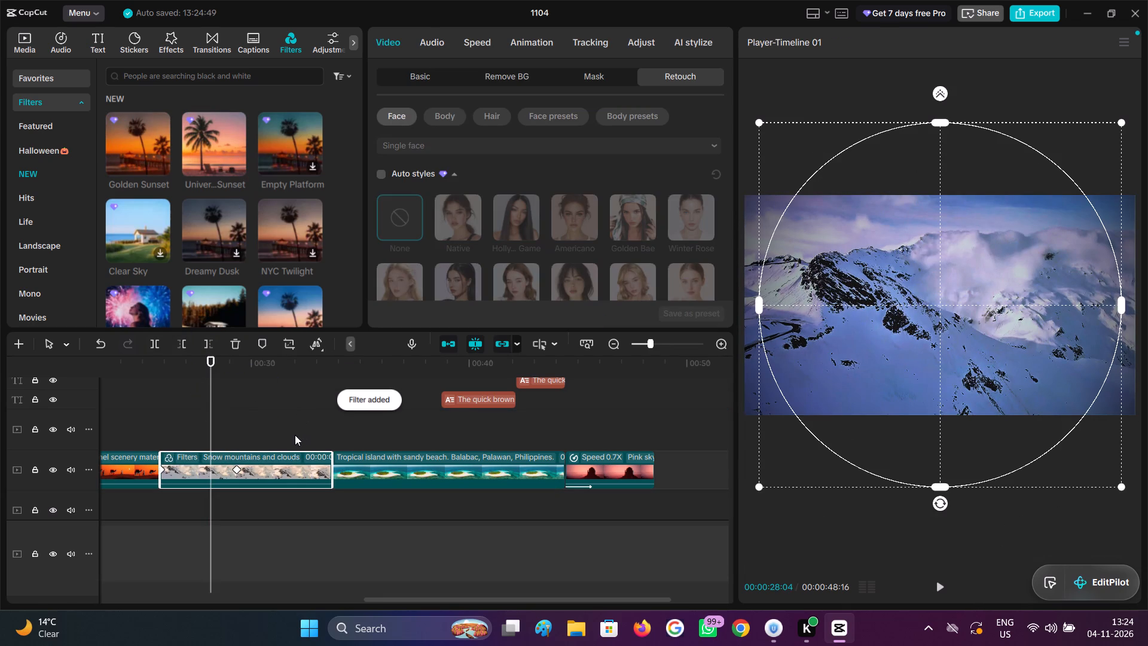
Add the Trending transition Overlap Fade between the Desert camel and Snow mountains clips, accepting duplicate frames.
{"action": "left_click", "coordinate": [177, 419]}
{"action": "left_click_drag", "start_coordinate": [176, 418], "coordinate": [278, 435]}
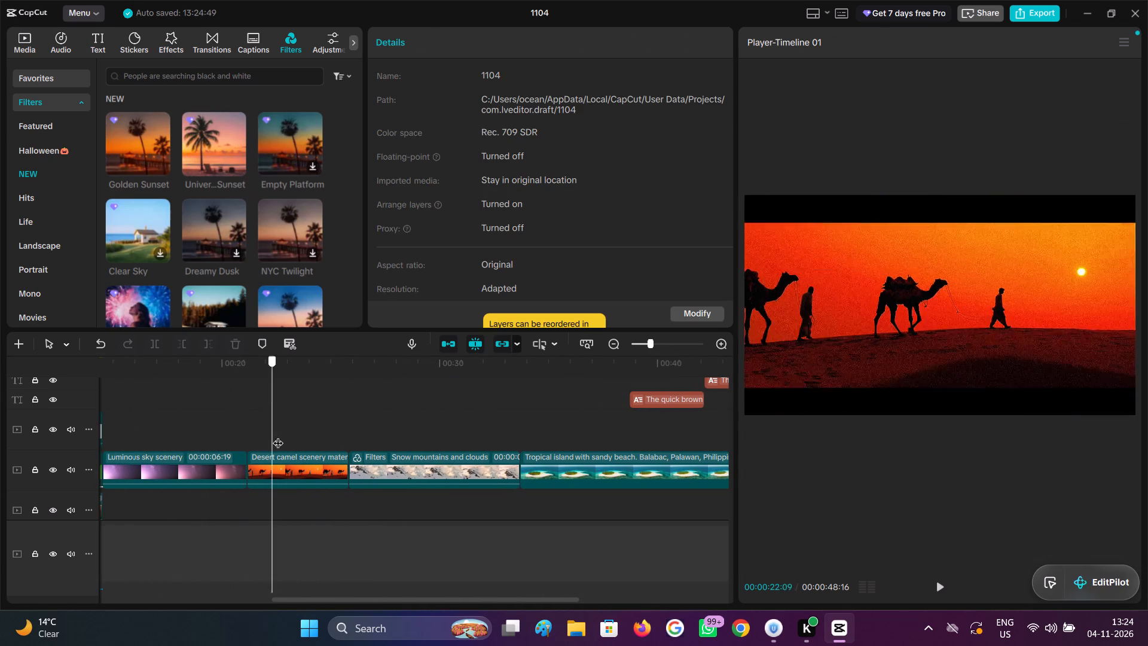
{"action": "left_click_drag", "start_coordinate": [278, 435], "coordinate": [288, 442]}
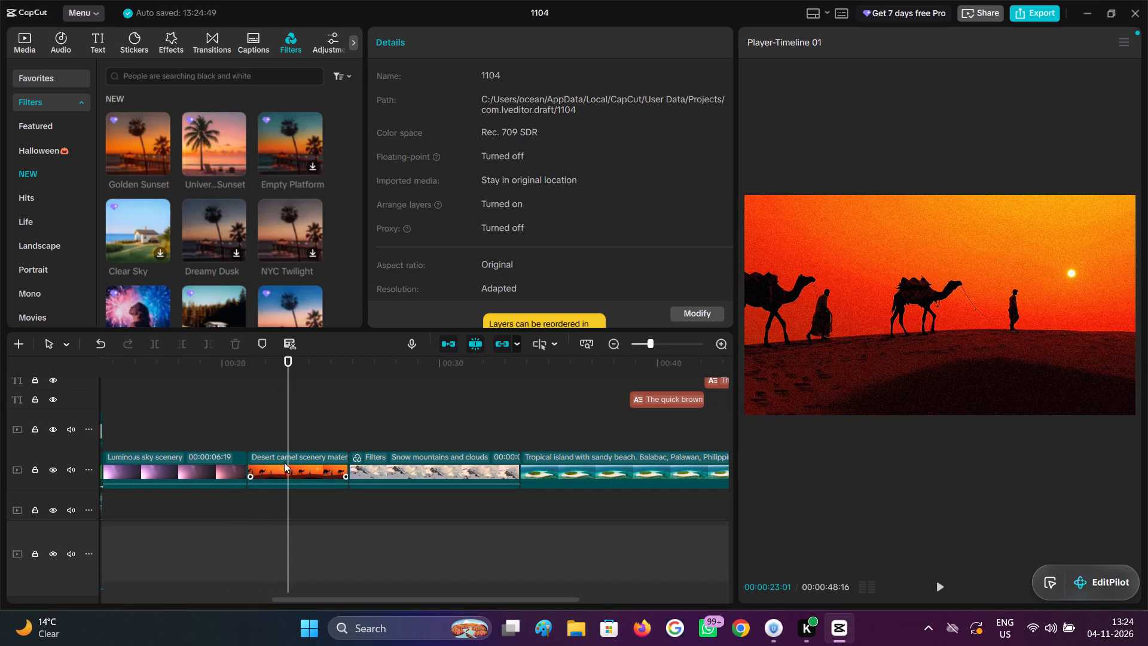
{"action": "left_click", "coordinate": [285, 467]}
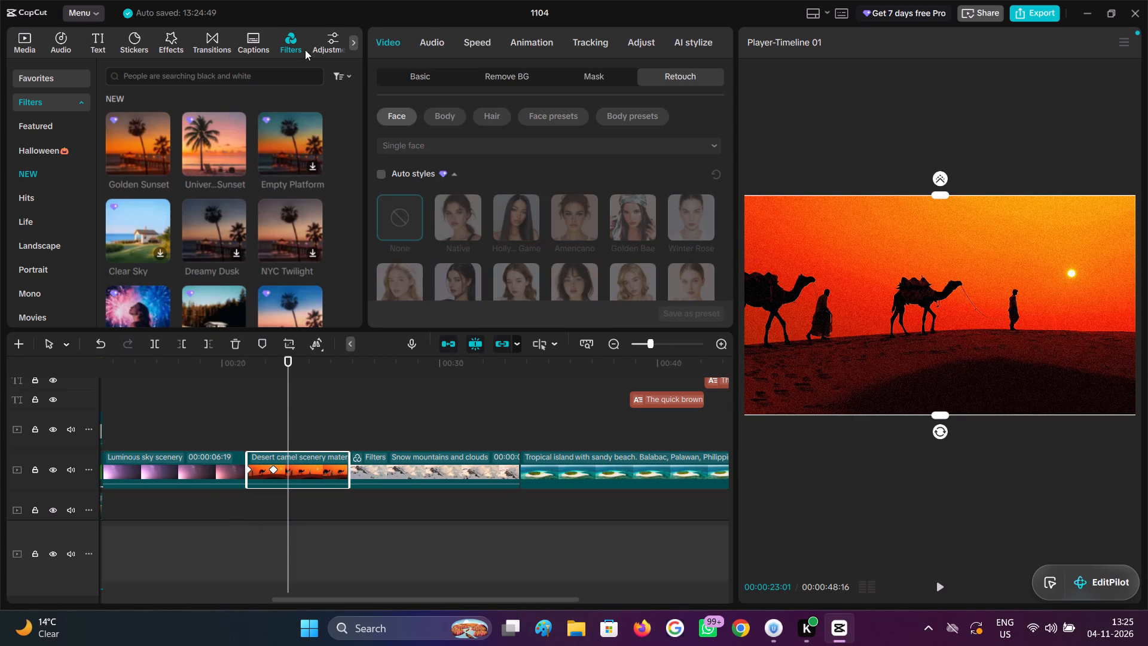
{"action": "left_click", "coordinate": [218, 44]}
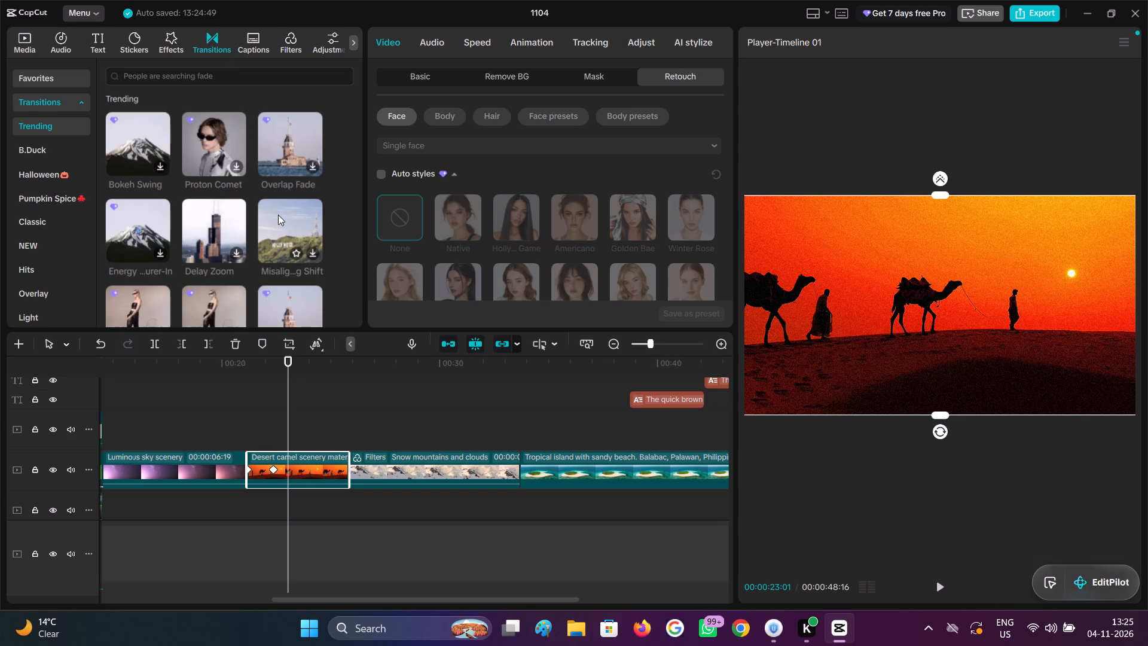
{"action": "left_click", "coordinate": [310, 130]}
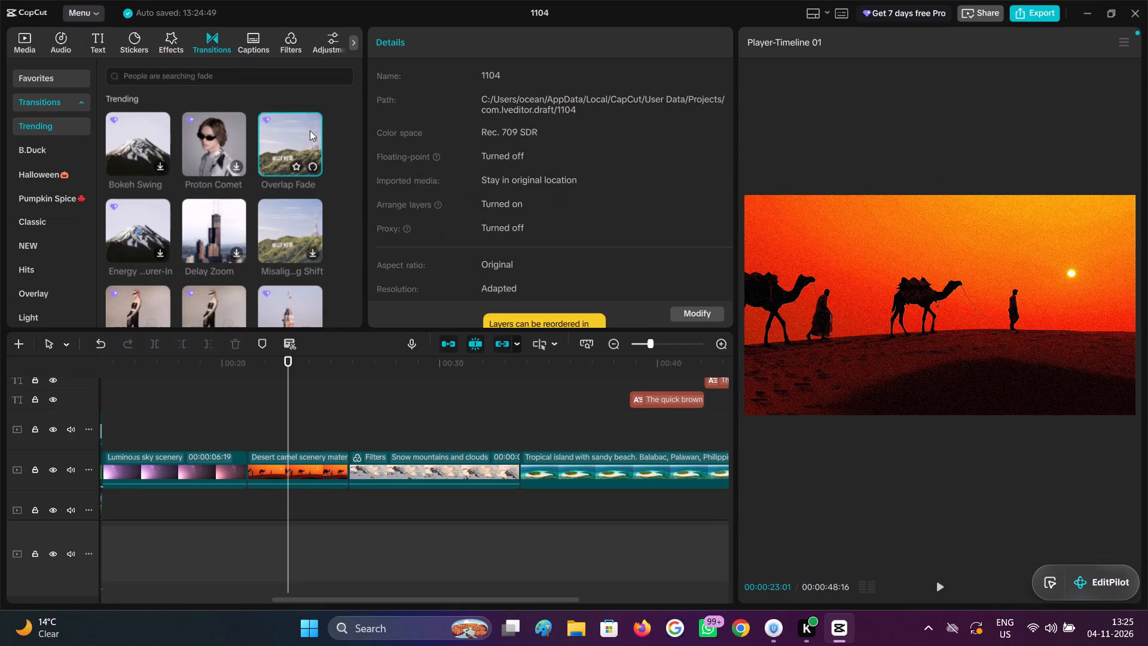
{"action": "left_click_drag", "start_coordinate": [310, 130], "coordinate": [363, 354]}
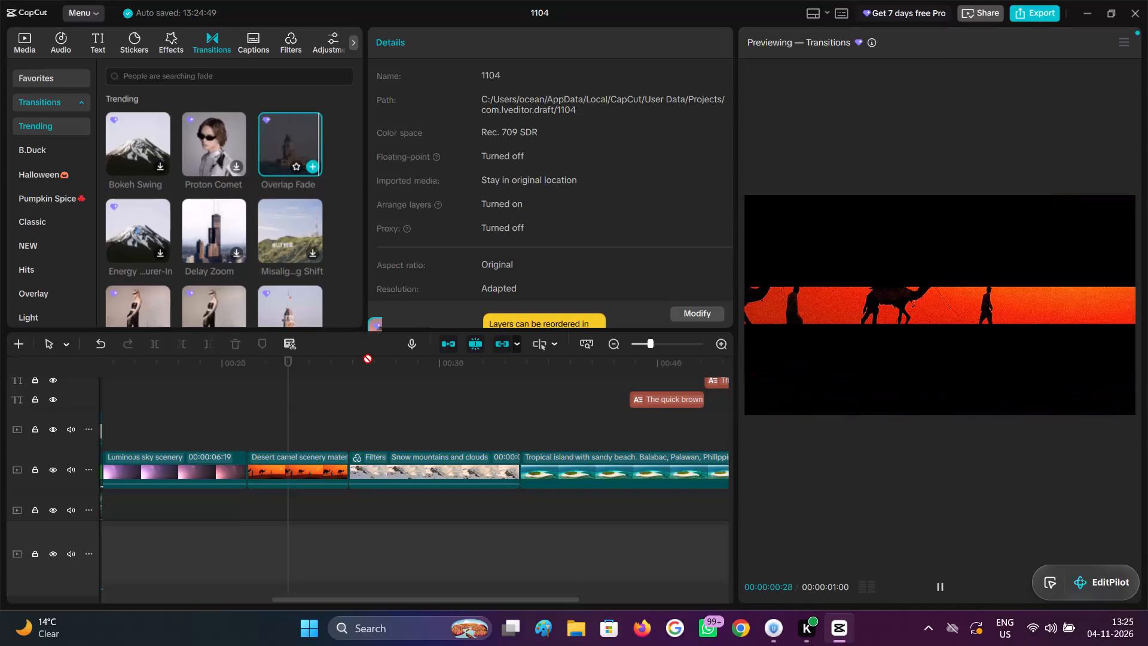
{"action": "left_click_drag", "start_coordinate": [363, 354], "coordinate": [332, 470]}
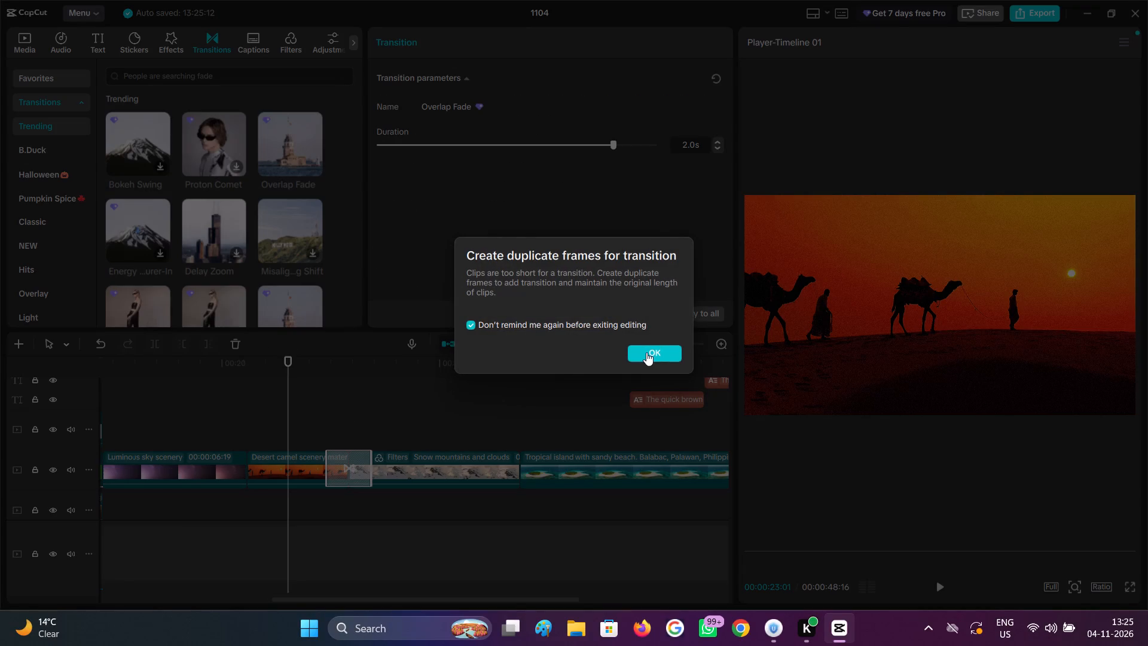
{"action": "left_click", "coordinate": [646, 352]}
Add the Proton Comet transition between the Snow mountains and Tropical island clips and scrub across the join to check it.
{"action": "left_click", "coordinate": [315, 426]}
{"action": "left_click_drag", "start_coordinate": [316, 425], "coordinate": [351, 430]}
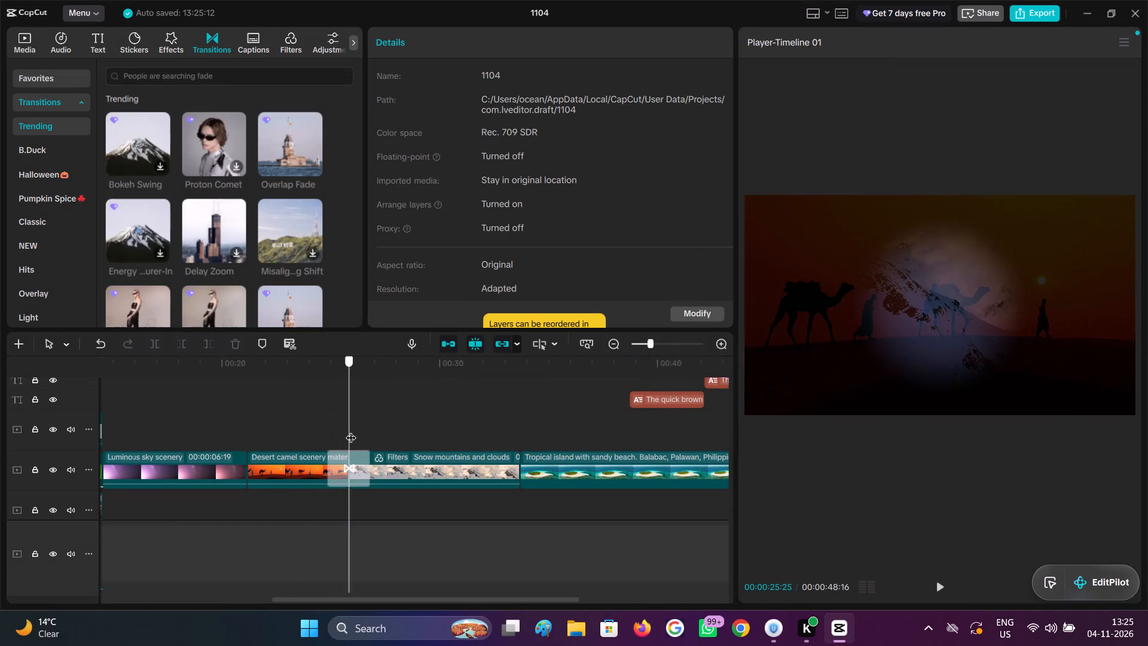
{"action": "left_click_drag", "start_coordinate": [351, 430], "coordinate": [512, 449]}
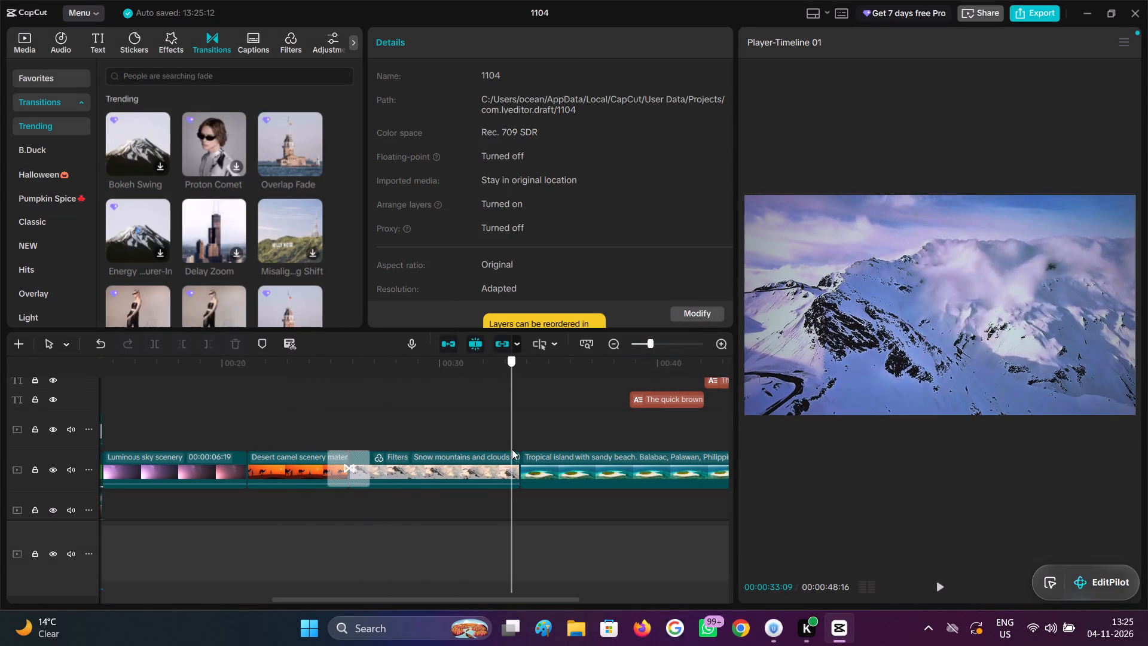
{"action": "left_click_drag", "start_coordinate": [512, 449], "coordinate": [517, 452]}
{"action": "left_click", "coordinate": [209, 141]}
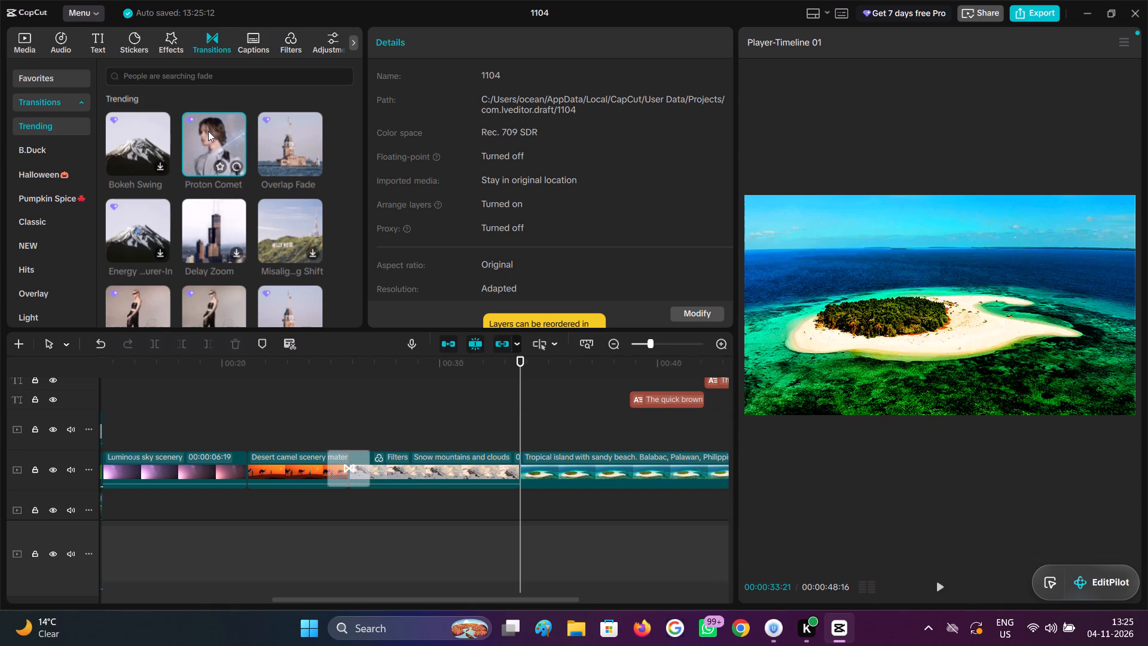
{"action": "left_click_drag", "start_coordinate": [208, 130], "coordinate": [506, 462]}
{"action": "left_click", "coordinate": [478, 413]}
{"action": "left_click_drag", "start_coordinate": [478, 413], "coordinate": [532, 440]}
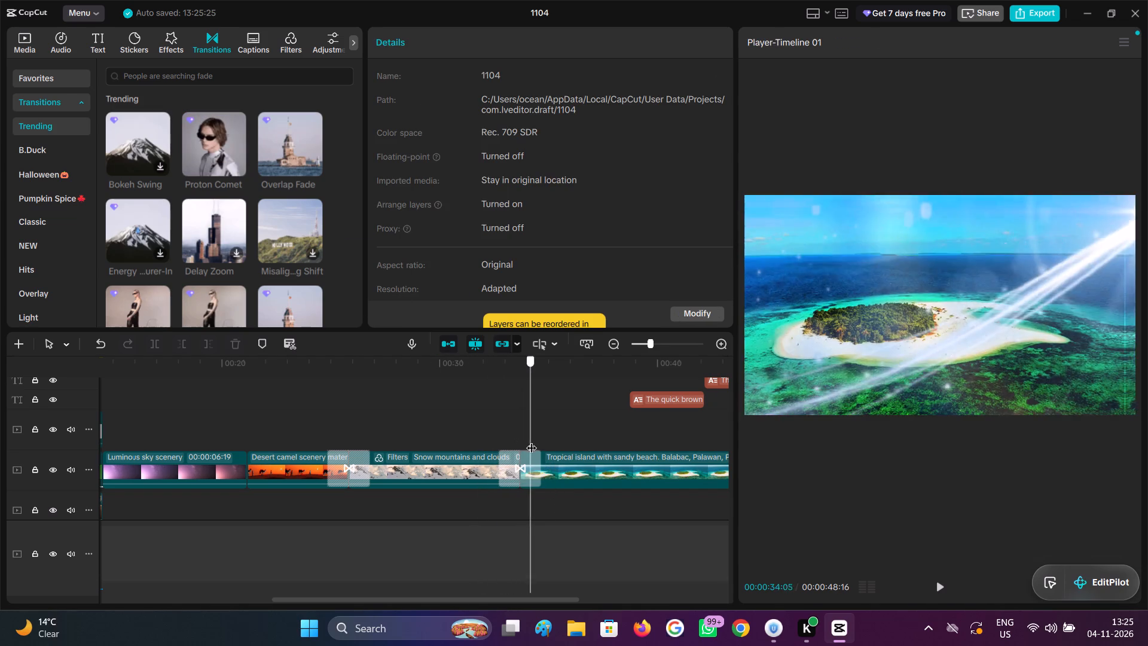
{"action": "left_click_drag", "start_coordinate": [532, 440], "coordinate": [538, 446]}
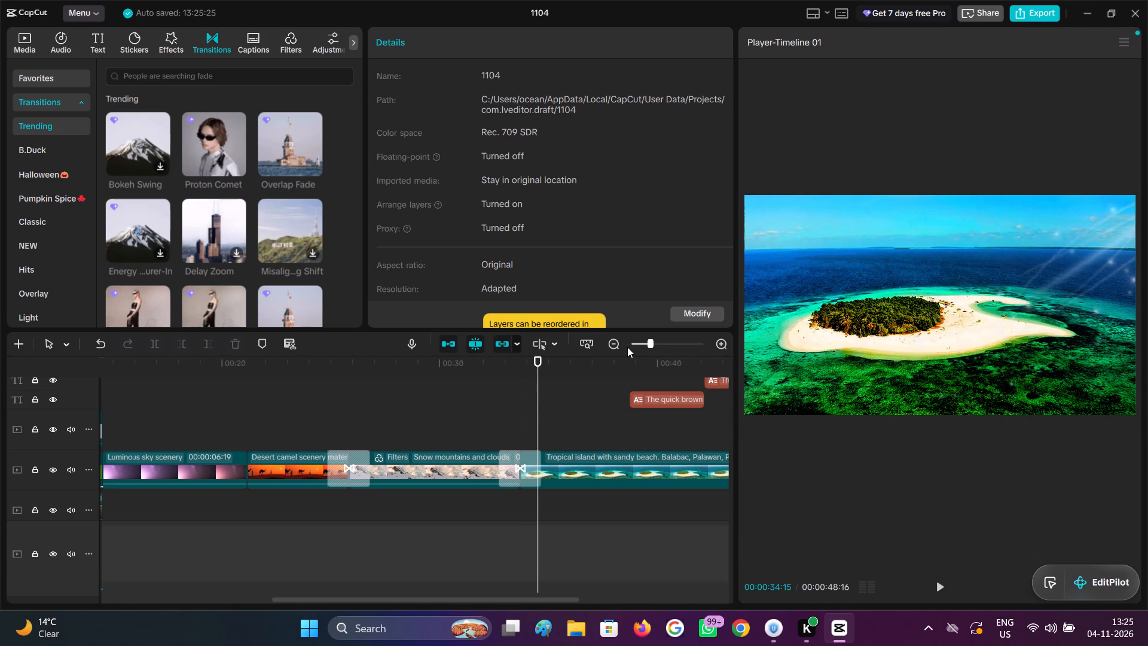
Scrub through the whole timeline from the woman greenscreen opening to the Tropical island clip to review the sequence.
{"action": "left_click", "coordinate": [615, 346]}
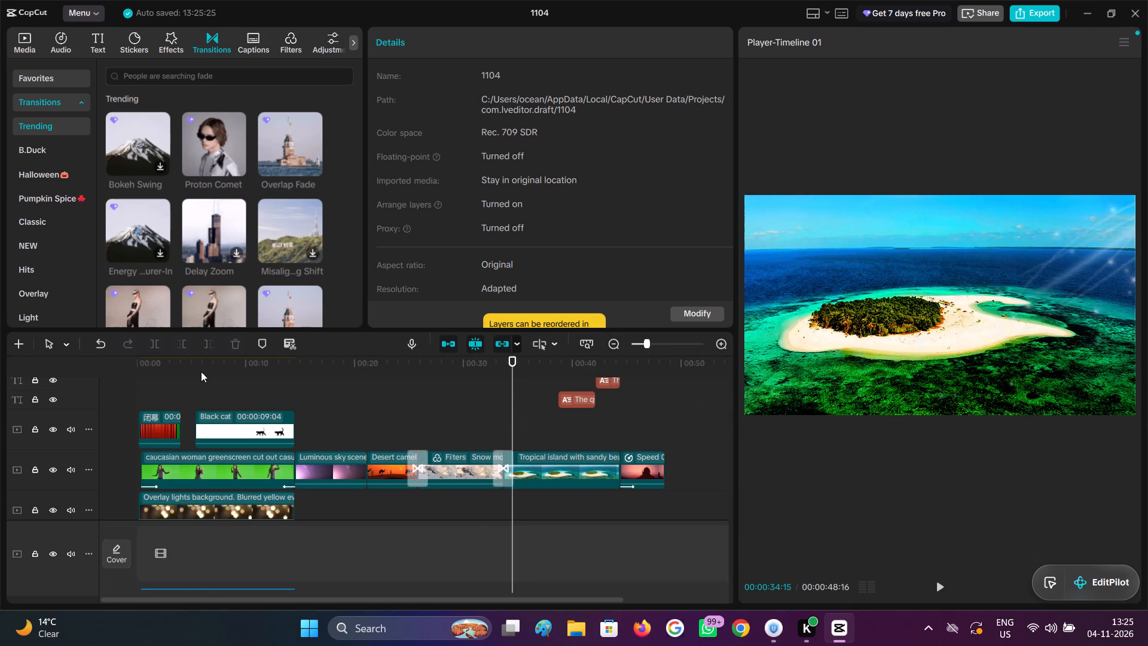
{"action": "left_click", "coordinate": [201, 371]}
{"action": "left_click_drag", "start_coordinate": [201, 371], "coordinate": [189, 374]}
{"action": "scroll", "coordinate": [210, 403], "scroll_direction": "down", "scroll_amount": 3}
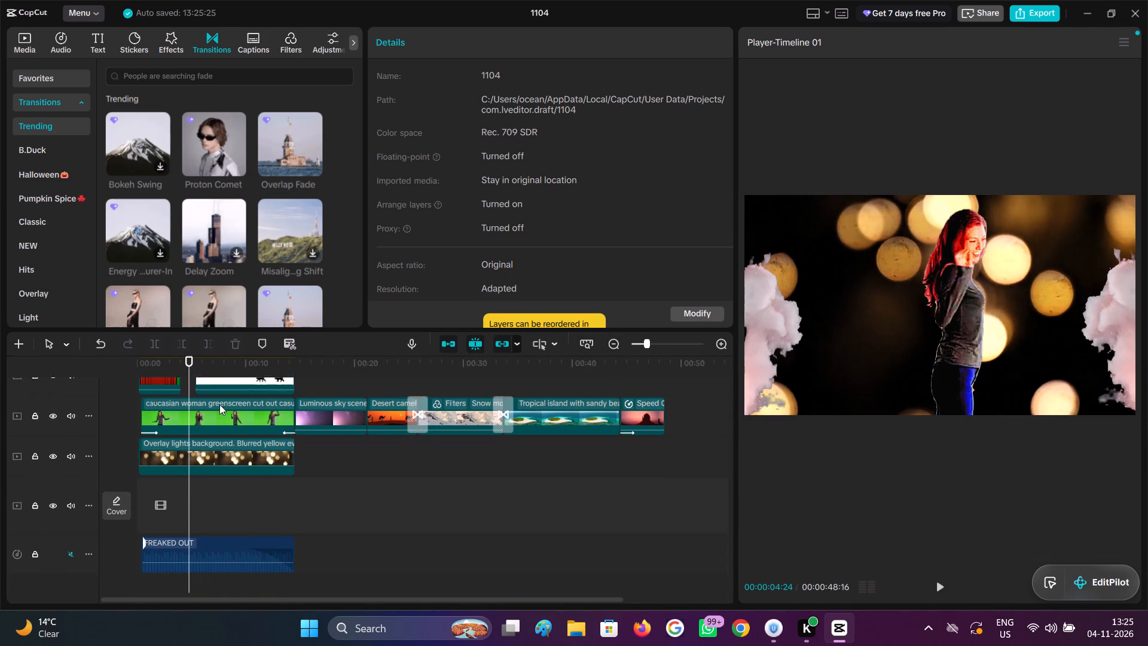
{"action": "scroll", "coordinate": [219, 404], "scroll_direction": "down", "scroll_amount": 2}
{"action": "left_click_drag", "start_coordinate": [190, 494], "coordinate": [225, 495]}
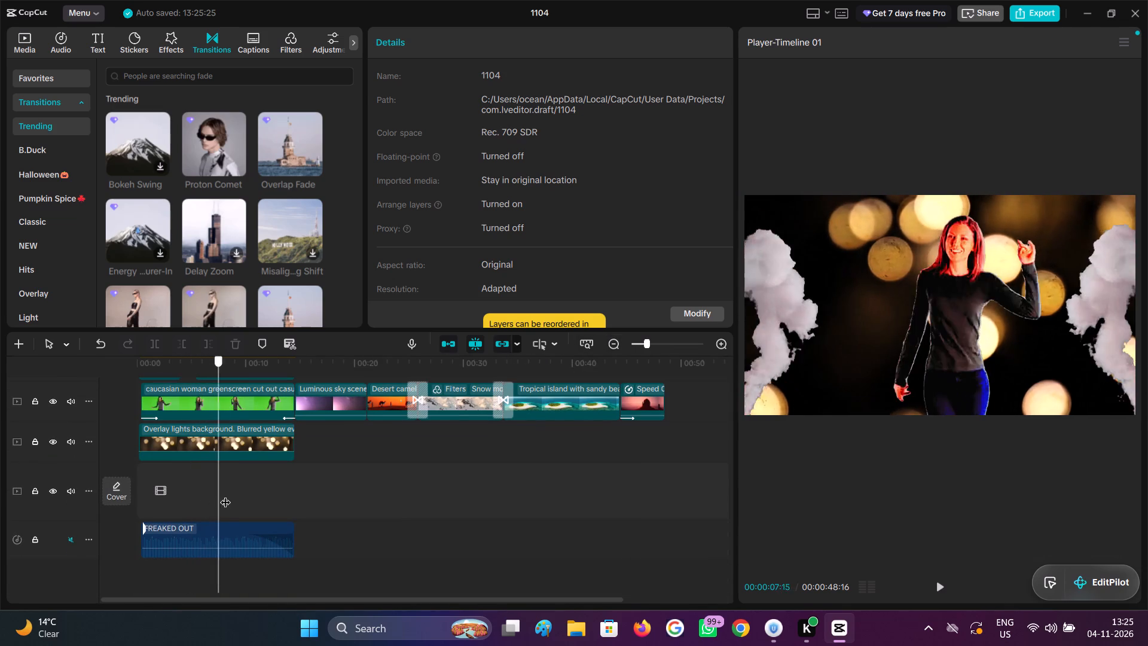
{"action": "left_click_drag", "start_coordinate": [225, 495], "coordinate": [310, 499]}
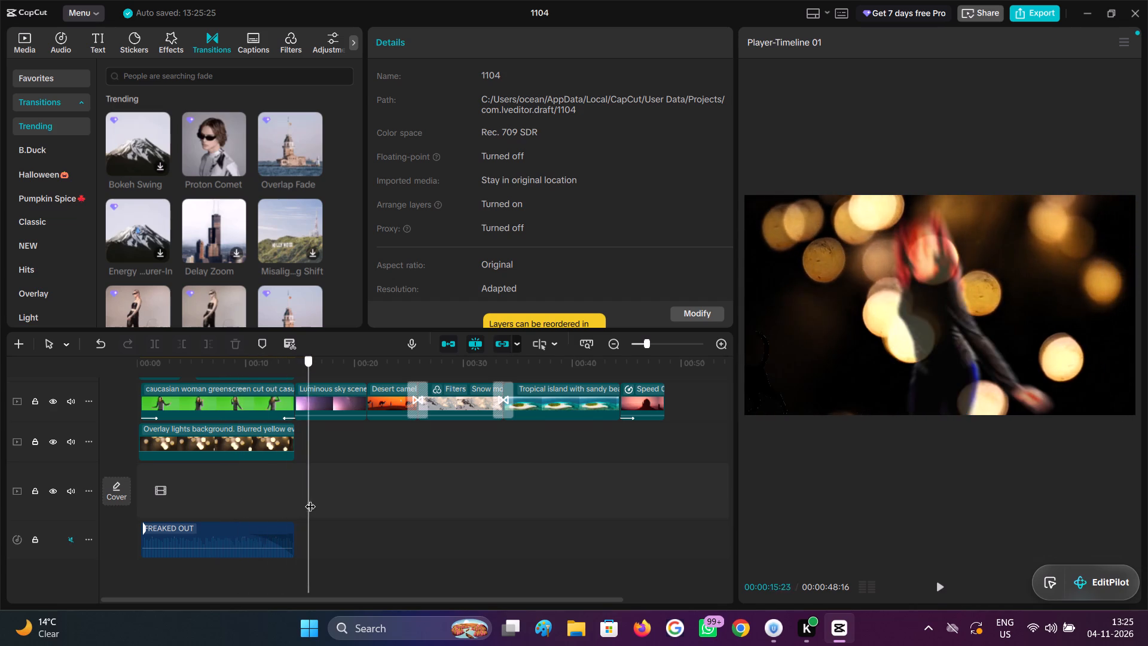
{"action": "left_click_drag", "start_coordinate": [310, 499], "coordinate": [543, 486]}
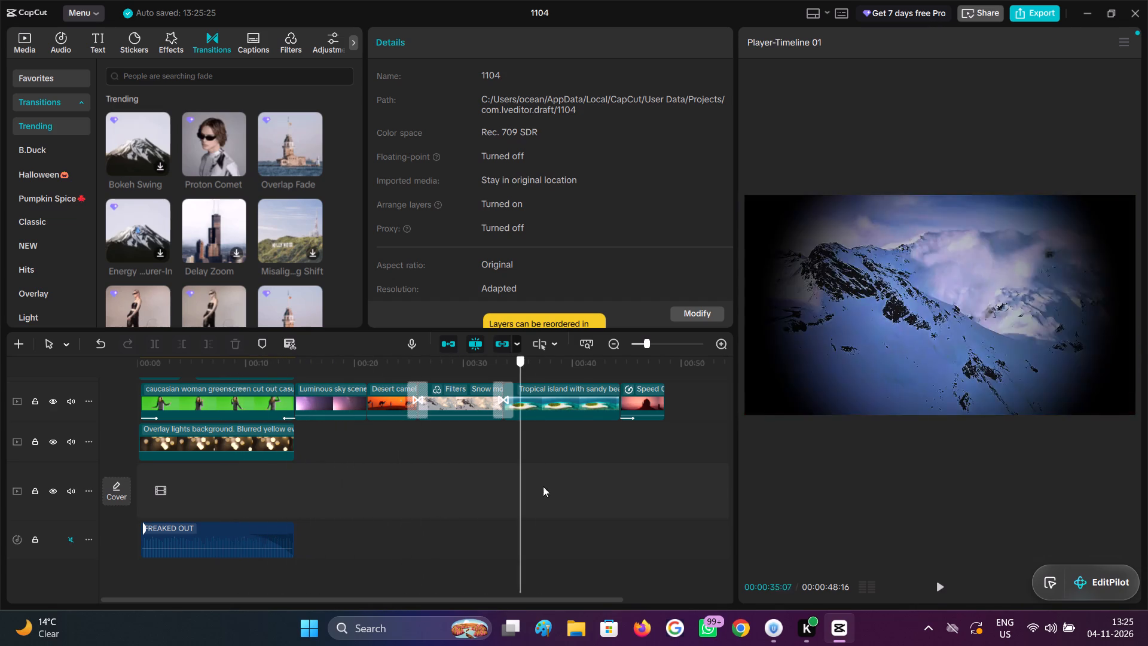
{"action": "left_click_drag", "start_coordinate": [543, 486], "coordinate": [108, 507]}
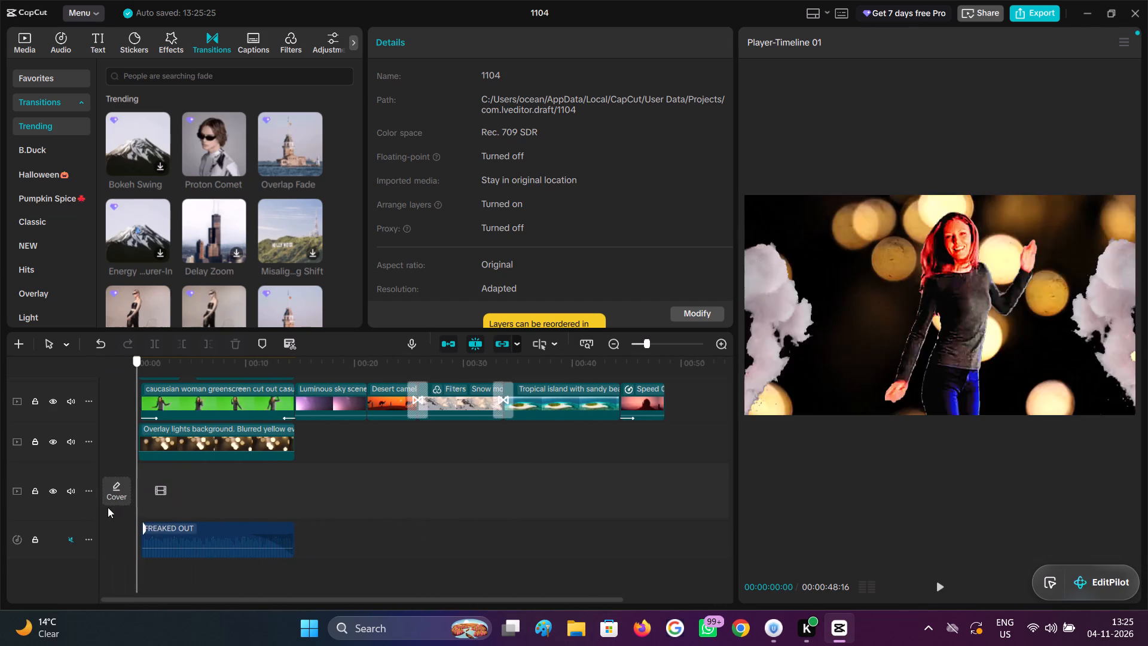
{"action": "left_click_drag", "start_coordinate": [108, 507], "coordinate": [205, 498]}
Move the Black cat, woman greenscreen and Overlay lights clips together to directly after the slowed Pink sky clip.
{"action": "scroll", "coordinate": [213, 496], "scroll_direction": "up", "scroll_amount": 2}
{"action": "left_click_drag", "start_coordinate": [267, 520], "coordinate": [212, 376]}
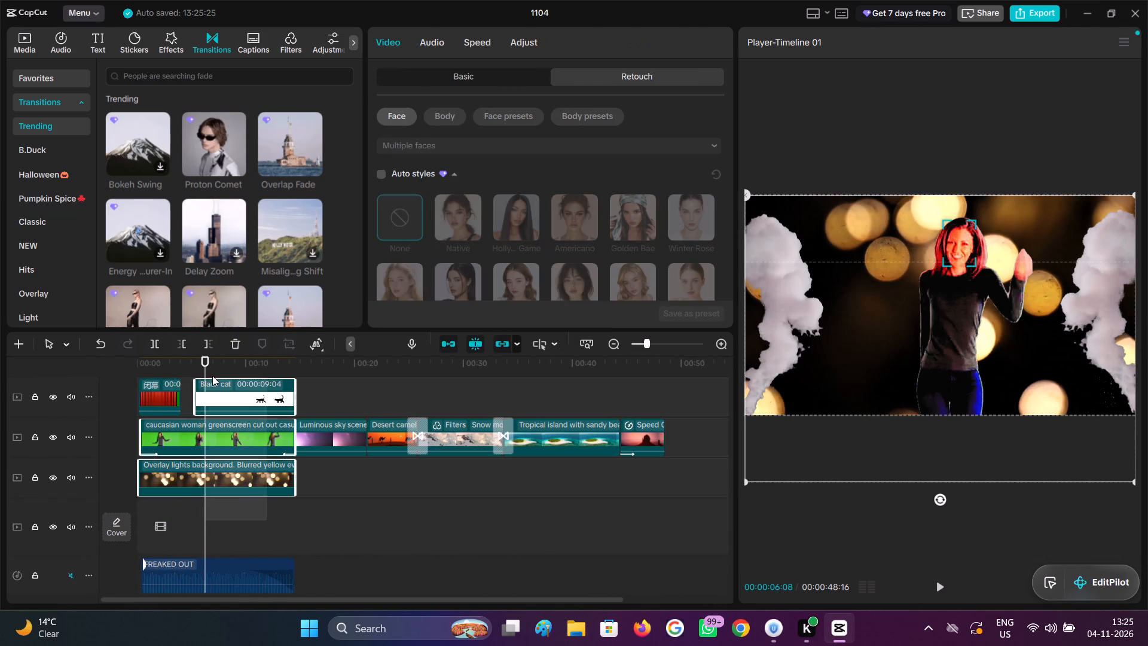
{"action": "left_click_drag", "start_coordinate": [212, 376], "coordinate": [225, 420]}
{"action": "left_click_drag", "start_coordinate": [249, 422], "coordinate": [263, 422]}
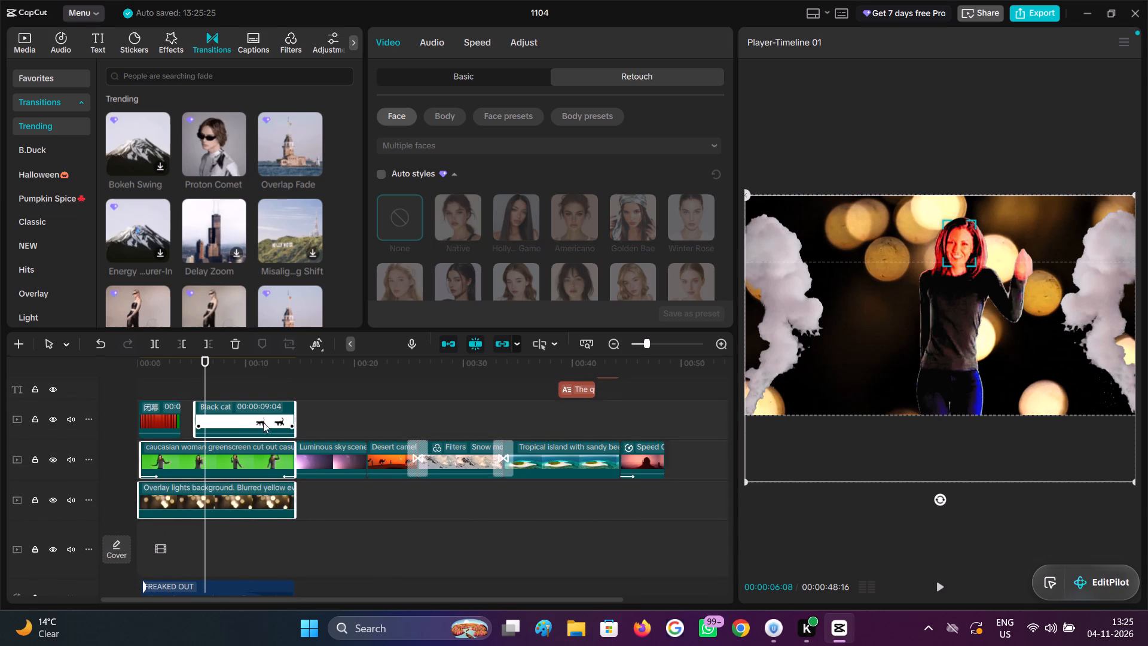
{"action": "left_click_drag", "start_coordinate": [263, 422], "coordinate": [681, 392]}
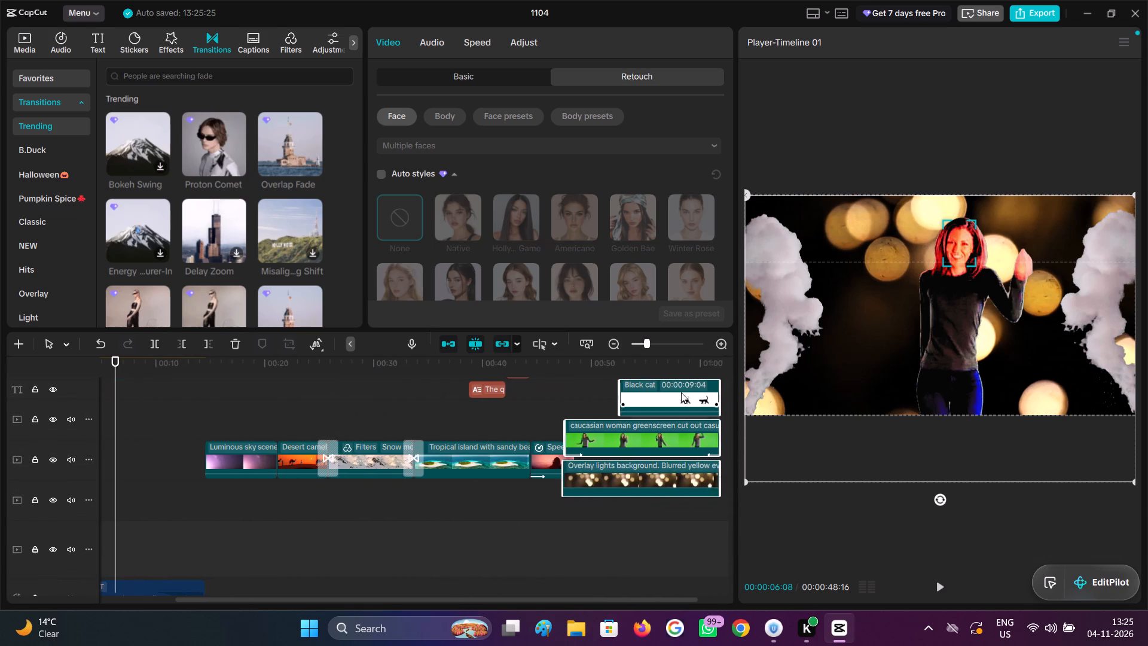
{"action": "left_click_drag", "start_coordinate": [681, 392], "coordinate": [687, 426]}
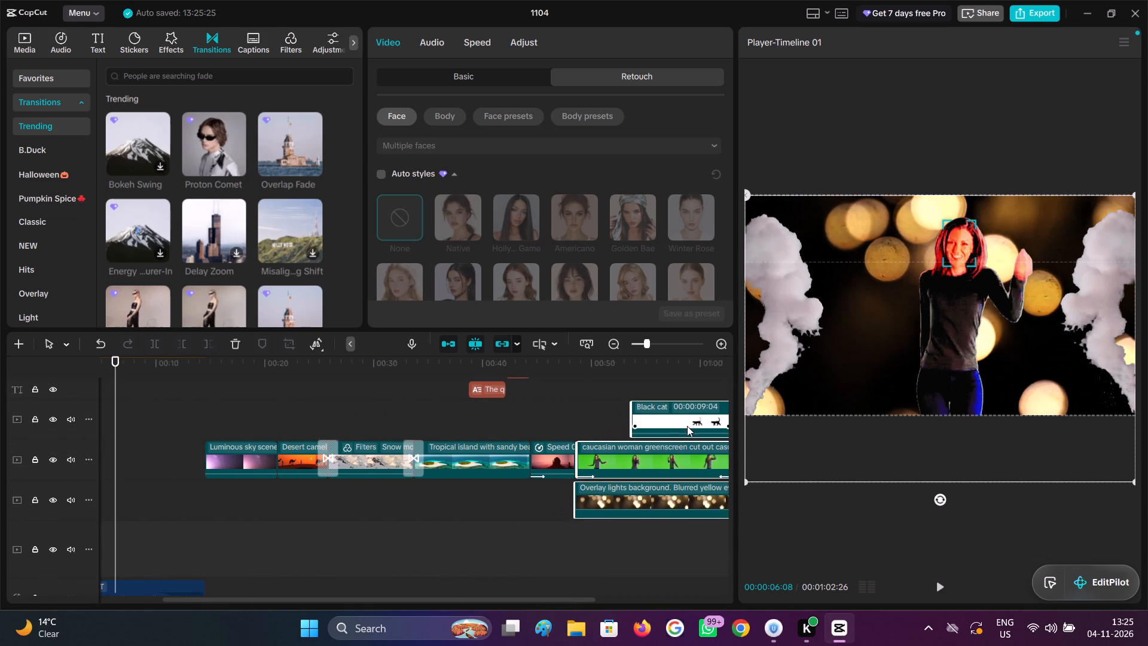
Move the scenery clips from Luminous sky through Pink sky together to about 1 second, beneath the red curtain clip.
{"action": "scroll", "coordinate": [263, 426], "scroll_direction": "down", "scroll_amount": 4}
{"action": "scroll", "coordinate": [272, 426], "scroll_direction": "up", "scroll_amount": 4}
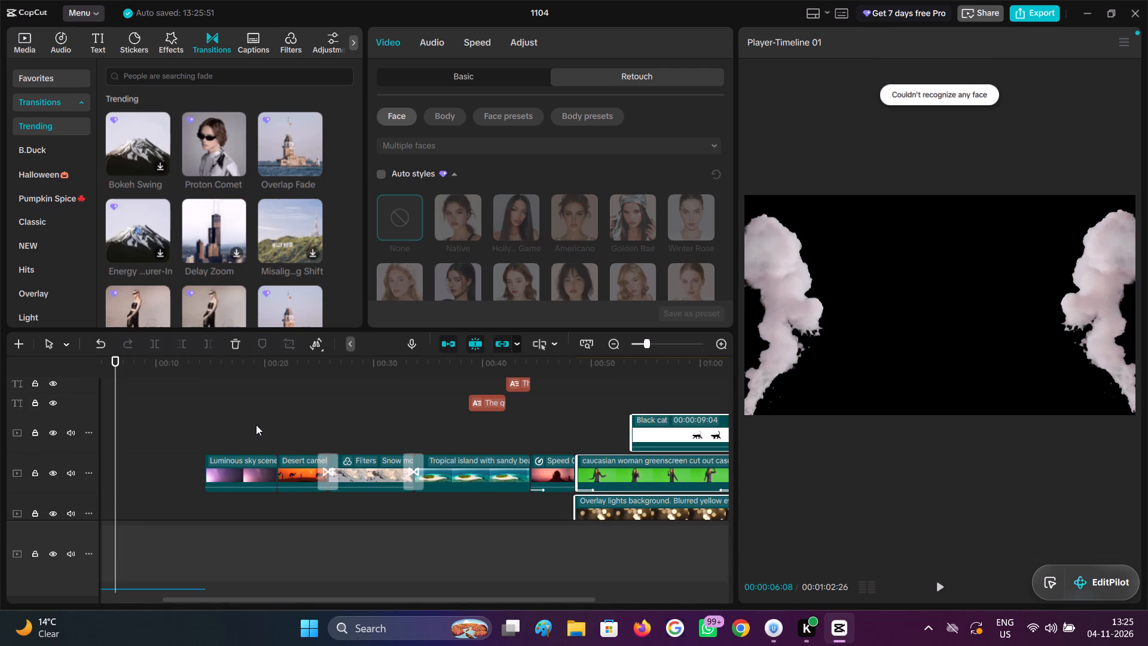
{"action": "left_click_drag", "start_coordinate": [256, 425], "coordinate": [561, 489]}
{"action": "left_click_drag", "start_coordinate": [231, 476], "coordinate": [162, 486]}
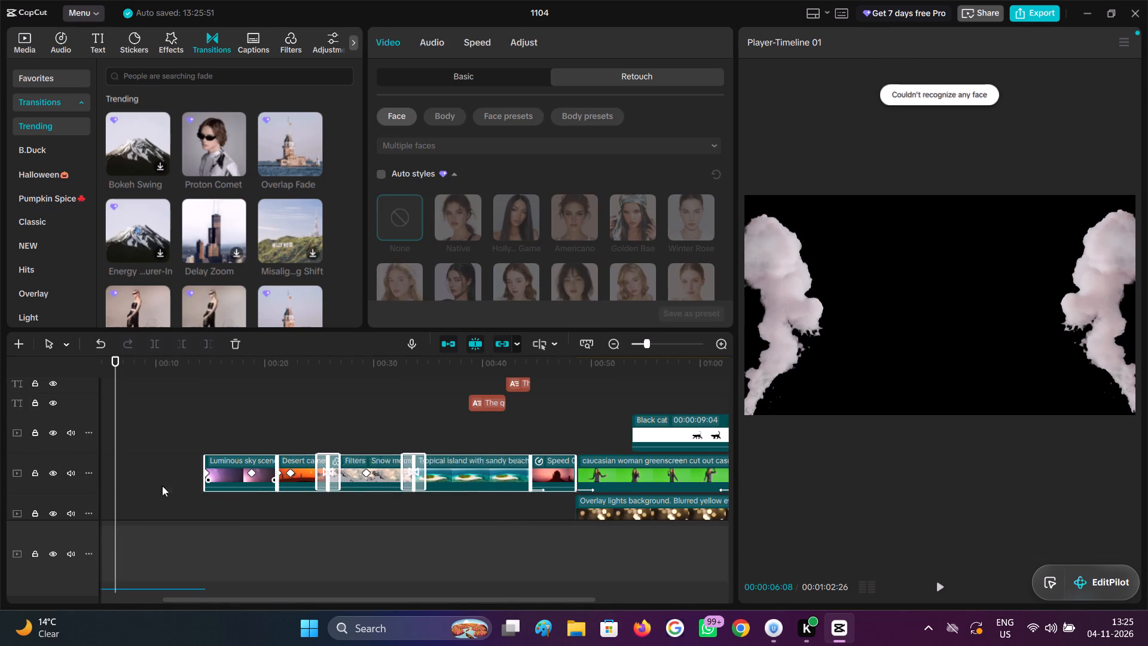
{"action": "left_click_drag", "start_coordinate": [162, 486], "coordinate": [207, 494]}
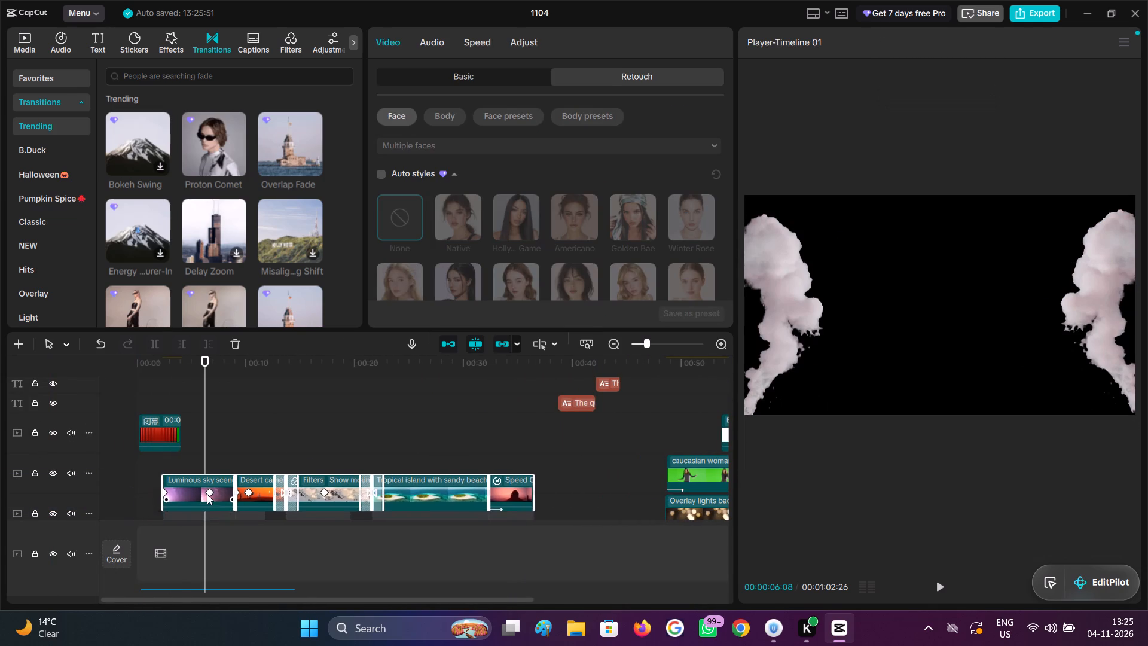
{"action": "left_click_drag", "start_coordinate": [207, 494], "coordinate": [176, 483]}
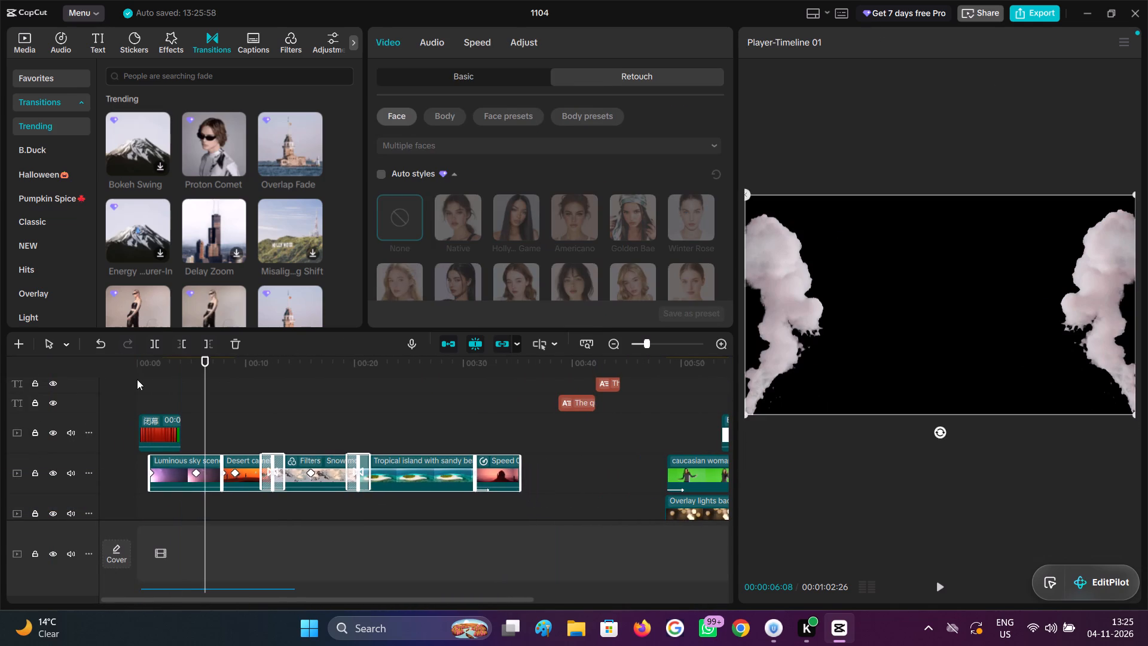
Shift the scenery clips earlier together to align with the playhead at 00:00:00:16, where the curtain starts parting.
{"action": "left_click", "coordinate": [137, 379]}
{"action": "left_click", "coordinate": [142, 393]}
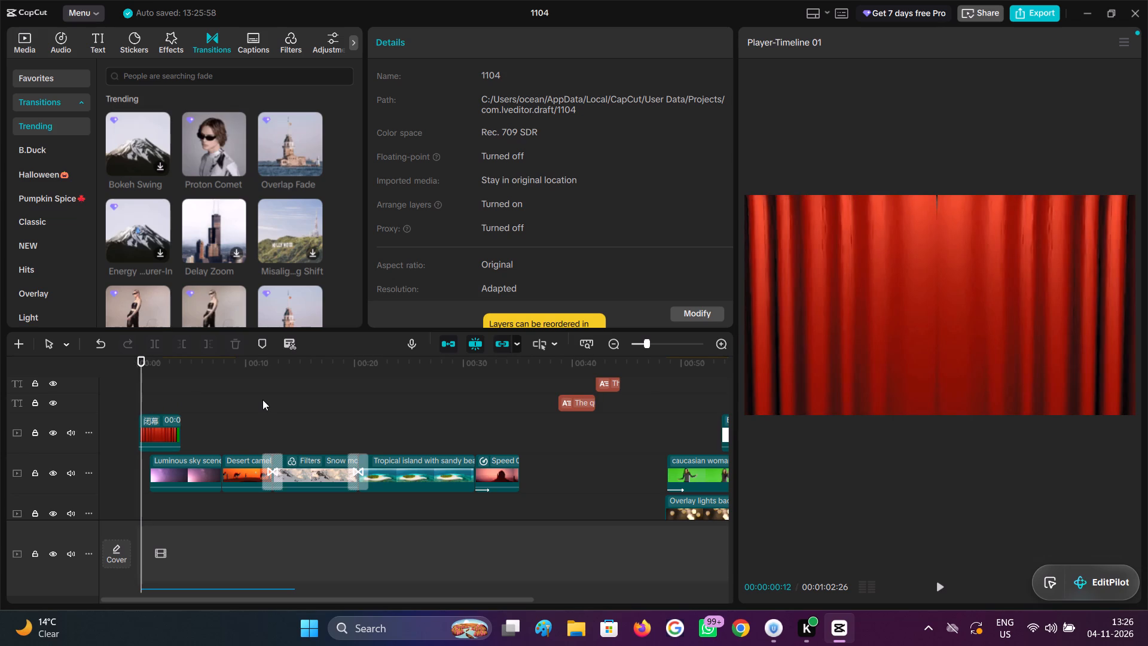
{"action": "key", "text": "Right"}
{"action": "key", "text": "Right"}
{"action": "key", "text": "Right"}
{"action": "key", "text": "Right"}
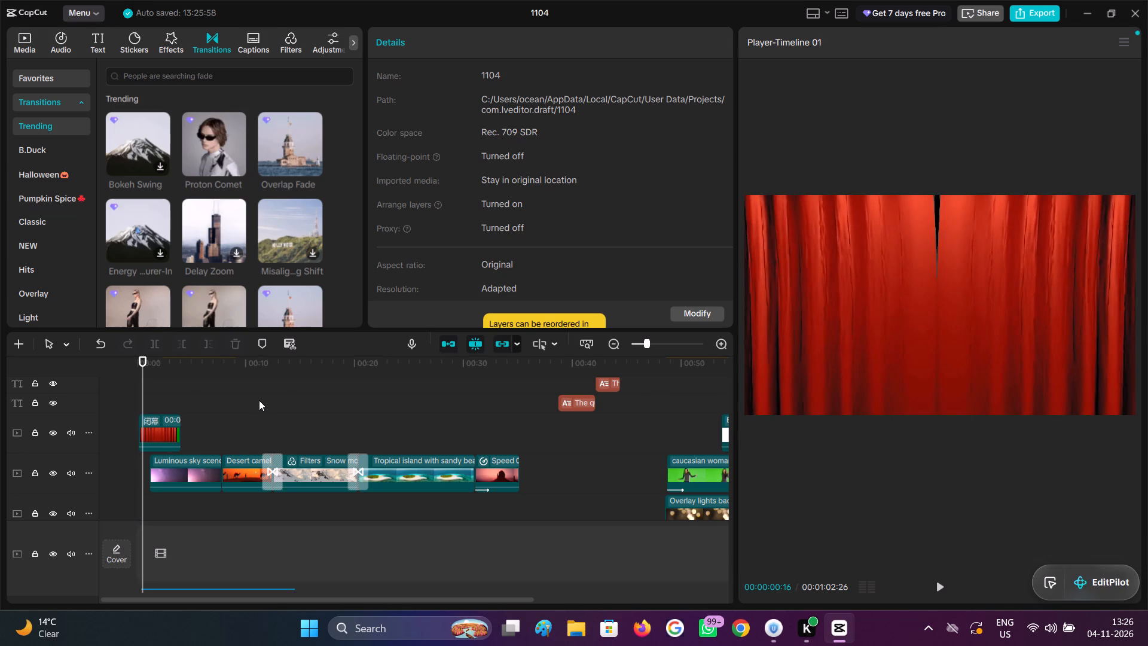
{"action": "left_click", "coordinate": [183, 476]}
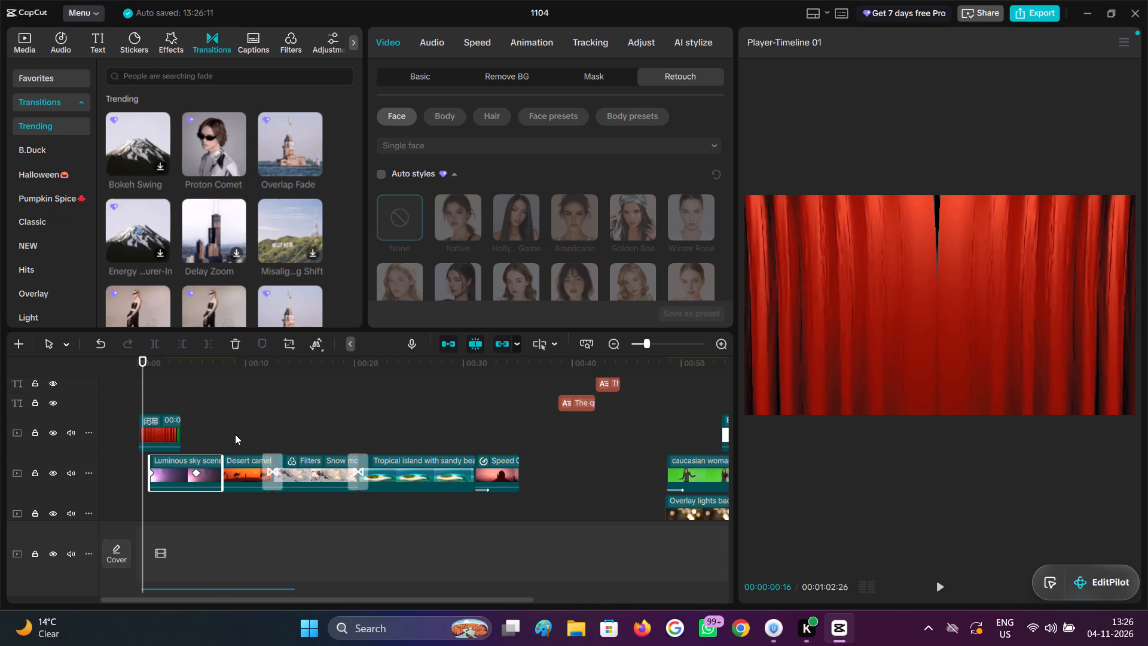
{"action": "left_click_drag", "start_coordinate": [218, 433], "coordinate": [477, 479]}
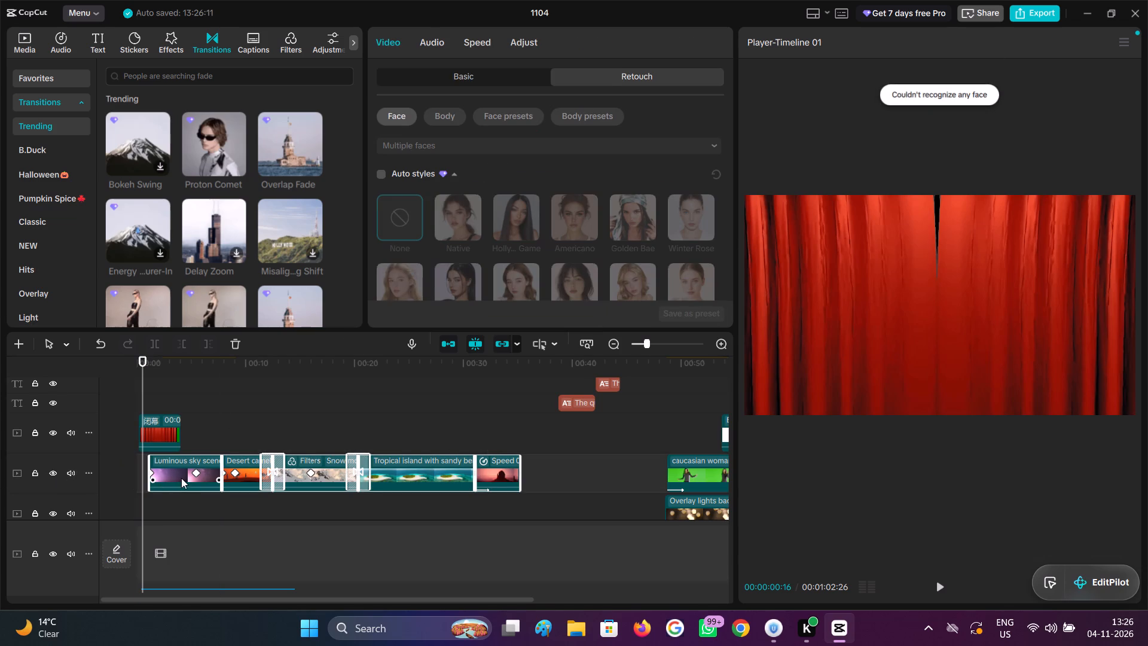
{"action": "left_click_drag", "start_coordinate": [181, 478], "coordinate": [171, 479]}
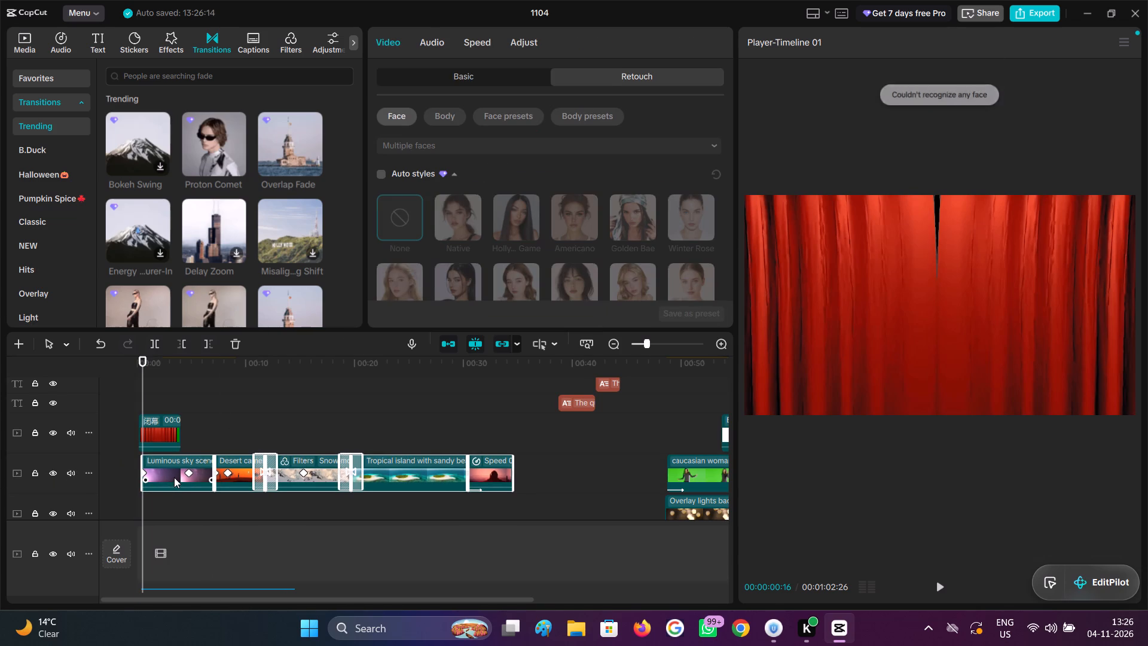
Step frame by frame and play through the curtain opening to check how it reveals the Luminous sky clip.
{"action": "key", "text": "Left"}
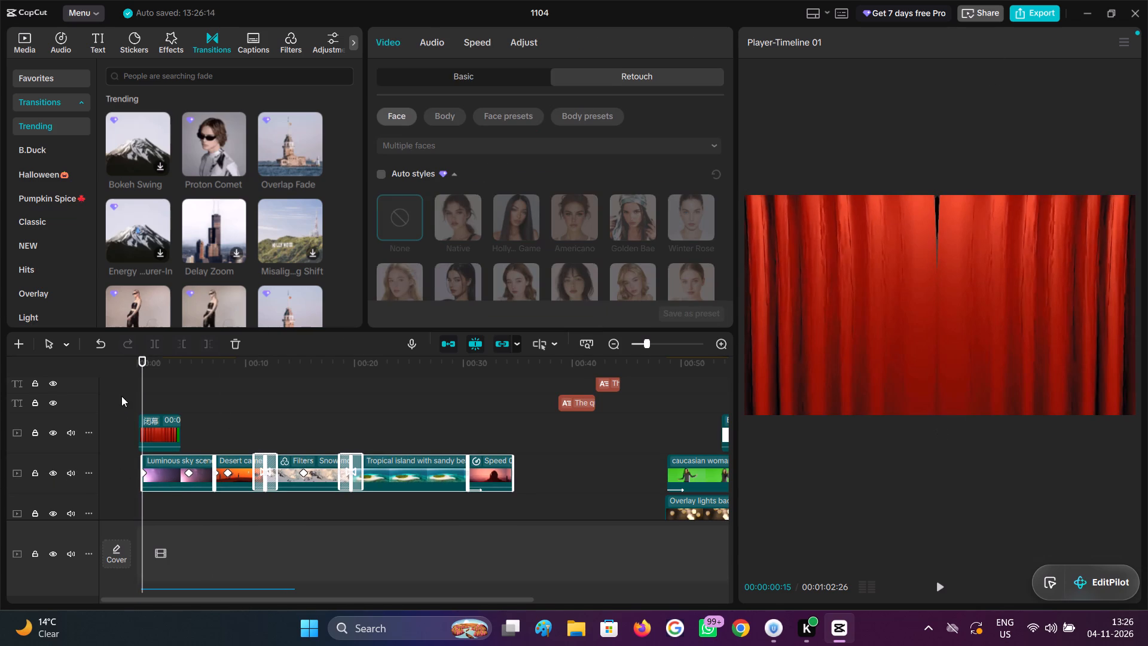
{"action": "key", "text": "Left"}
{"action": "key", "text": "Left"}
{"action": "key", "text": "Left"}
{"action": "key", "text": "Left"}
{"action": "key", "text": "Left"}
{"action": "key", "text": "Left"}
{"action": "key", "text": "Left"}
{"action": "key", "text": "Left"}
{"action": "key", "text": "Left"}
{"action": "key", "text": "Left"}
{"action": "key", "text": "Left"}
{"action": "key", "text": "Left"}
{"action": "key", "text": "Right"}
{"action": "key", "text": "Right"}
{"action": "key", "text": "Right"}
{"action": "key", "text": "Right"}
{"action": "key", "text": "Right"}
{"action": "key", "text": "Right"}
{"action": "key", "text": "Right"}
{"action": "key", "text": "Right"}
{"action": "key", "text": "Right"}
{"action": "key", "text": "Right"}
{"action": "key", "text": "Right"}
{"action": "key", "text": "Right"}
{"action": "key", "text": "Right"}
{"action": "key", "text": "Right"}
{"action": "key", "text": "Right"}
{"action": "key", "text": "Right"}
{"action": "key", "text": "Right"}
{"action": "key", "text": "Right"}
{"action": "key", "text": "Right"}
{"action": "key", "text": "Right"}
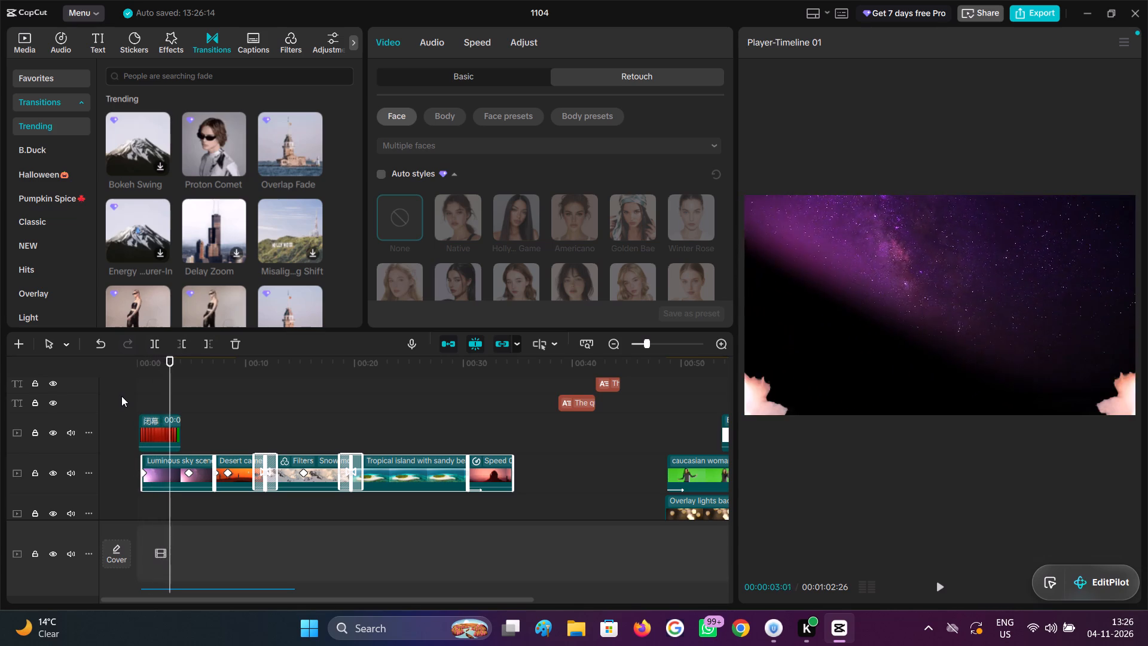
{"action": "key", "text": "space"}
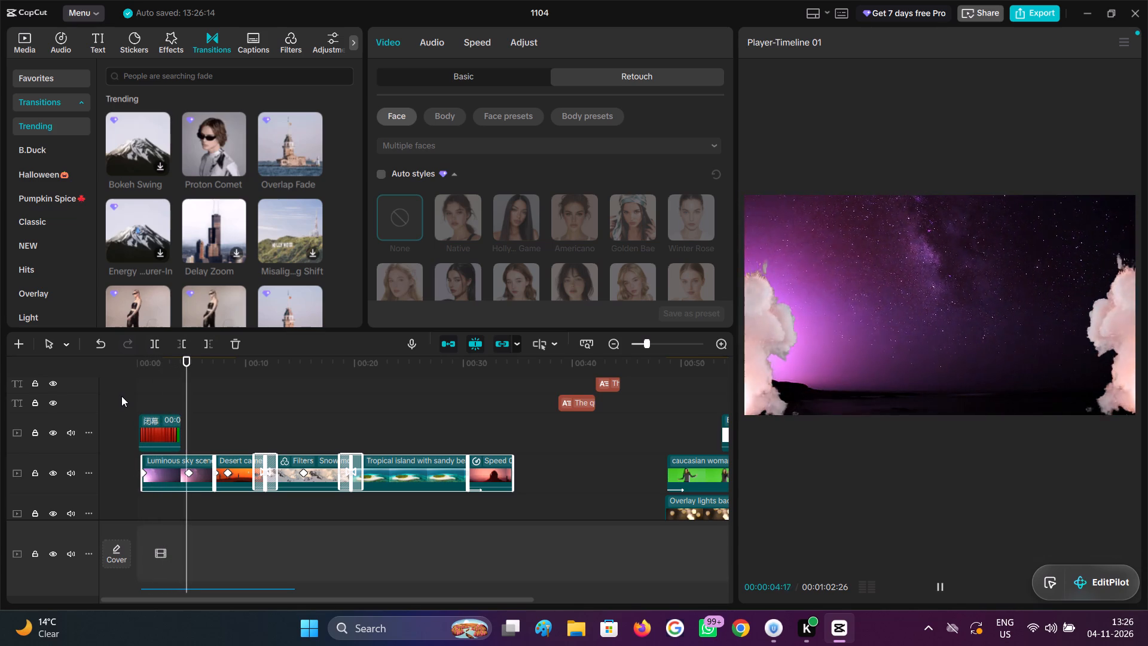
{"action": "key", "text": "space"}
Move the scenery clips from Luminous sky through Pink sky together to the very start of the timeline.
{"action": "left_click_drag", "start_coordinate": [203, 439], "coordinate": [207, 441]}
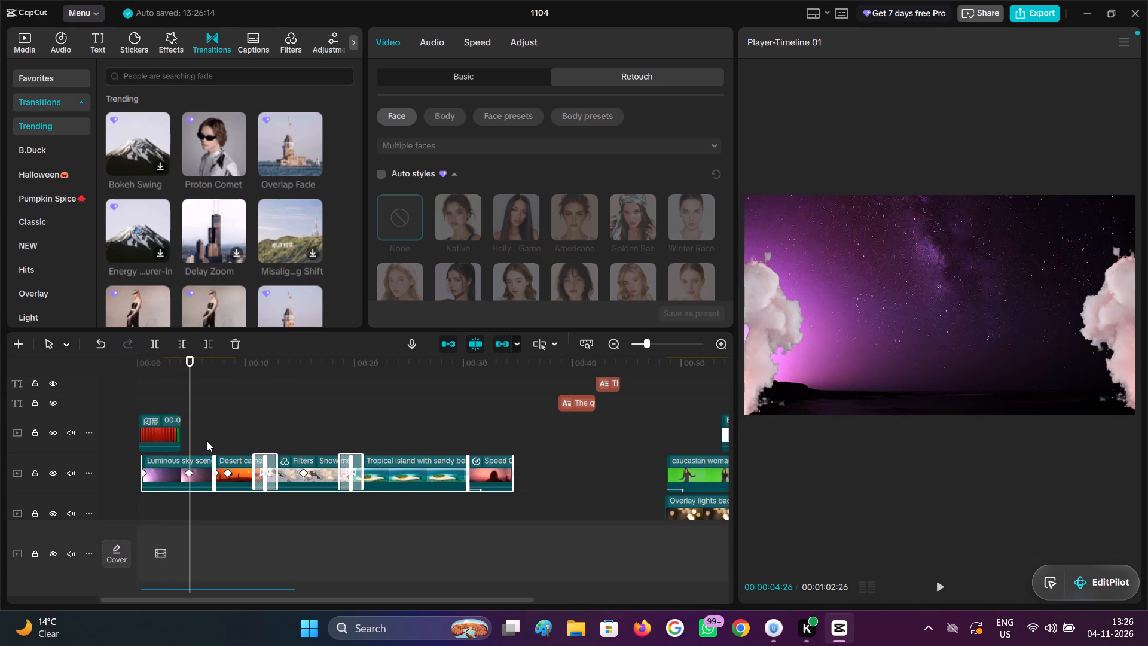
{"action": "left_click_drag", "start_coordinate": [207, 441], "coordinate": [506, 487]}
{"action": "left_click_drag", "start_coordinate": [494, 478], "coordinate": [442, 477]}
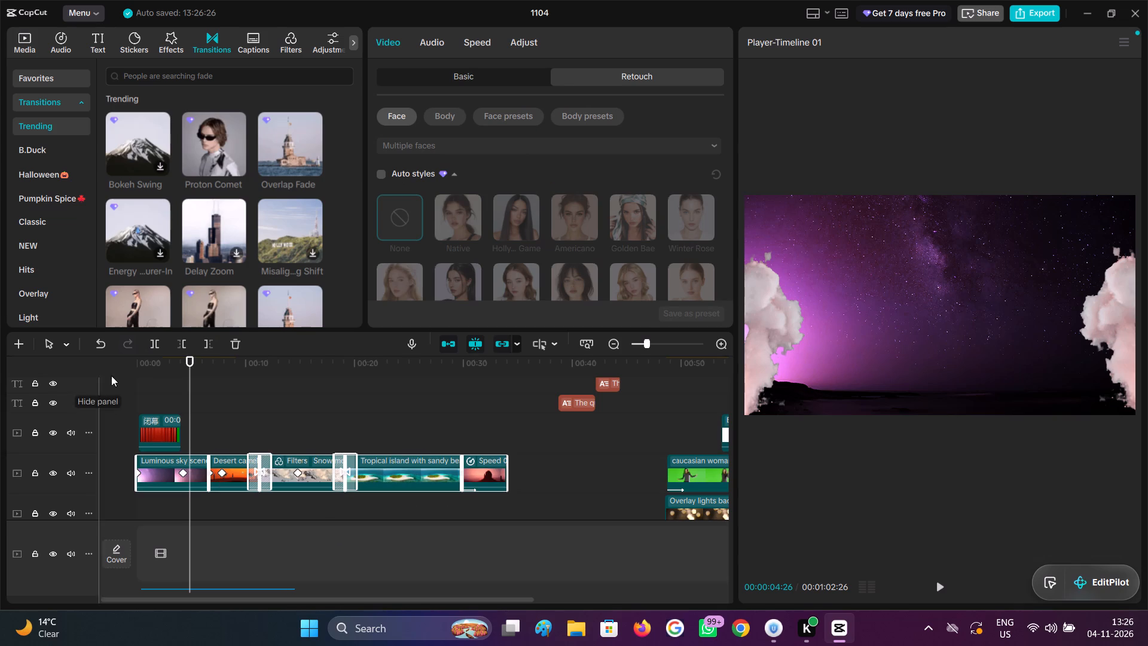
Play the sequence from the timeline start into the Desert camel clip to check the curtain reveal and image quality.
{"action": "left_click", "coordinate": [166, 401]}
{"action": "left_click_drag", "start_coordinate": [160, 400], "coordinate": [42, 408]}
{"action": "left_click", "coordinate": [161, 394]}
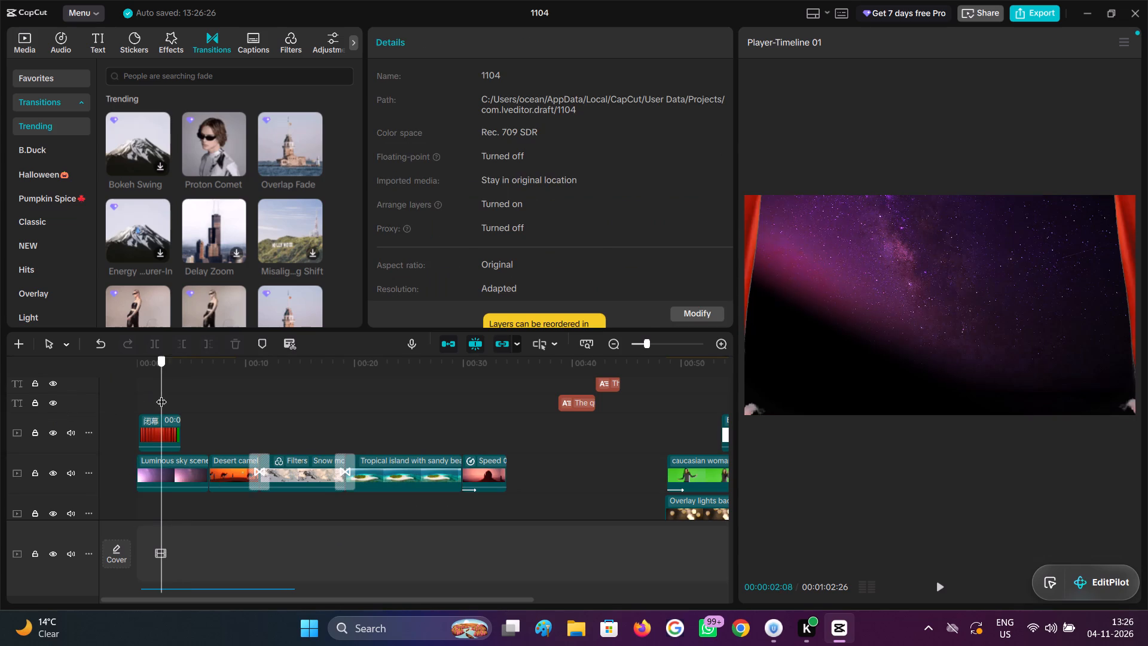
{"action": "left_click_drag", "start_coordinate": [161, 394], "coordinate": [90, 414]}
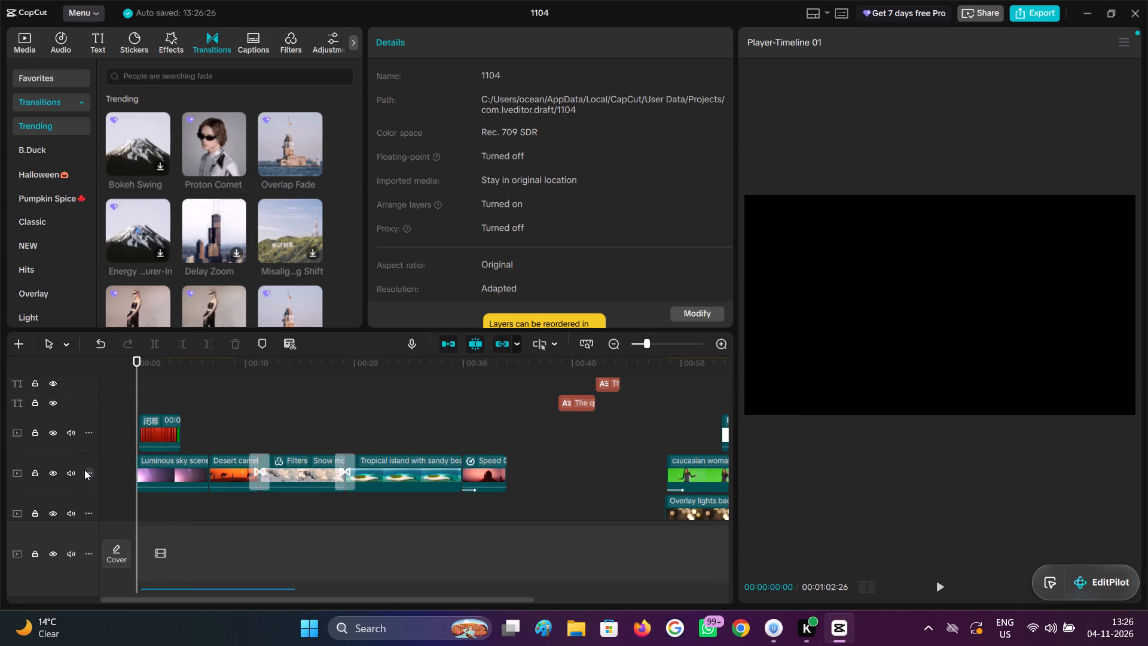
{"action": "scroll", "coordinate": [229, 465], "scroll_direction": "up", "scroll_amount": 6, "text": "ctrl"}
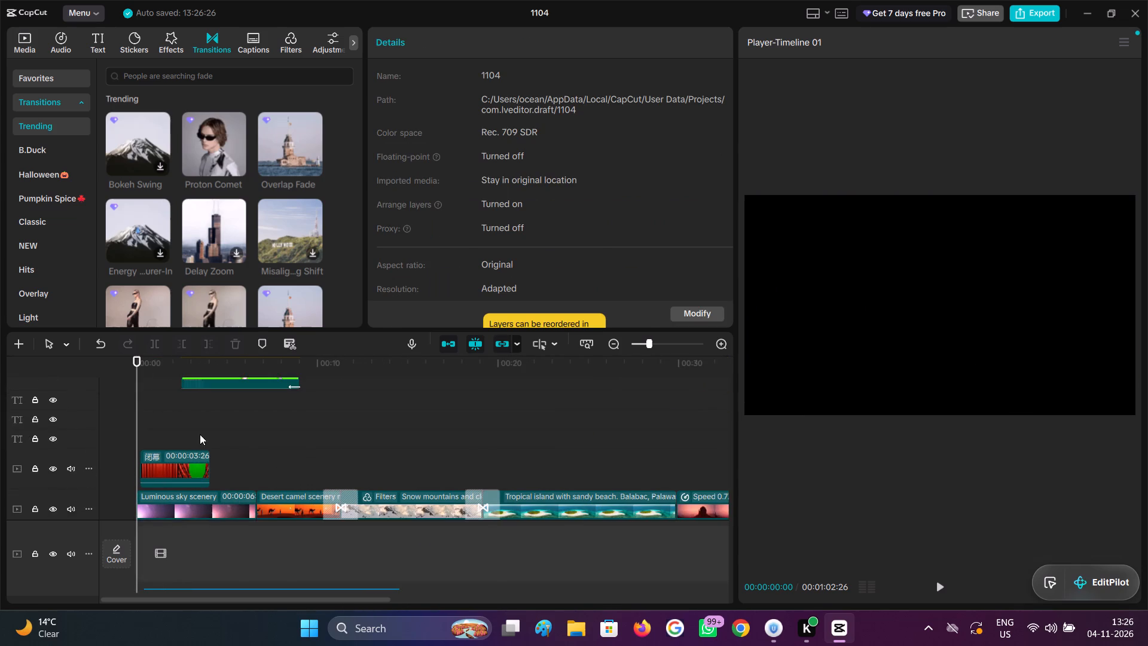
{"action": "scroll", "coordinate": [199, 435], "scroll_direction": "down", "scroll_amount": 2}
{"action": "key", "text": "space"}
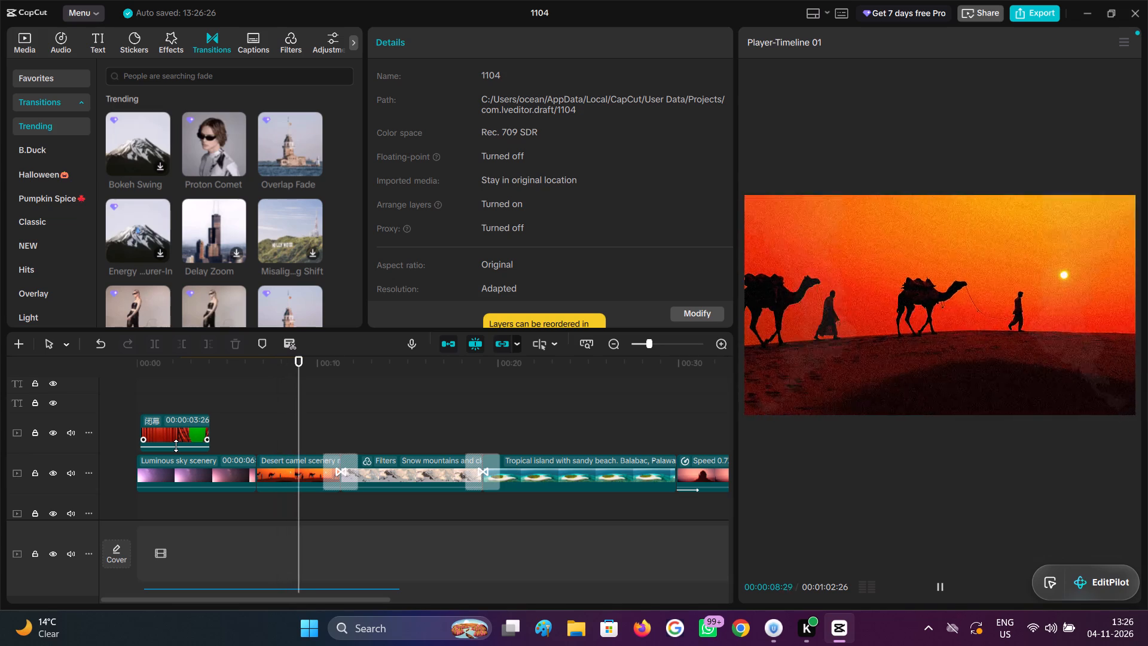
{"action": "key", "text": "space"}
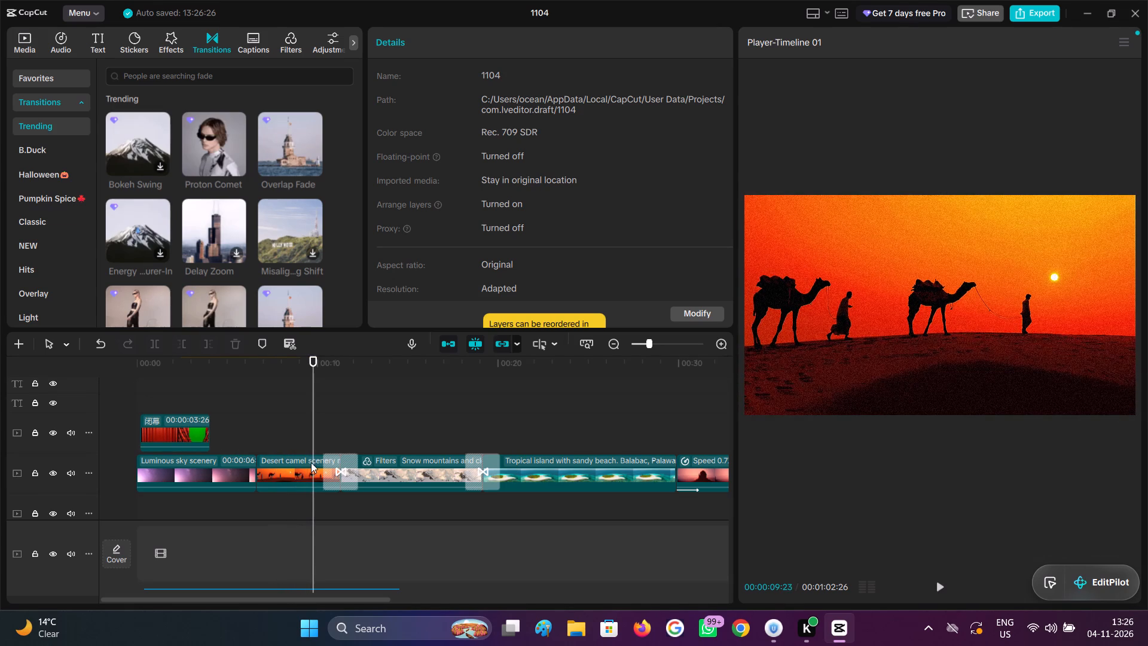
Set the Particles adjustment of the Desert camel clip to 0.
{"action": "left_click", "coordinate": [310, 467]}
{"action": "left_click", "coordinate": [425, 79]}
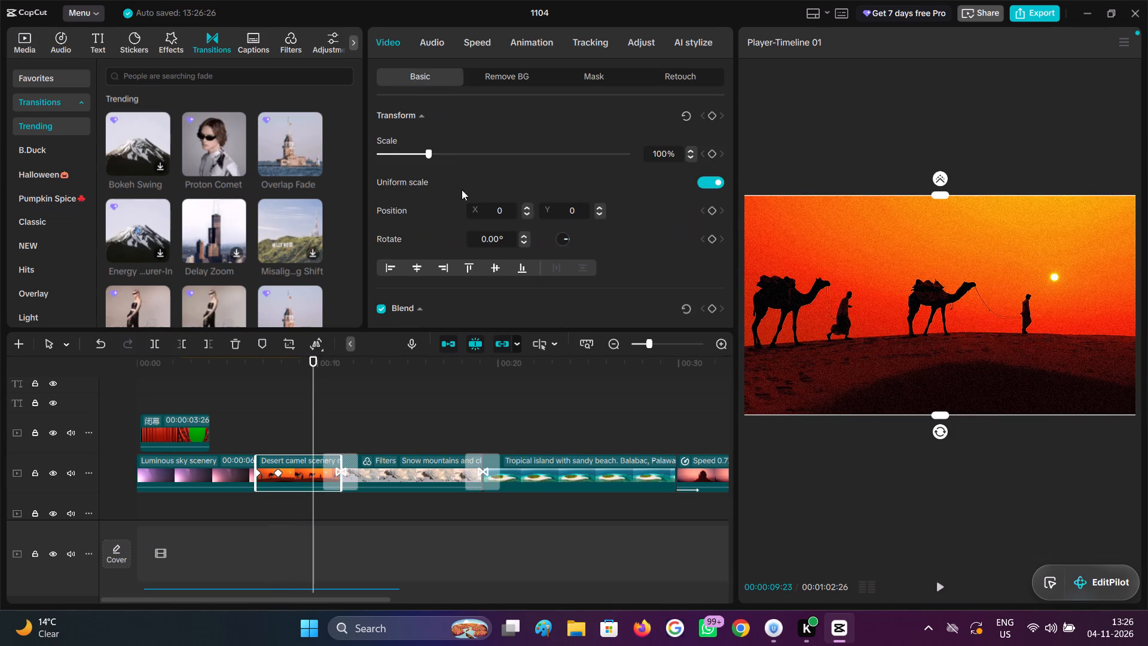
{"action": "scroll", "coordinate": [471, 215], "scroll_direction": "down", "scroll_amount": 1}
{"action": "left_click", "coordinate": [641, 41]}
{"action": "scroll", "coordinate": [597, 149], "scroll_direction": "down", "scroll_amount": 5}
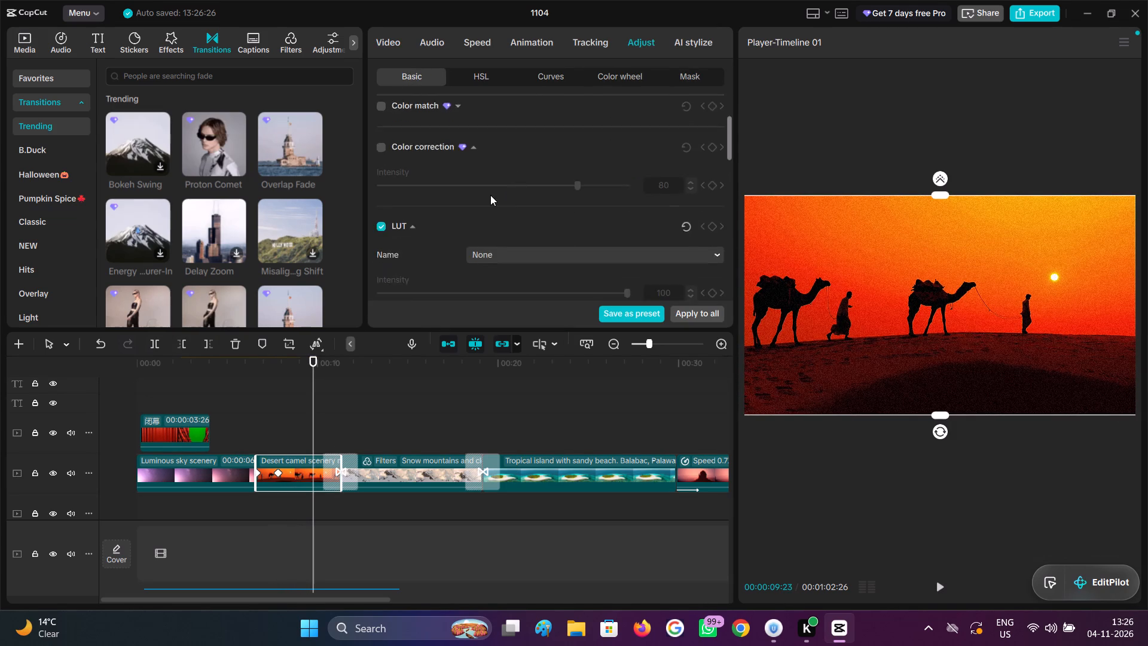
{"action": "scroll", "coordinate": [490, 195], "scroll_direction": "down", "scroll_amount": 20}
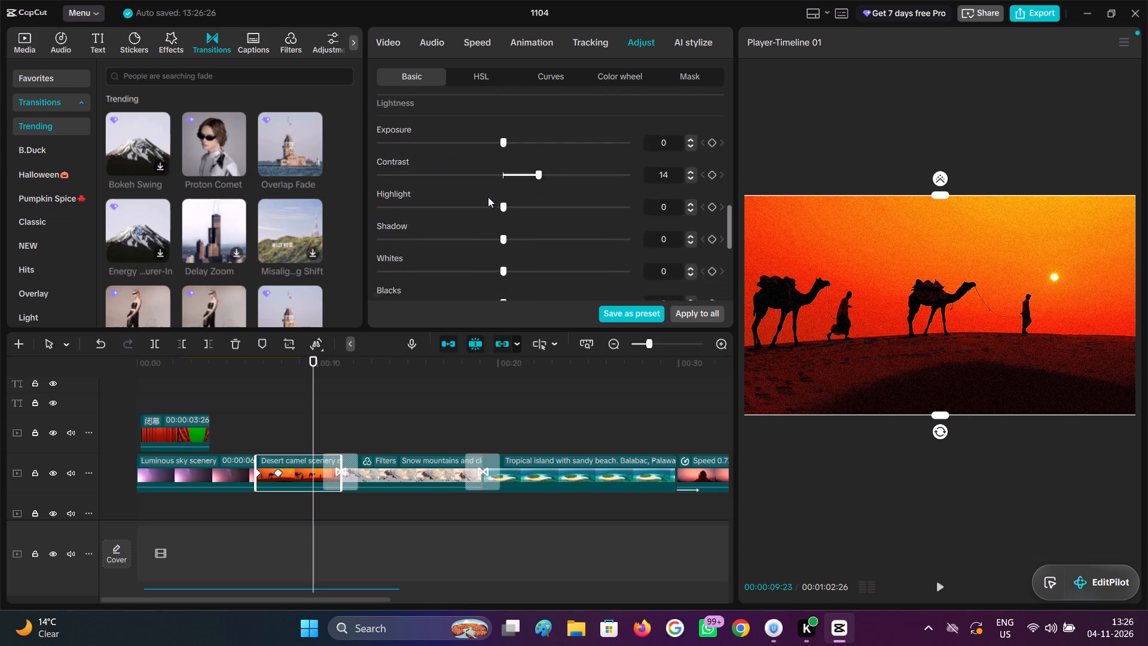
{"action": "scroll", "coordinate": [488, 197], "scroll_direction": "down", "scroll_amount": 13}
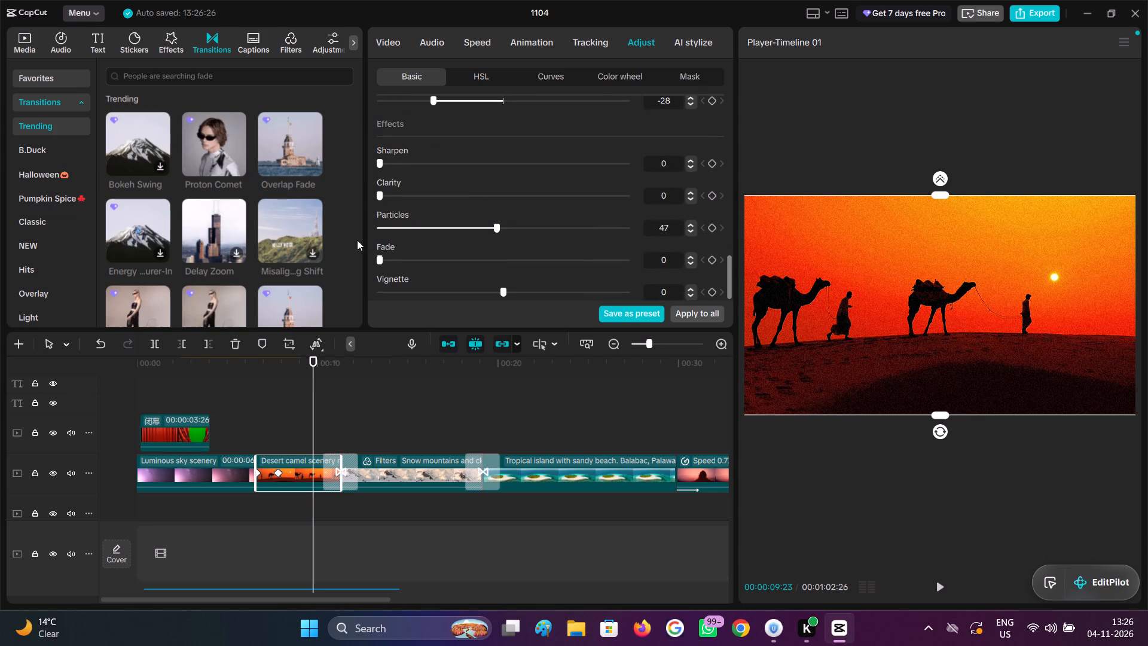
{"action": "left_click_drag", "start_coordinate": [395, 230], "coordinate": [221, 255]}
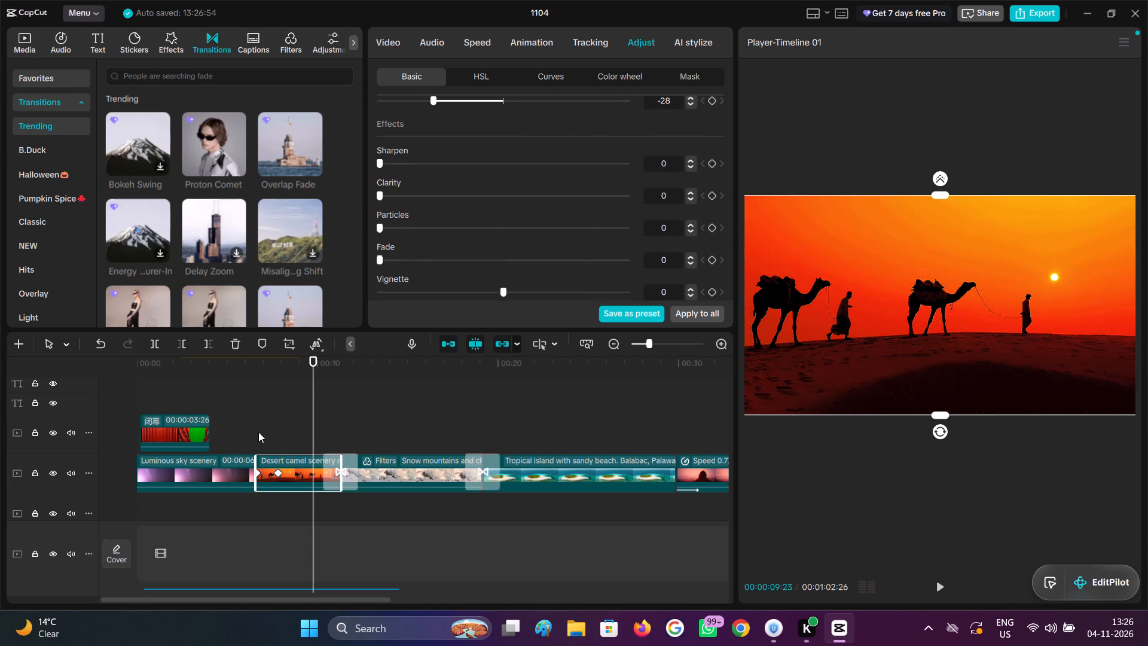
Play from the Desert camel clip into the Snow mountains clip to check the transition between them.
{"action": "double_click", "coordinate": [258, 432]}
{"action": "key", "text": "space"}
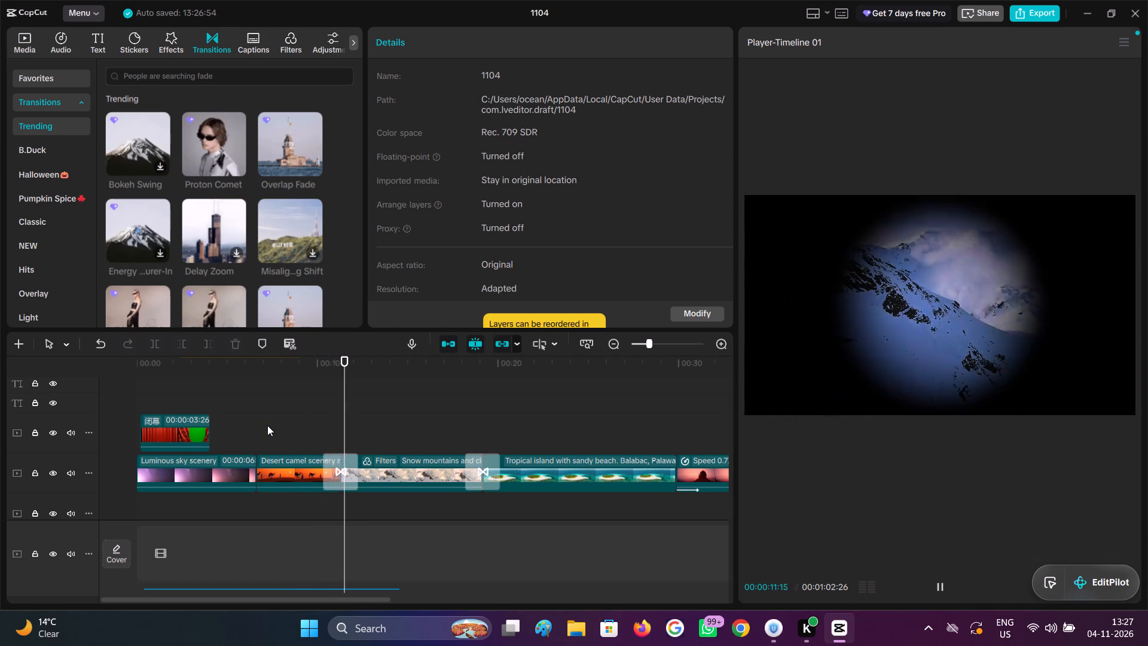
{"action": "key", "text": "space"}
Move the Black cat, greenscreen woman and Overlay lights clips together to just after the Pink sky clip.
{"action": "scroll", "coordinate": [429, 448], "scroll_direction": "down", "scroll_amount": 6, "text": "ctrl"}
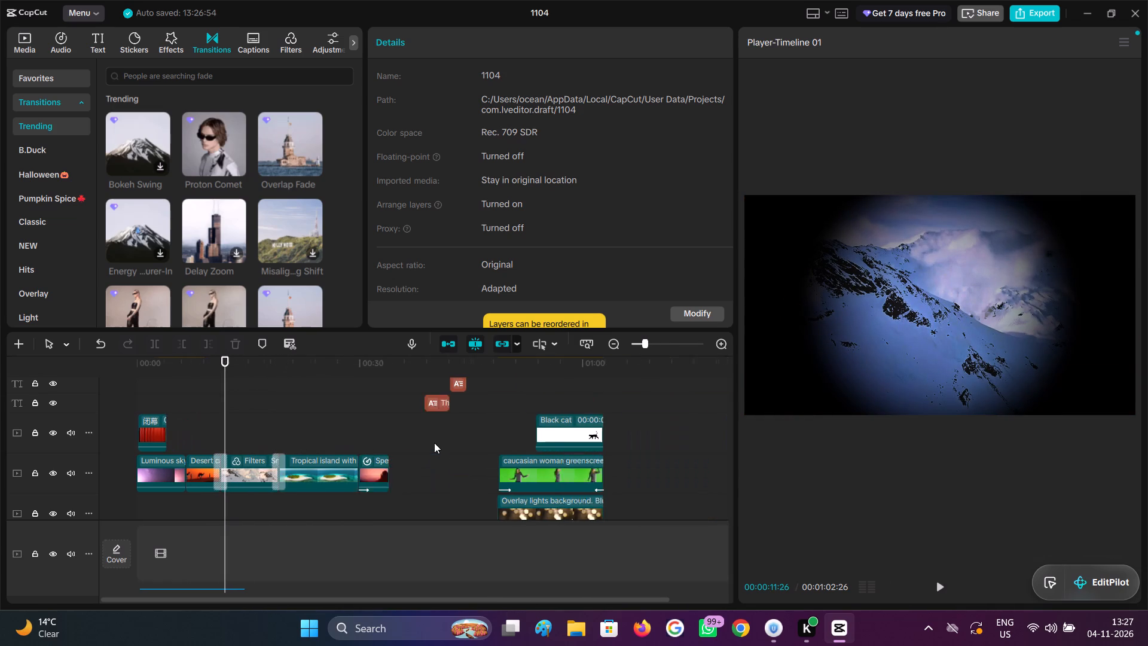
{"action": "scroll", "coordinate": [434, 443], "scroll_direction": "down", "scroll_amount": 3, "text": "ctrl"}
{"action": "scroll", "coordinate": [432, 439], "scroll_direction": "down", "scroll_amount": 3}
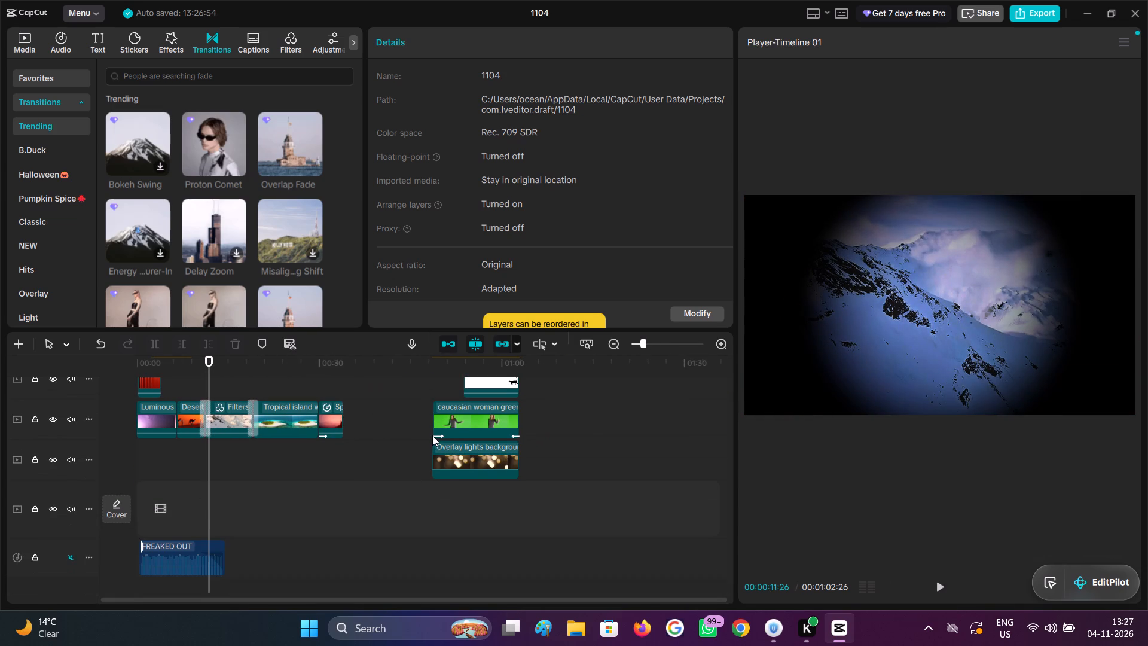
{"action": "scroll", "coordinate": [500, 483], "scroll_direction": "down", "scroll_amount": 2}
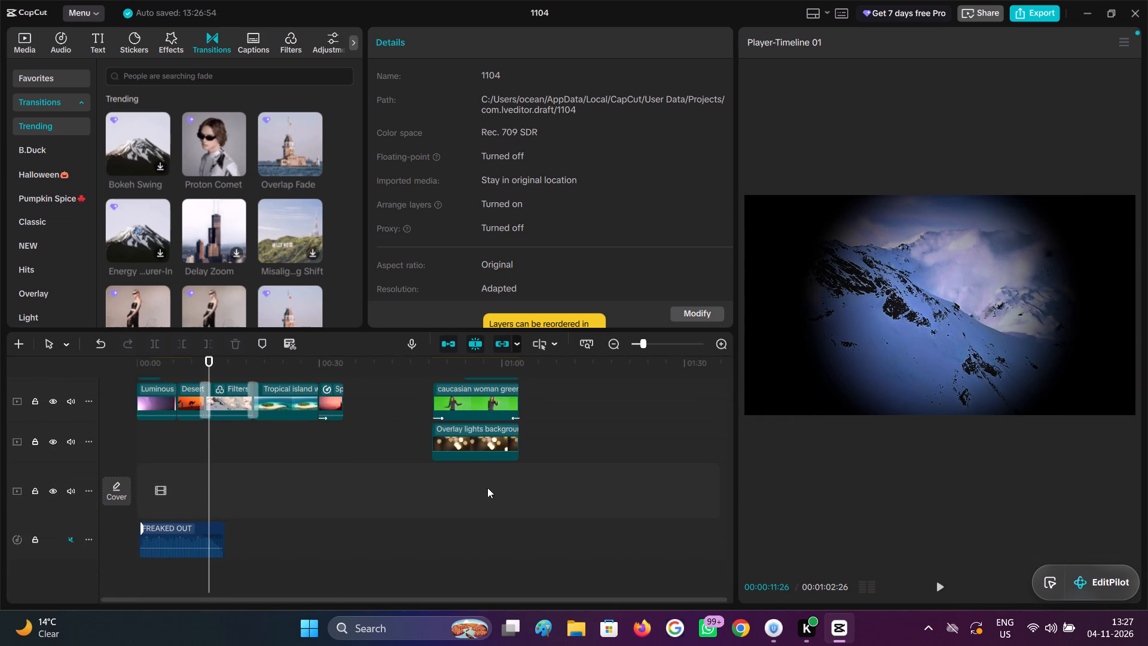
{"action": "scroll", "coordinate": [487, 487], "scroll_direction": "down", "scroll_amount": 1}
{"action": "scroll", "coordinate": [475, 488], "scroll_direction": "up", "scroll_amount": 6}
{"action": "left_click_drag", "start_coordinate": [495, 433], "coordinate": [506, 507]}
{"action": "scroll", "coordinate": [507, 508], "scroll_direction": "down", "scroll_amount": 2}
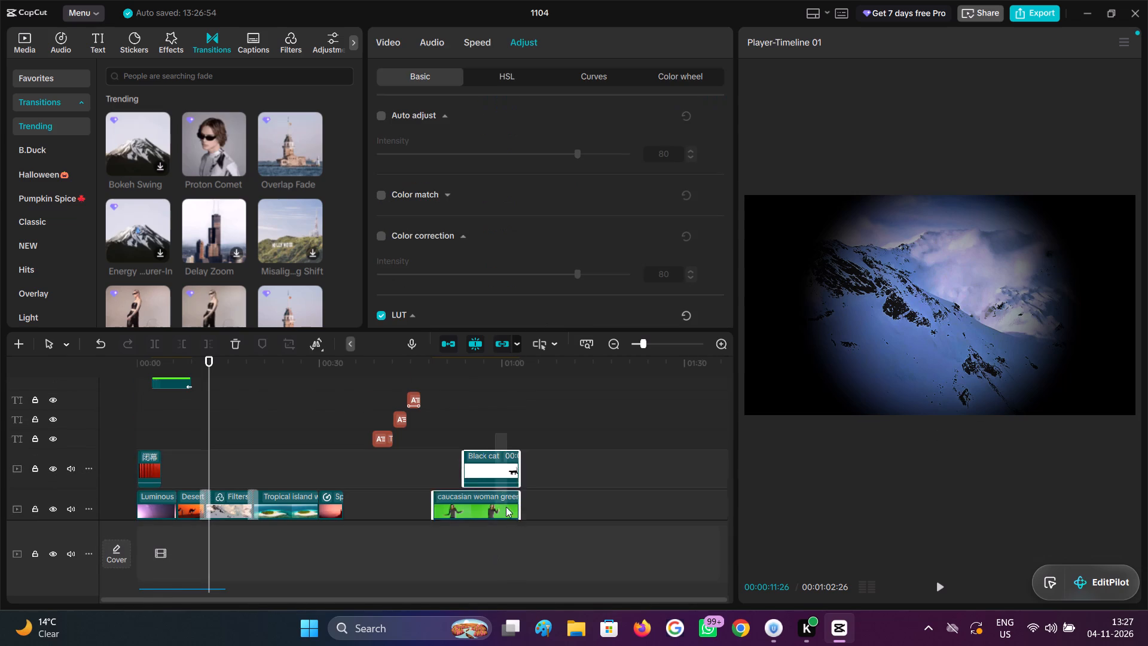
{"action": "scroll", "coordinate": [506, 507], "scroll_direction": "down", "scroll_amount": 1}
{"action": "left_click_drag", "start_coordinate": [506, 507], "coordinate": [499, 501]}
{"action": "left_click_drag", "start_coordinate": [493, 502], "coordinate": [410, 499]}
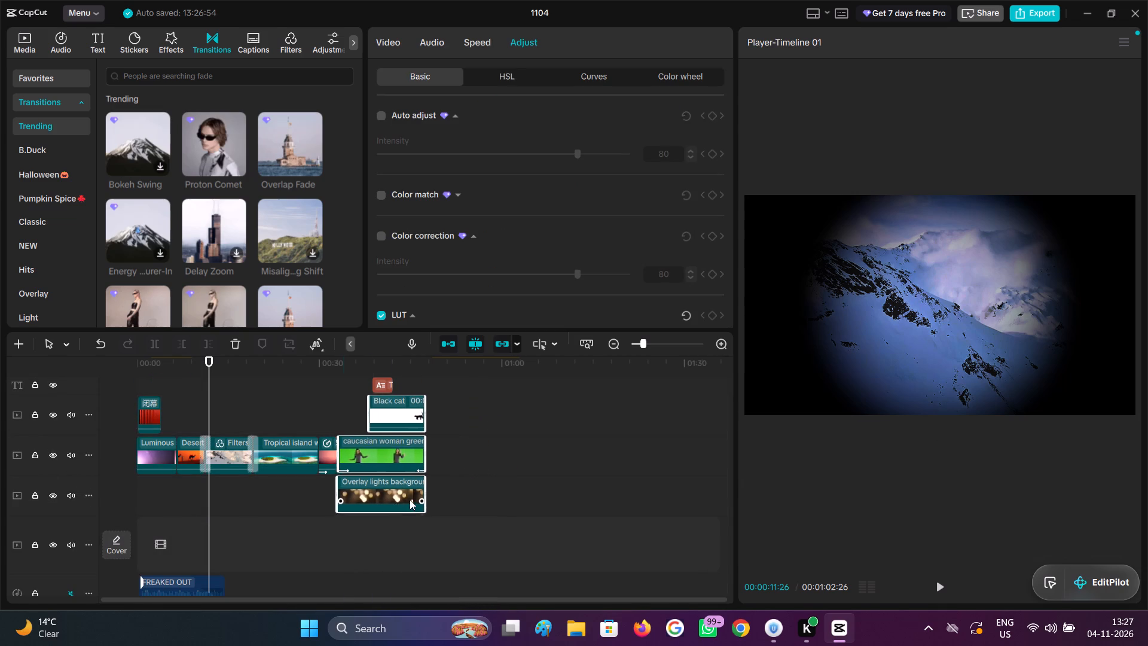
{"action": "left_click_drag", "start_coordinate": [410, 499], "coordinate": [403, 505]}
Play from about 00:00:32:19 across the join between the Pink sky clip and the greenscreen composite.
{"action": "left_click", "coordinate": [335, 516]}
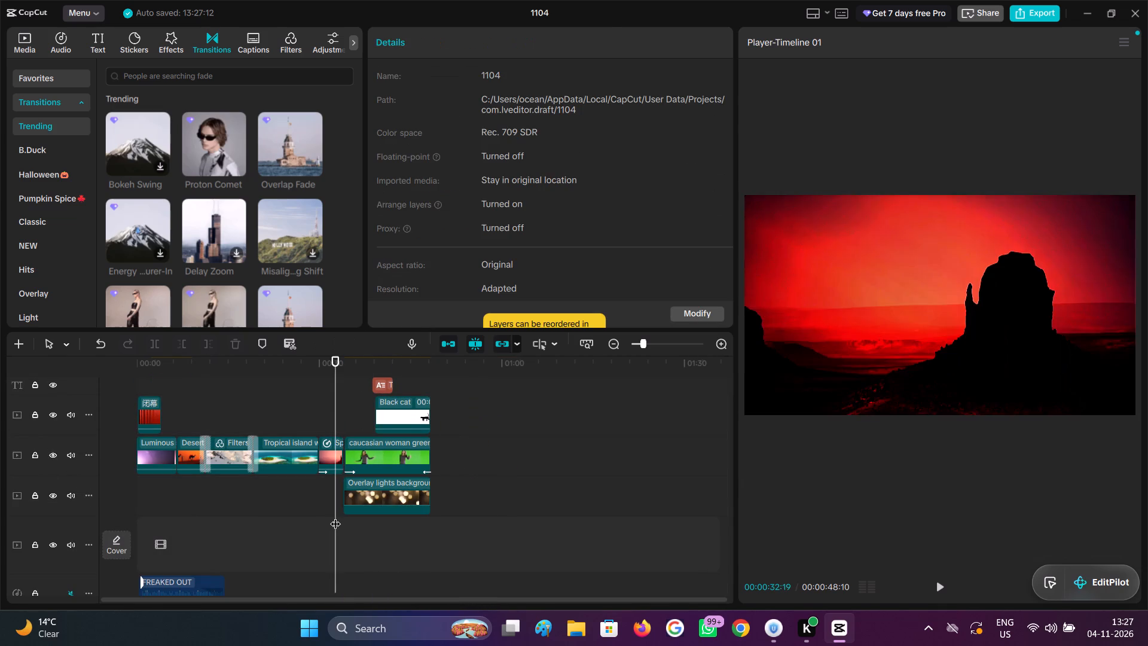
{"action": "key", "text": "space"}
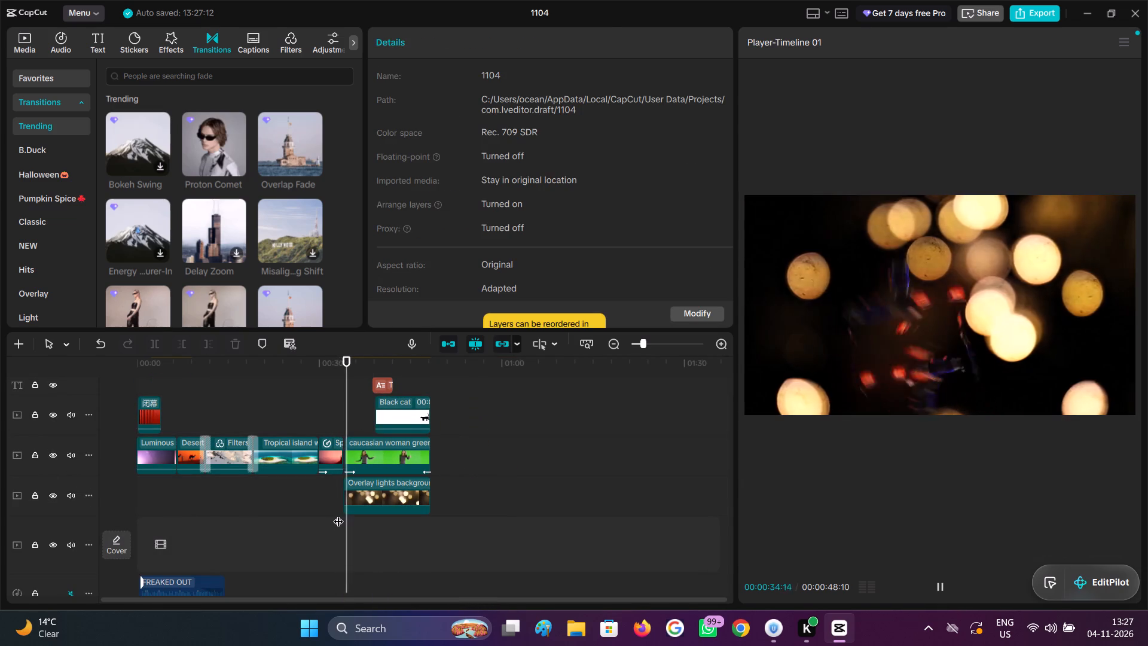
{"action": "key", "text": "space"}
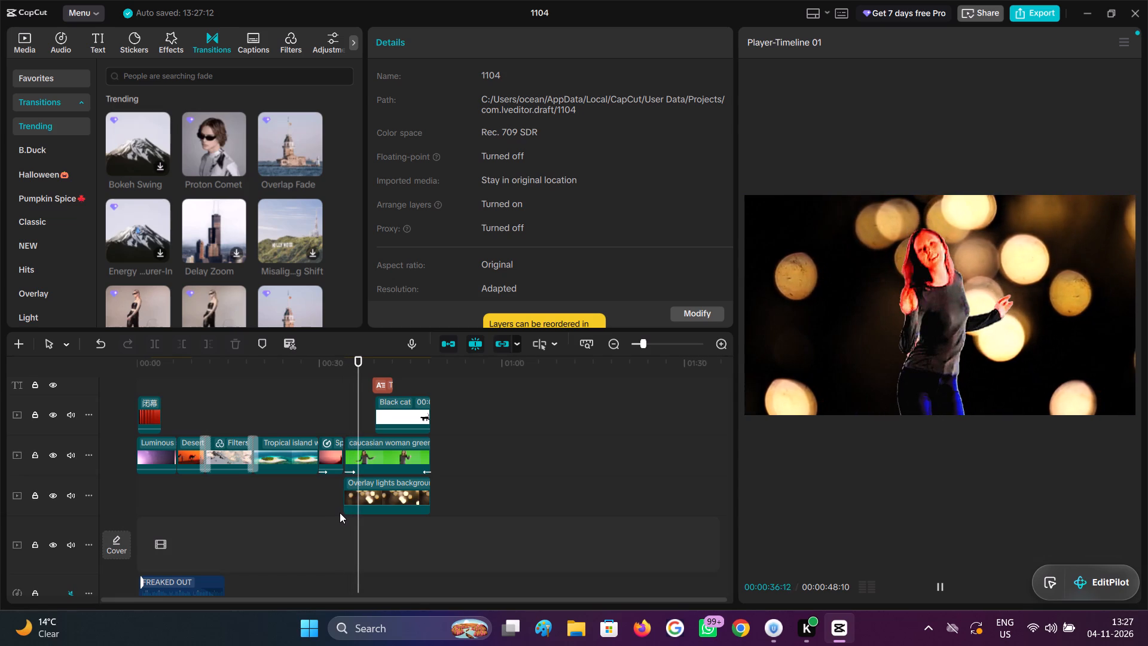
Shift the Black cat, greenscreen woman and Overlay lights clips slightly earlier together to close the gap after the Pink sky clip.
{"action": "scroll", "coordinate": [400, 517], "scroll_direction": "up", "scroll_amount": 3, "text": "ctrl"}
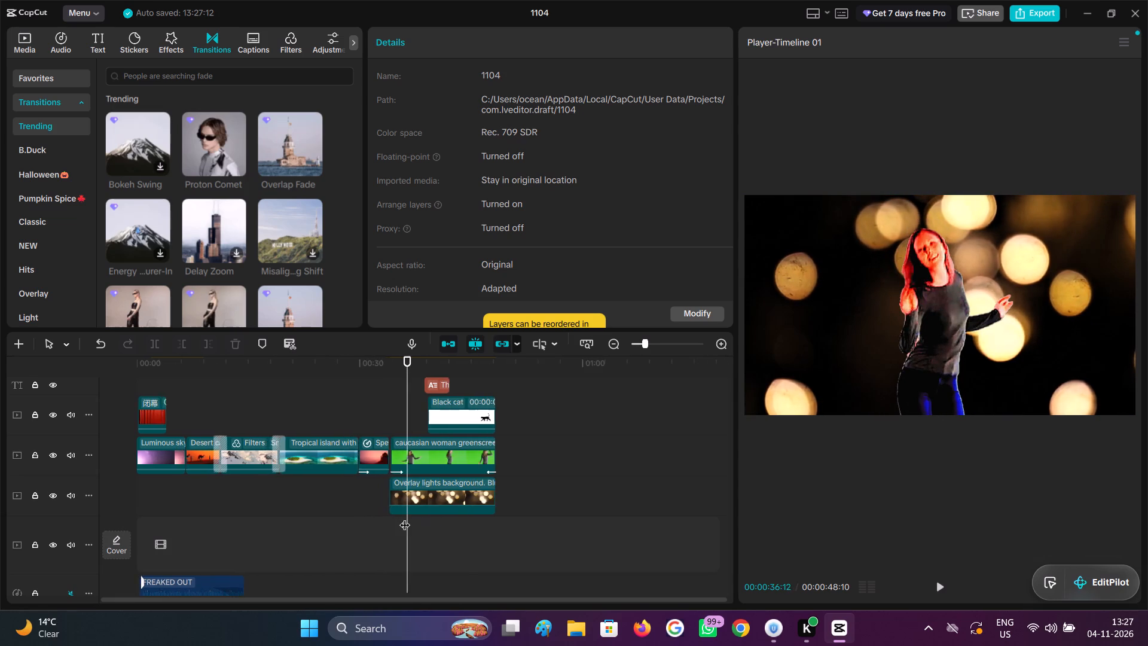
{"action": "scroll", "coordinate": [405, 517], "scroll_direction": "up", "scroll_amount": 5, "text": "ctrl"}
{"action": "left_click", "coordinate": [427, 520]}
{"action": "left_click_drag", "start_coordinate": [472, 405], "coordinate": [491, 412]}
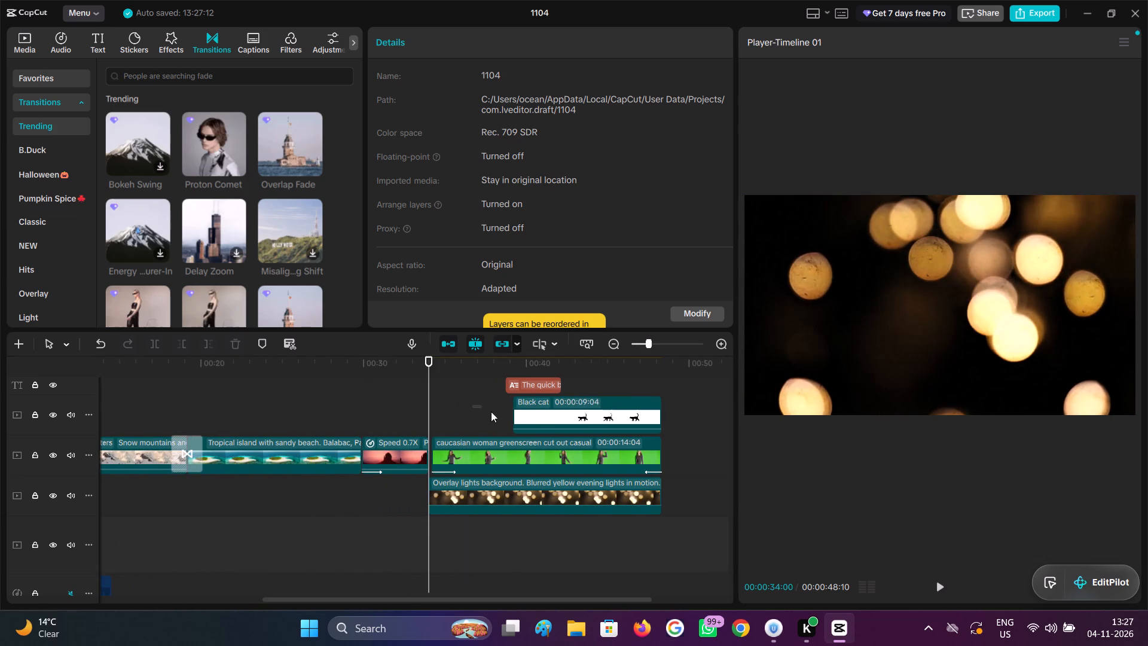
{"action": "left_click_drag", "start_coordinate": [491, 412], "coordinate": [554, 501]}
{"action": "left_click_drag", "start_coordinate": [503, 450], "coordinate": [495, 450]}
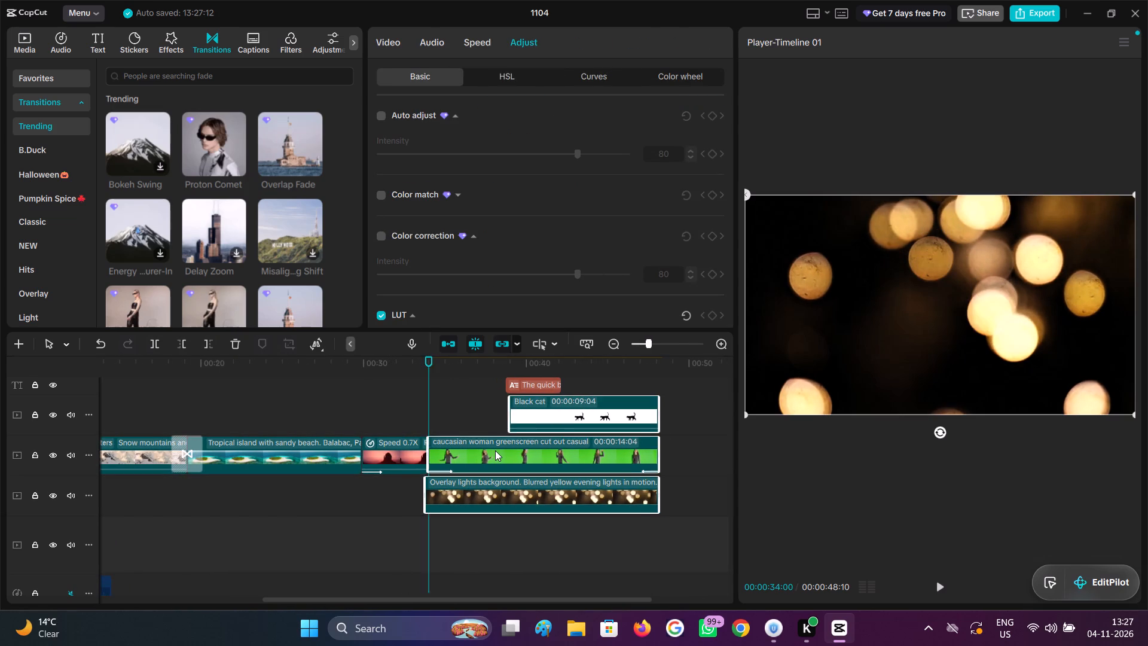
{"action": "left_click_drag", "start_coordinate": [495, 450], "coordinate": [496, 450]}
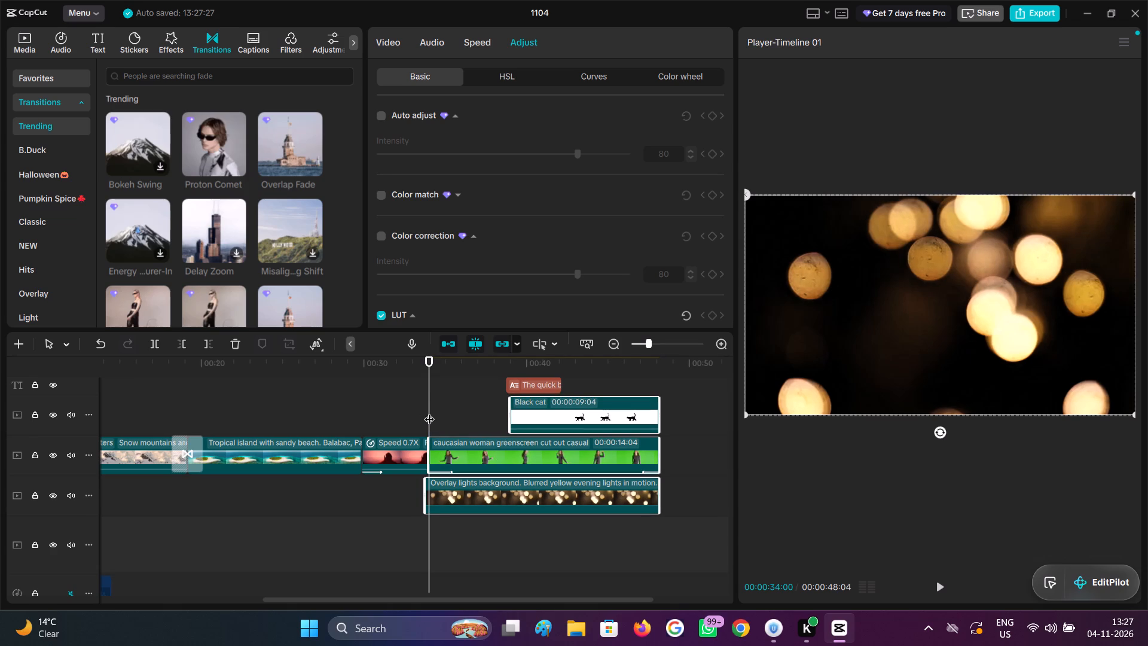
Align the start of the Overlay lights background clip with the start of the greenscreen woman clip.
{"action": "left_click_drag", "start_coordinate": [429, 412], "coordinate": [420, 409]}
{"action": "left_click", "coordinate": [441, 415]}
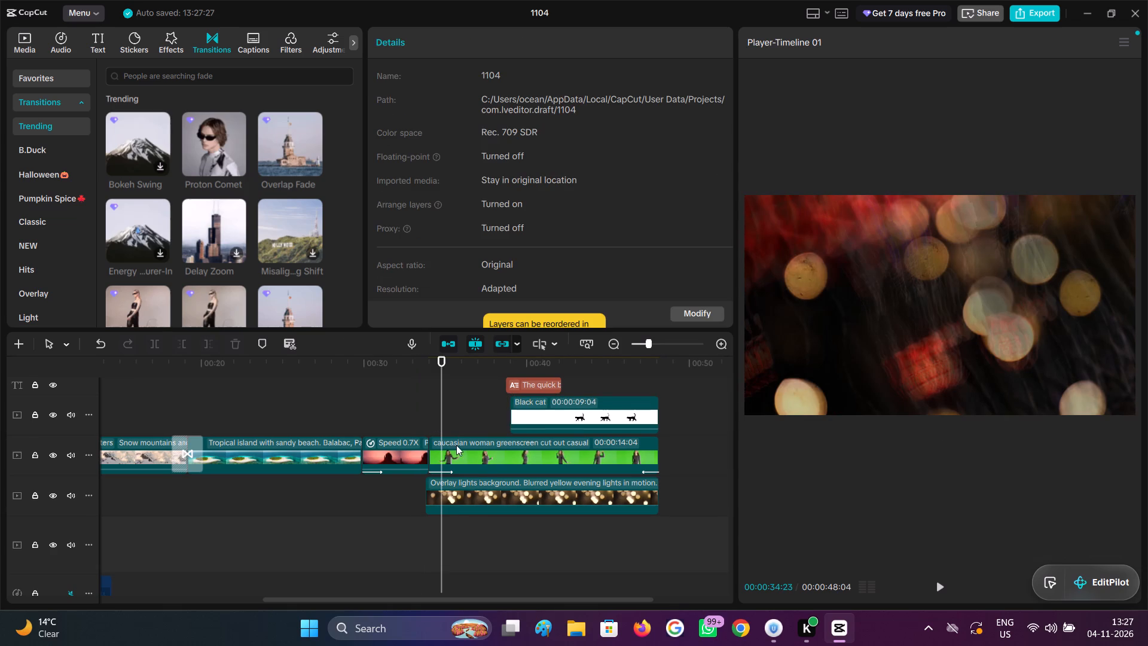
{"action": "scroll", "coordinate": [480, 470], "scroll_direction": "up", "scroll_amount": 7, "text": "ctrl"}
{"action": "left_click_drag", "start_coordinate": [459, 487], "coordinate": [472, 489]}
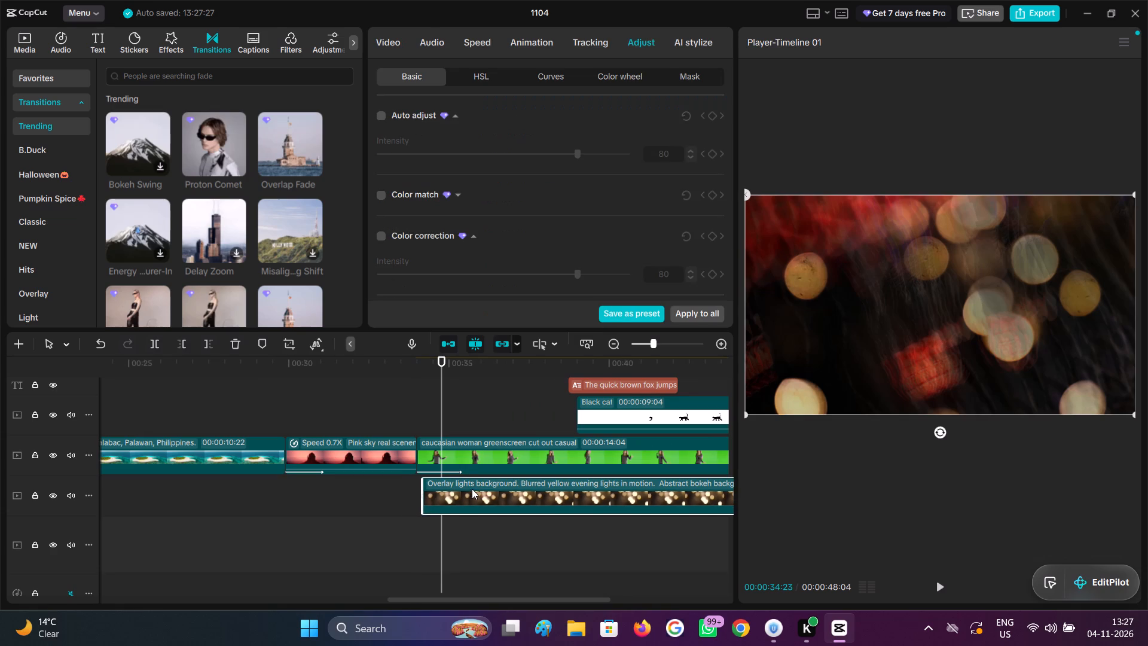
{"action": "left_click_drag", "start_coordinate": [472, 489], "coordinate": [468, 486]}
Replay the change from the Pink sky clip into the greenscreen composite to check the woman's entrance over the lights background.
{"action": "left_click", "coordinate": [418, 422]}
{"action": "key", "text": "space"}
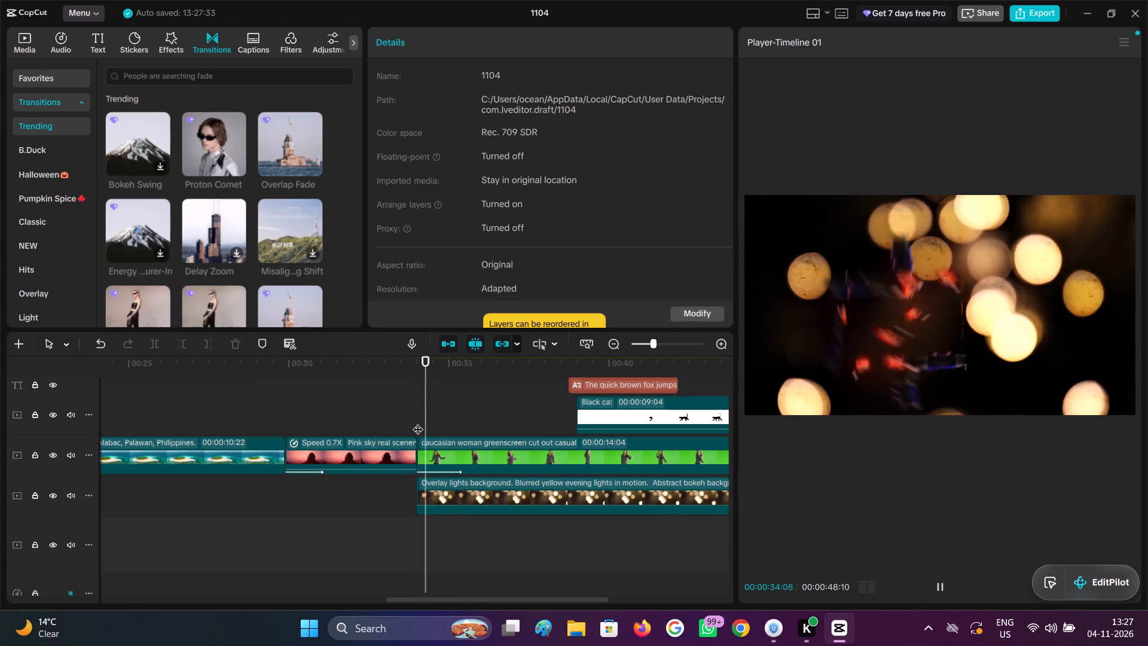
{"action": "key", "text": "space"}
{"action": "scroll", "coordinate": [418, 422], "scroll_direction": "down", "scroll_amount": 2, "text": "ctrl"}
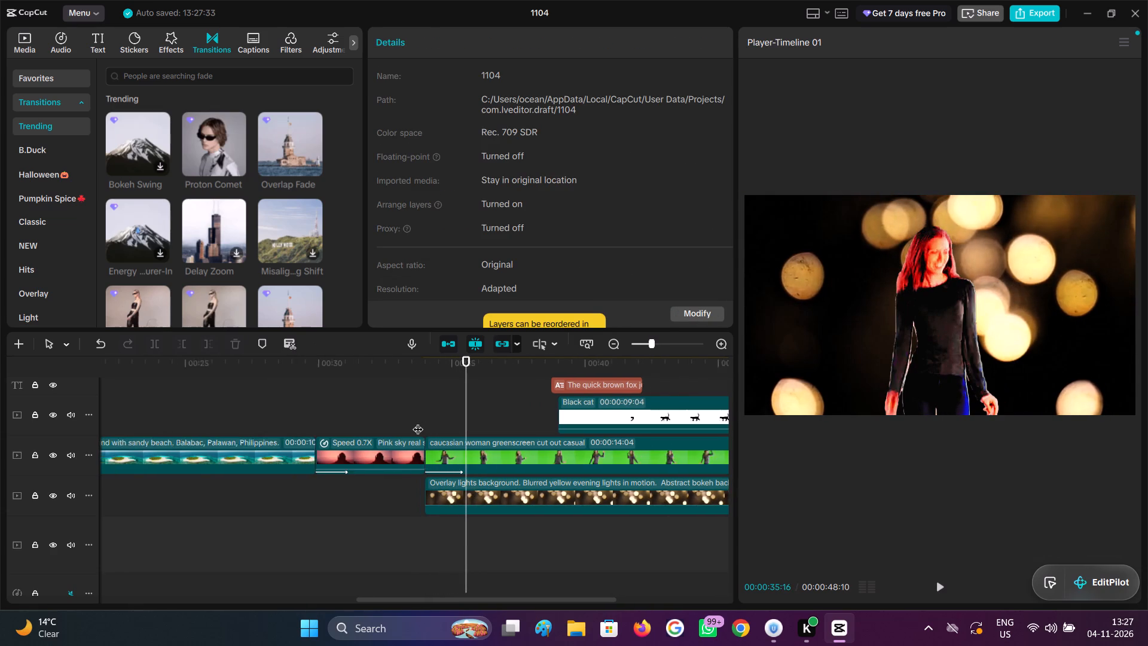
{"action": "scroll", "coordinate": [418, 422], "scroll_direction": "down", "scroll_amount": 10, "text": "ctrl"}
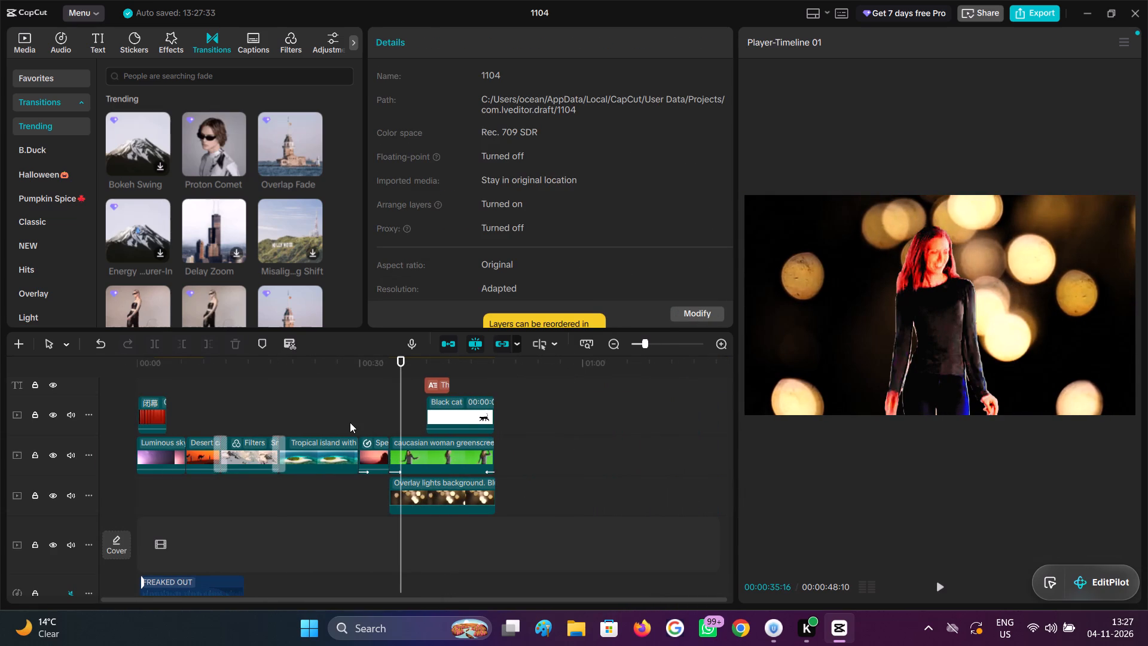
{"action": "left_click", "coordinate": [326, 423]}
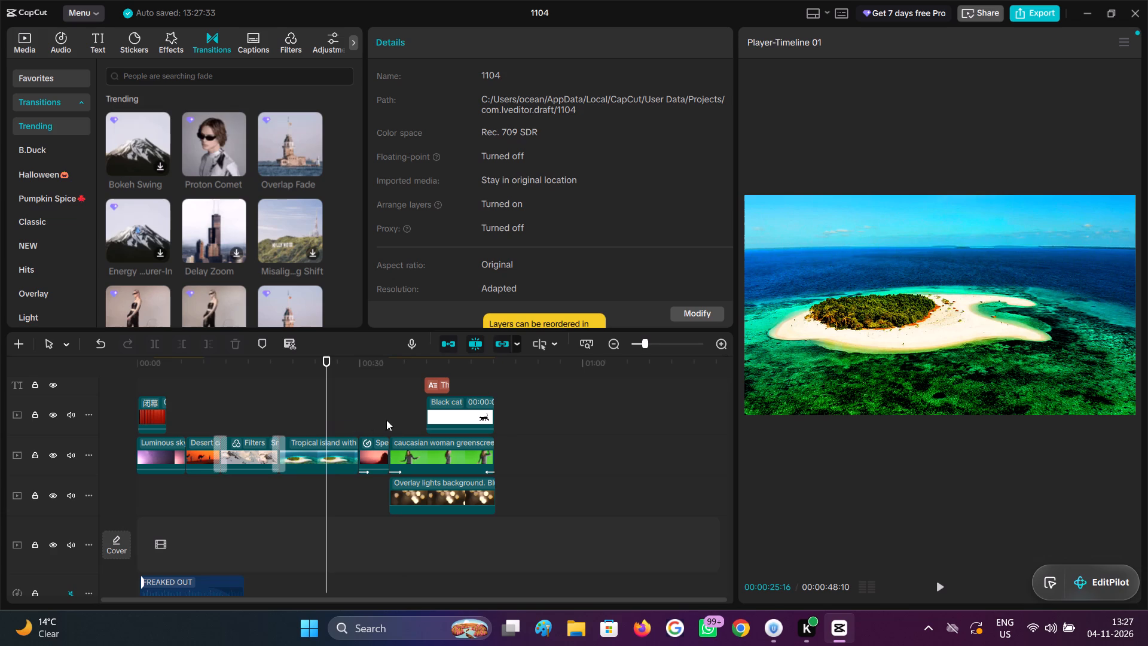
{"action": "scroll", "coordinate": [399, 423], "scroll_direction": "down", "scroll_amount": 3, "text": "ctrl"}
{"action": "left_click", "coordinate": [422, 383]}
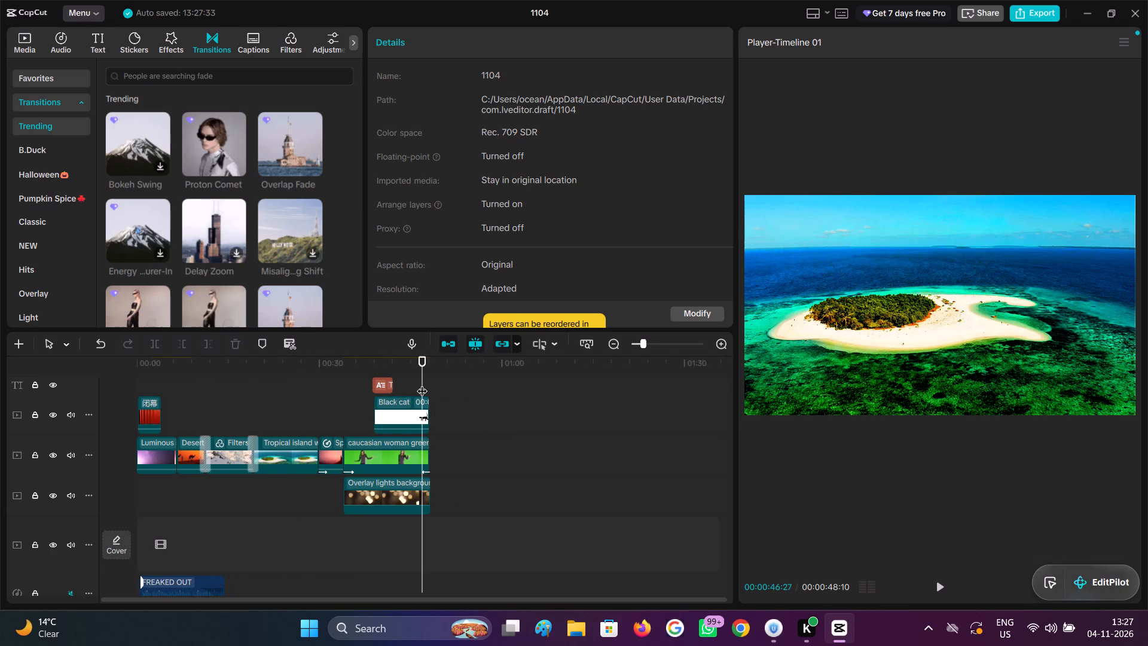
{"action": "left_click_drag", "start_coordinate": [422, 383], "coordinate": [338, 401]}
{"action": "key", "text": "space"}
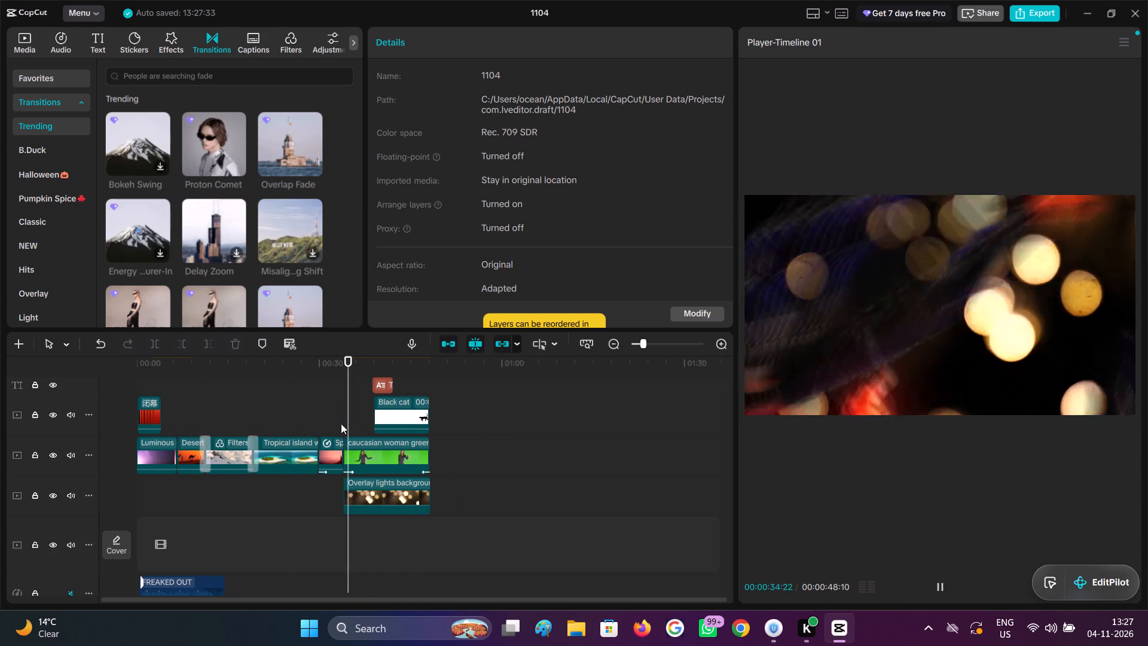
{"action": "key", "text": "space"}
Delete the Overlay lights background clip beneath the greenscreen woman.
{"action": "left_click", "coordinate": [383, 493]}
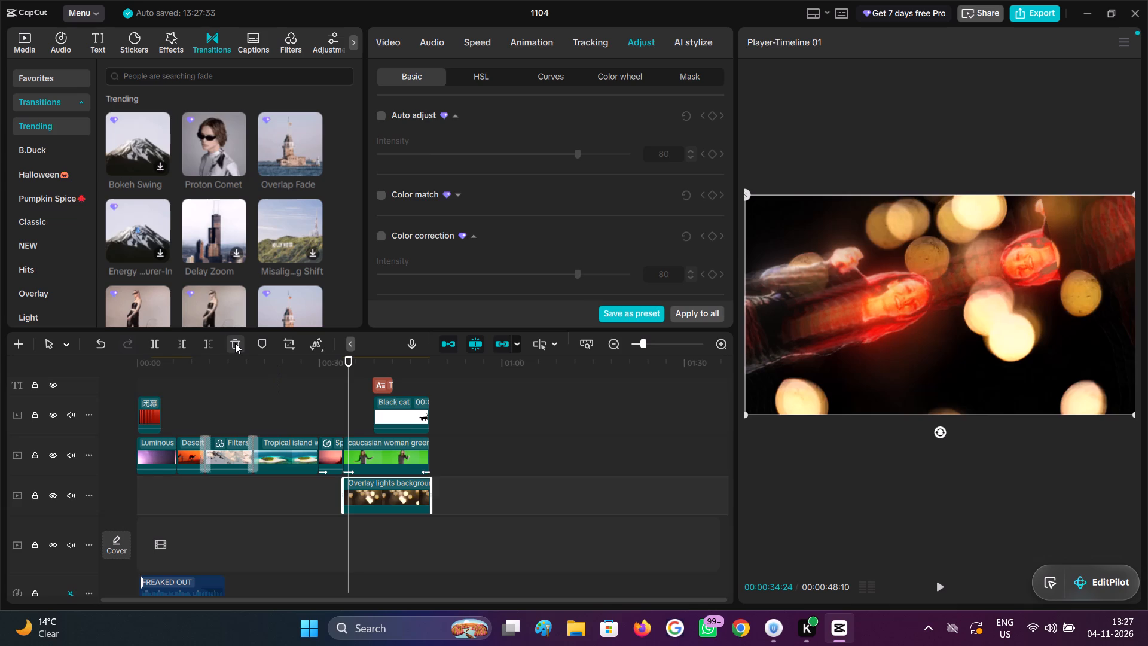
{"action": "left_click", "coordinate": [235, 343]}
Move the Black cat clip earlier to start at about 00:00:36:03 over the greenscreen woman, and play the section back.
{"action": "key", "text": "space"}
{"action": "left_click", "coordinate": [356, 505]}
{"action": "key", "text": "space"}
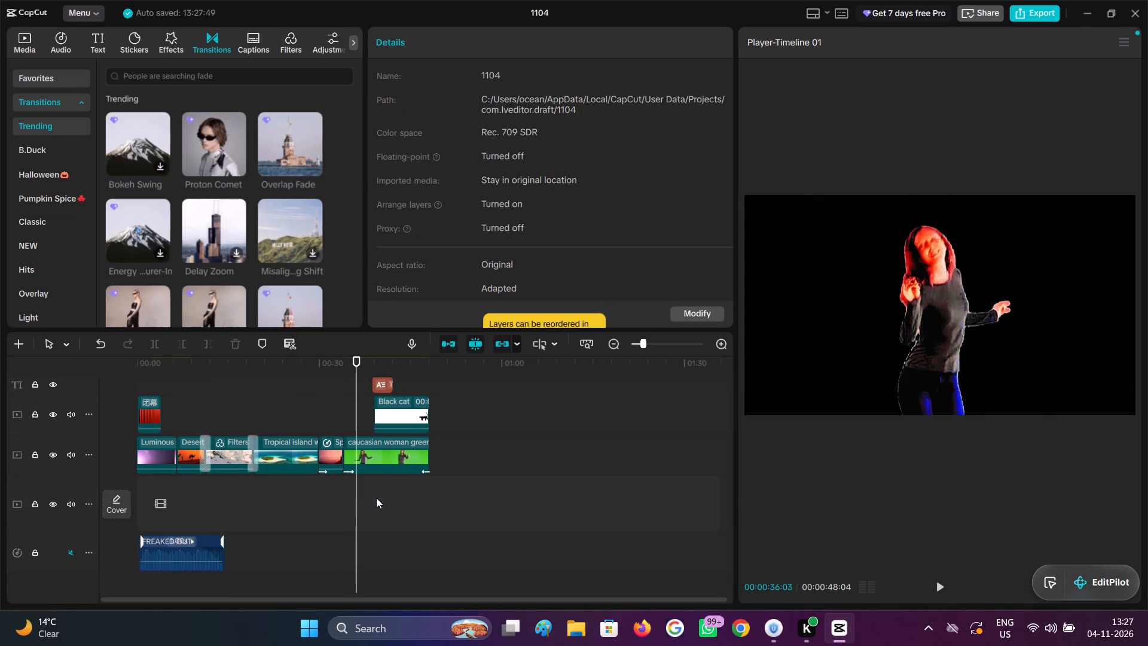
{"action": "left_click_drag", "start_coordinate": [400, 412], "coordinate": [382, 412]}
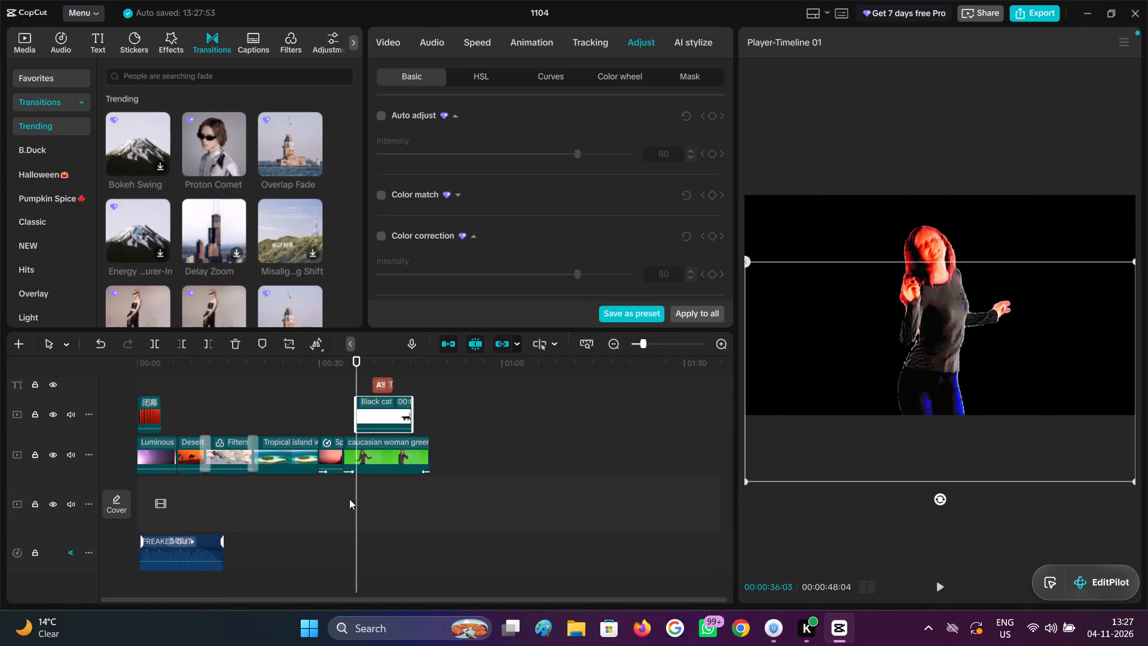
{"action": "left_click", "coordinate": [349, 499]}
{"action": "key", "text": "space"}
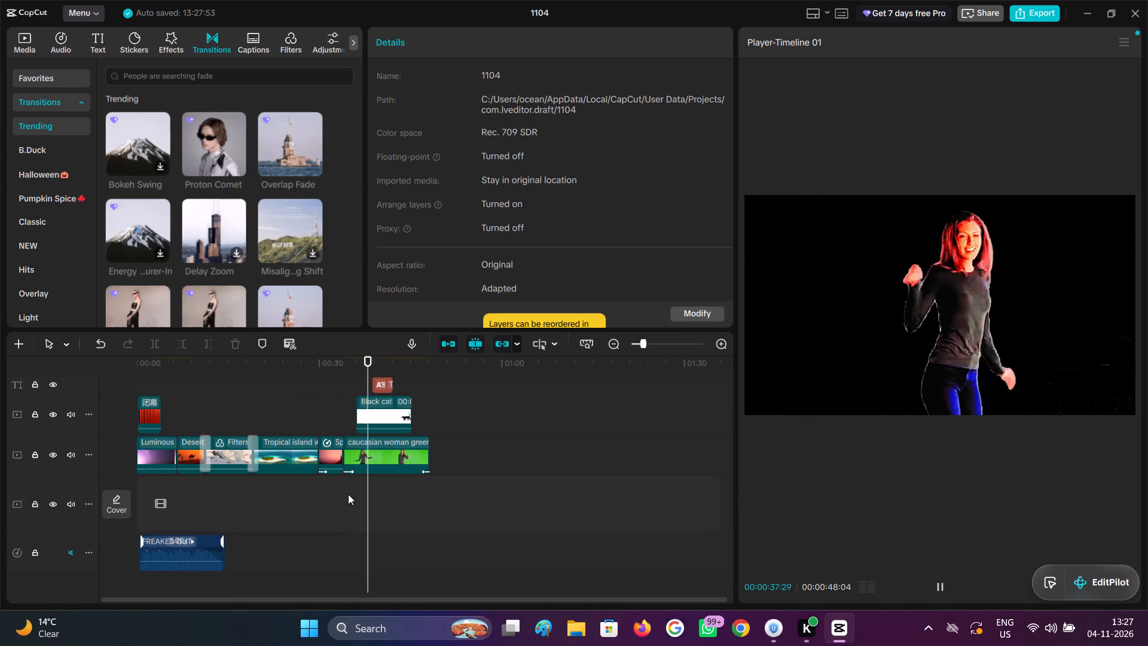
{"action": "key", "text": "space"}
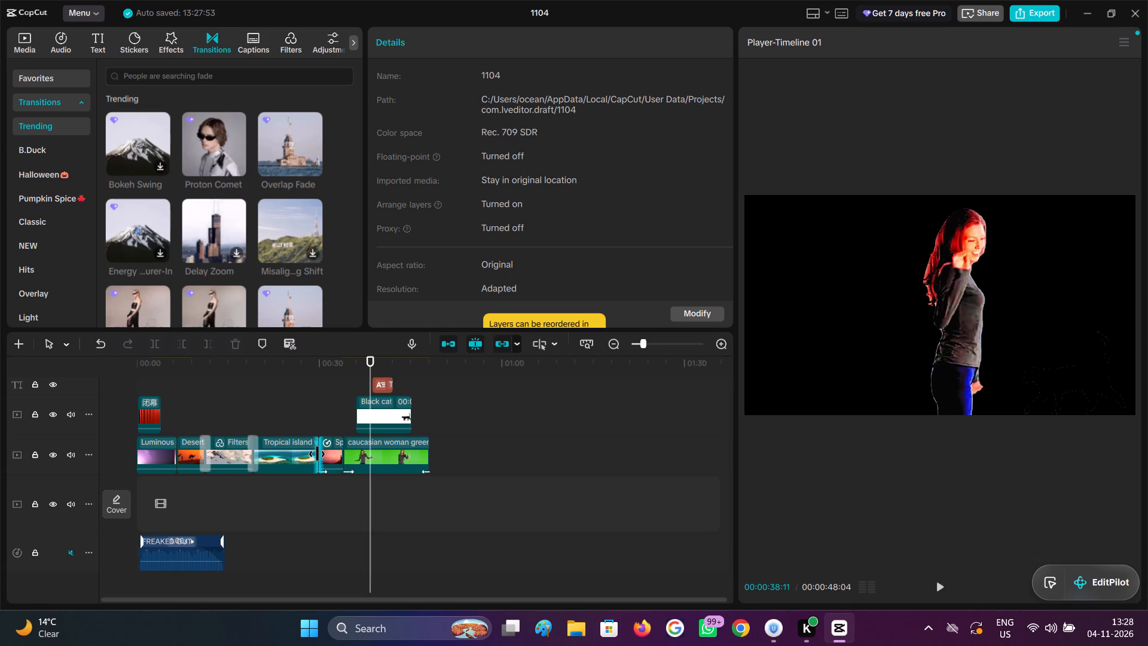
Add the 29-second golden starry space video from the library's Background category on a new top track at about 36 seconds.
{"action": "left_click", "coordinate": [28, 46]}
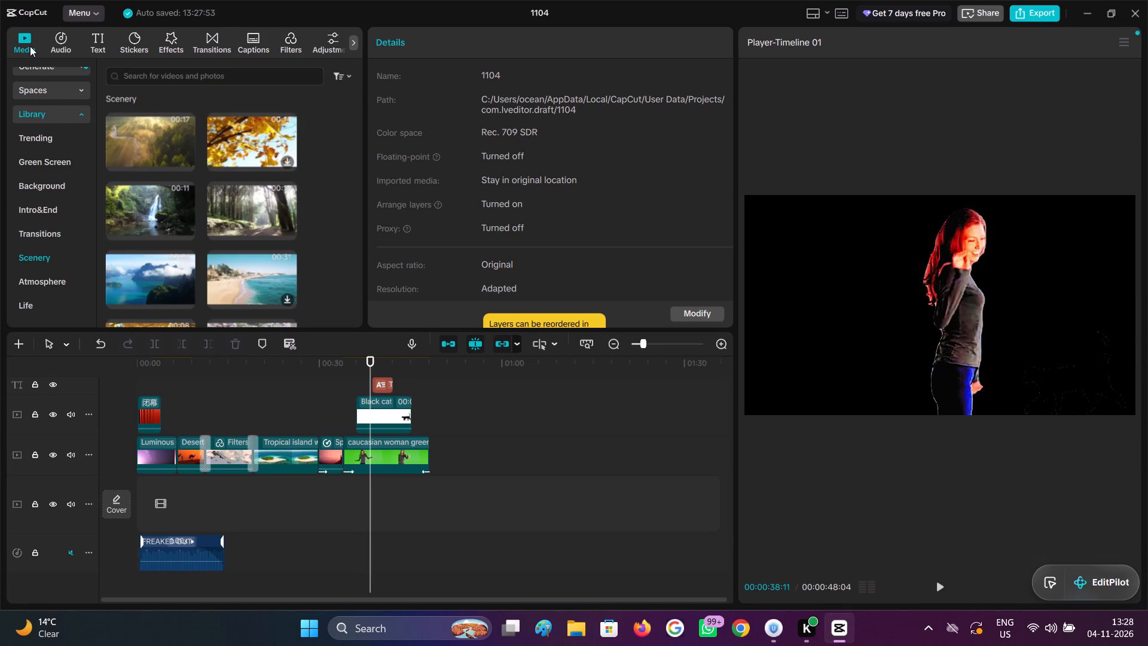
{"action": "left_click", "coordinate": [41, 184]}
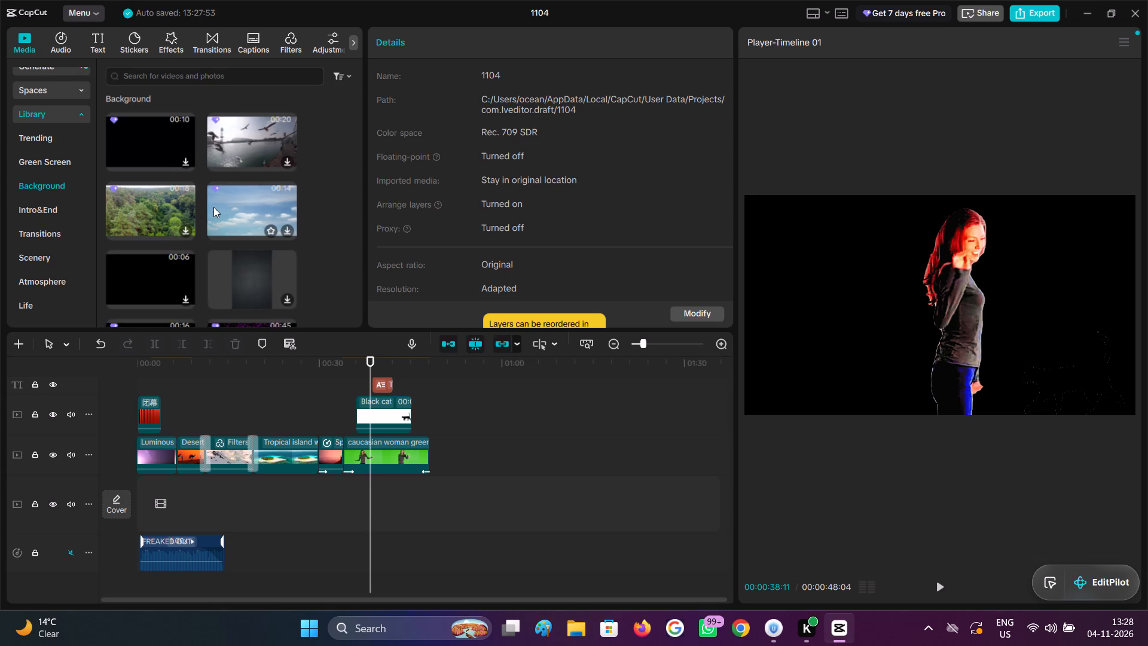
{"action": "scroll", "coordinate": [213, 207], "scroll_direction": "down", "scroll_amount": 3}
{"action": "left_click", "coordinate": [233, 204]}
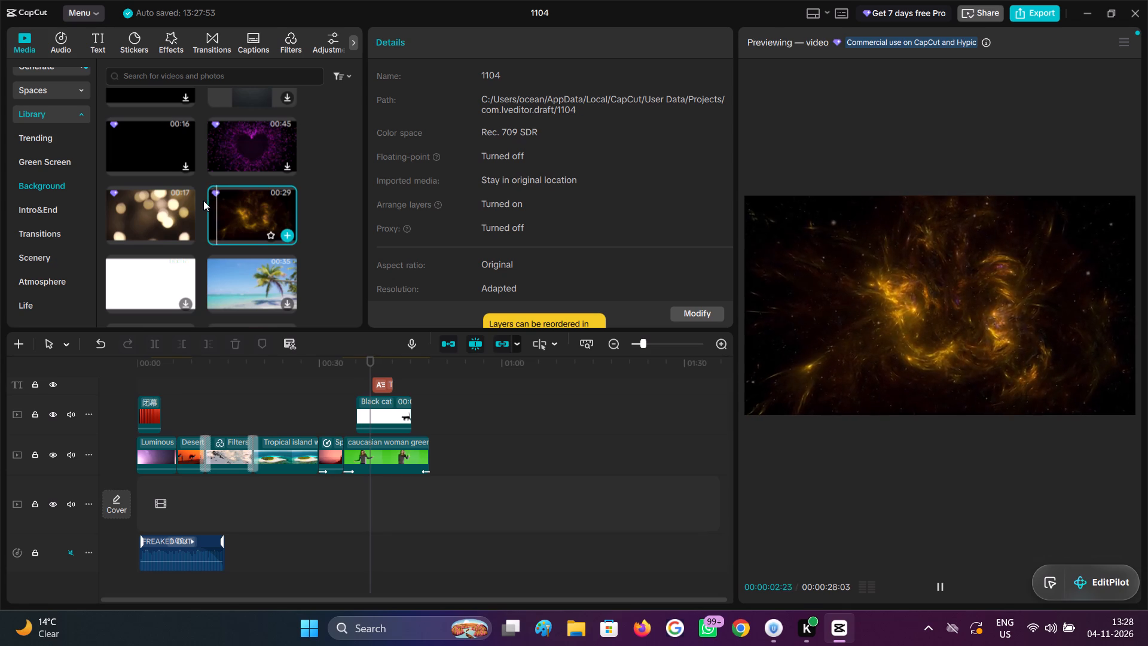
{"action": "left_click_drag", "start_coordinate": [246, 199], "coordinate": [365, 406]}
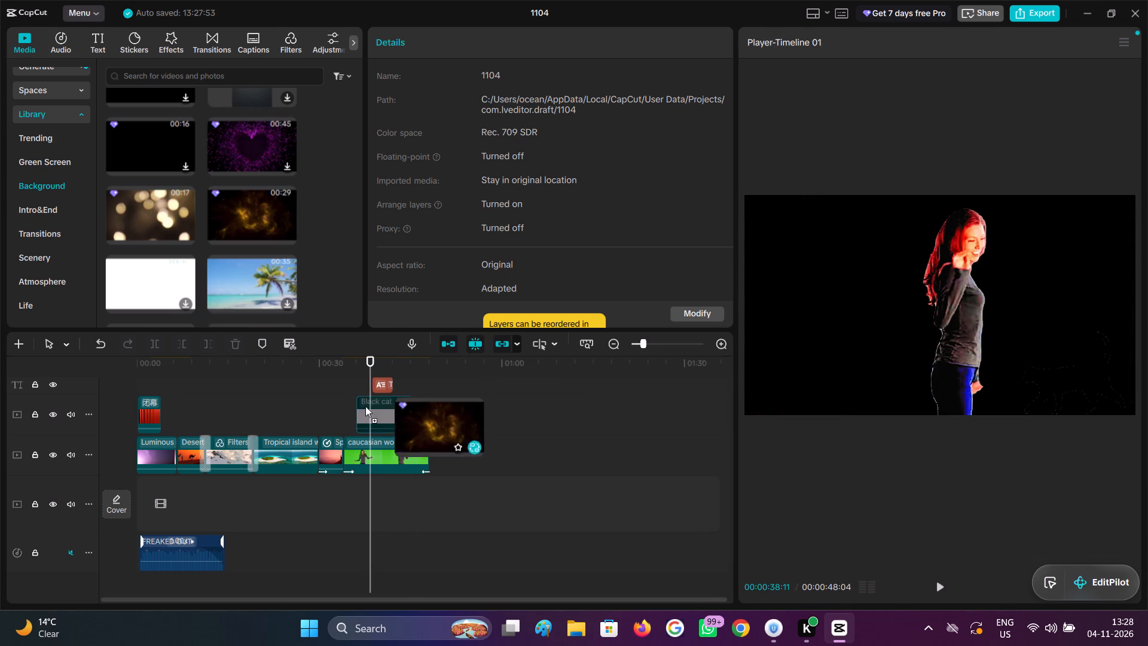
{"action": "left_click_drag", "start_coordinate": [365, 406], "coordinate": [353, 380]}
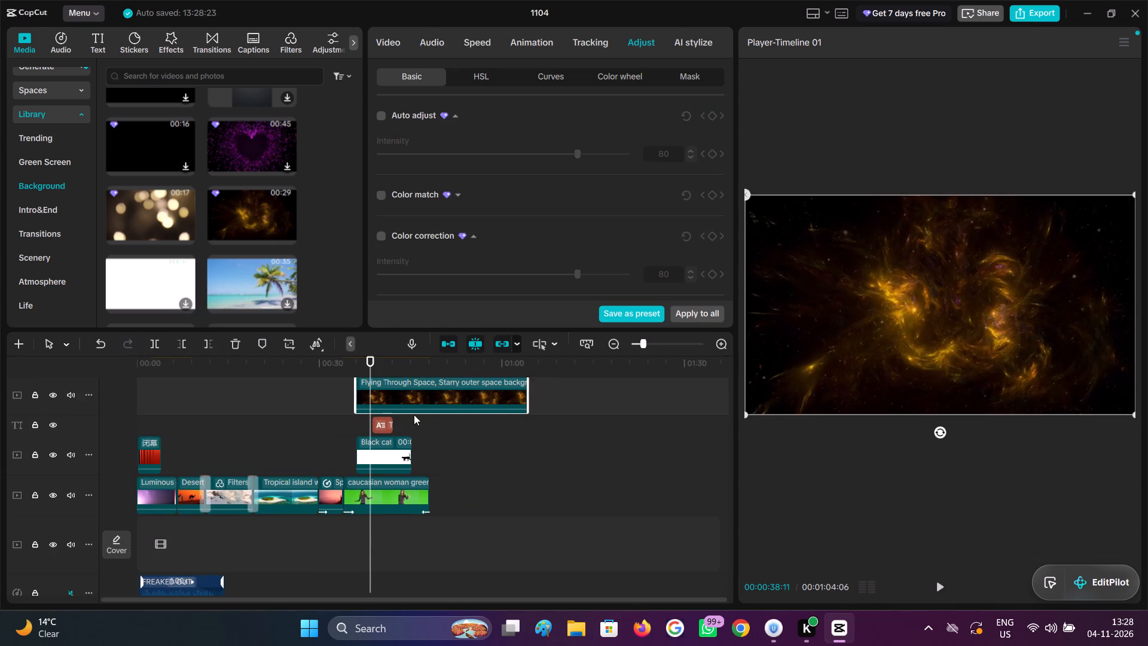
Turn off the main track magnet and place the Flying Through Space clip on the main track, starting with the greenscreen woman clip.
{"action": "key", "text": "space"}
{"action": "key", "text": "space"}
{"action": "left_click_drag", "start_coordinate": [433, 394], "coordinate": [425, 537]}
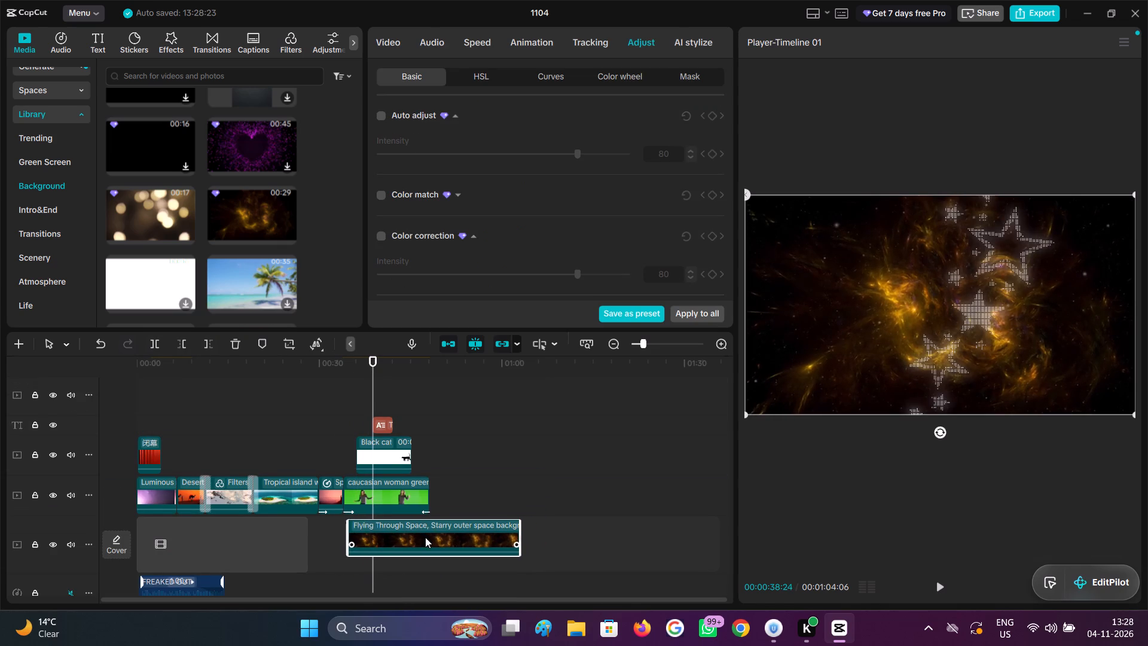
{"action": "left_click_drag", "start_coordinate": [425, 537], "coordinate": [426, 533]}
{"action": "left_click", "coordinate": [445, 342]}
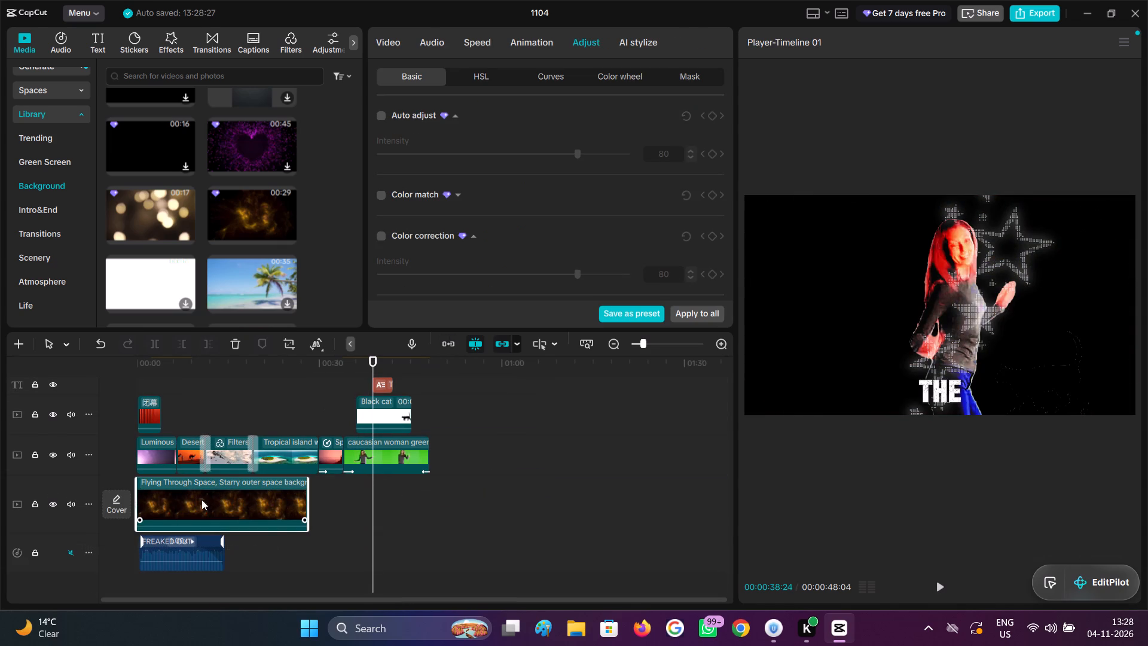
{"action": "left_click_drag", "start_coordinate": [202, 499], "coordinate": [409, 497]}
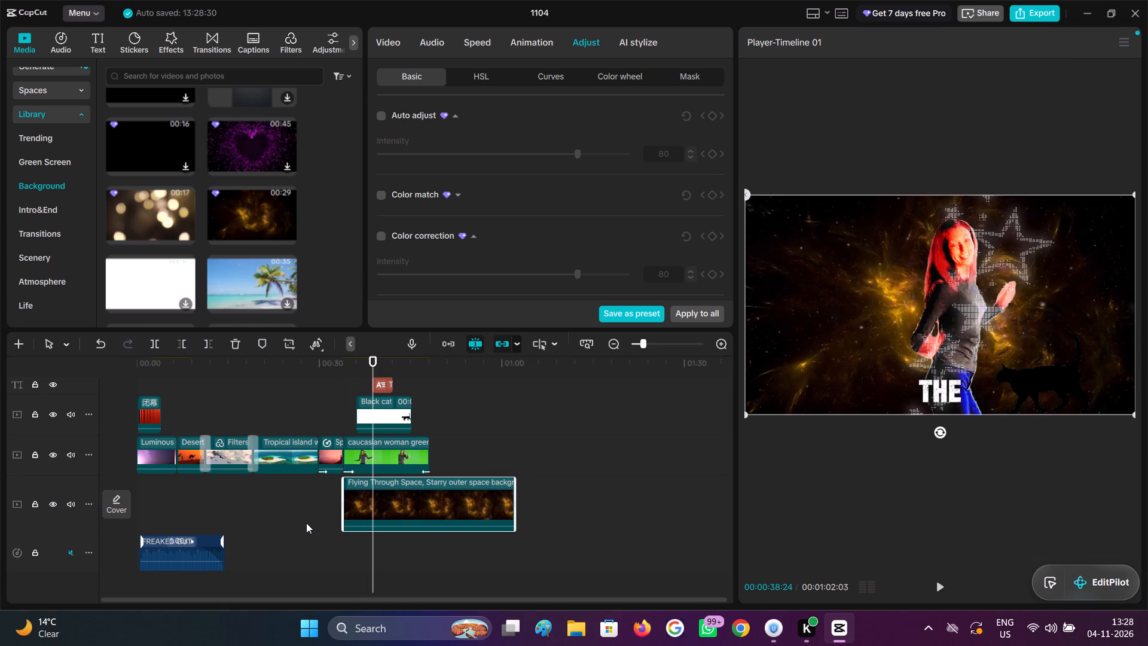
Play back the greenscreen woman section over the golden space background.
{"action": "left_click", "coordinate": [307, 523]}
{"action": "left_click", "coordinate": [325, 514]}
{"action": "key", "text": "space"}
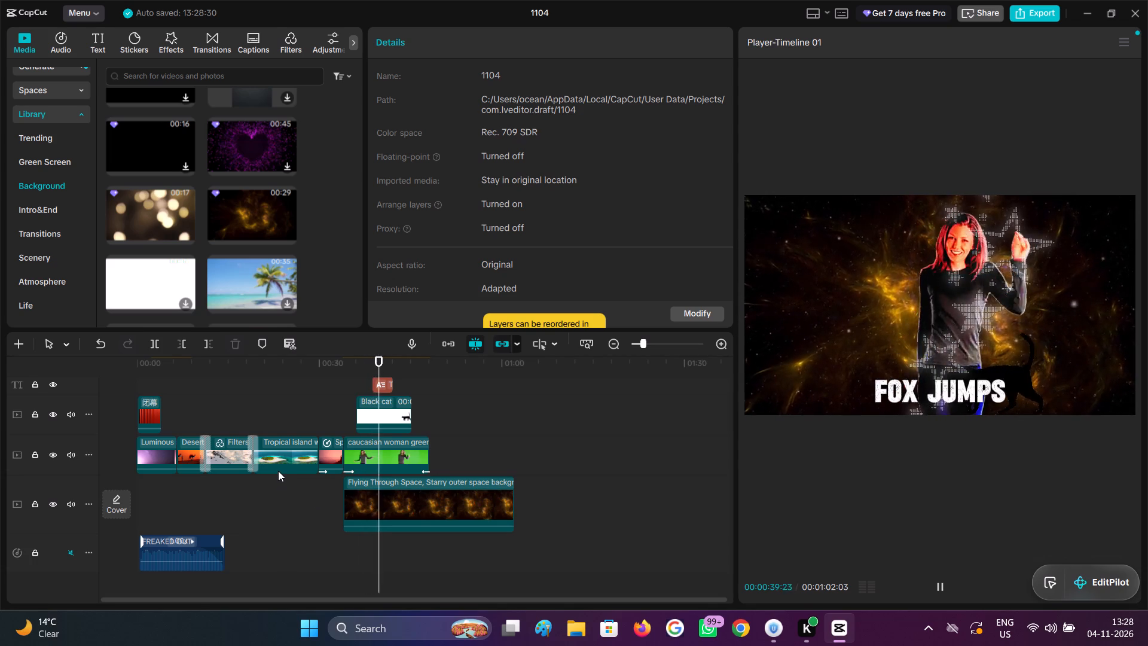
{"action": "key", "text": "space"}
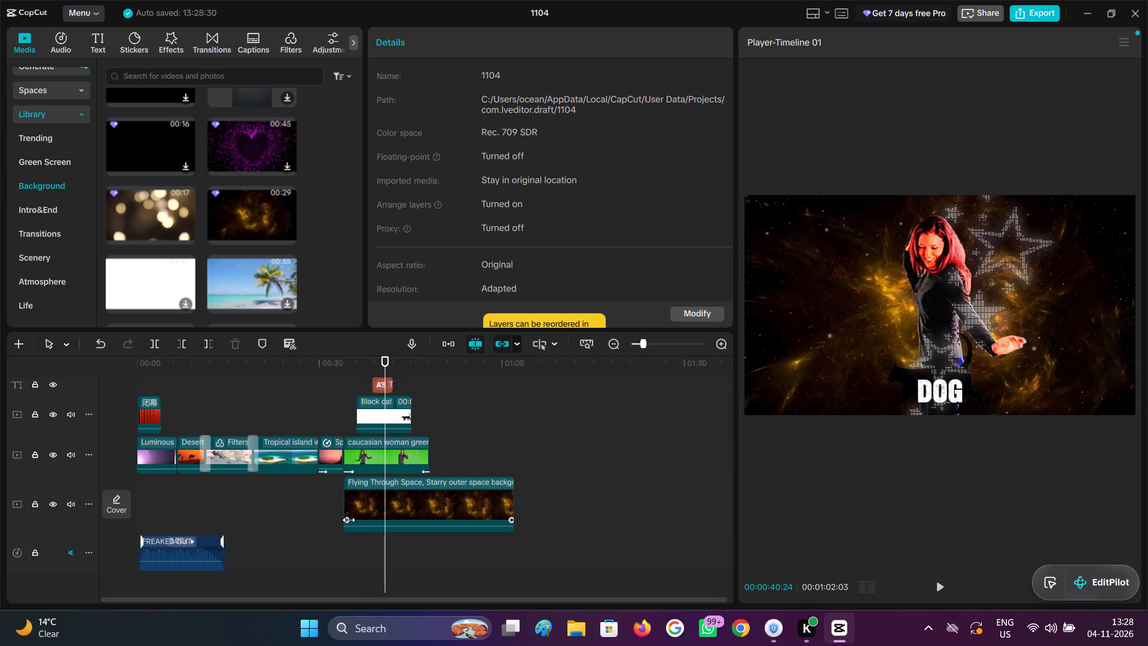
Move the Black cat clip to a track above the captions, starting at about 00:00:37:17, and play the section back.
{"action": "scroll", "coordinate": [356, 515], "scroll_direction": "up", "scroll_amount": 4}
{"action": "scroll", "coordinate": [379, 485], "scroll_direction": "down", "scroll_amount": 1}
{"action": "left_click_drag", "start_coordinate": [383, 471], "coordinate": [386, 452]}
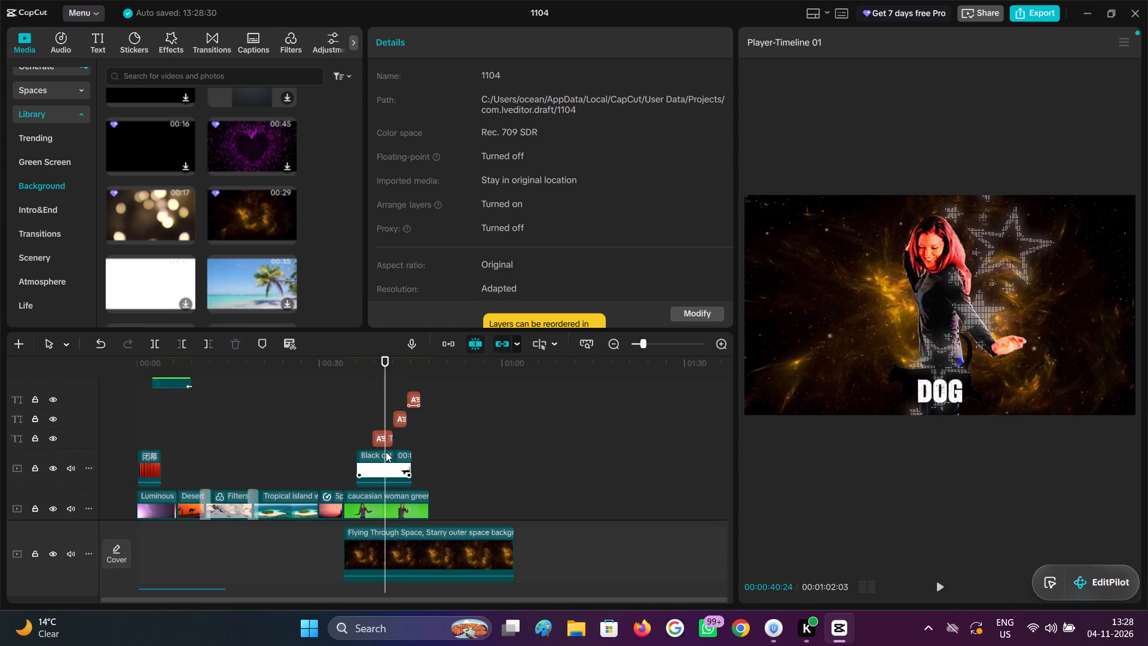
{"action": "left_click_drag", "start_coordinate": [386, 452], "coordinate": [396, 381]}
{"action": "left_click", "coordinate": [362, 407]}
{"action": "key", "text": "space"}
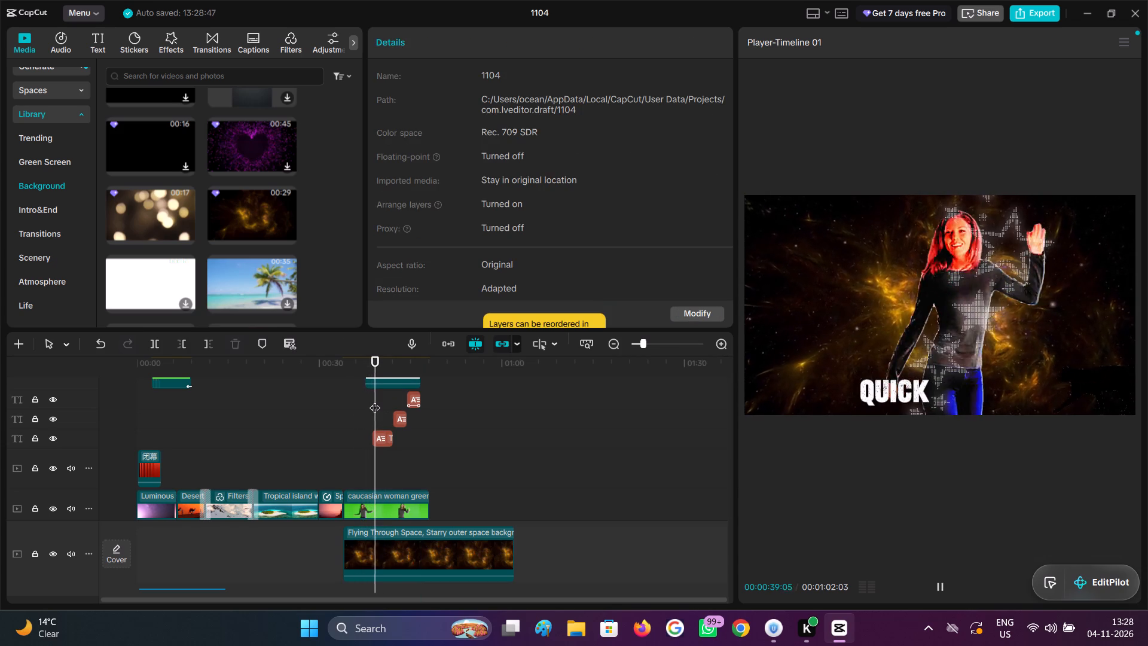
{"action": "key", "text": "space"}
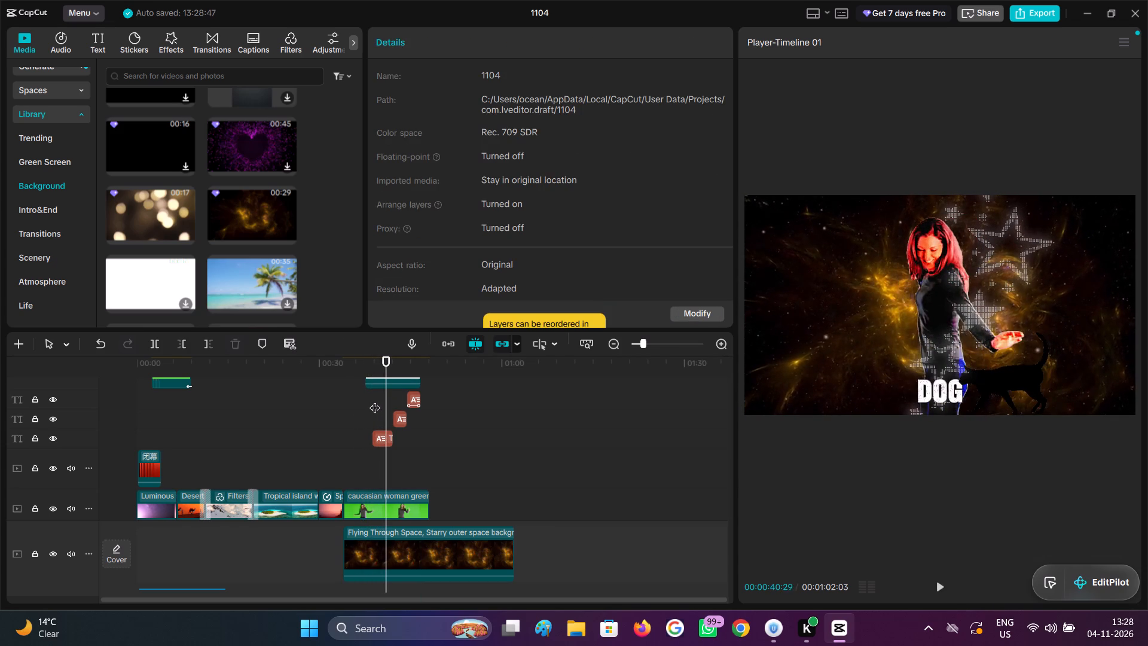
{"action": "key", "text": "space"}
{"action": "key", "text": "space"}
{"action": "key", "text": "space"}
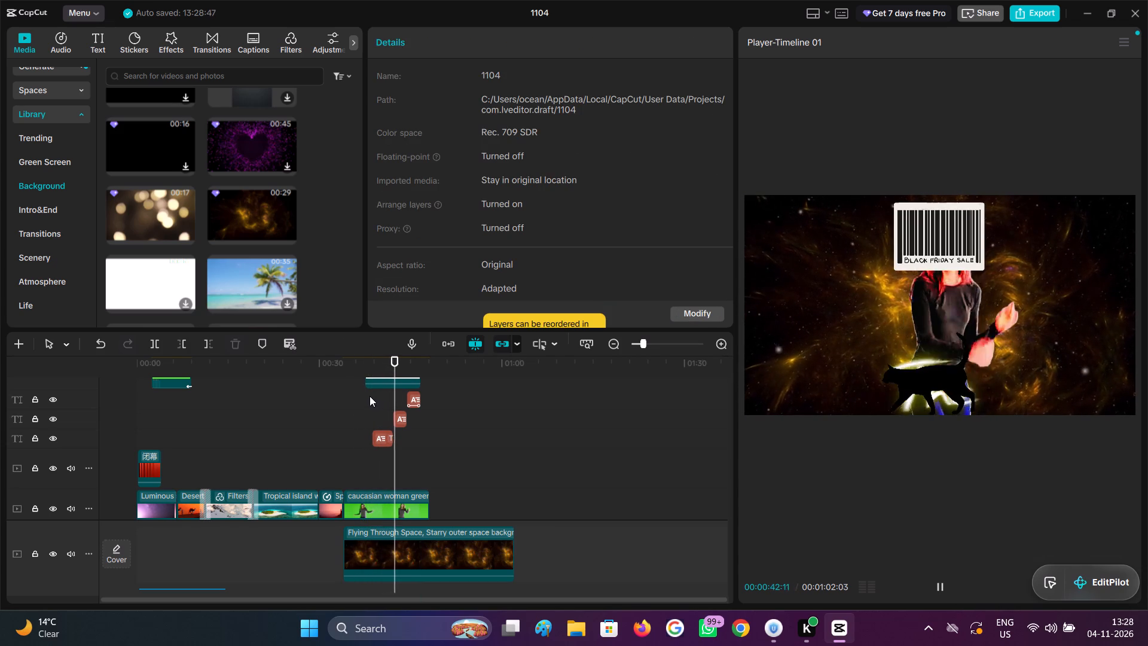
{"action": "key", "text": "space"}
Move the Black cat clip below the captions onto the curtain clip's track, still starting at about 00:00:37:17, and play it back.
{"action": "scroll", "coordinate": [363, 409], "scroll_direction": "up", "scroll_amount": 1}
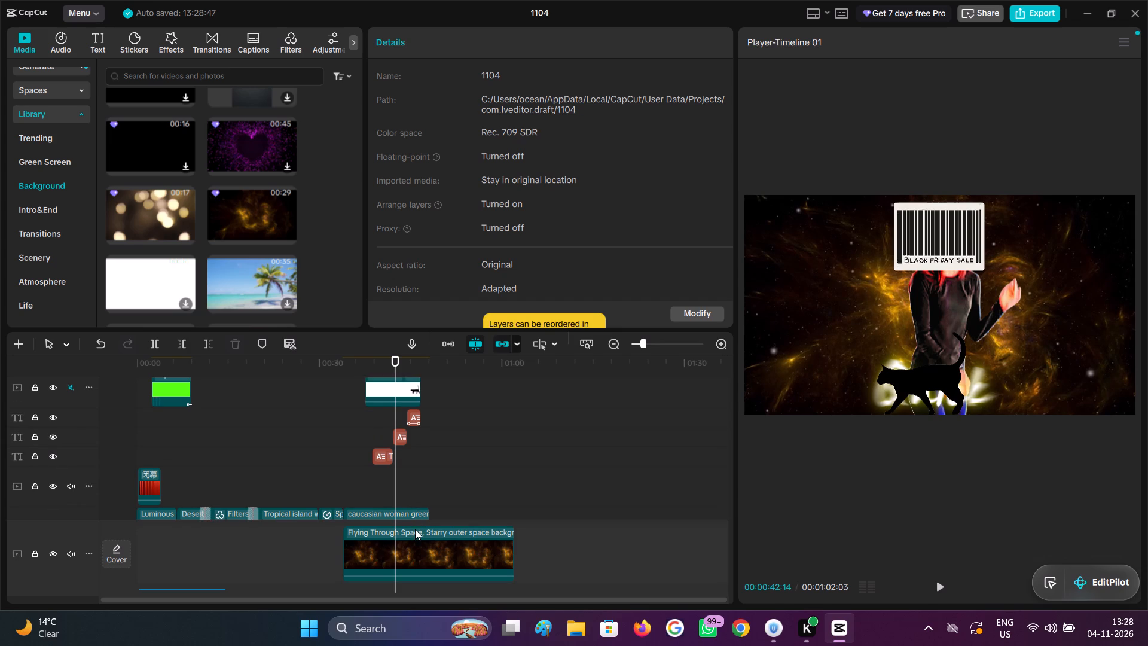
{"action": "left_click_drag", "start_coordinate": [387, 389], "coordinate": [378, 465]}
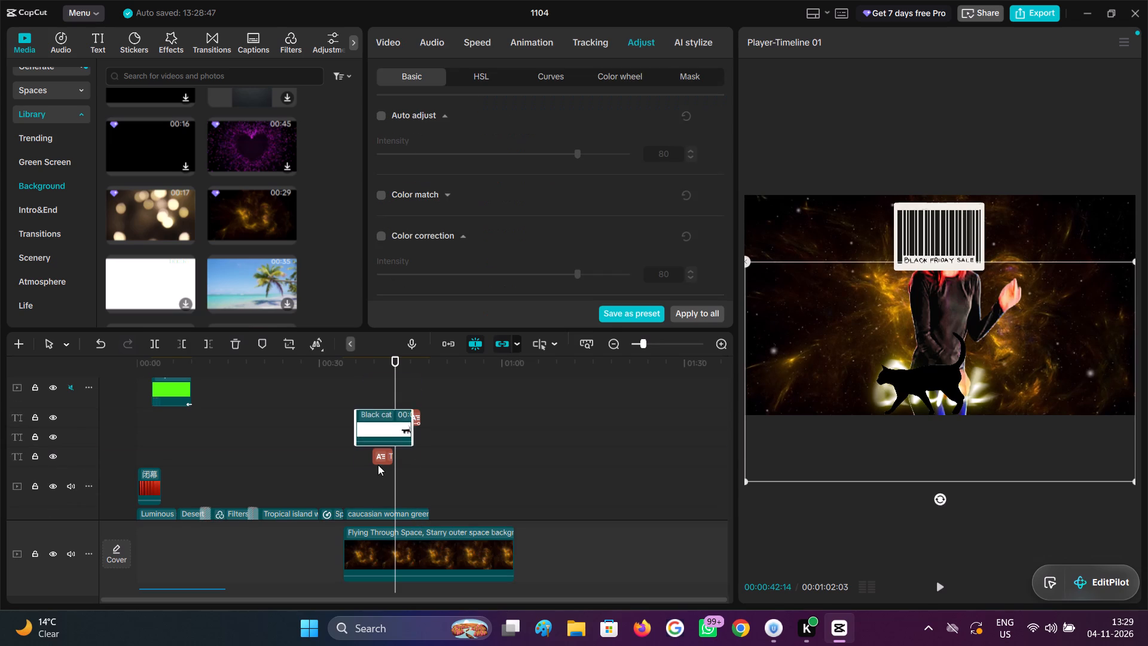
{"action": "left_click_drag", "start_coordinate": [378, 465], "coordinate": [388, 493]}
{"action": "left_click", "coordinate": [386, 437]}
{"action": "key", "text": "space"}
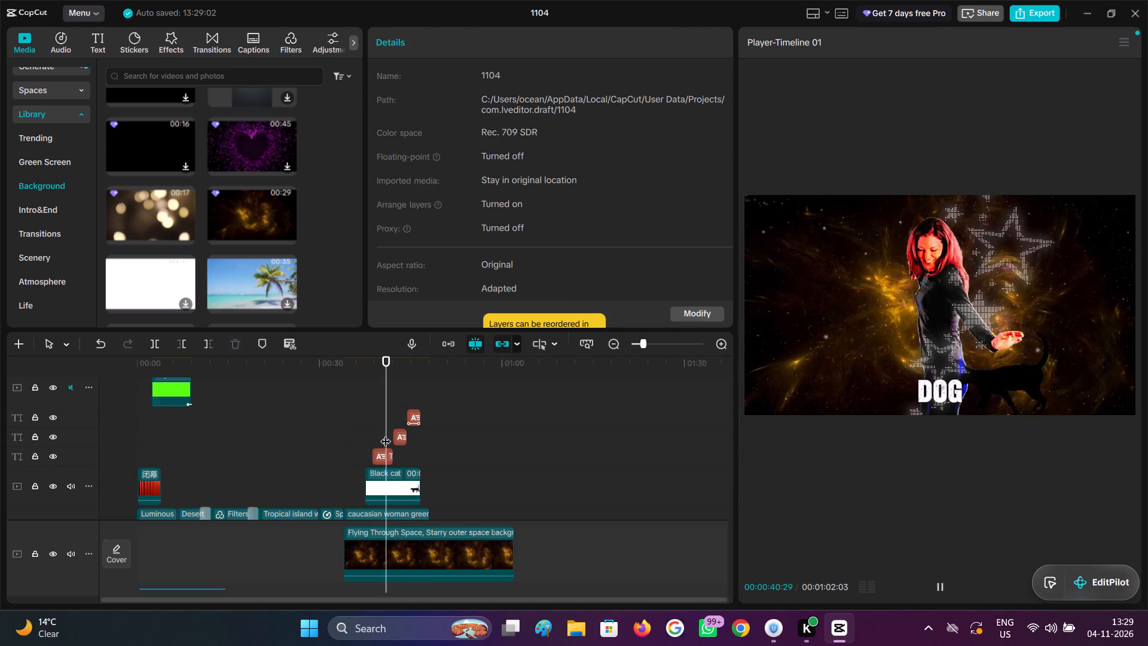
{"action": "key", "text": "space"}
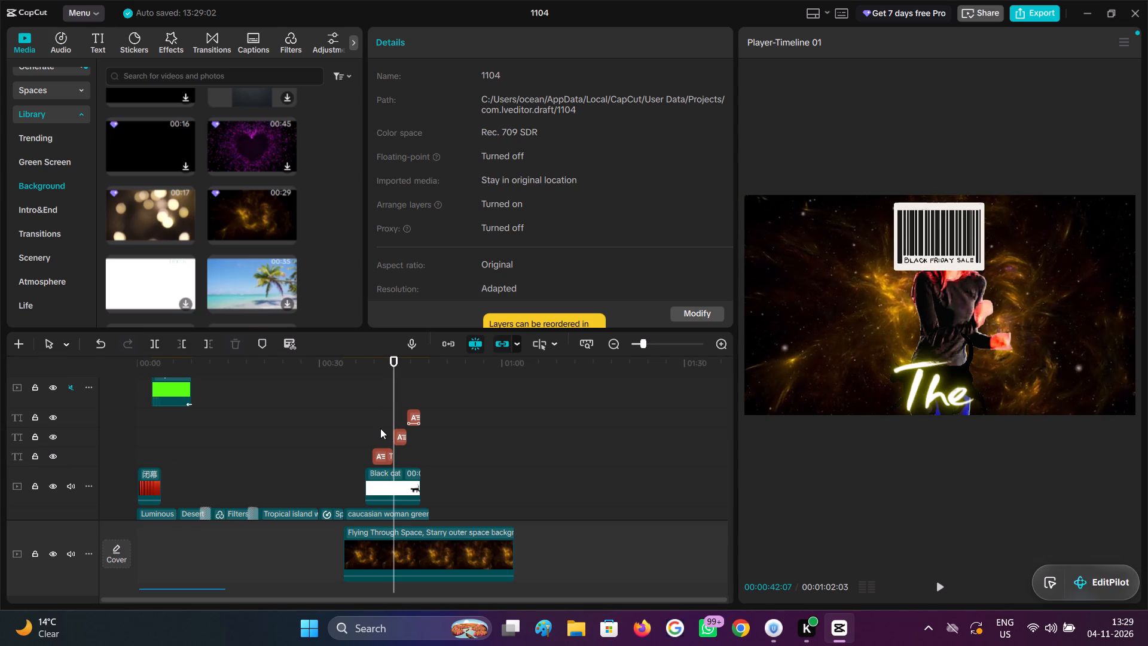
Scale the Black cat clip to 206%, shift it higher in the frame, and play the section back.
{"action": "left_click", "coordinate": [400, 492]}
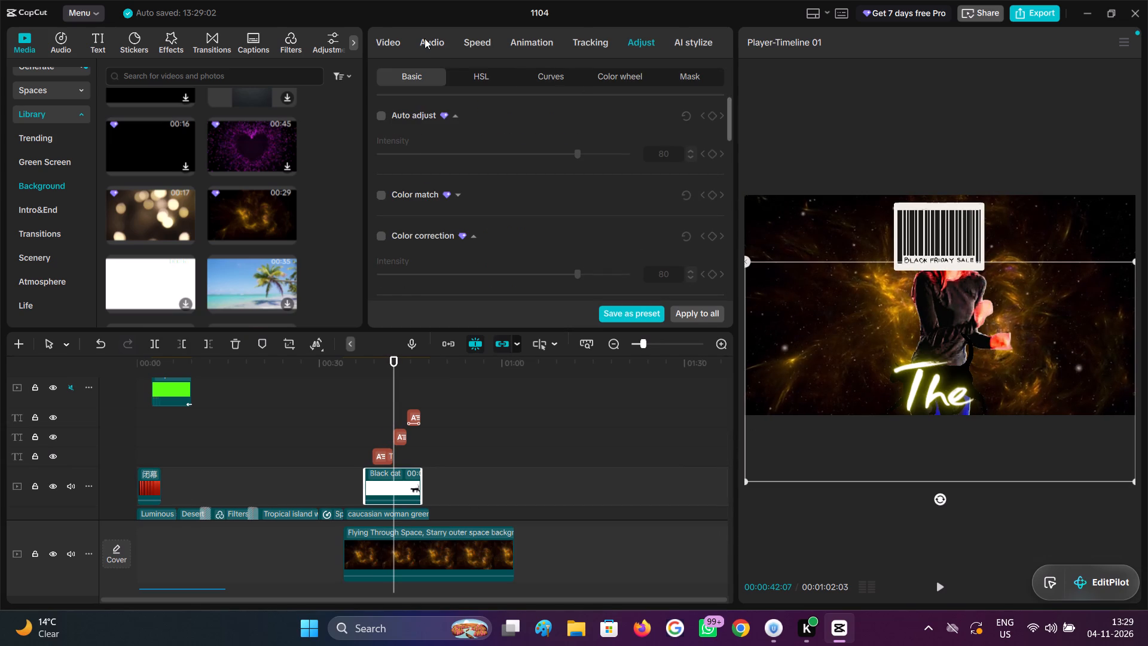
{"action": "left_click", "coordinate": [393, 35]}
{"action": "left_click_drag", "start_coordinate": [460, 155], "coordinate": [481, 154]}
{"action": "left_click_drag", "start_coordinate": [854, 330], "coordinate": [847, 287]}
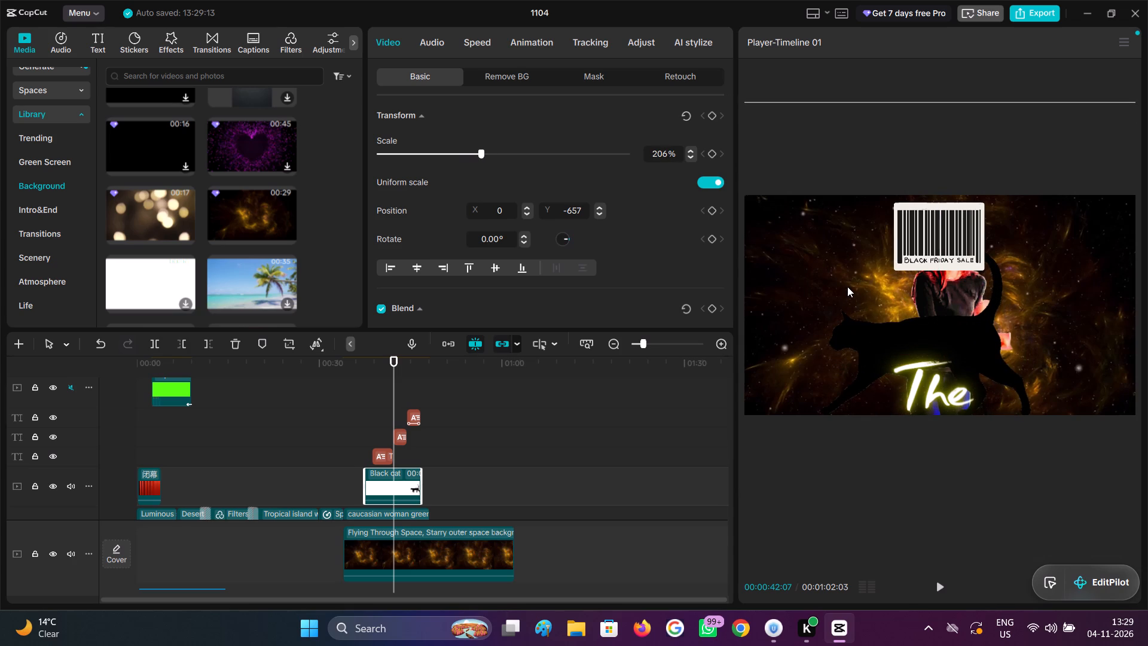
{"action": "left_click_drag", "start_coordinate": [847, 287], "coordinate": [855, 288]}
{"action": "left_click", "coordinate": [360, 418]}
{"action": "left_click", "coordinate": [368, 419]}
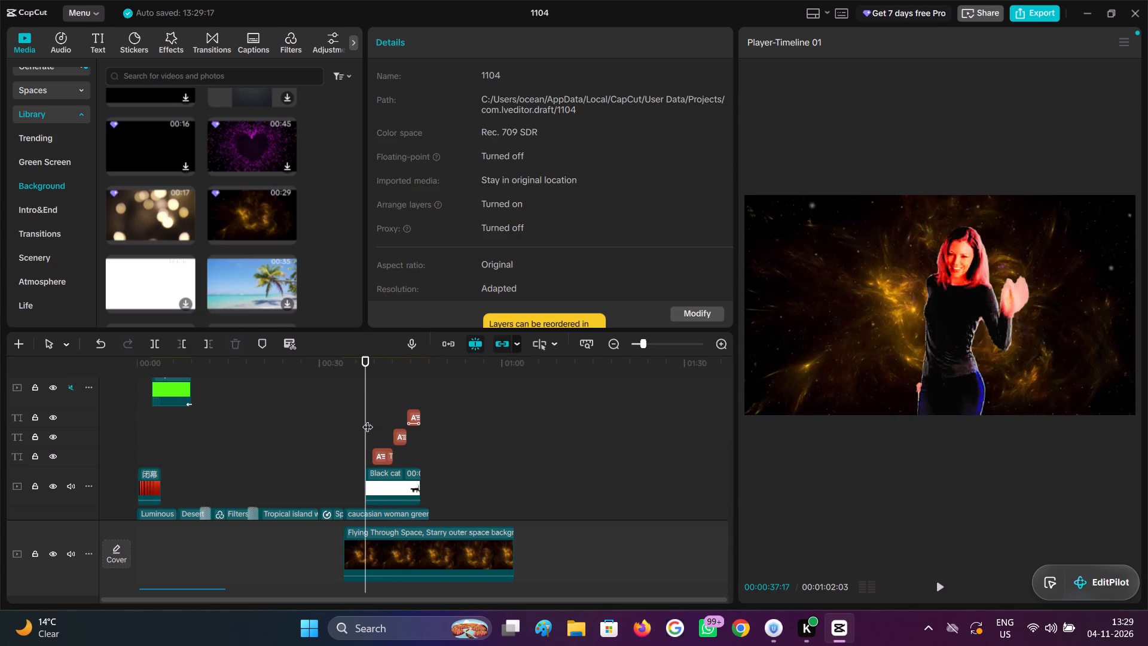
{"action": "key", "text": "space"}
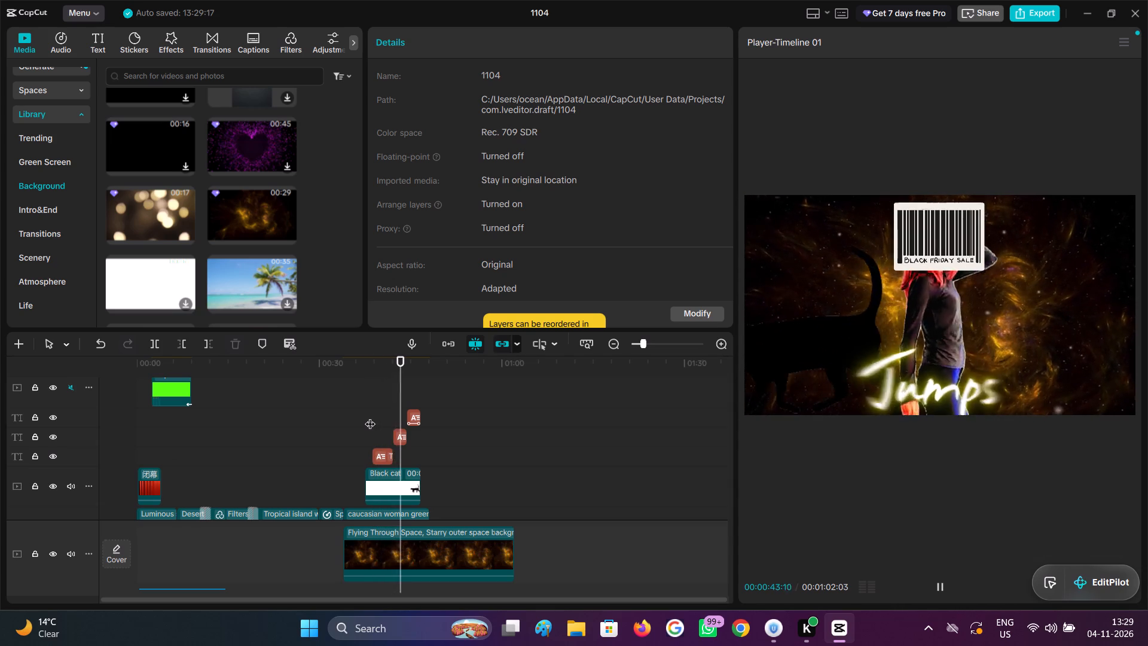
{"action": "key", "text": "space"}
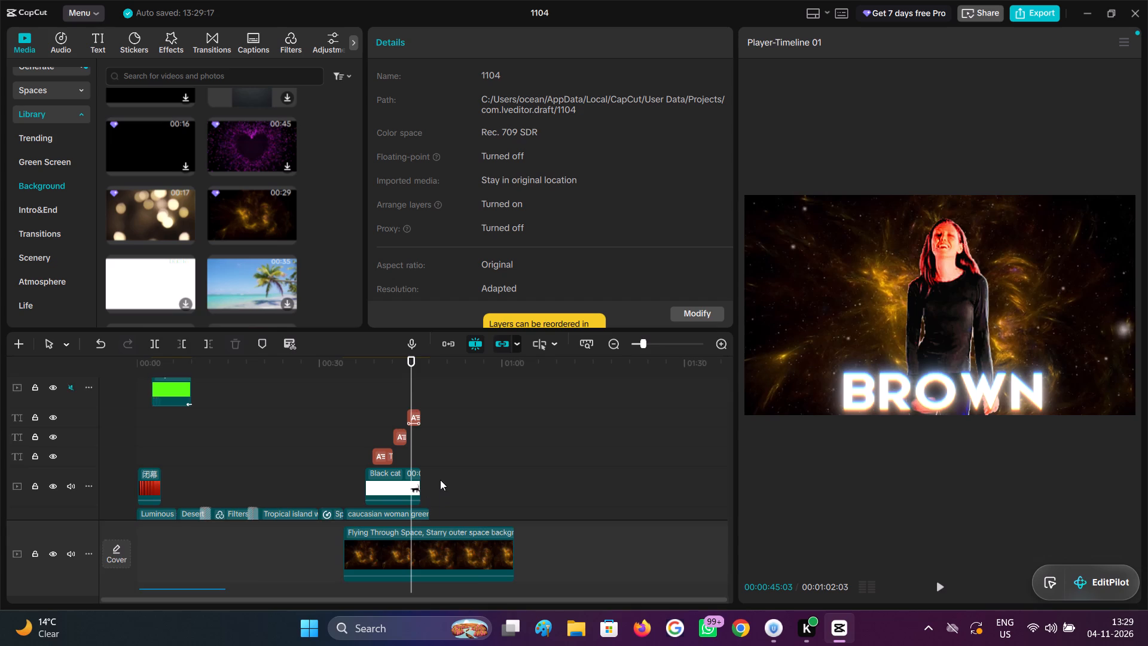
Browse the library's Background videos and preview the 15-second red hearts one.
{"action": "scroll", "coordinate": [440, 479], "scroll_direction": "down", "scroll_amount": 3}
{"action": "scroll", "coordinate": [438, 463], "scroll_direction": "up", "scroll_amount": 6, "text": "ctrl"}
{"action": "scroll", "coordinate": [450, 476], "scroll_direction": "down", "scroll_amount": 3}
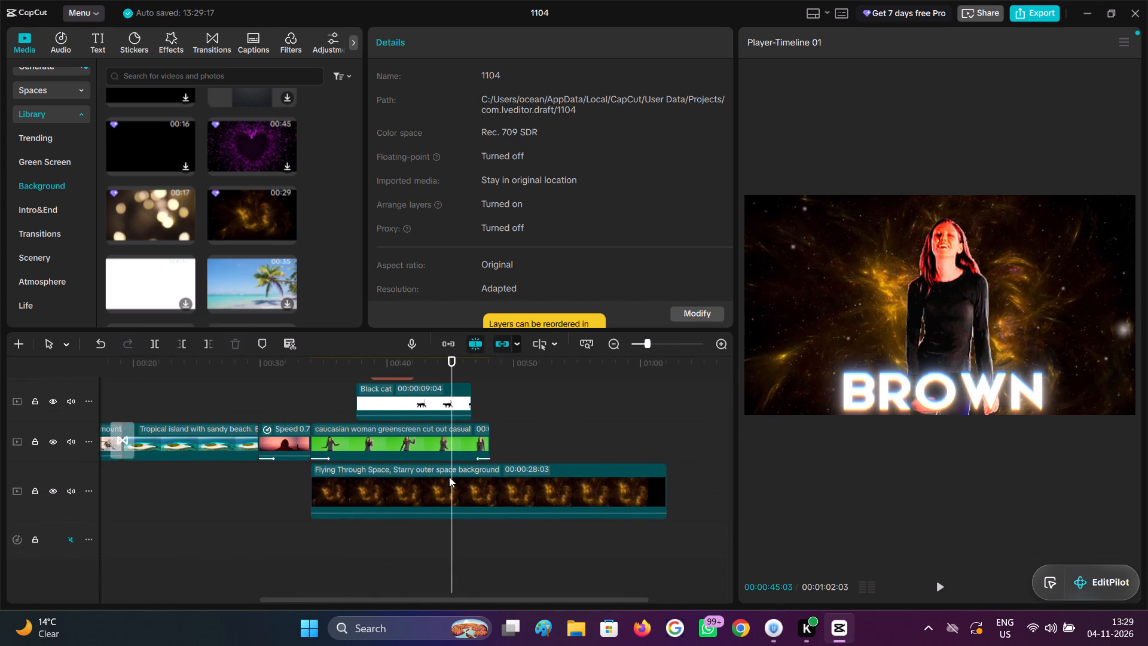
{"action": "left_click", "coordinate": [449, 477]}
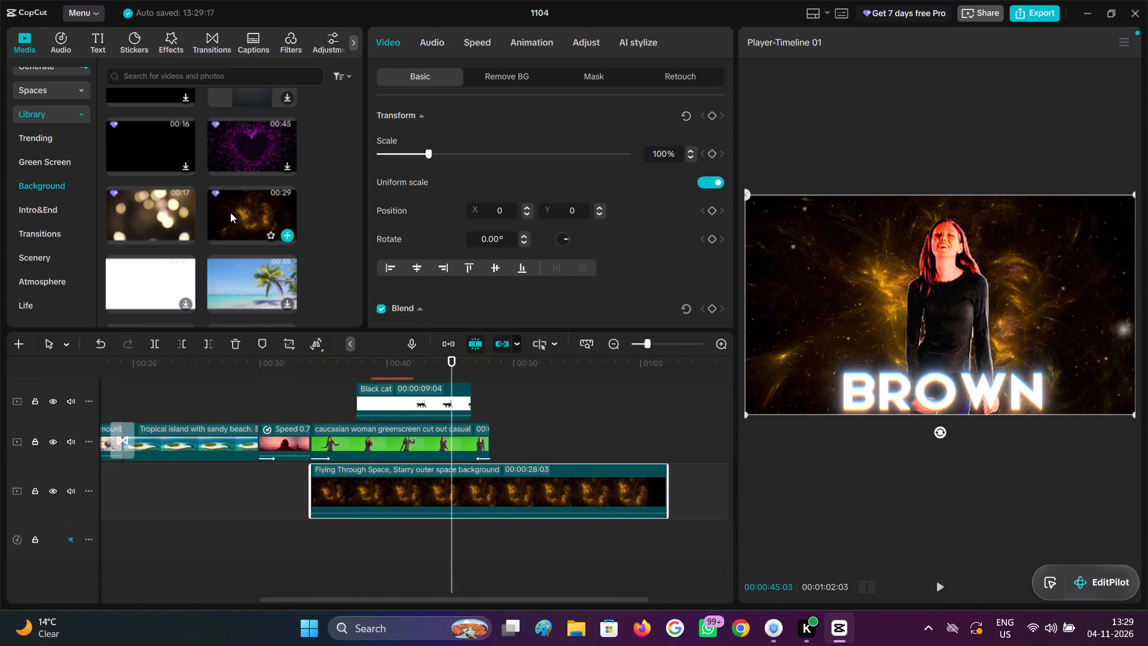
{"action": "scroll", "coordinate": [201, 208], "scroll_direction": "down", "scroll_amount": 2}
{"action": "left_click", "coordinate": [154, 141]}
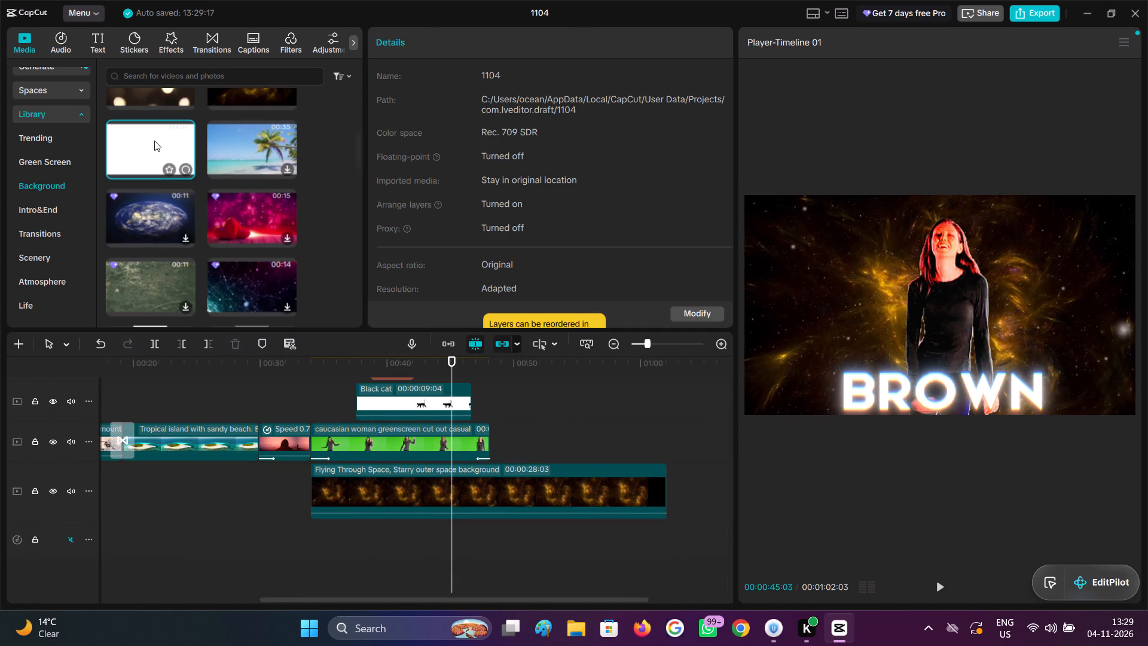
{"action": "left_click", "coordinate": [244, 208]}
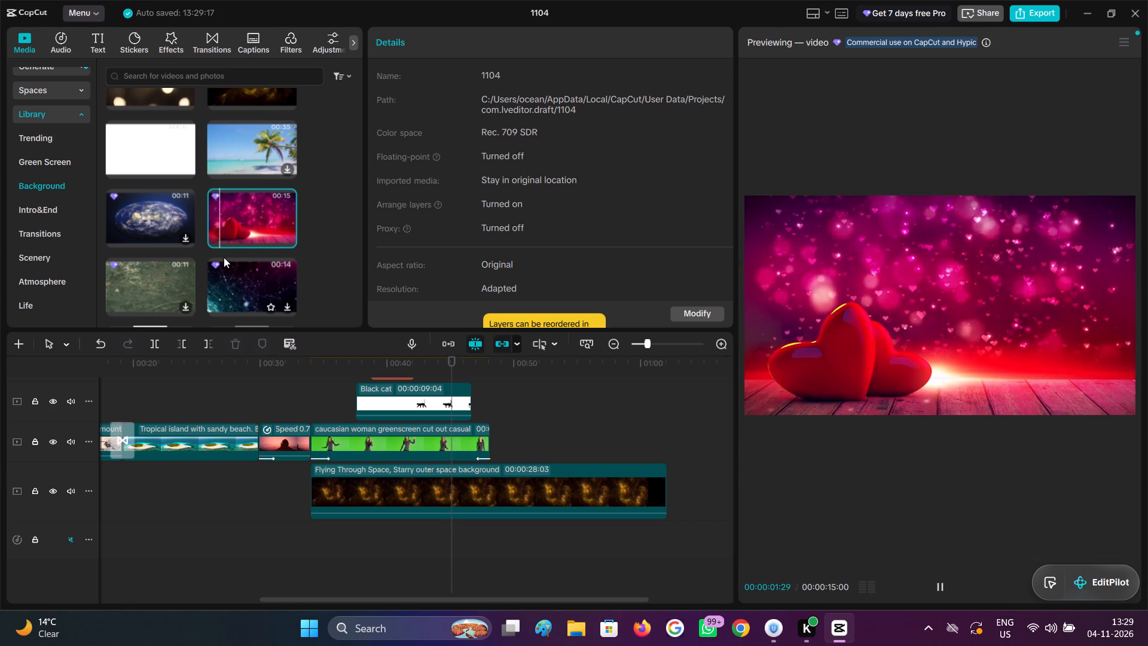
Replace the Flying Through Space clip with the 15-second red hearts background, starting with the greenscreen woman clip, and play it back.
{"action": "left_click", "coordinate": [368, 483]}
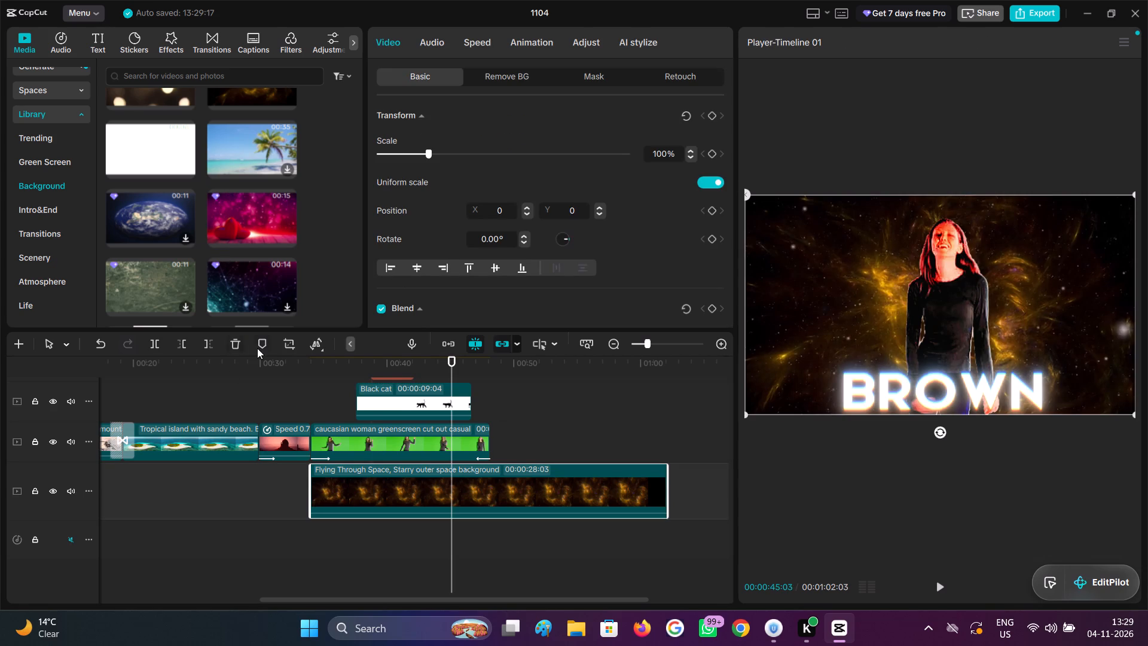
{"action": "left_click", "coordinate": [240, 348]}
{"action": "left_click_drag", "start_coordinate": [256, 231], "coordinate": [368, 478]}
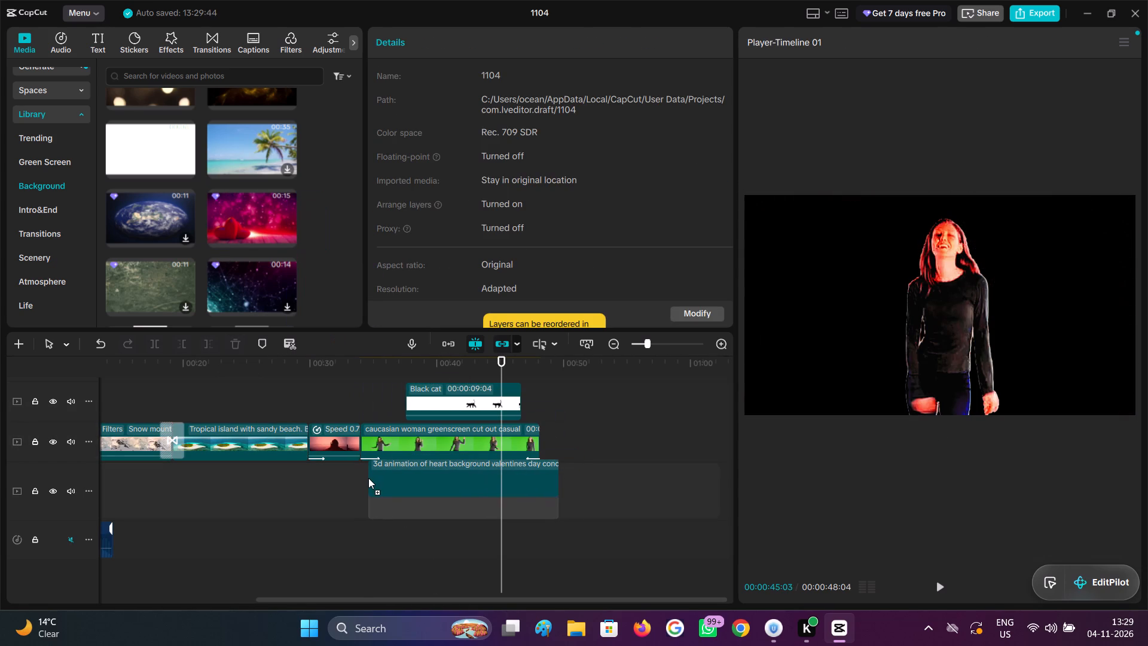
{"action": "left_click_drag", "start_coordinate": [368, 478], "coordinate": [362, 478]}
{"action": "left_click", "coordinate": [355, 496]}
{"action": "key", "text": "space"}
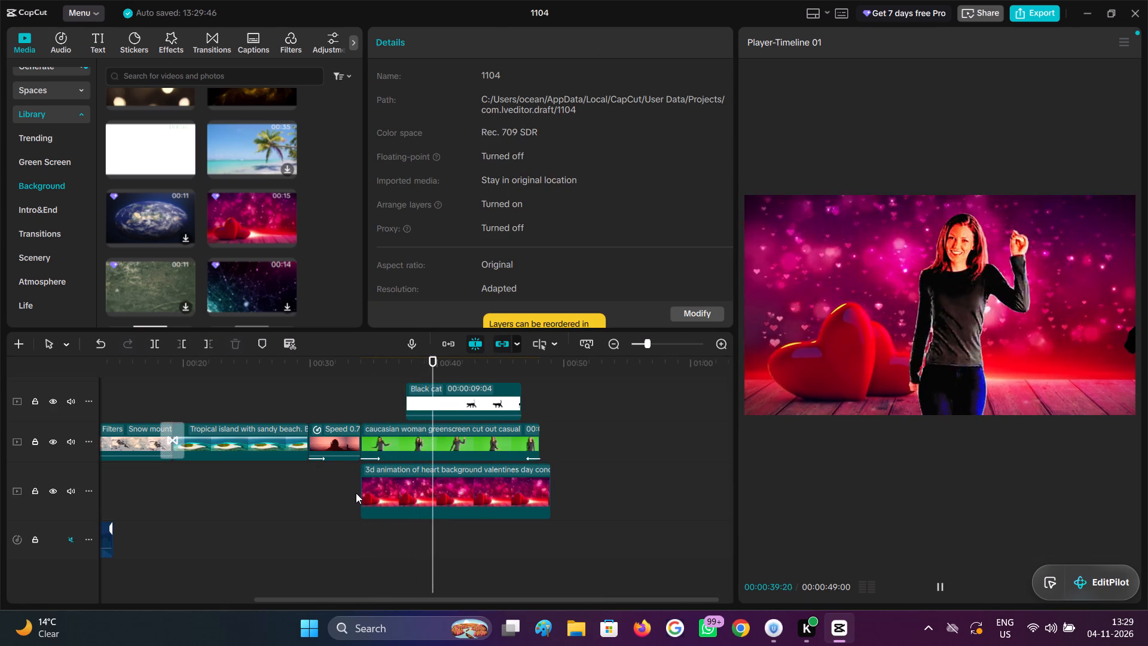
{"action": "key", "text": "space"}
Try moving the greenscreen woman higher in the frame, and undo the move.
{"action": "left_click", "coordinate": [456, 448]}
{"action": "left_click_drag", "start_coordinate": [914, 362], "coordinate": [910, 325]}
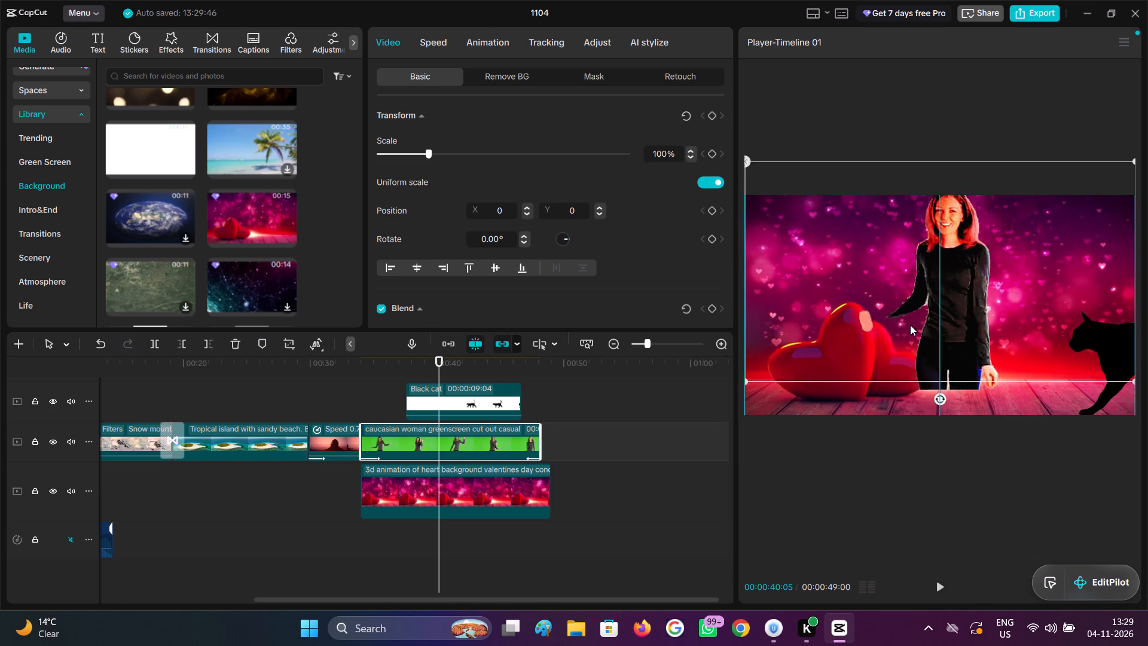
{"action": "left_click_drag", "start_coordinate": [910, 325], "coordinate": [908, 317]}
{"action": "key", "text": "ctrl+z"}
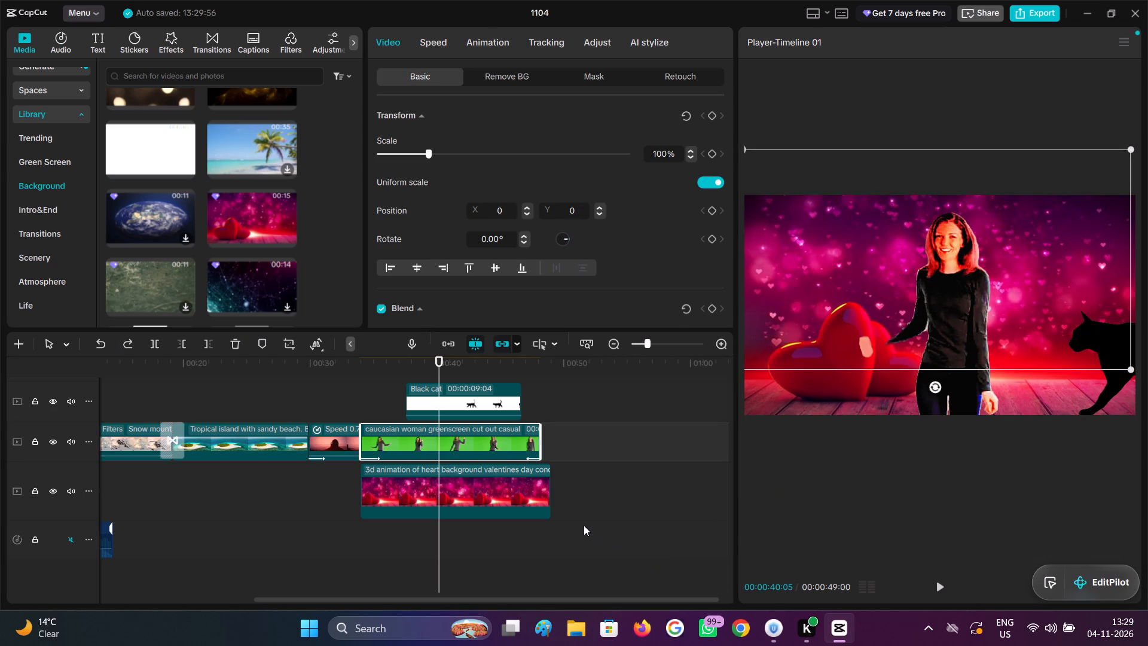
Play back the woman and cat over the hearts background and look over the timeline's tracks.
{"action": "scroll", "coordinate": [505, 532], "scroll_direction": "up", "scroll_amount": 2}
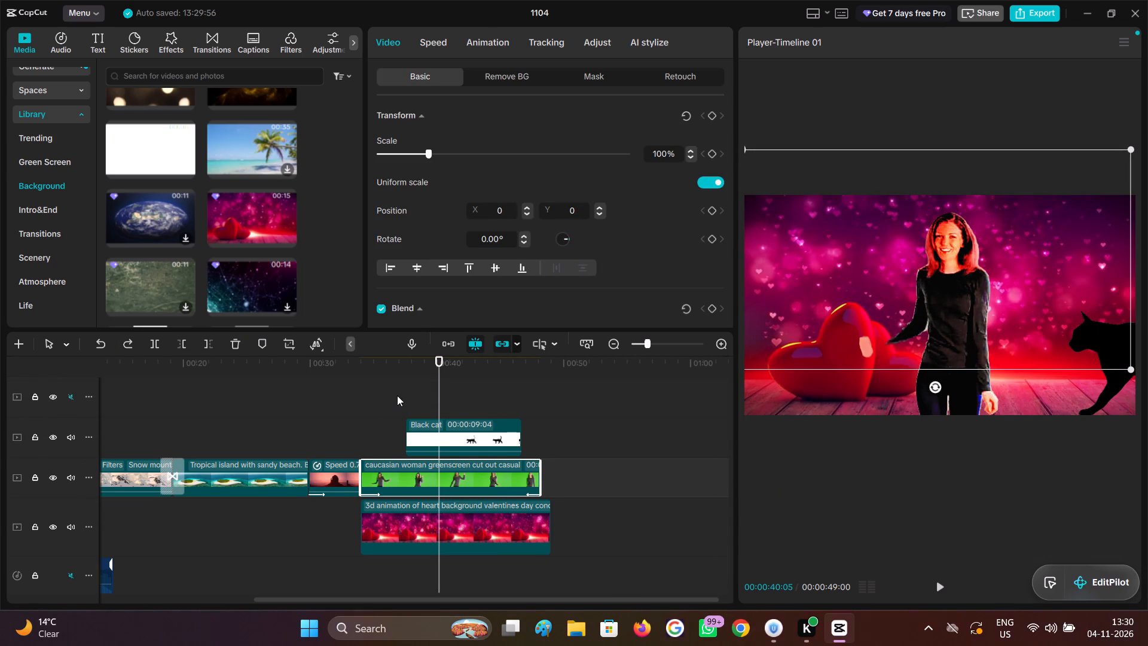
{"action": "key", "text": "space"}
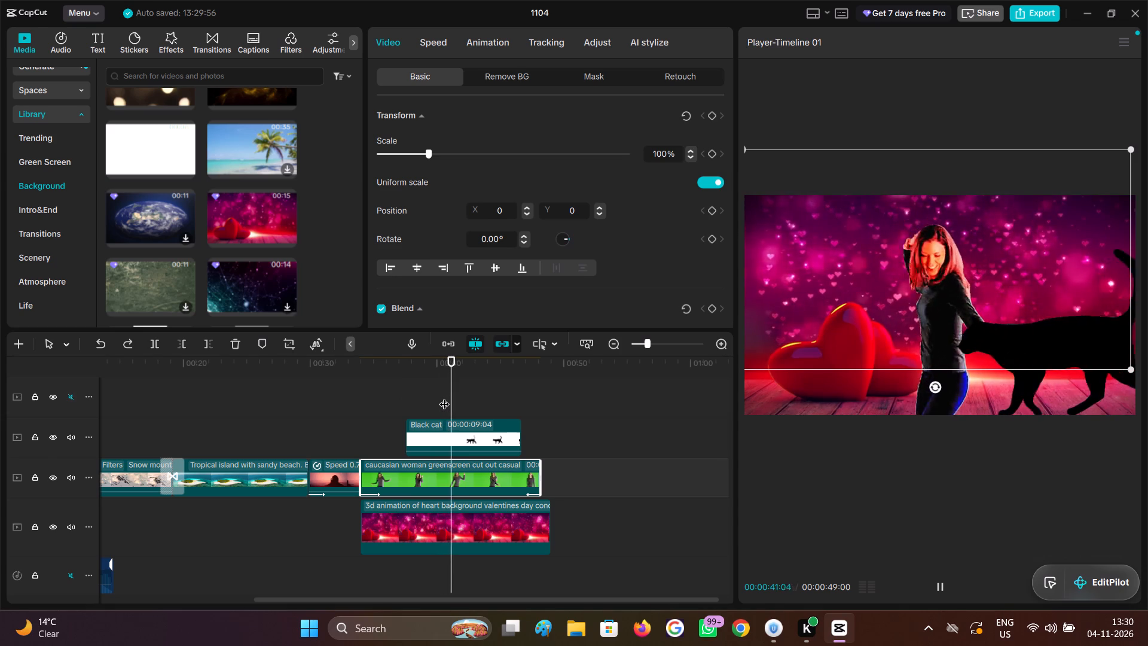
{"action": "scroll", "coordinate": [448, 404], "scroll_direction": "up", "scroll_amount": 4}
{"action": "key", "text": "space"}
{"action": "scroll", "coordinate": [491, 456], "scroll_direction": "up", "scroll_amount": 5}
{"action": "scroll", "coordinate": [491, 456], "scroll_direction": "down", "scroll_amount": 10}
{"action": "scroll", "coordinate": [475, 456], "scroll_direction": "up", "scroll_amount": 8}
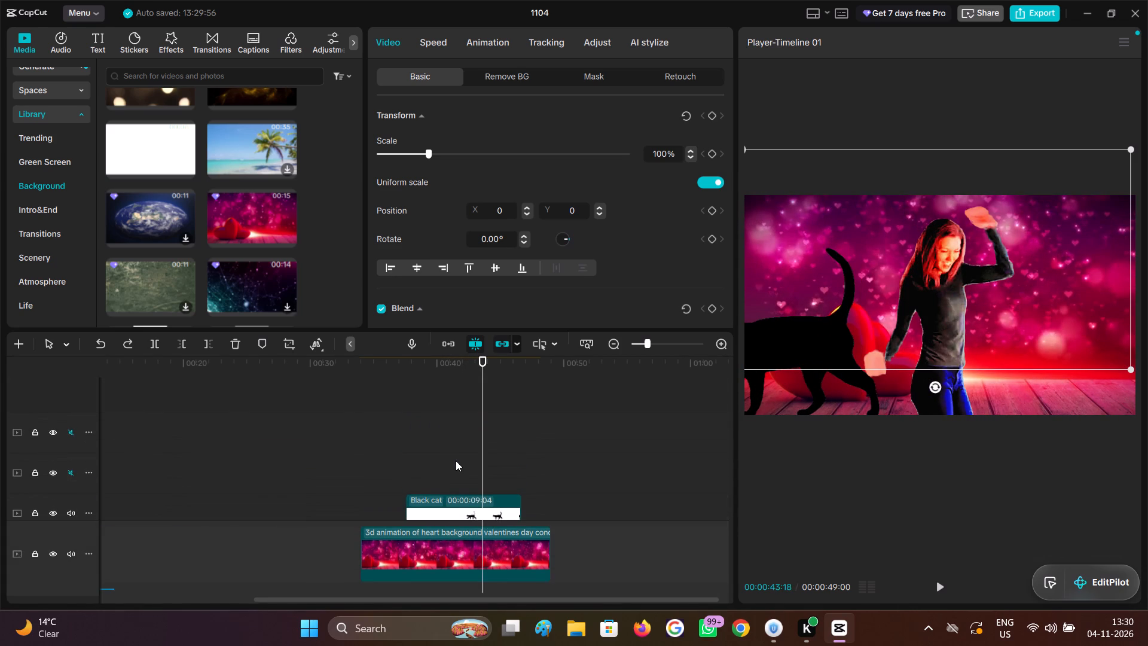
{"action": "scroll", "coordinate": [456, 458], "scroll_direction": "down", "scroll_amount": 7, "text": "ctrl"}
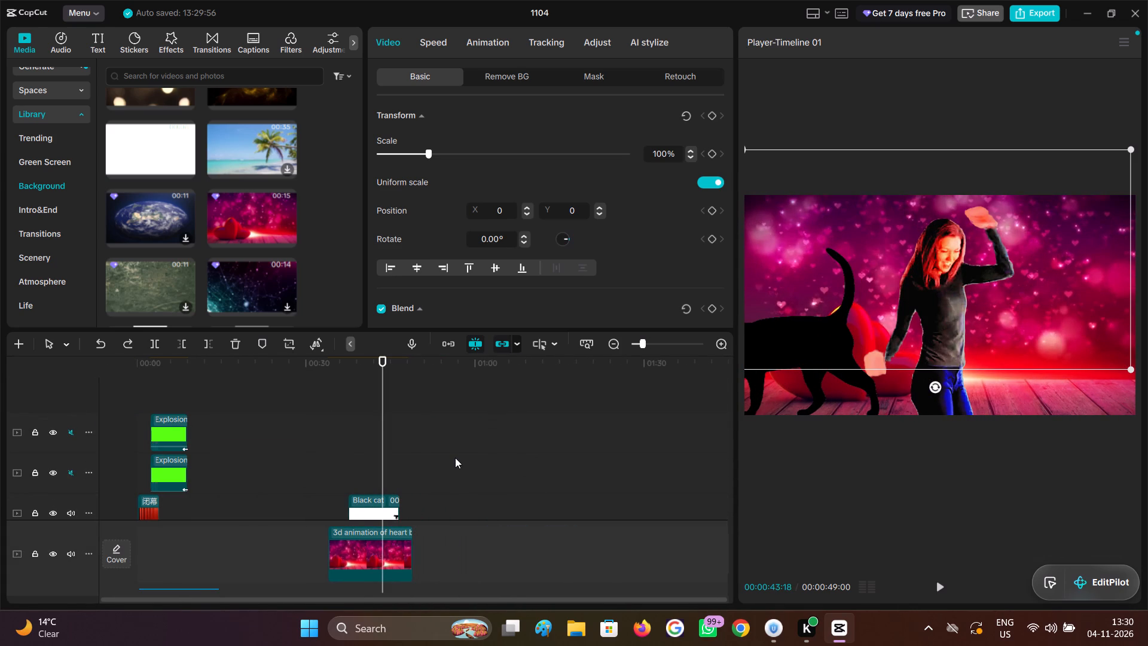
{"action": "scroll", "coordinate": [455, 458], "scroll_direction": "down", "scroll_amount": 2}
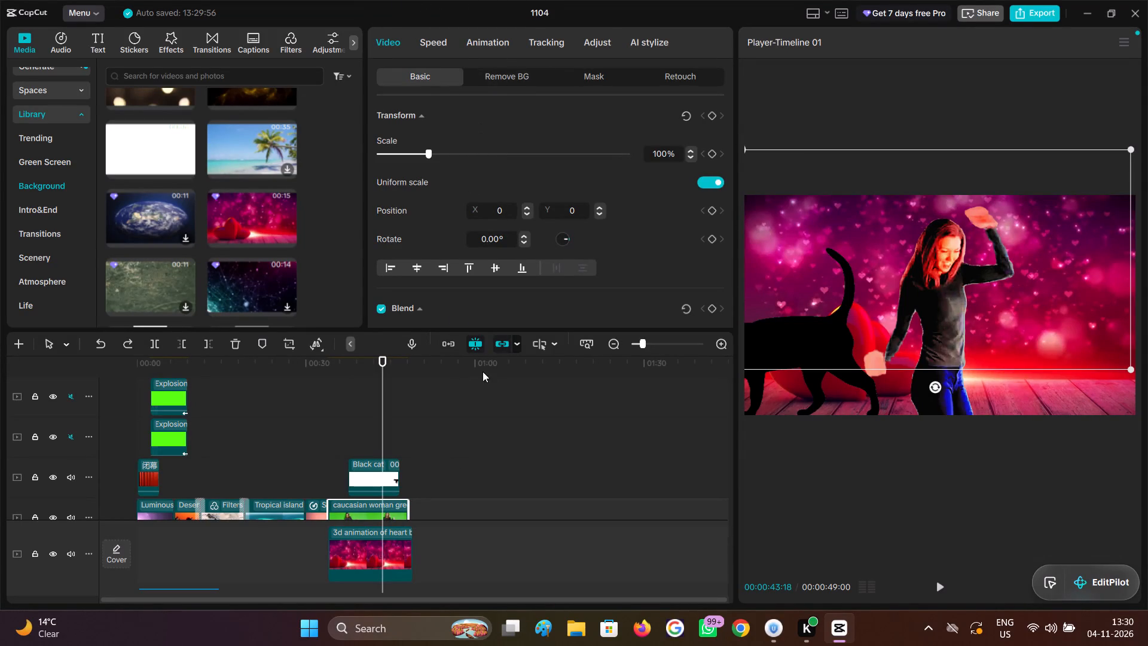
Add the 14-second 4K Network background from the library beneath the Tropical island clip, starting at about 00:00:19:05, and check it there.
{"action": "left_click", "coordinate": [326, 450]}
{"action": "left_click_drag", "start_coordinate": [326, 450], "coordinate": [277, 454]}
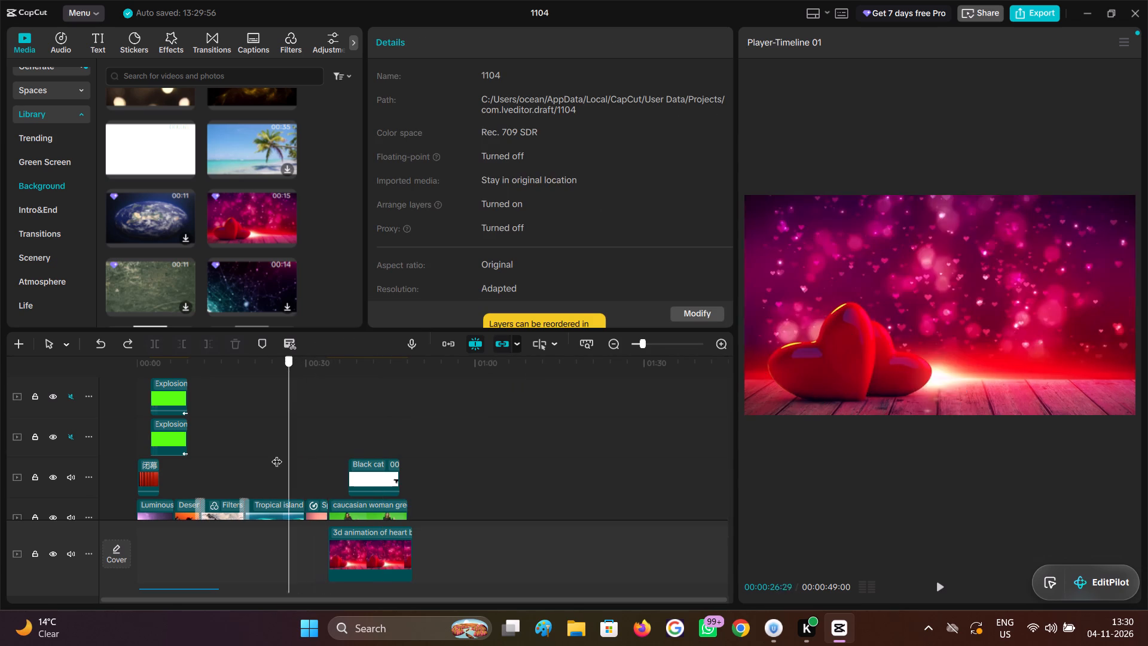
{"action": "left_click_drag", "start_coordinate": [277, 454], "coordinate": [274, 454]}
{"action": "scroll", "coordinate": [273, 453], "scroll_direction": "down", "scroll_amount": 4}
{"action": "left_click", "coordinate": [273, 453]}
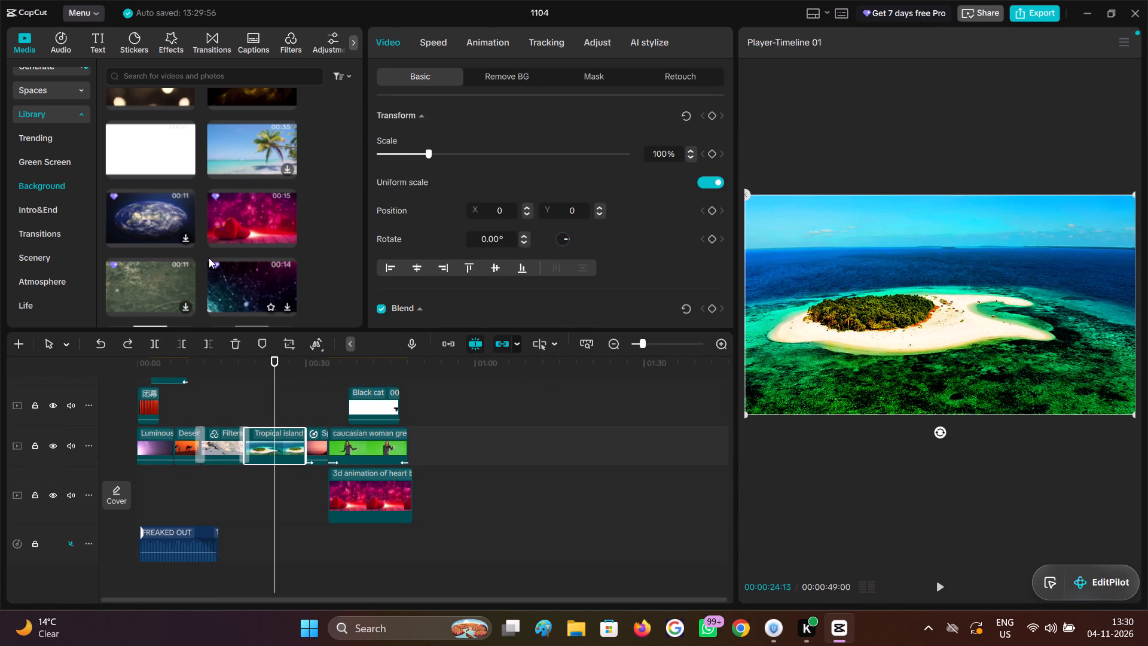
{"action": "scroll", "coordinate": [206, 260], "scroll_direction": "down", "scroll_amount": 1}
{"action": "left_click", "coordinate": [237, 211]}
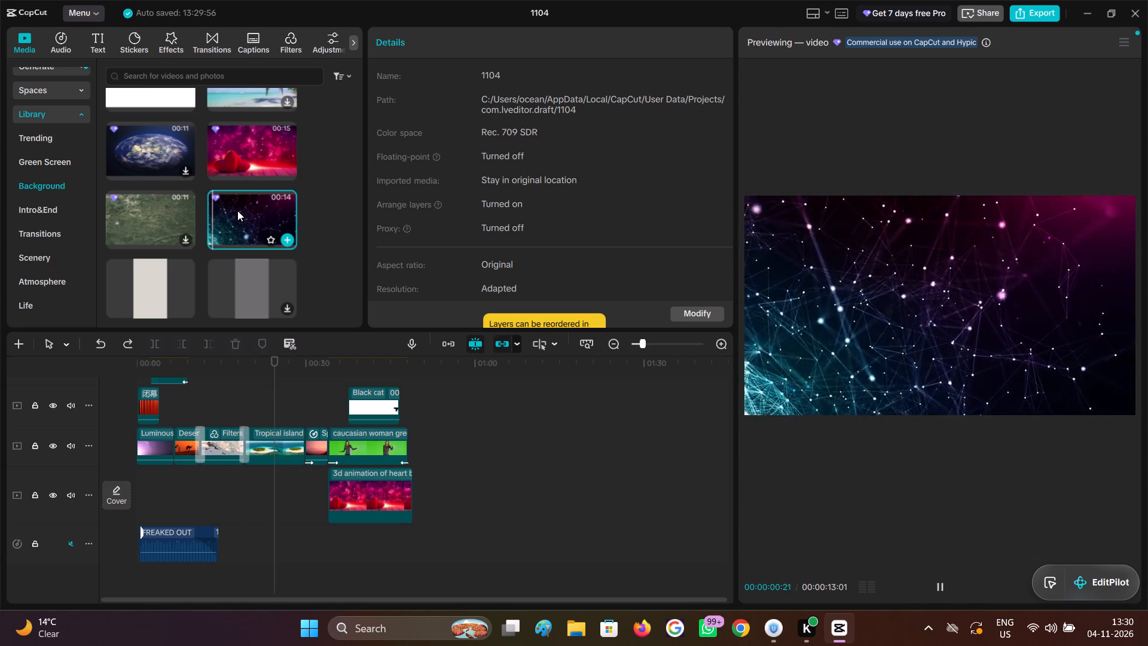
{"action": "left_click_drag", "start_coordinate": [250, 214], "coordinate": [249, 504]}
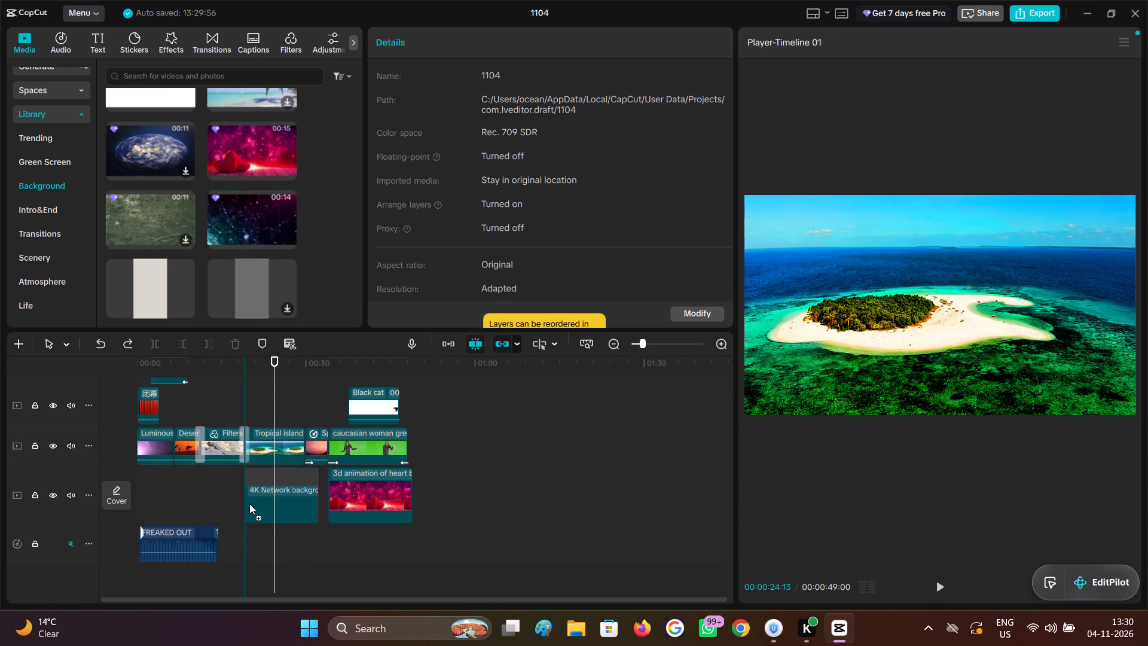
{"action": "left_click", "coordinate": [245, 518]}
{"action": "left_click", "coordinate": [254, 541]}
{"action": "left_click", "coordinate": [254, 541]}
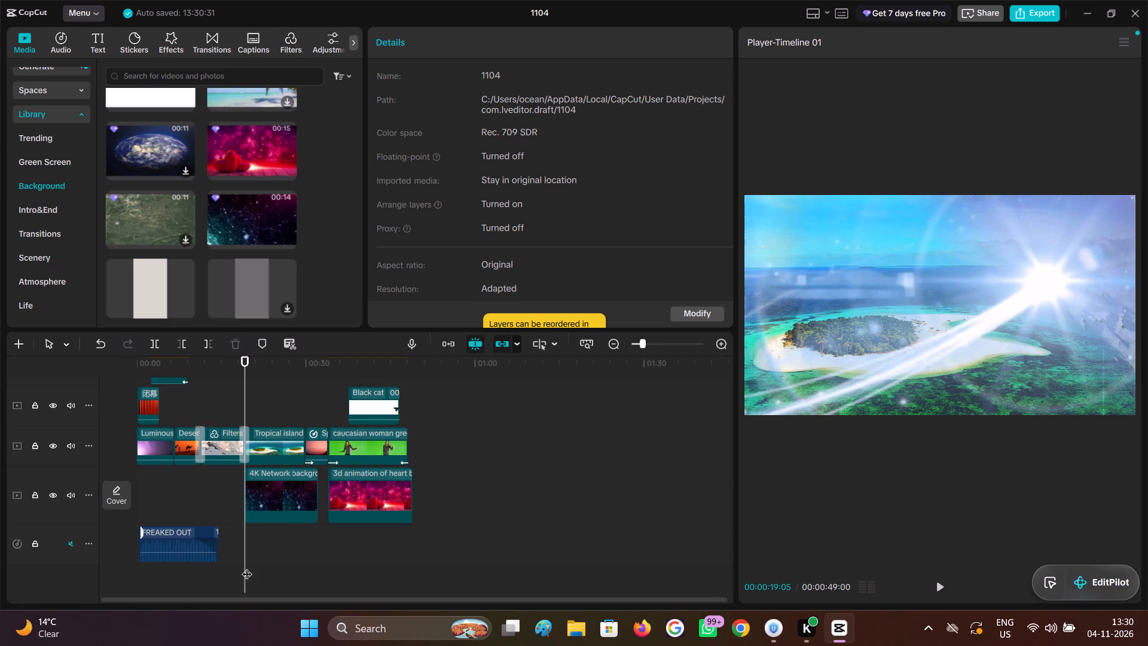
{"action": "left_click_drag", "start_coordinate": [244, 552], "coordinate": [269, 558]}
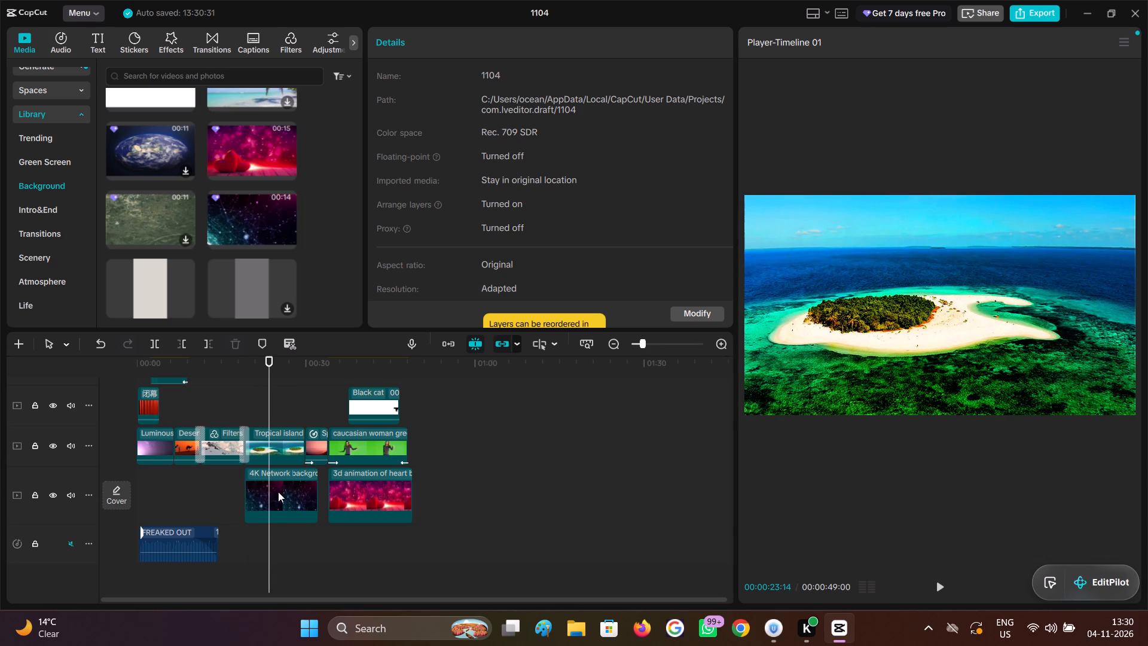
Move the 4K Network background from below the Tropical island clip to the track above it, keeping it aligned with the island's start.
{"action": "left_click", "coordinate": [278, 492]}
{"action": "left_click_drag", "start_coordinate": [278, 492], "coordinate": [258, 397]}
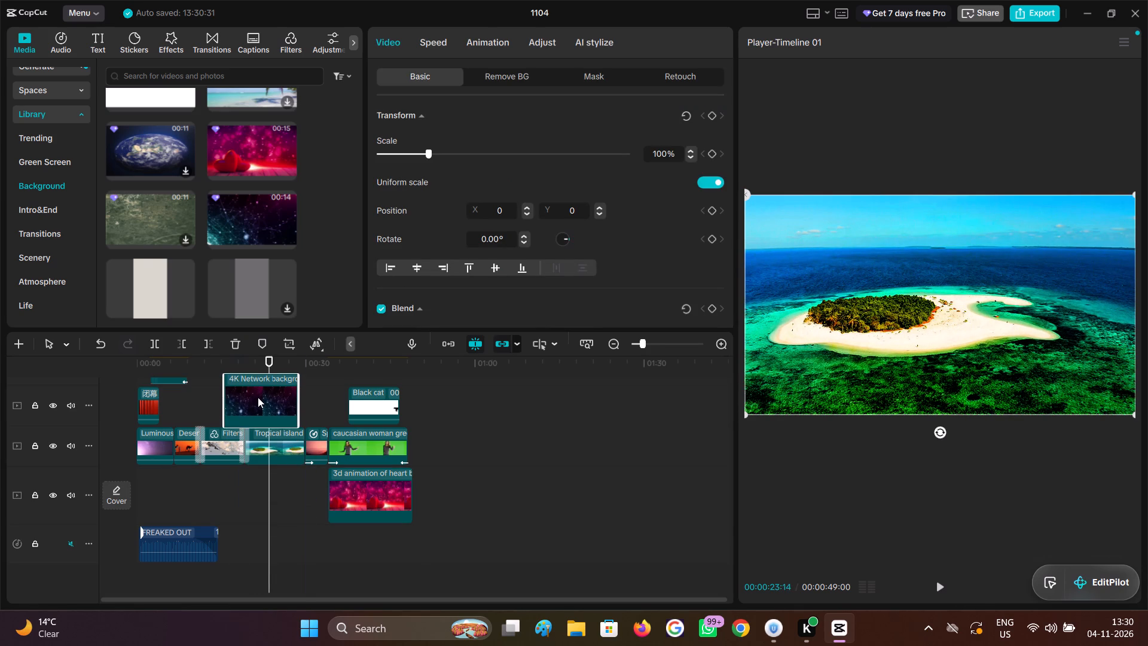
{"action": "left_click_drag", "start_coordinate": [258, 397], "coordinate": [276, 393]}
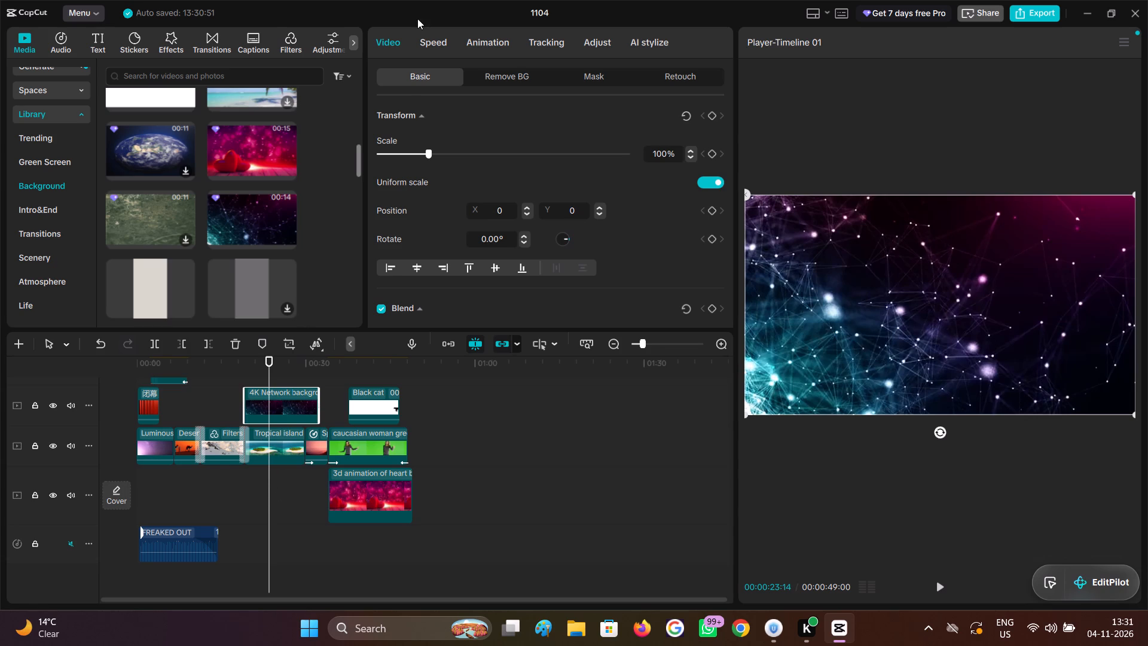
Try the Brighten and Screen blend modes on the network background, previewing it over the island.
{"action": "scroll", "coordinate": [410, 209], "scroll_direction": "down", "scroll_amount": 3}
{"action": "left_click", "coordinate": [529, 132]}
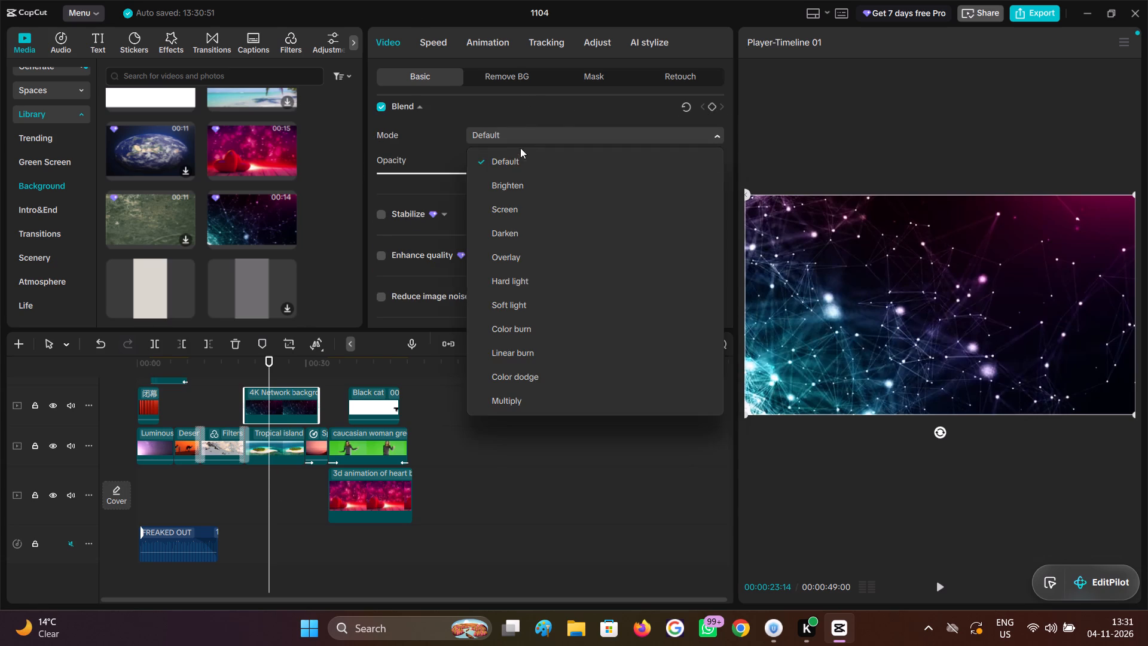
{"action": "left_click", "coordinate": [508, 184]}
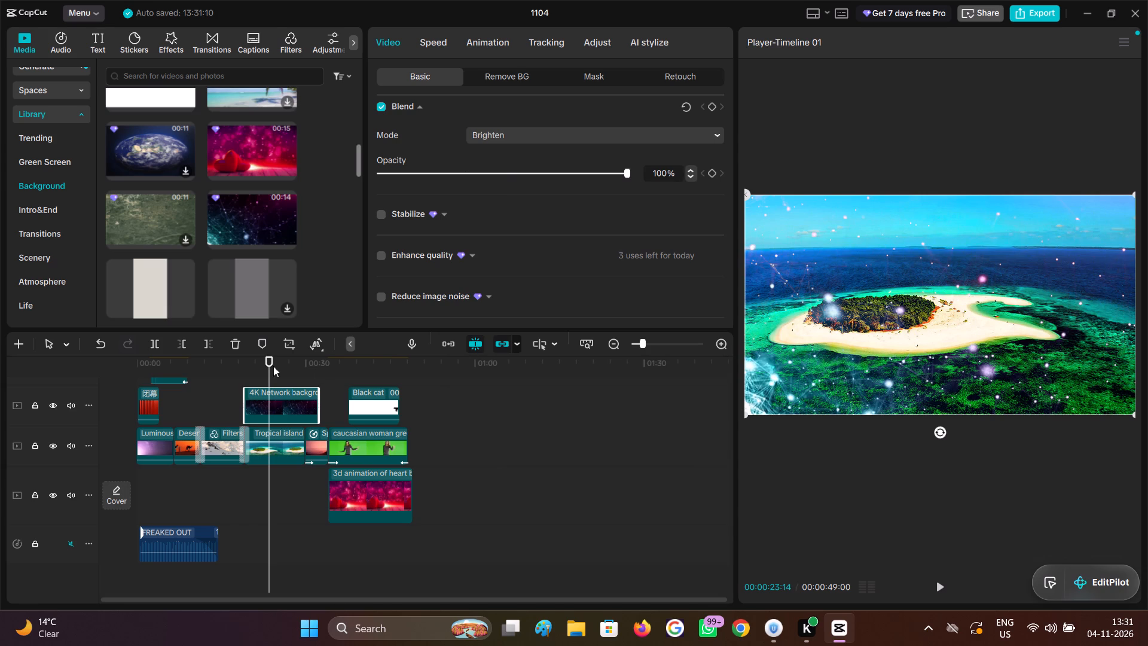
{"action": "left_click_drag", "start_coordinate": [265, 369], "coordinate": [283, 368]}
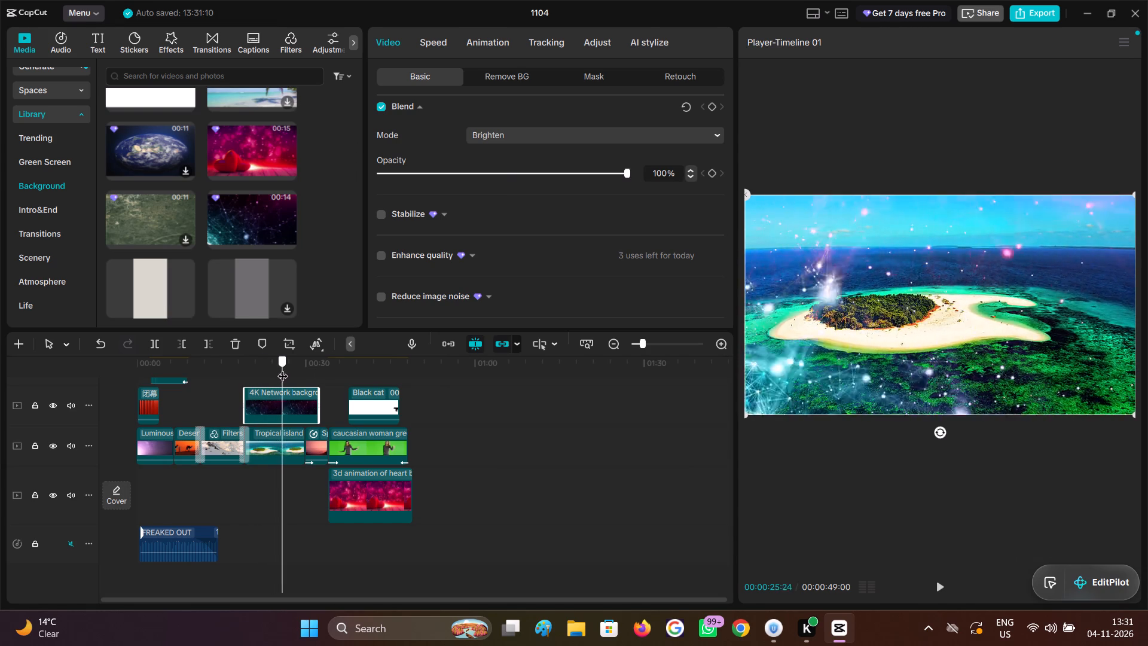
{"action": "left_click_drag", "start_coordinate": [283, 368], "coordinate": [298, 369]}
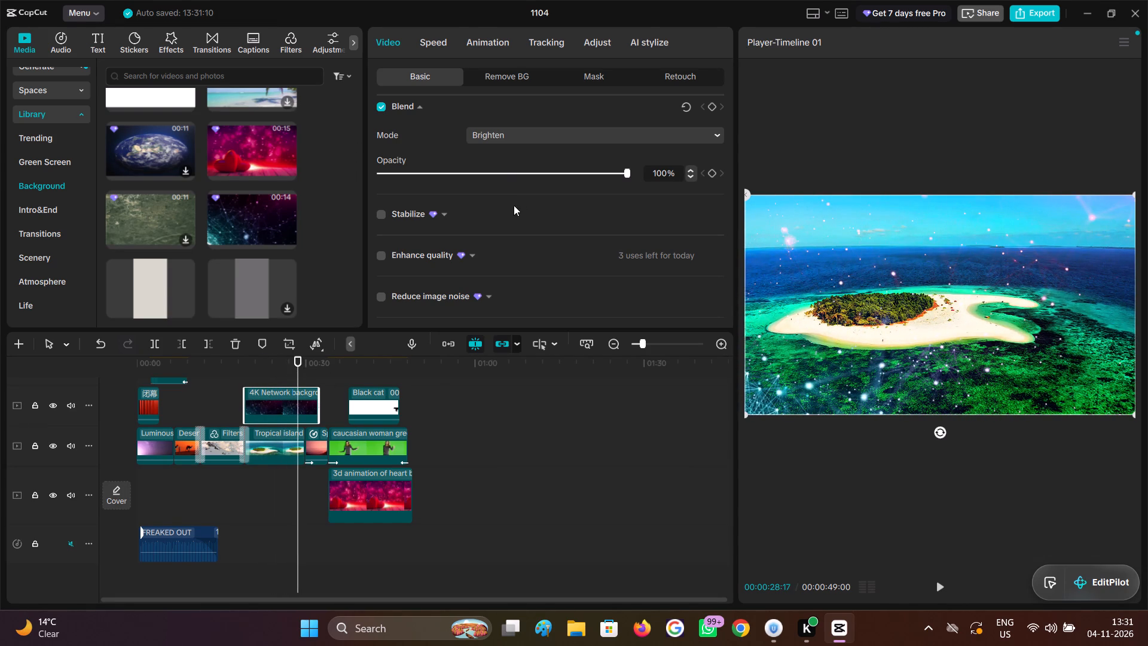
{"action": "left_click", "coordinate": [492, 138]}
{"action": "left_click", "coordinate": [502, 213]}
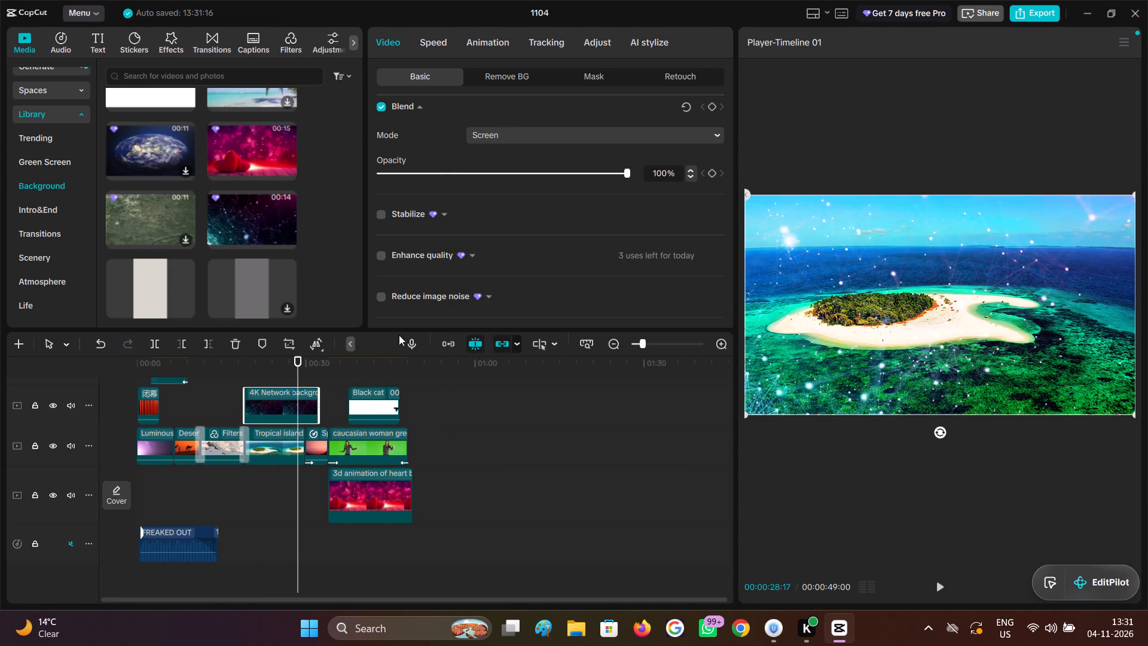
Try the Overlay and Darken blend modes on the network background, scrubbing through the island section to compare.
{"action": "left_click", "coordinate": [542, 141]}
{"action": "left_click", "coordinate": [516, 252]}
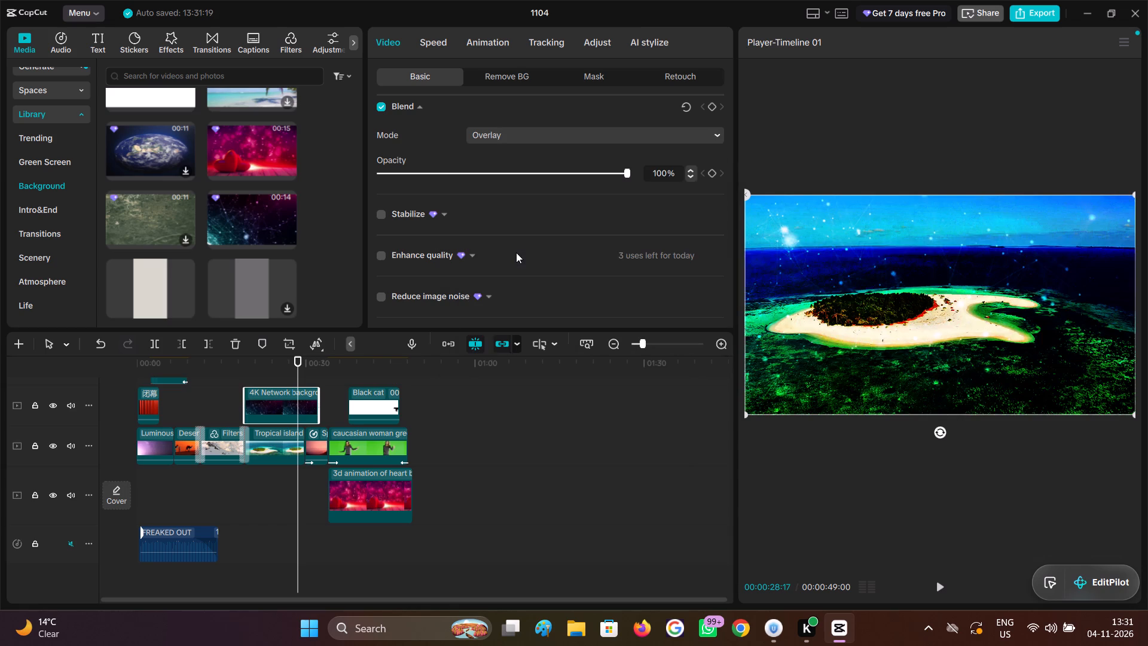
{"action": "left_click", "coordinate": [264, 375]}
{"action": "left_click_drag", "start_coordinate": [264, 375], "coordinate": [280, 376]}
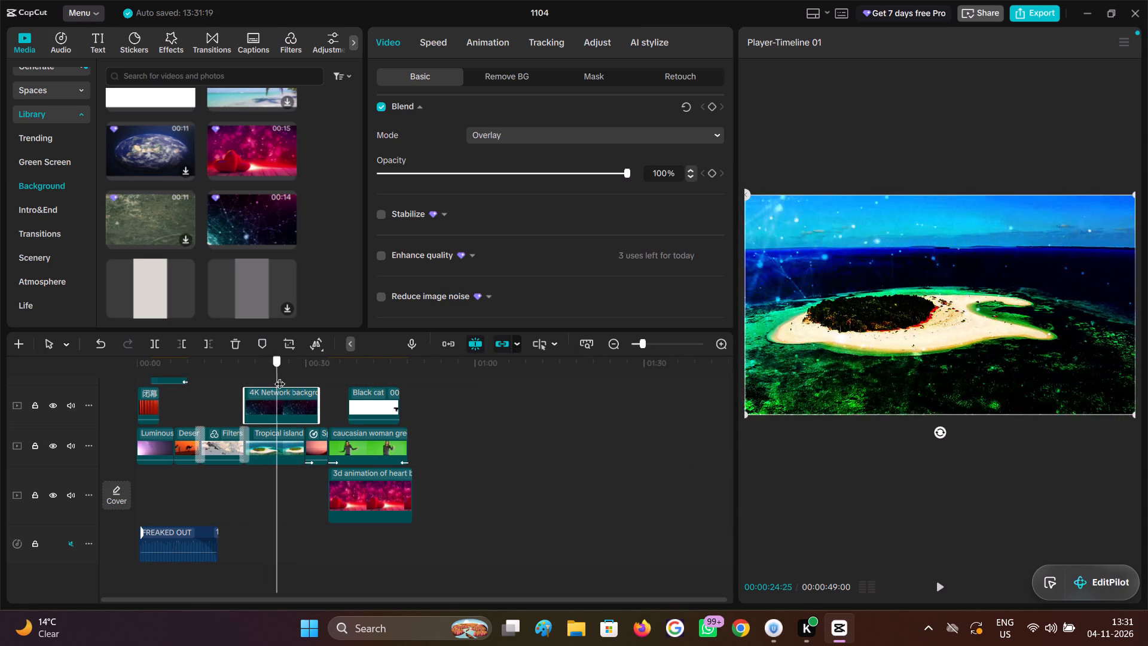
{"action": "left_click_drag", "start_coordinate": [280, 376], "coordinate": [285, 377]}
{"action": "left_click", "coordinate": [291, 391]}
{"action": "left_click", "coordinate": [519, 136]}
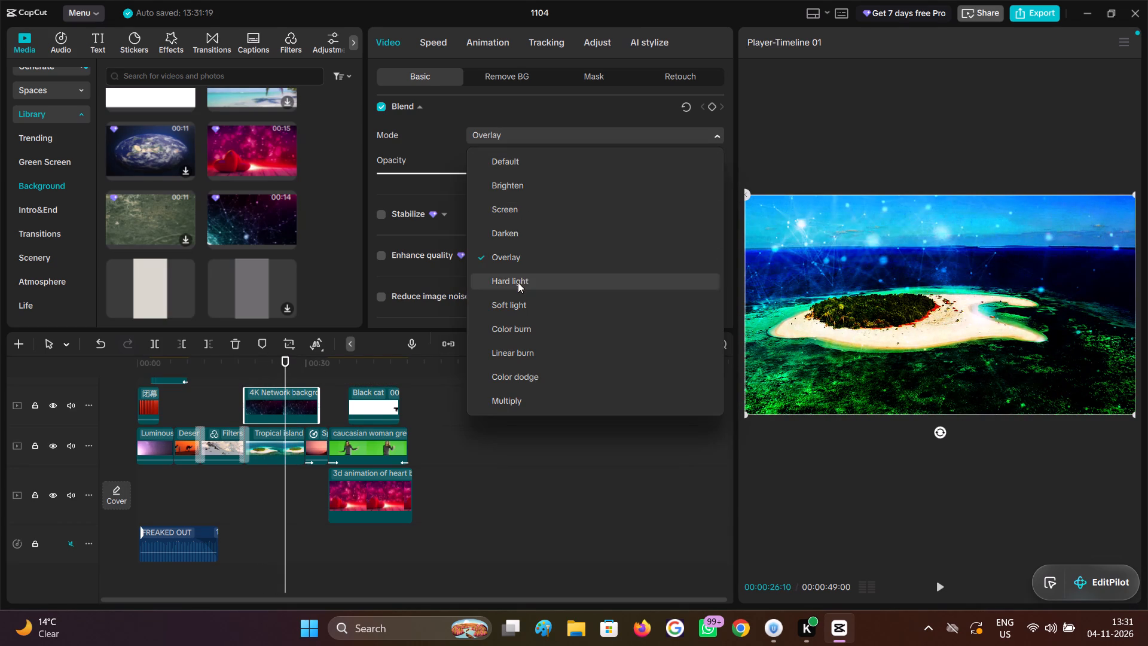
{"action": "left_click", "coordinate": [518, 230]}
Set the network background's blend mode to Screen and scrub through the island section to check the overlay.
{"action": "left_click", "coordinate": [513, 136]}
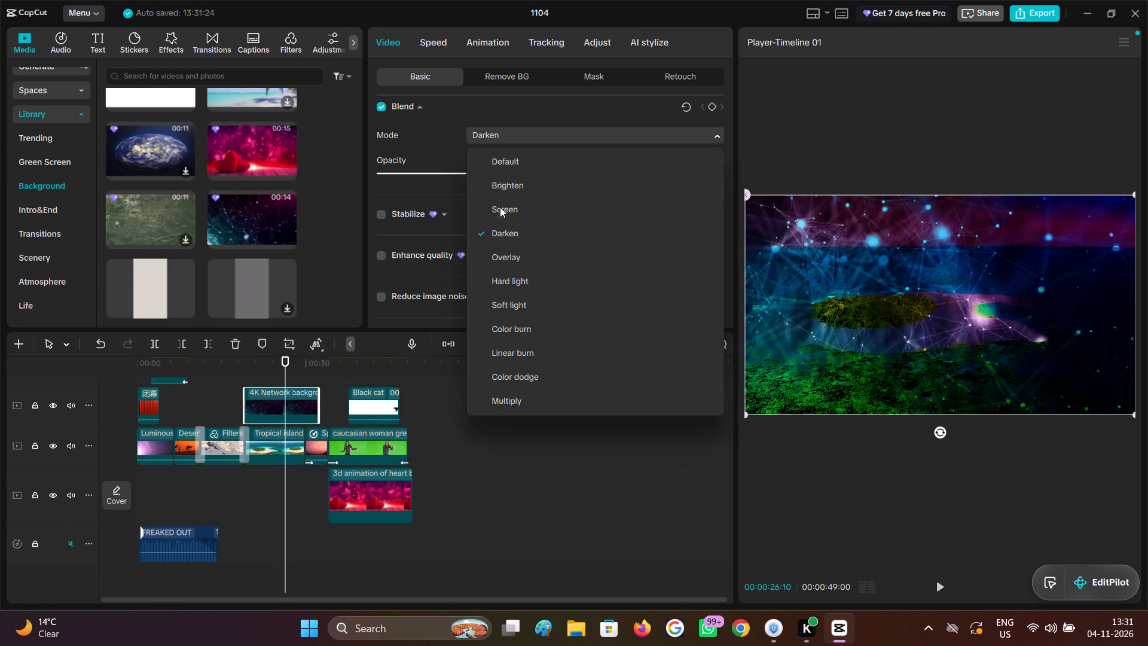
{"action": "left_click", "coordinate": [500, 207]}
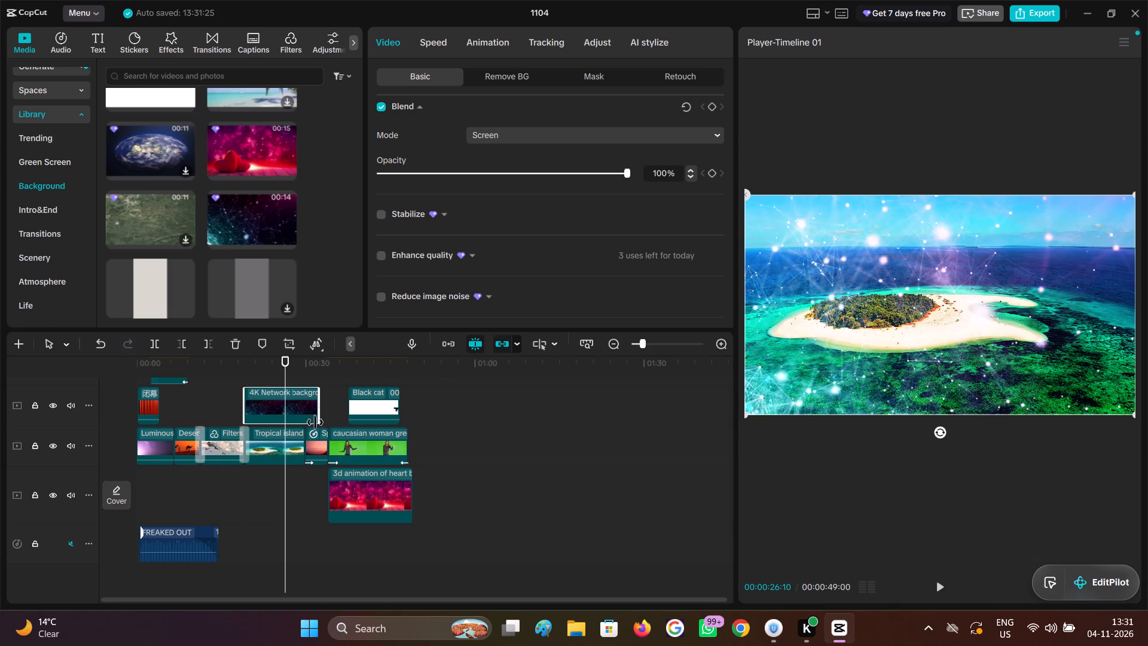
{"action": "left_click", "coordinate": [249, 385]}
{"action": "left_click", "coordinate": [250, 379]}
{"action": "left_click_drag", "start_coordinate": [250, 379], "coordinate": [259, 380]}
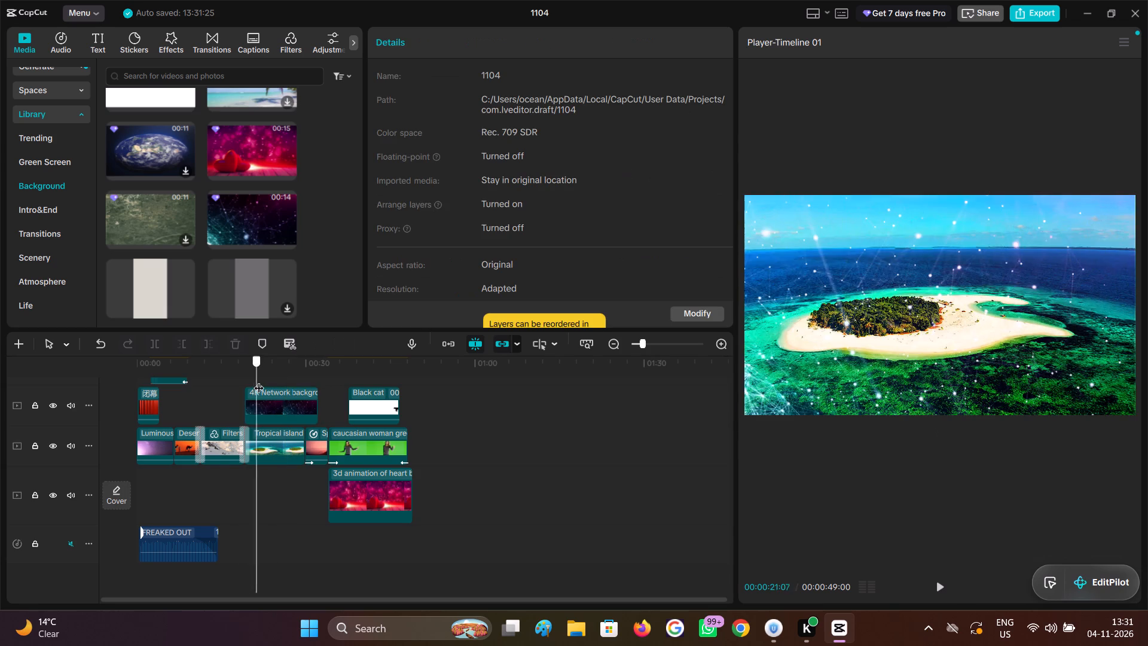
{"action": "left_click_drag", "start_coordinate": [259, 380], "coordinate": [296, 395]}
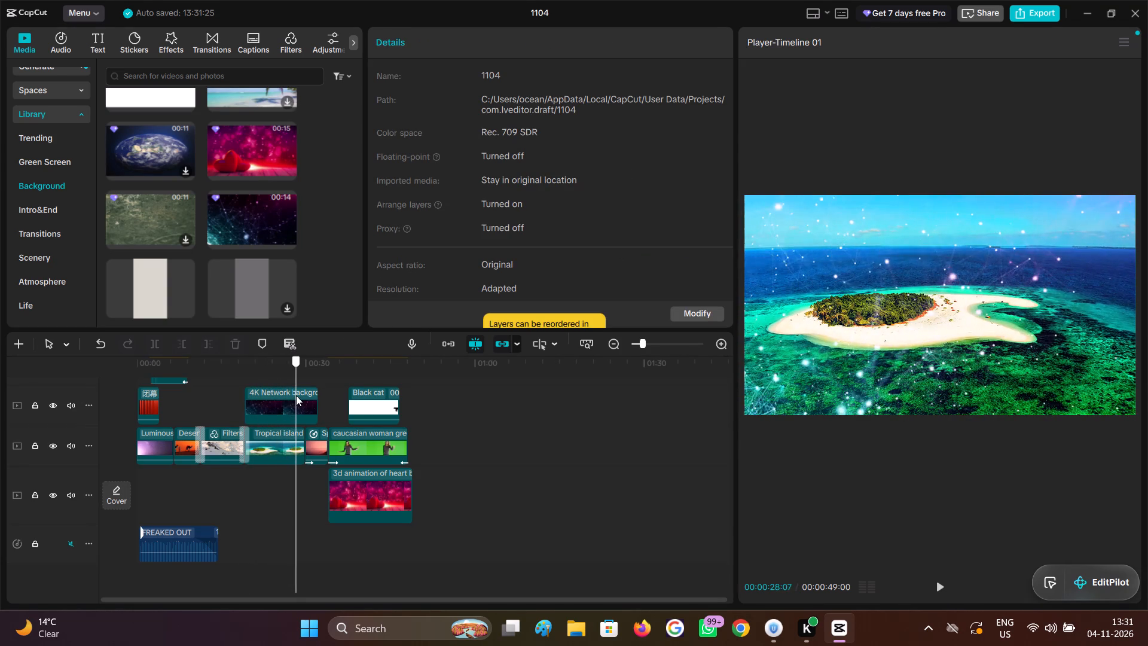
{"action": "left_click_drag", "start_coordinate": [296, 395], "coordinate": [297, 396]}
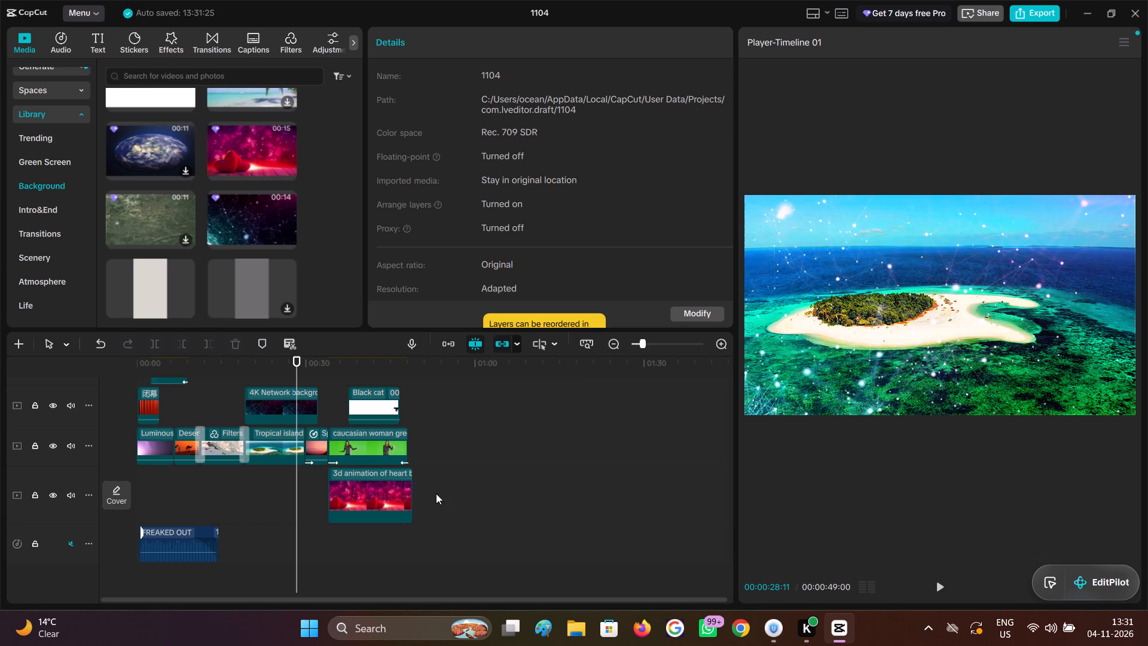
Shift the opening red curtain clip slightly later so it starts at about 1 second on the timeline.
{"action": "left_click", "coordinate": [725, 349]}
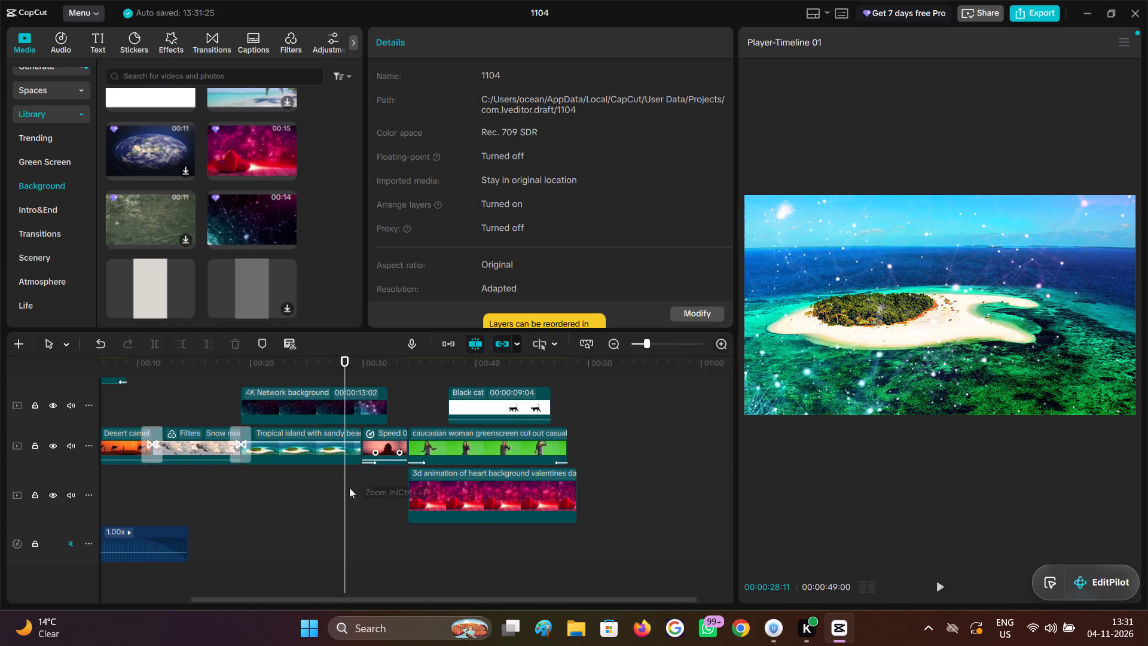
{"action": "left_click", "coordinate": [231, 486]}
{"action": "left_click_drag", "start_coordinate": [232, 486], "coordinate": [103, 510]}
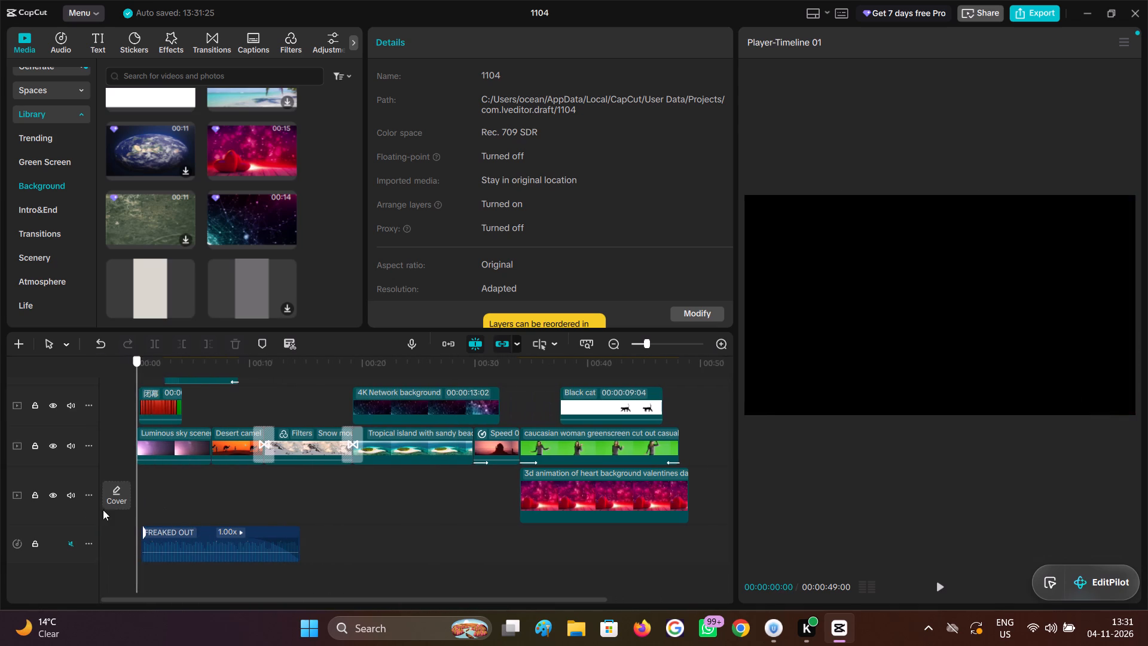
{"action": "left_click_drag", "start_coordinate": [103, 510], "coordinate": [172, 519]}
{"action": "scroll", "coordinate": [165, 517], "scroll_direction": "up", "scroll_amount": 3}
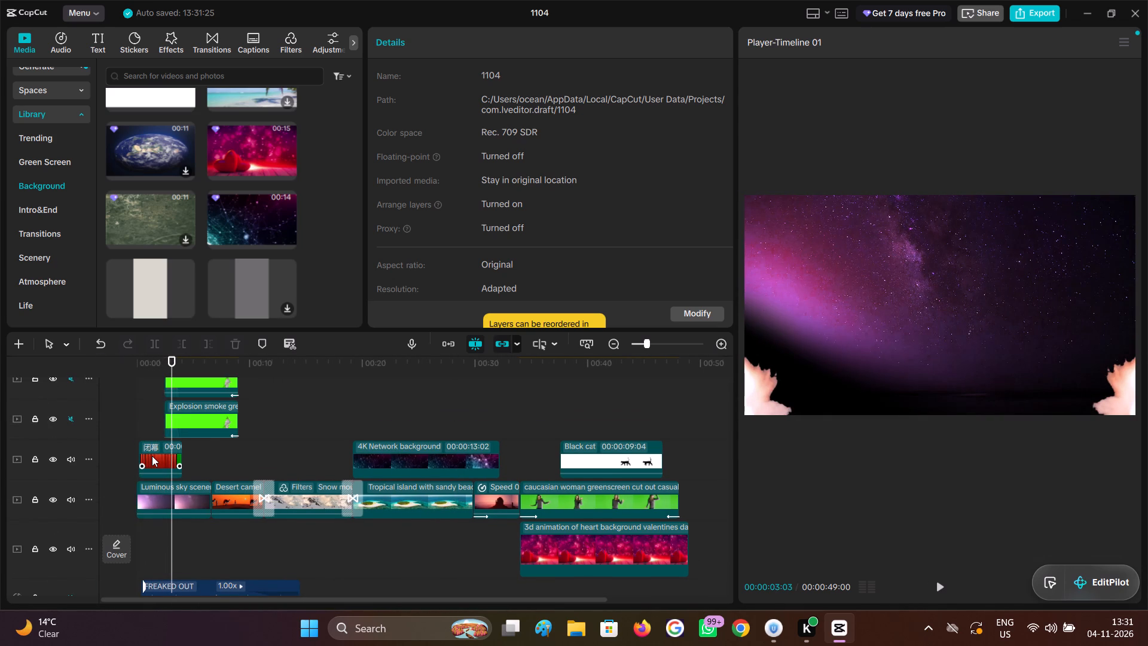
{"action": "left_click_drag", "start_coordinate": [152, 456], "coordinate": [163, 456]}
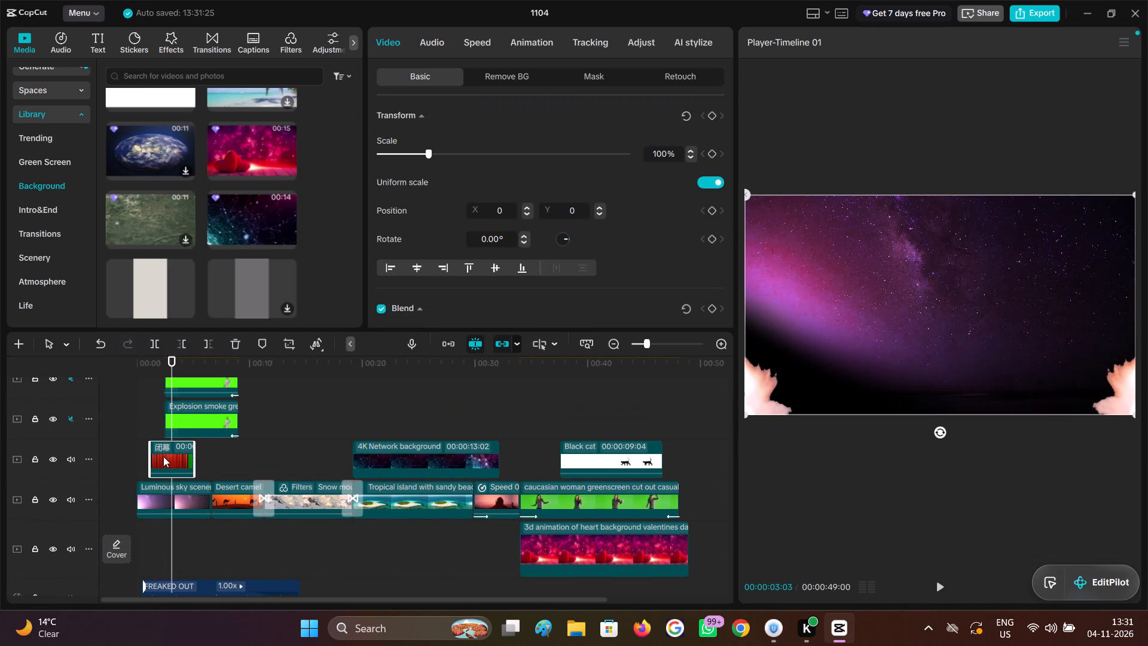
{"action": "left_click_drag", "start_coordinate": [163, 456], "coordinate": [161, 456]}
Scrub through the sequence from the curtain opening past the smoke, camel and snow mountain clips, and check the island overlay.
{"action": "left_click", "coordinate": [146, 429]}
{"action": "left_click_drag", "start_coordinate": [145, 428], "coordinate": [164, 438]}
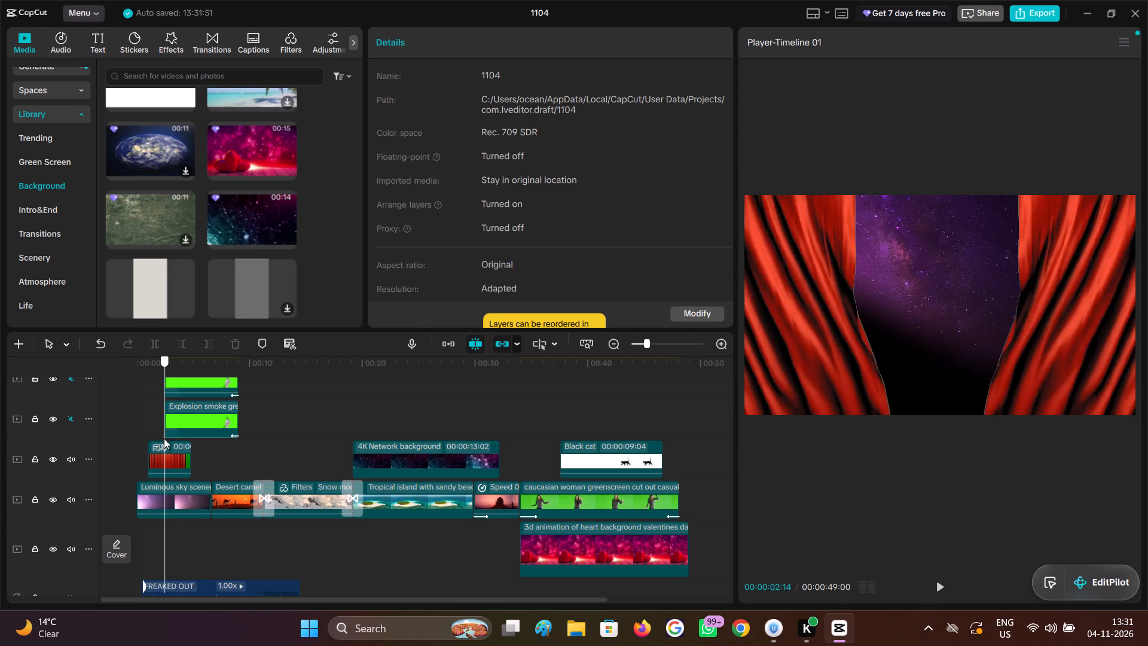
{"action": "left_click_drag", "start_coordinate": [164, 438], "coordinate": [188, 462]}
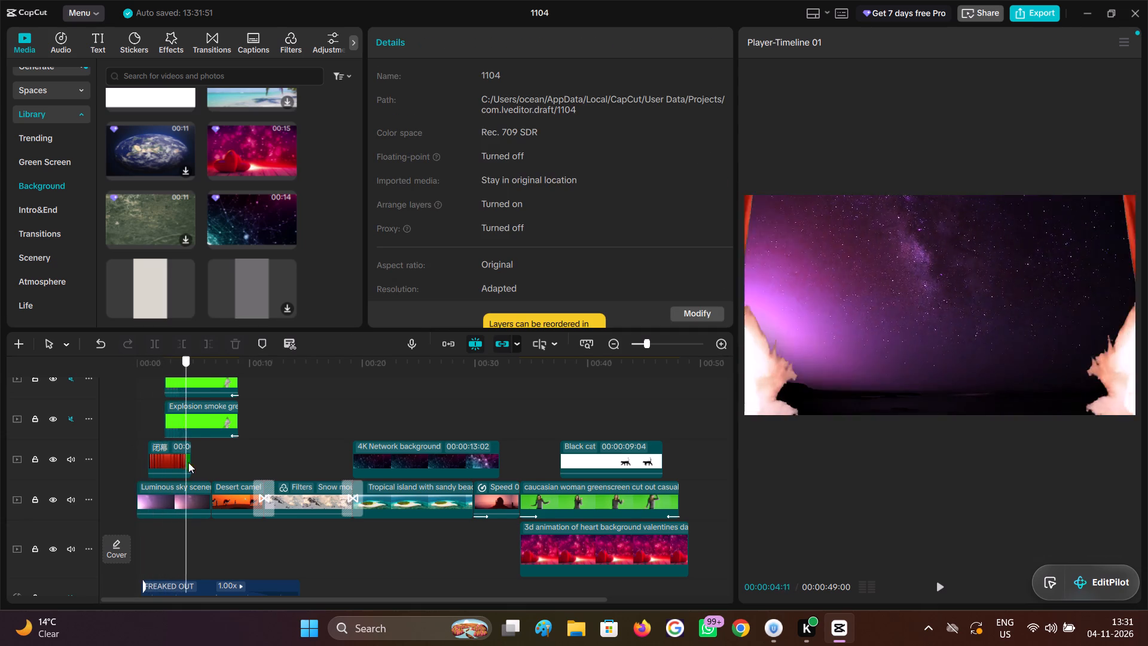
{"action": "left_click_drag", "start_coordinate": [188, 462], "coordinate": [210, 473]}
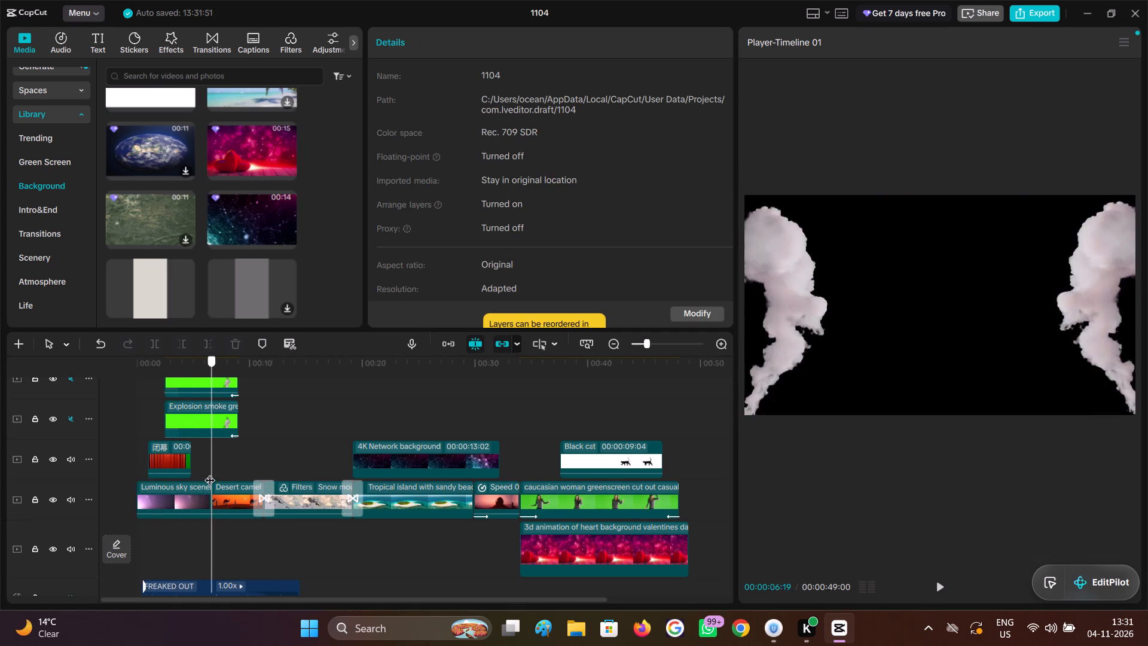
{"action": "left_click_drag", "start_coordinate": [210, 473], "coordinate": [224, 479]}
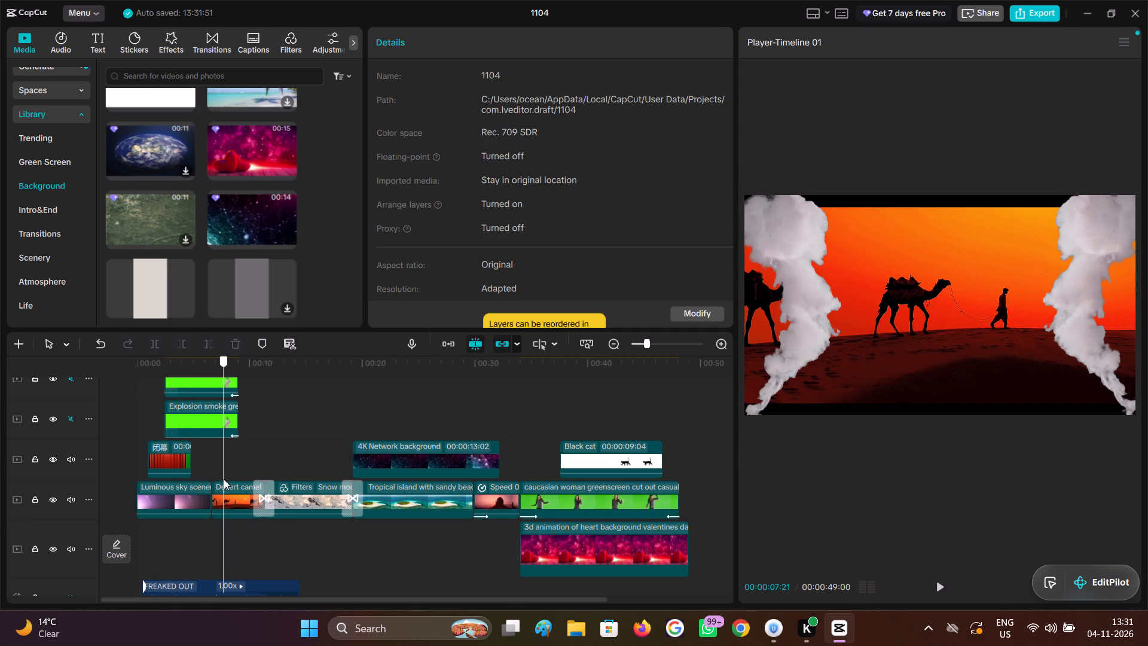
{"action": "left_click_drag", "start_coordinate": [224, 479], "coordinate": [302, 495]}
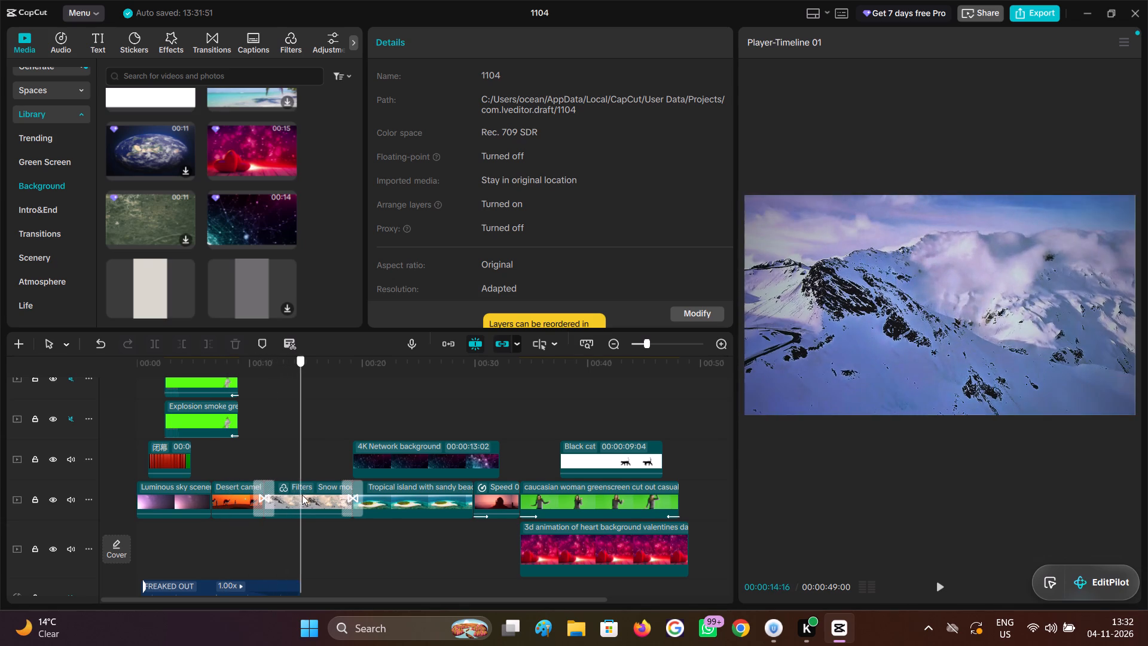
{"action": "left_click_drag", "start_coordinate": [302, 495], "coordinate": [306, 496]}
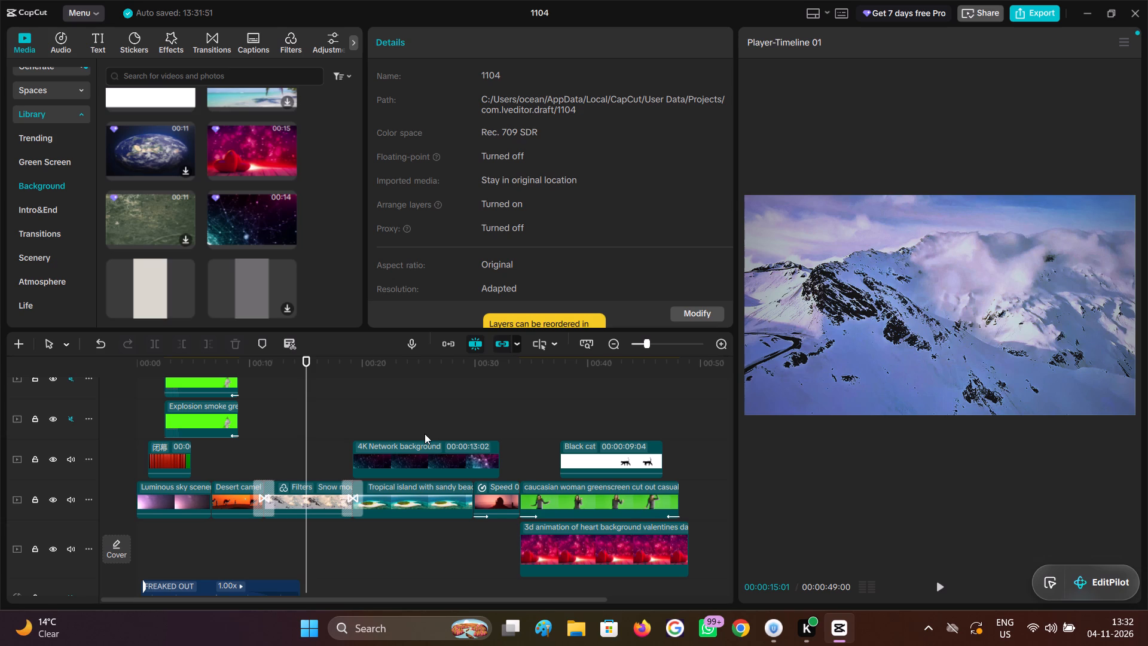
{"action": "left_click", "coordinate": [447, 419]}
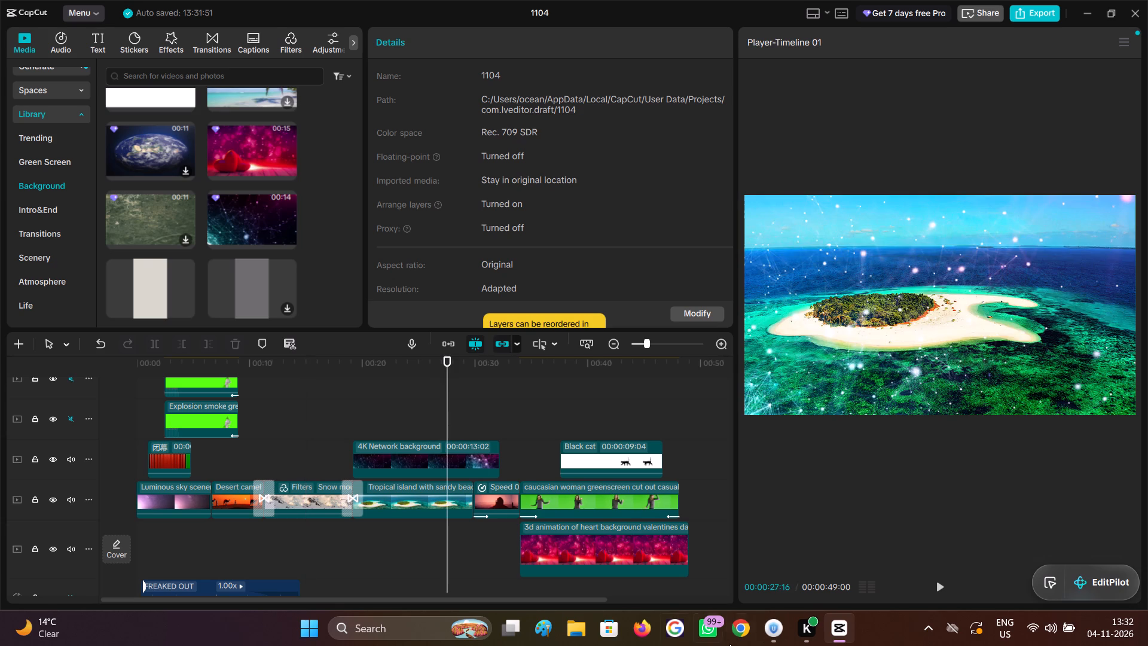
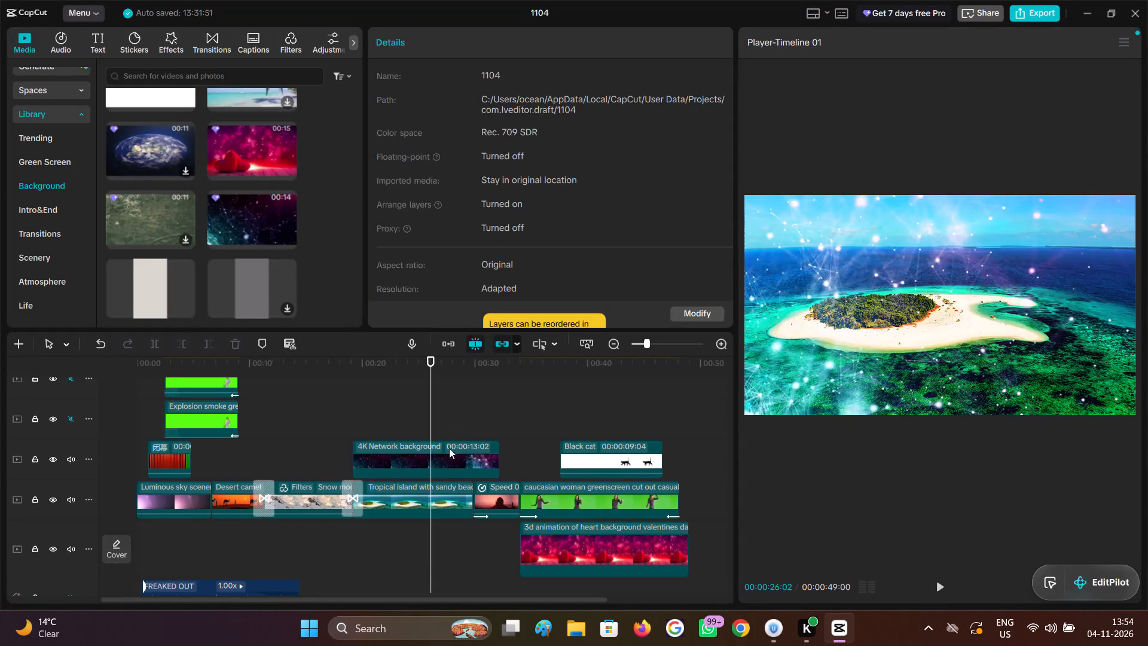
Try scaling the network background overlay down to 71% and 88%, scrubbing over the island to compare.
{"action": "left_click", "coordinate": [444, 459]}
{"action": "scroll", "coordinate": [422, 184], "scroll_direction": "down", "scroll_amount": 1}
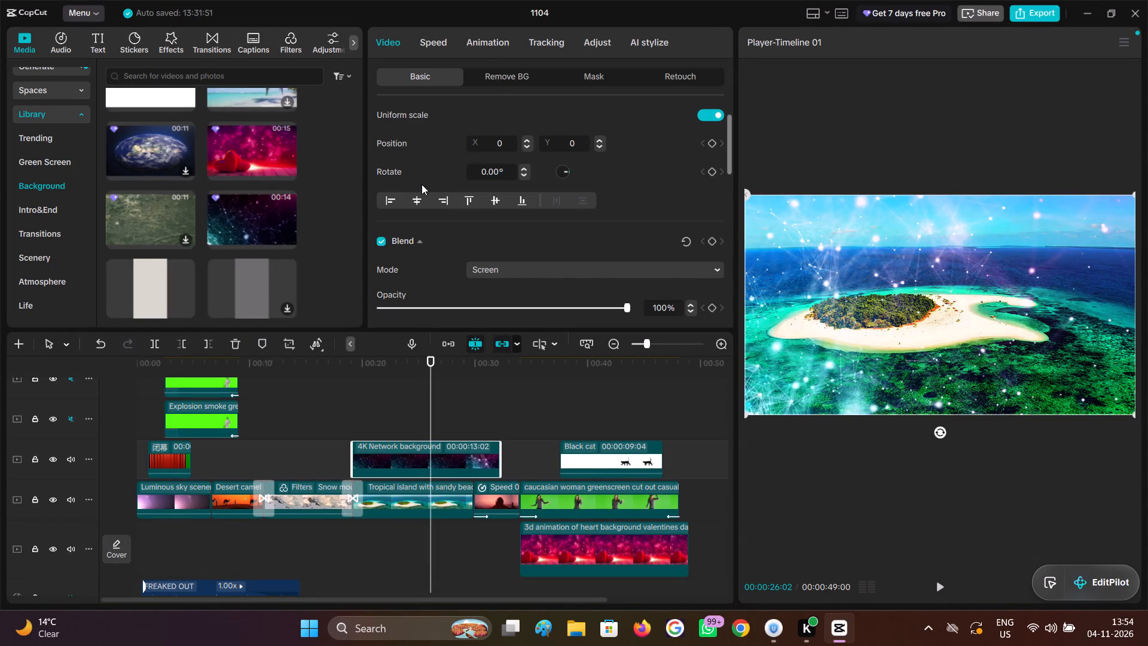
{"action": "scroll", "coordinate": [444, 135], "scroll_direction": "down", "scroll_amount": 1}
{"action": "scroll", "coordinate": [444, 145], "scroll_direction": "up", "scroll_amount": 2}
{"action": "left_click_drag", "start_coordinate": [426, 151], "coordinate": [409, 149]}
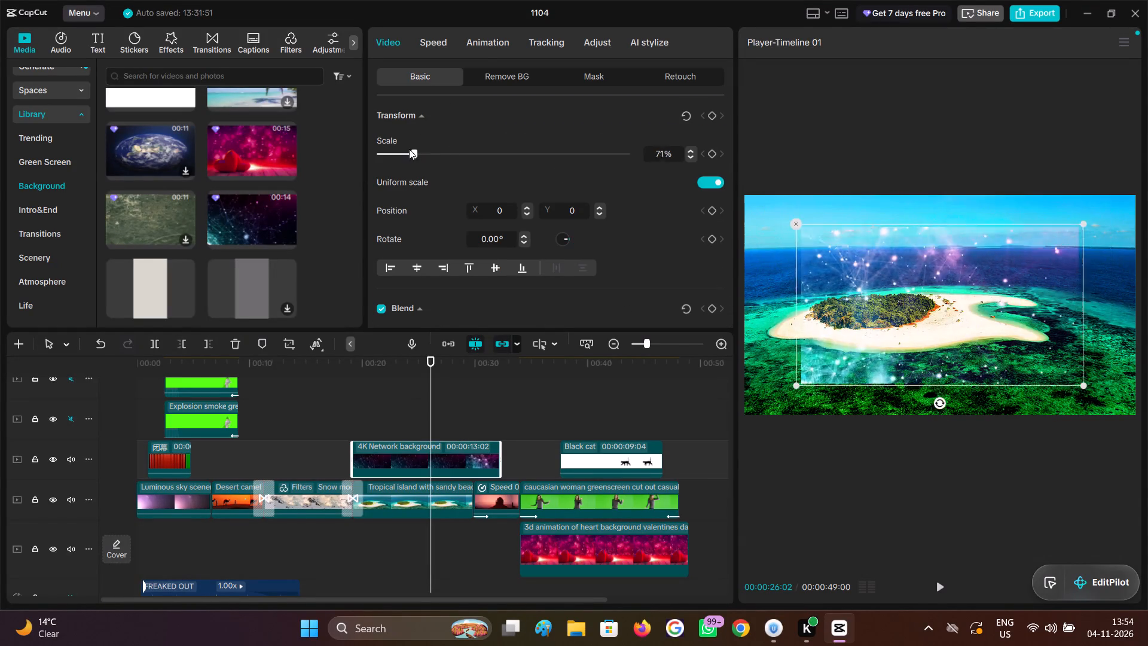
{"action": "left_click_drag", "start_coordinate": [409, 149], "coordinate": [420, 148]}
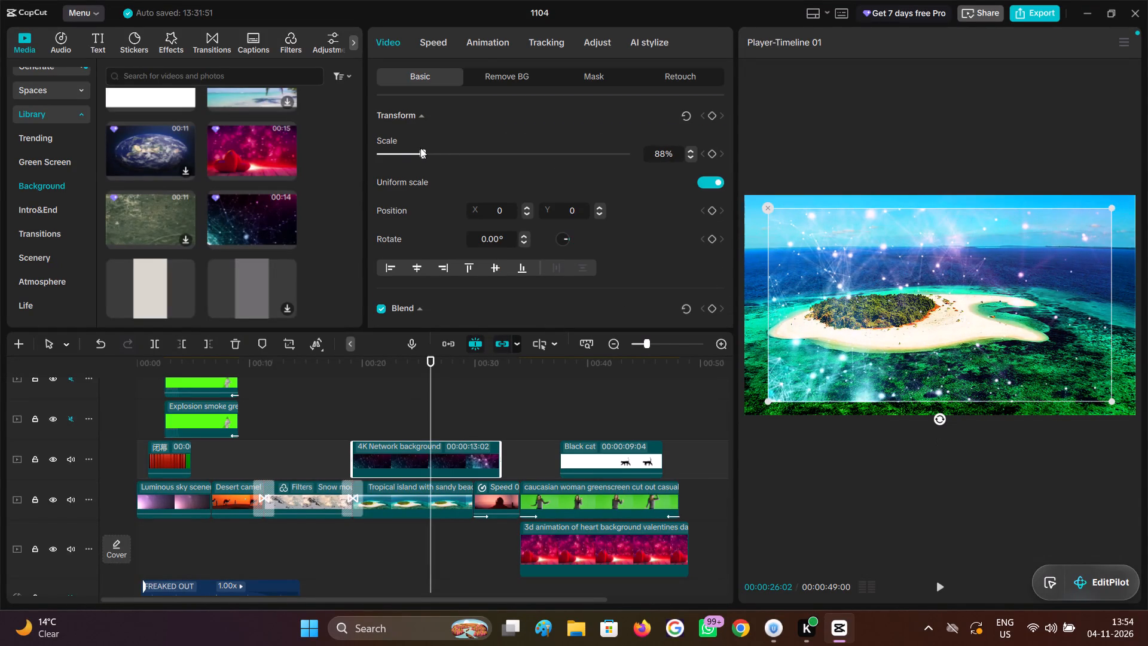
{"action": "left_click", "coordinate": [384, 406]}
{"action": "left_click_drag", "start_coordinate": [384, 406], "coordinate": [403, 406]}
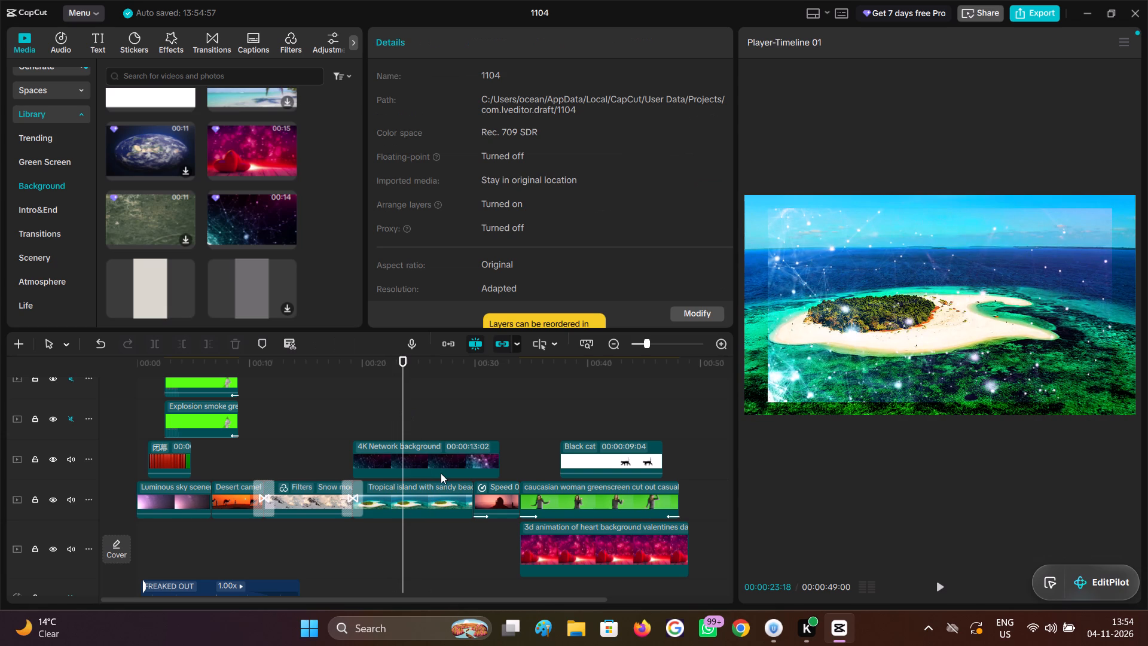
Enlarge the 4K Network background overlay to several times the frame size and scrub through the island section to check it.
{"action": "left_click", "coordinate": [441, 467]}
{"action": "left_click_drag", "start_coordinate": [481, 154], "coordinate": [554, 159]}
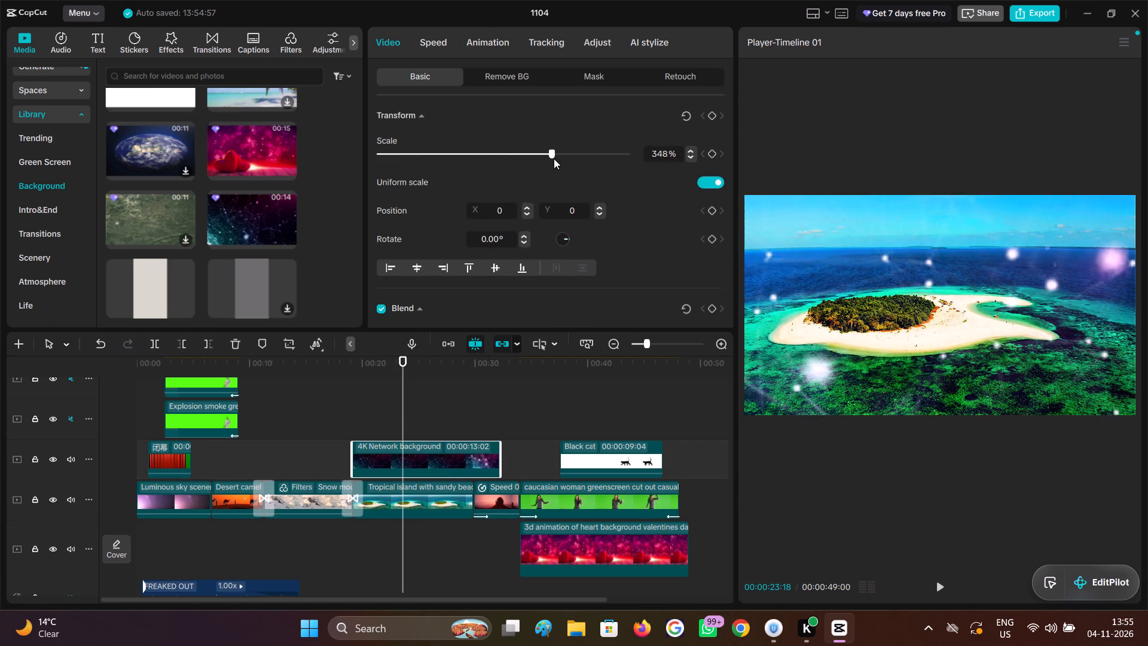
{"action": "left_click_drag", "start_coordinate": [554, 159], "coordinate": [530, 166]}
{"action": "left_click", "coordinate": [355, 418]}
{"action": "left_click_drag", "start_coordinate": [355, 417], "coordinate": [405, 413]}
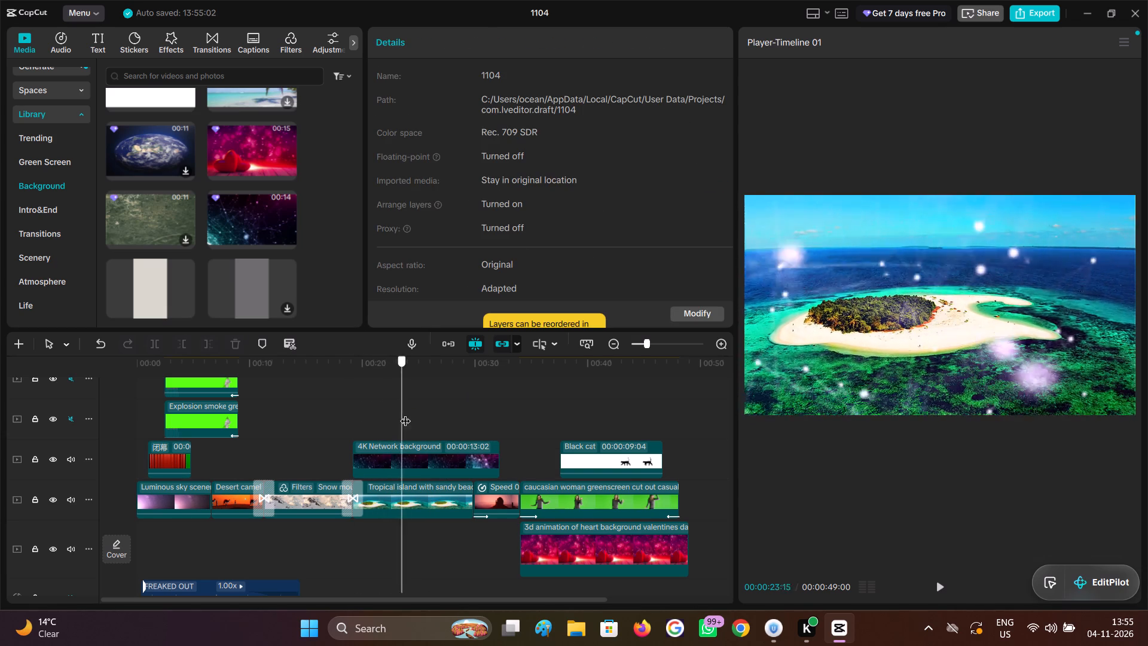
{"action": "left_click_drag", "start_coordinate": [405, 413], "coordinate": [451, 413]}
Unmute the FREAKED OUT music track and play the opening from the start of the timeline.
{"action": "scroll", "coordinate": [451, 413], "scroll_direction": "down", "scroll_amount": 3}
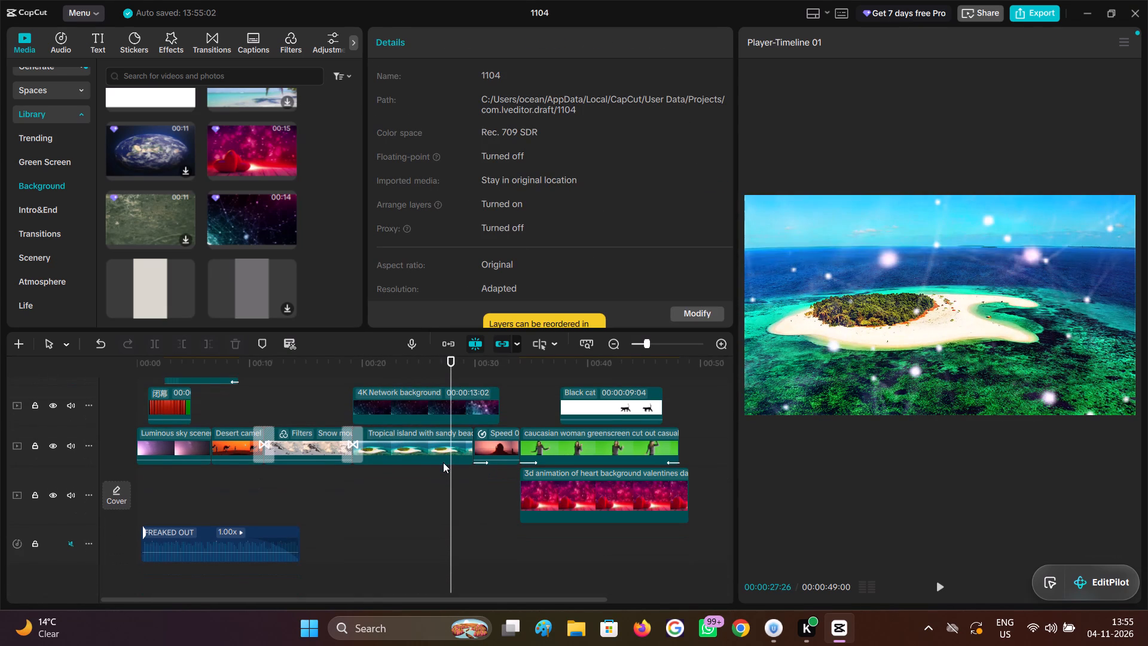
{"action": "scroll", "coordinate": [443, 462], "scroll_direction": "down", "scroll_amount": 3}
{"action": "left_click_drag", "start_coordinate": [450, 471], "coordinate": [87, 492]}
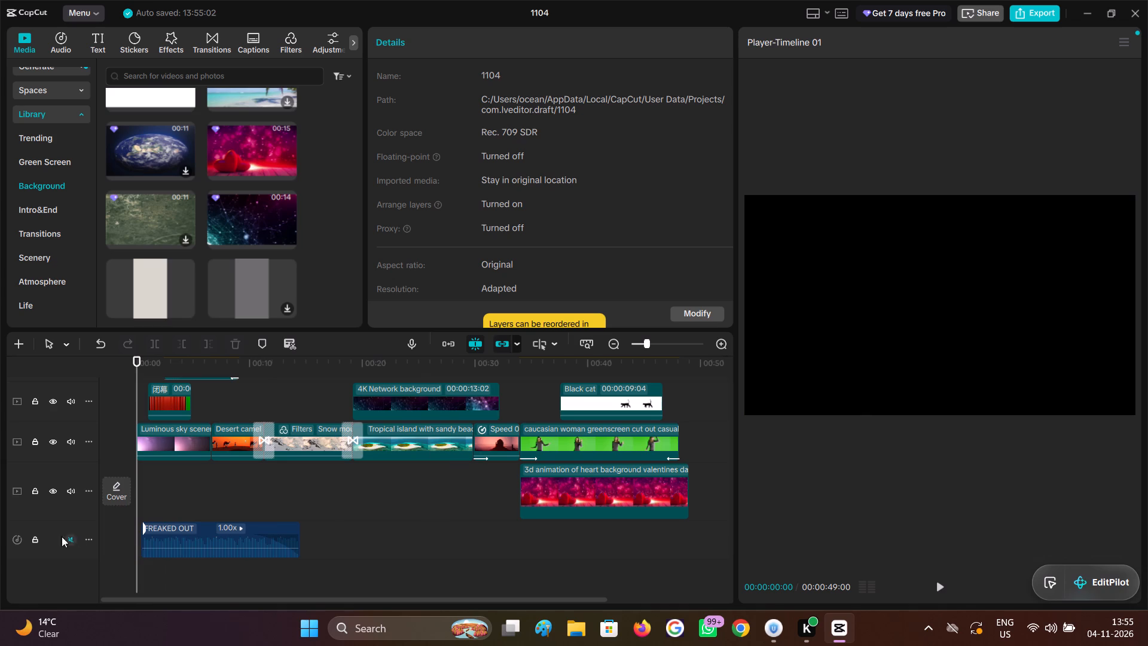
{"action": "left_click", "coordinate": [65, 540]}
{"action": "key", "text": "space"}
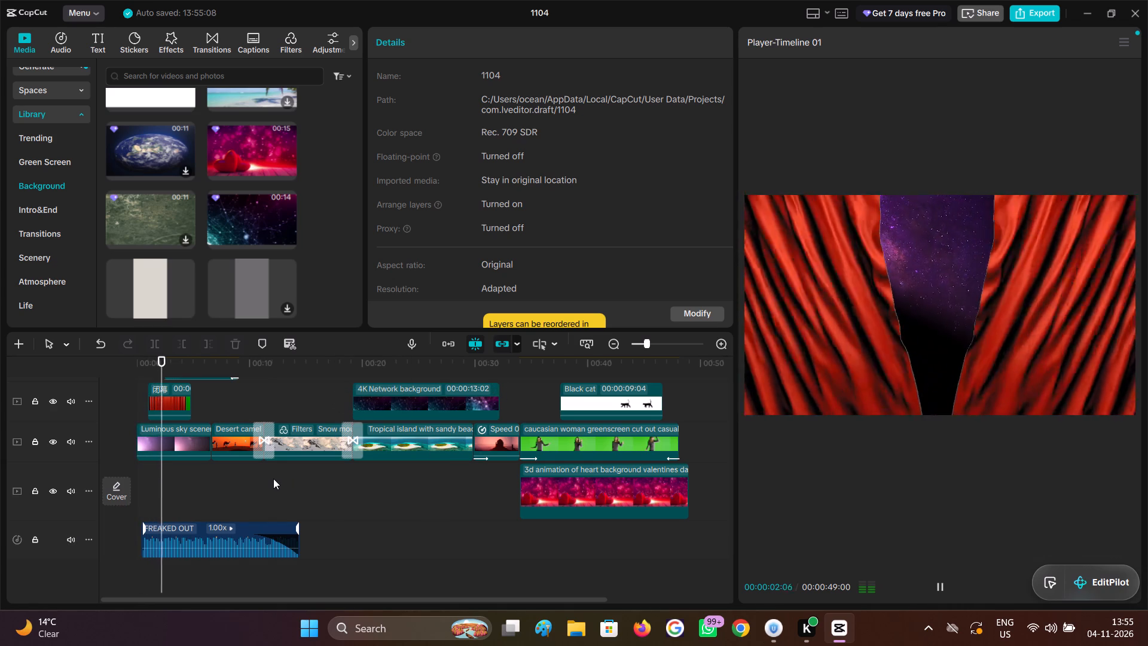
{"action": "key", "text": "space"}
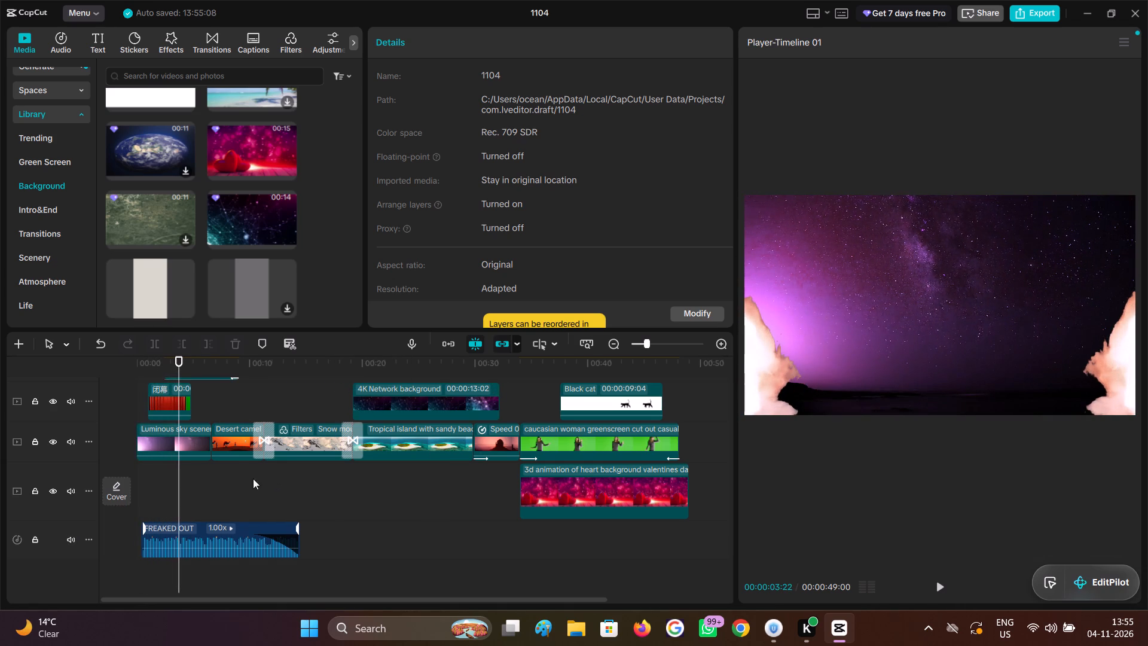
Find the cut point in the music and trim the end of the Luminous sky clip at 00:00:03:26.
{"action": "scroll", "coordinate": [228, 484], "scroll_direction": "up", "scroll_amount": 19, "text": "ctrl"}
{"action": "key", "text": "space"}
{"action": "key", "text": "space"}
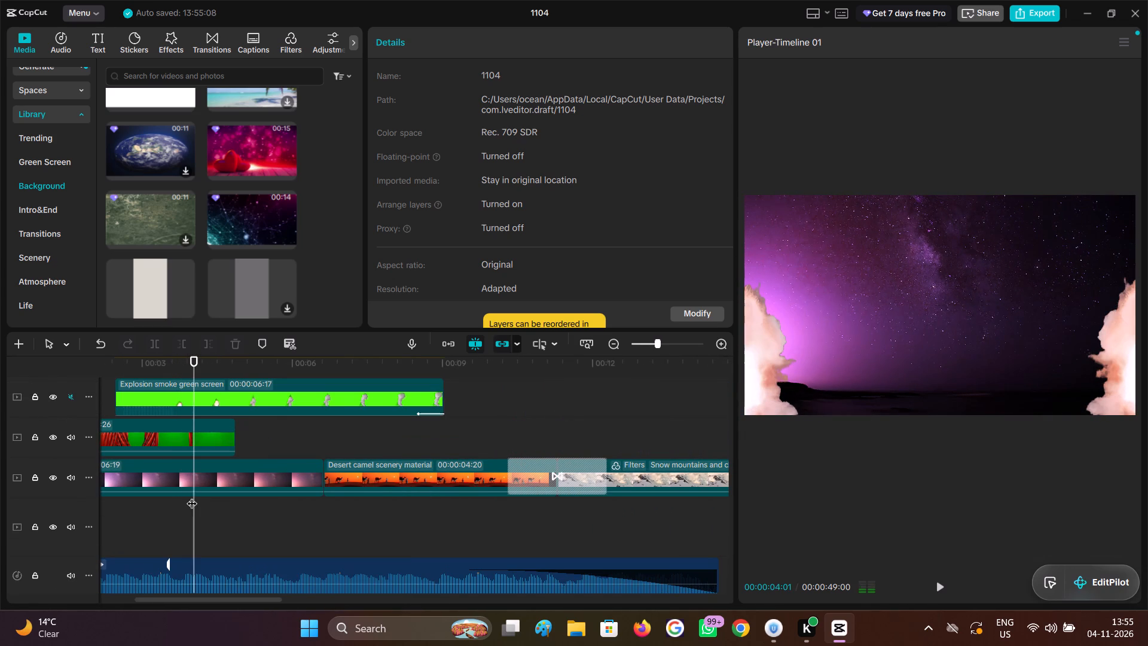
{"action": "left_click", "coordinate": [170, 510]}
{"action": "left_click_drag", "start_coordinate": [169, 528], "coordinate": [186, 528]}
{"action": "left_click", "coordinate": [205, 492]}
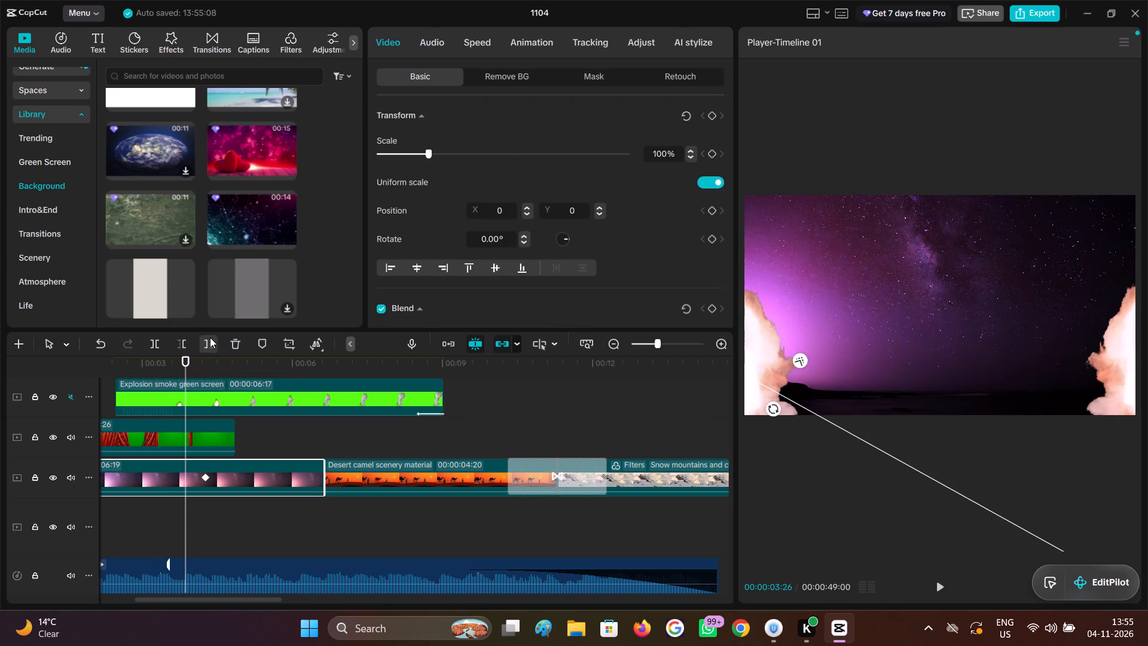
{"action": "left_click", "coordinate": [210, 337]}
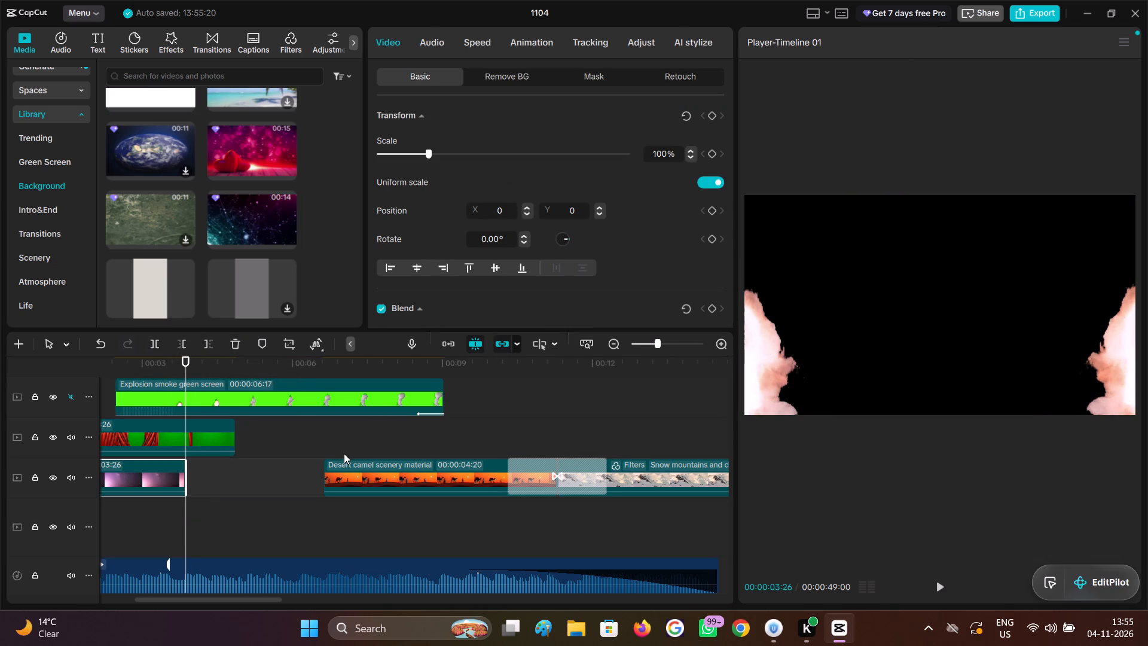
Move the Desert camel clip earlier so it directly follows the shortened Luminous sky clip.
{"action": "scroll", "coordinate": [344, 453], "scroll_direction": "down", "scroll_amount": 12, "text": "ctrl"}
{"action": "left_click_drag", "start_coordinate": [290, 445], "coordinate": [321, 458]}
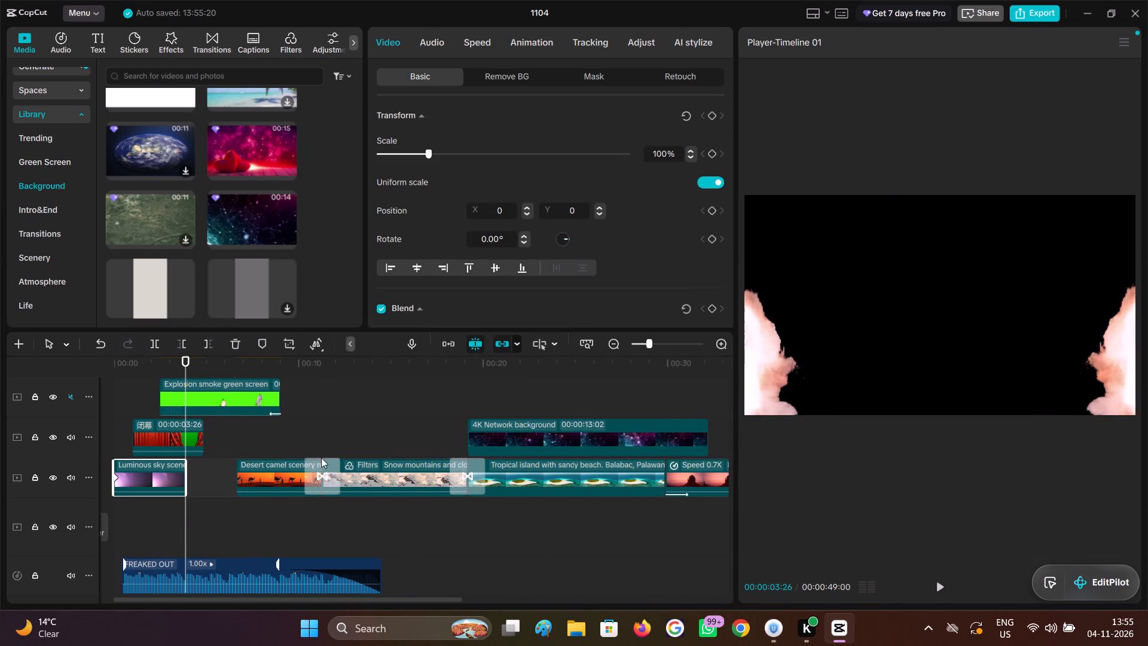
{"action": "left_click_drag", "start_coordinate": [321, 458], "coordinate": [704, 473]}
{"action": "left_click_drag", "start_coordinate": [265, 473], "coordinate": [243, 475]}
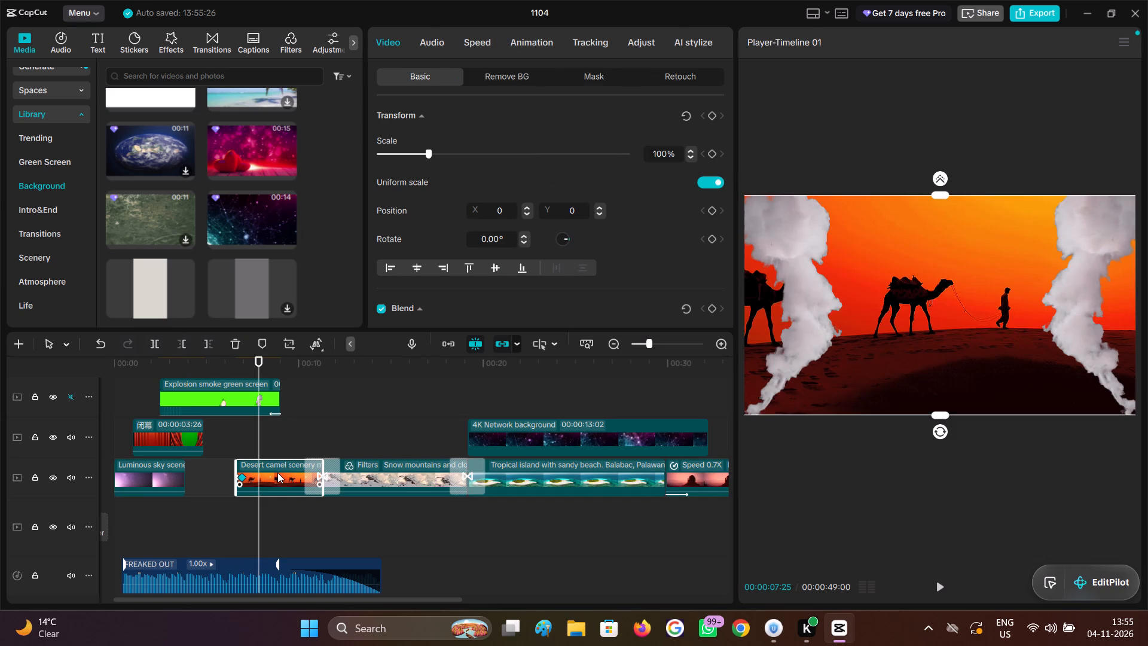
{"action": "left_click", "coordinate": [282, 473]}
{"action": "key", "text": "ctrl+z"}
{"action": "left_click_drag", "start_coordinate": [288, 471], "coordinate": [245, 466]}
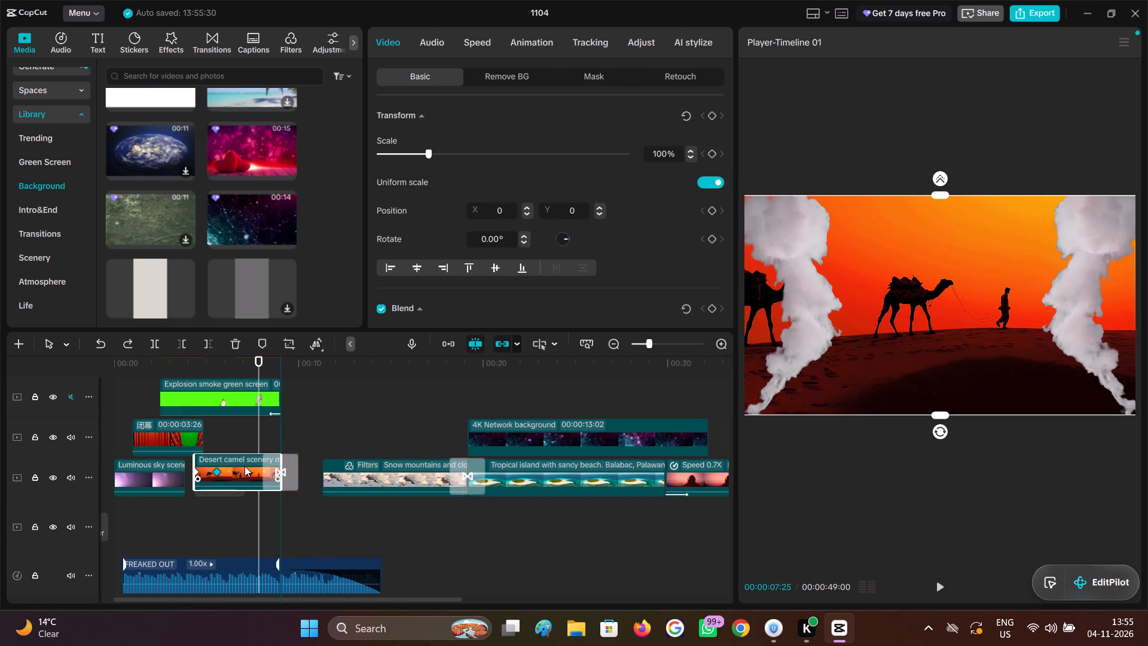
{"action": "left_click_drag", "start_coordinate": [245, 466], "coordinate": [234, 473]}
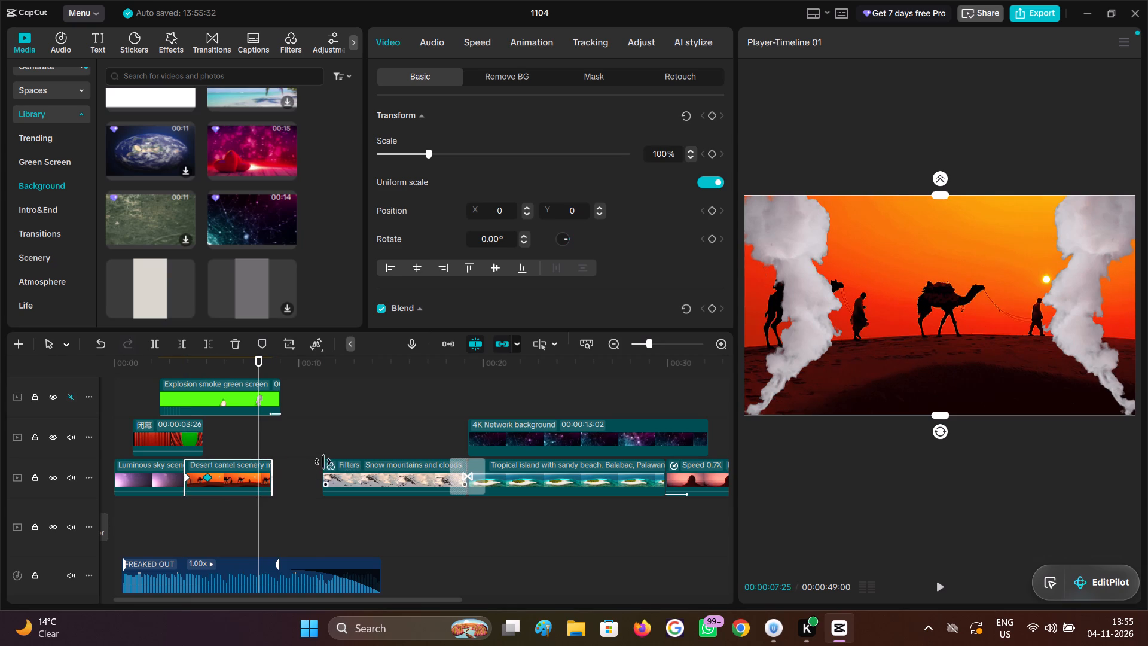
Scrub through the curtain and camel section and trim the end of the Desert camel clip at 00:00:04:12.
{"action": "scroll", "coordinate": [254, 560], "scroll_direction": "up", "scroll_amount": 6, "text": "ctrl"}
{"action": "left_click", "coordinate": [152, 540]}
{"action": "left_click_drag", "start_coordinate": [152, 540], "coordinate": [132, 540]}
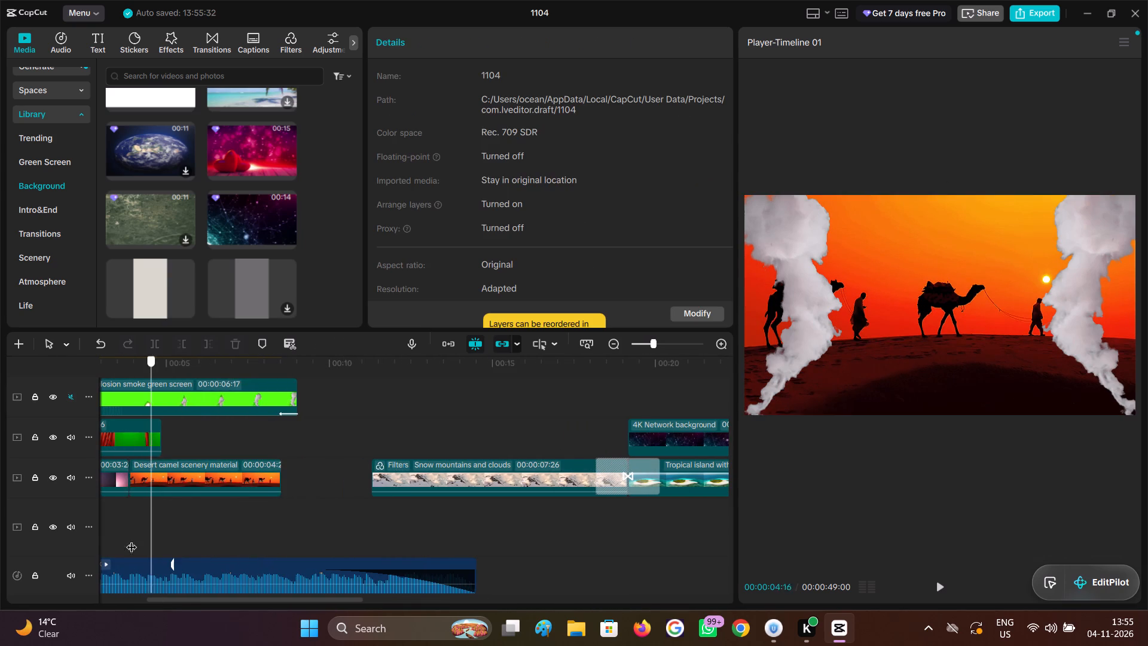
{"action": "left_click_drag", "start_coordinate": [132, 540], "coordinate": [252, 544]}
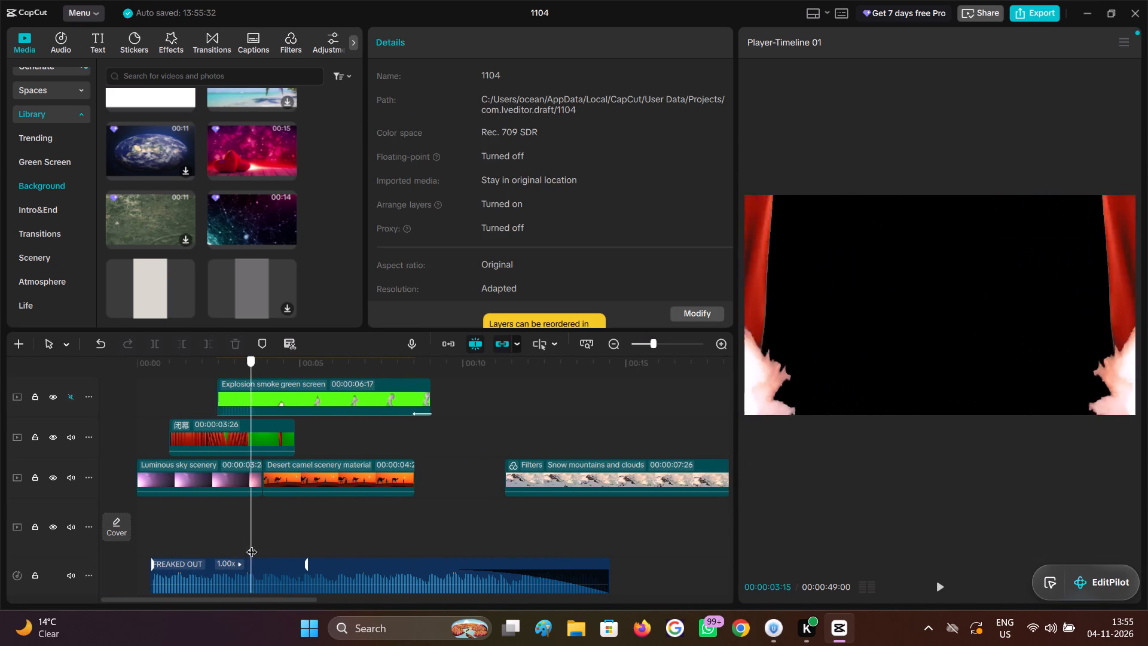
{"action": "left_click_drag", "start_coordinate": [252, 544], "coordinate": [282, 544]}
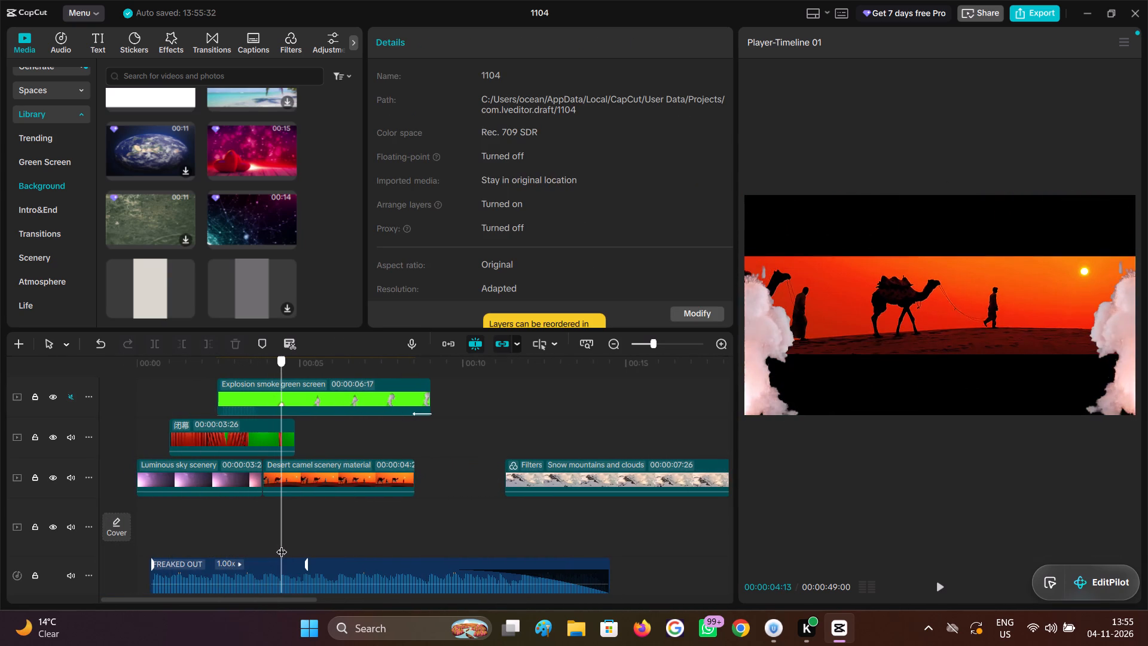
{"action": "left_click_drag", "start_coordinate": [282, 544], "coordinate": [280, 544]}
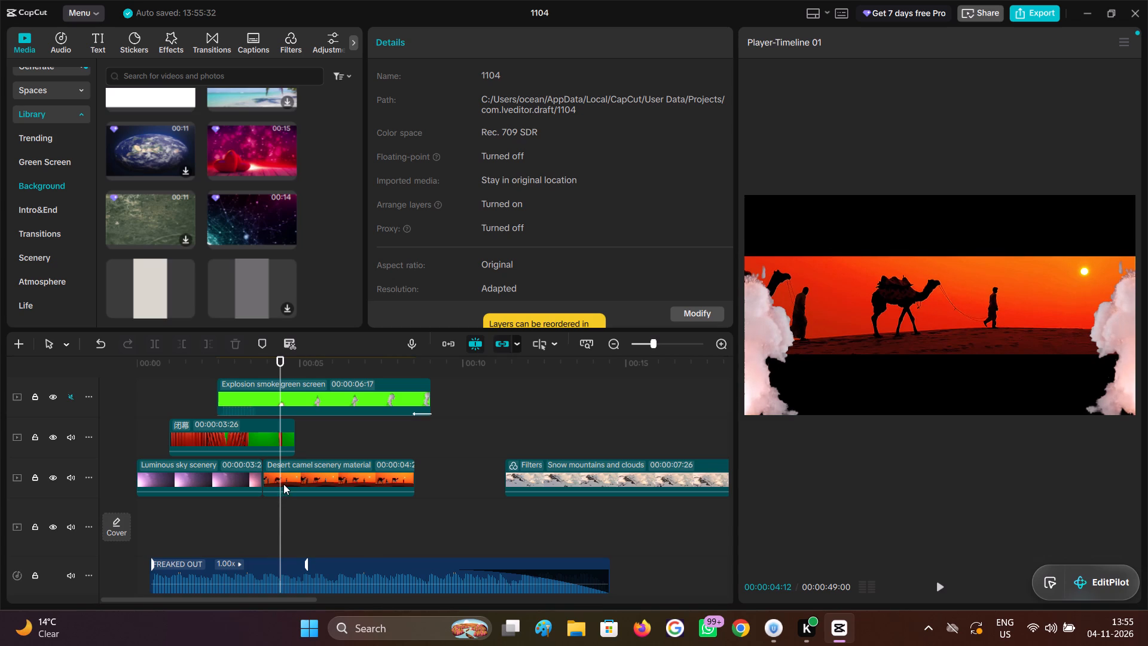
{"action": "scroll", "coordinate": [276, 532], "scroll_direction": "up", "scroll_amount": 8, "text": "ctrl"}
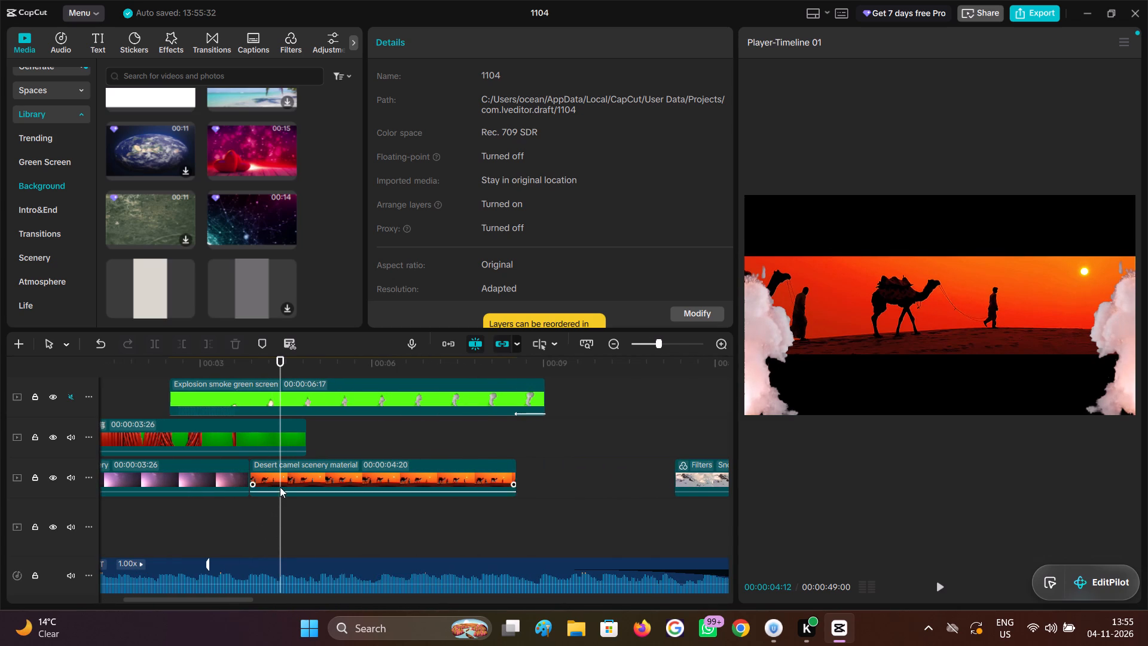
{"action": "left_click", "coordinate": [282, 483]}
{"action": "left_click", "coordinate": [207, 346]}
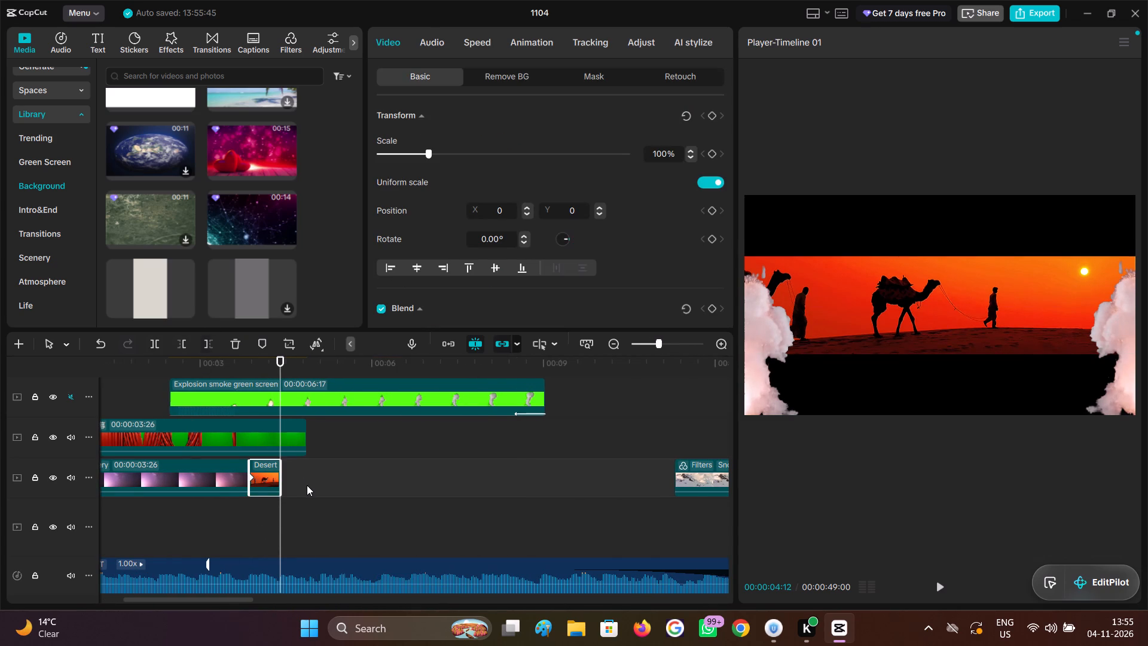
Move the Snow mountains clip earlier so it starts at 00:00:04:12, right after the camel clip.
{"action": "scroll", "coordinate": [307, 485], "scroll_direction": "down", "scroll_amount": 6, "text": "ctrl"}
{"action": "scroll", "coordinate": [478, 526], "scroll_direction": "down", "scroll_amount": 2, "text": "ctrl"}
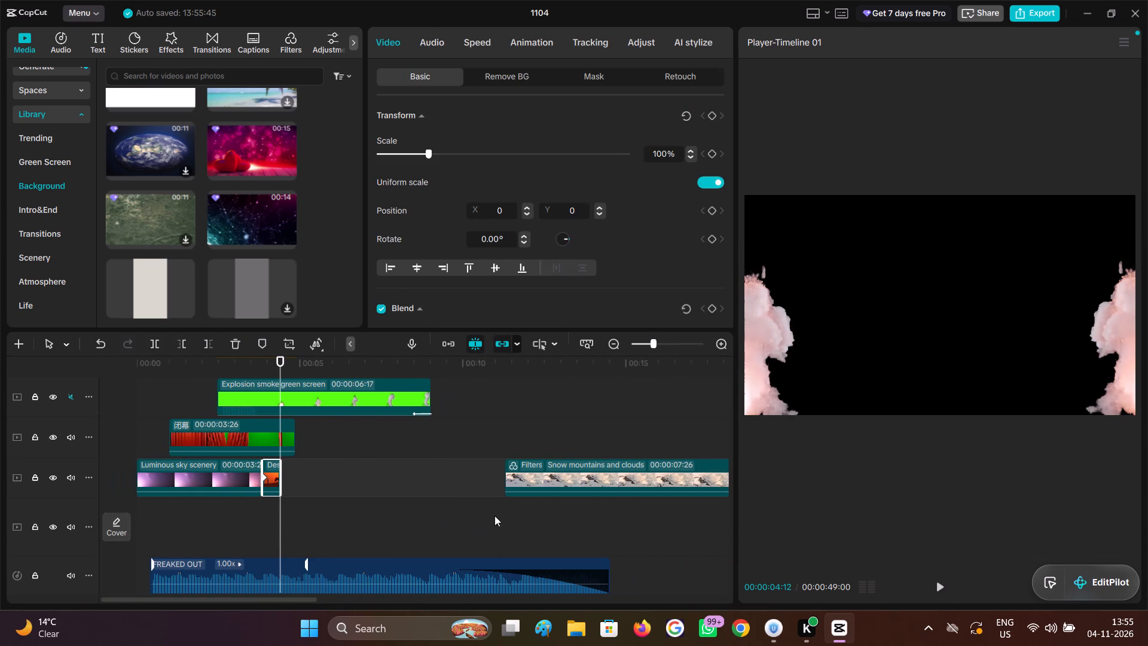
{"action": "left_click_drag", "start_coordinate": [568, 475], "coordinate": [343, 479]}
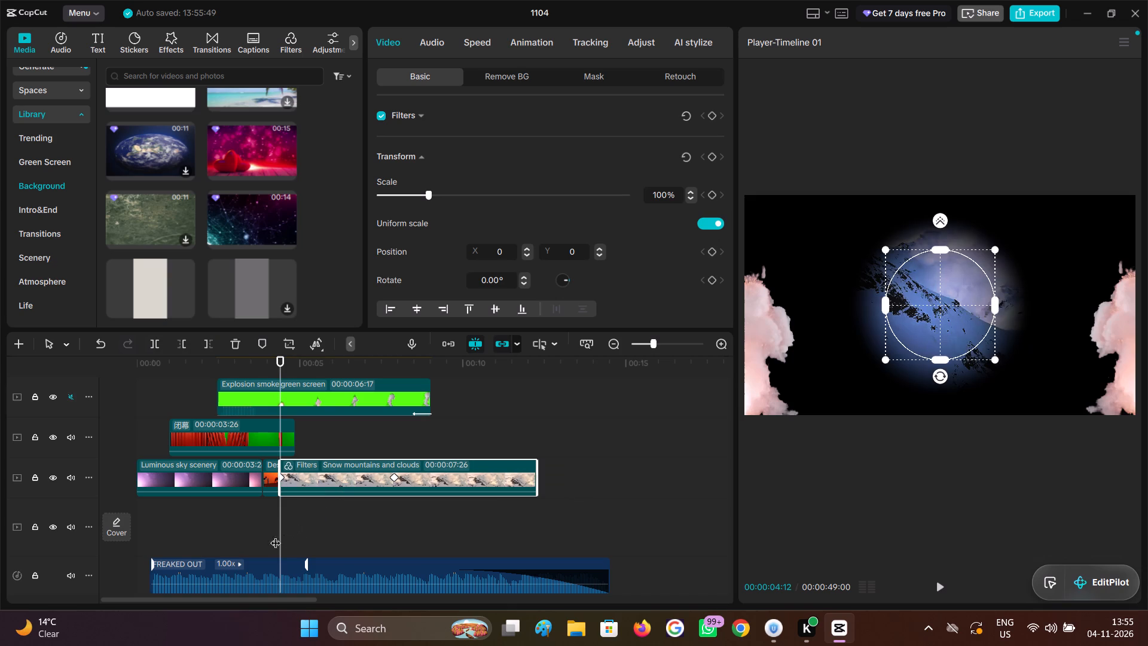
Trim the end of the Snow mountains clip at 00:00:05:02.
{"action": "scroll", "coordinate": [281, 532], "scroll_direction": "up", "scroll_amount": 16, "text": "ctrl"}
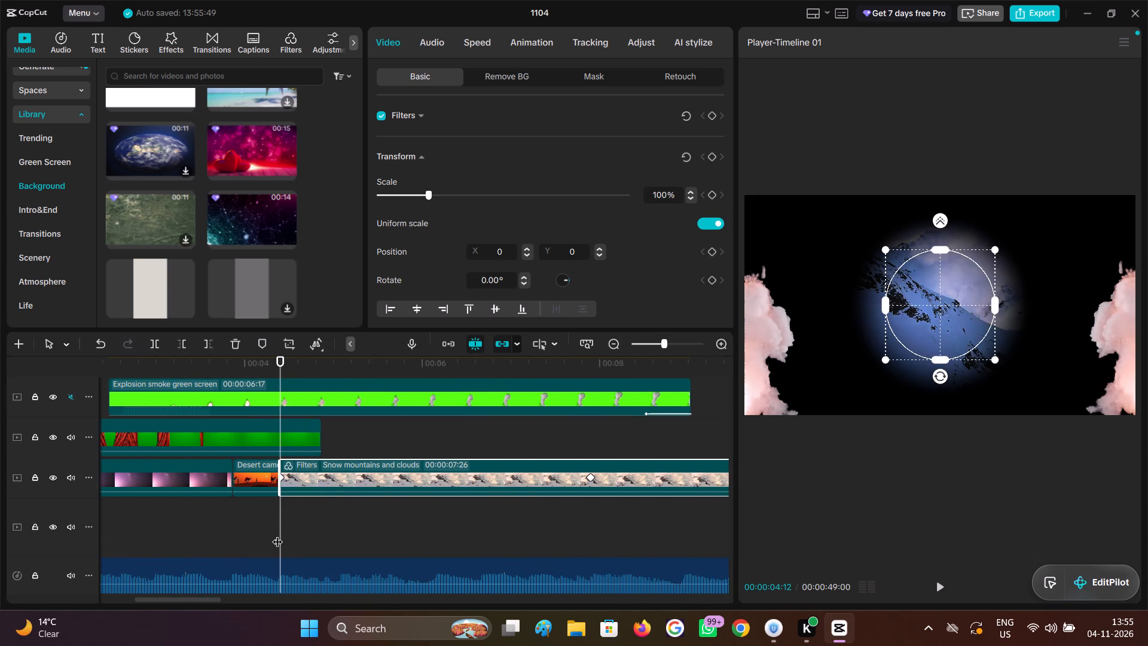
{"action": "left_click_drag", "start_coordinate": [279, 535], "coordinate": [321, 538]}
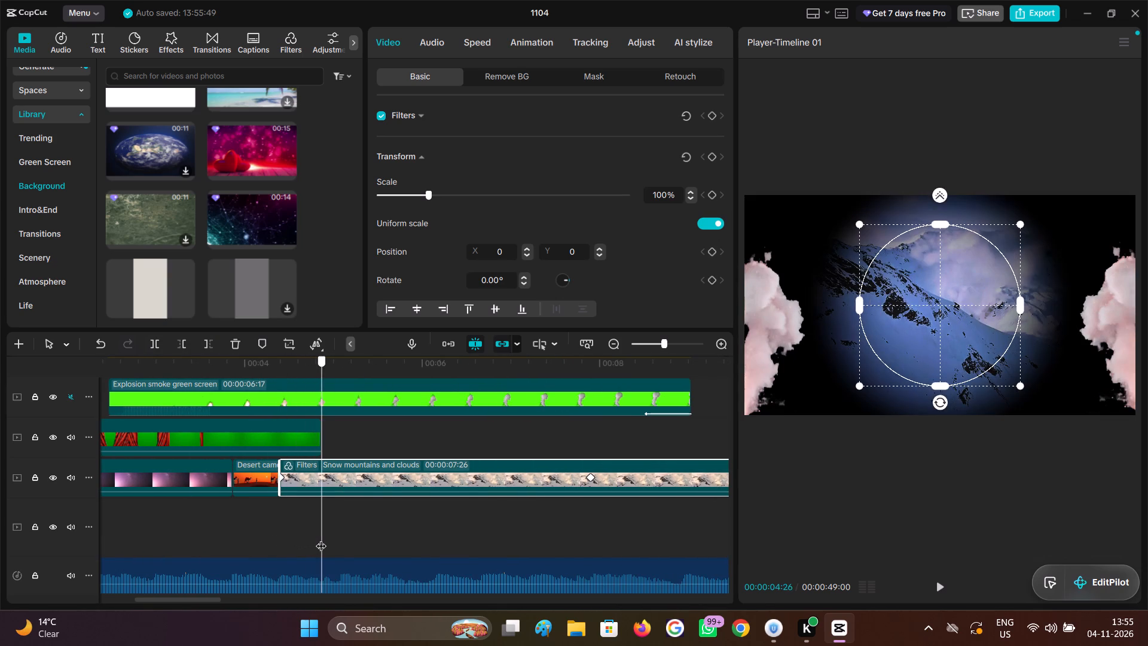
{"action": "left_click_drag", "start_coordinate": [321, 538], "coordinate": [338, 540]}
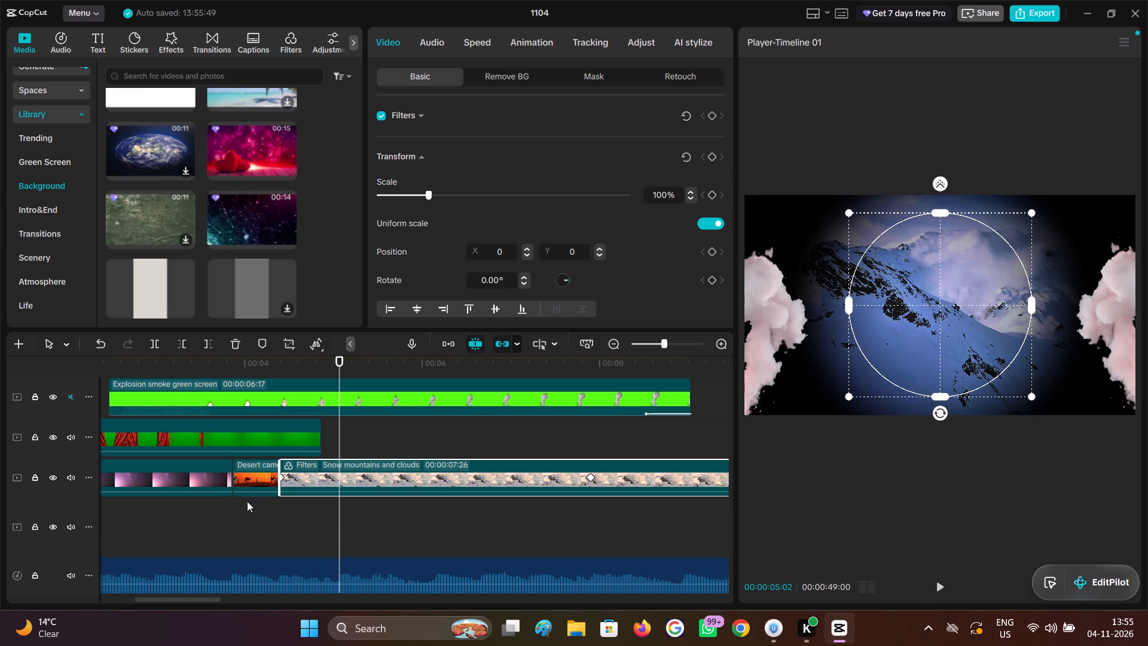
{"action": "left_click", "coordinate": [207, 346]}
Move the Tropical island clip earlier so it starts at 00:00:05:02, right after the Snow mountains clip.
{"action": "scroll", "coordinate": [409, 529], "scroll_direction": "down", "scroll_amount": 1, "text": "ctrl"}
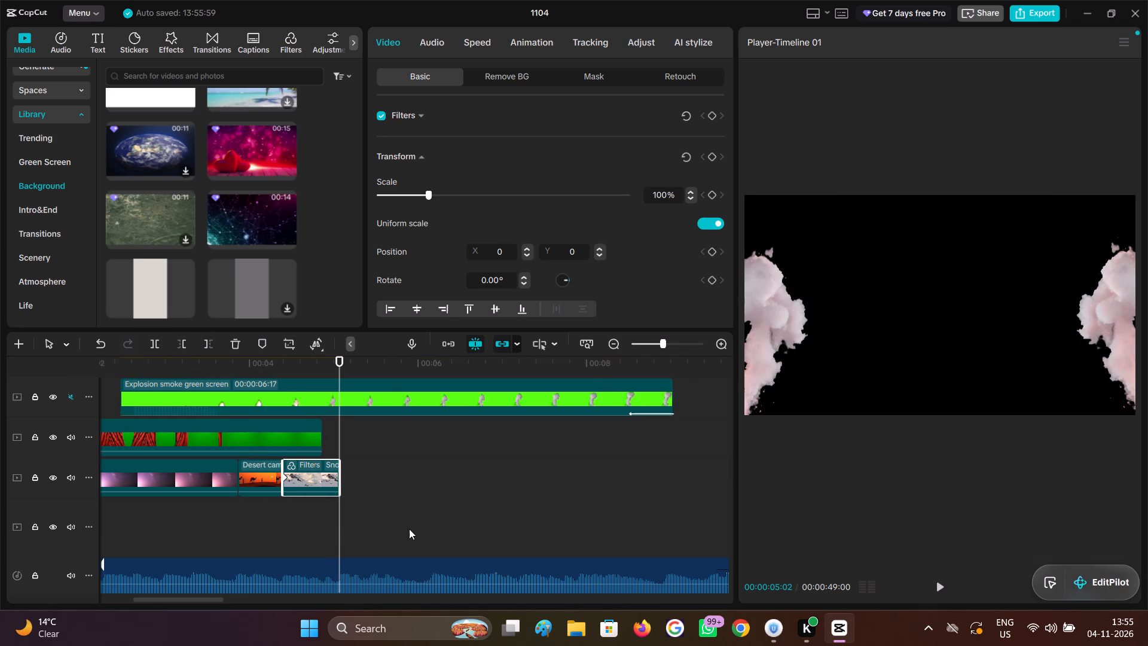
{"action": "scroll", "coordinate": [409, 529], "scroll_direction": "down", "scroll_amount": 5, "text": "ctrl"}
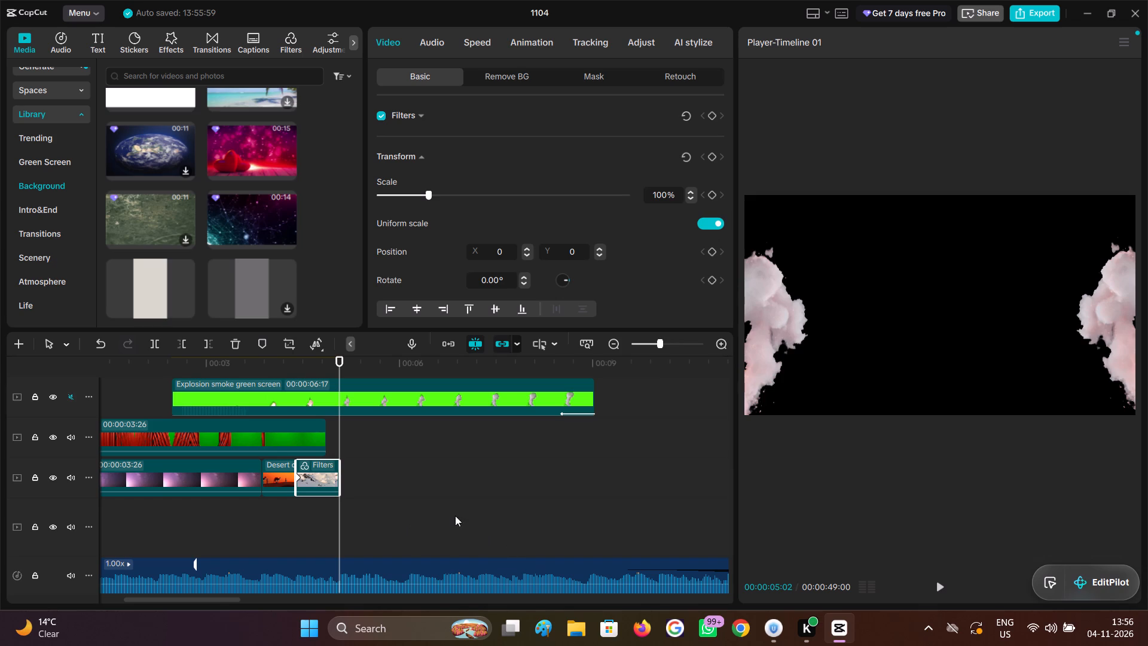
{"action": "scroll", "coordinate": [454, 516], "scroll_direction": "down", "scroll_amount": 13, "text": "ctrl"}
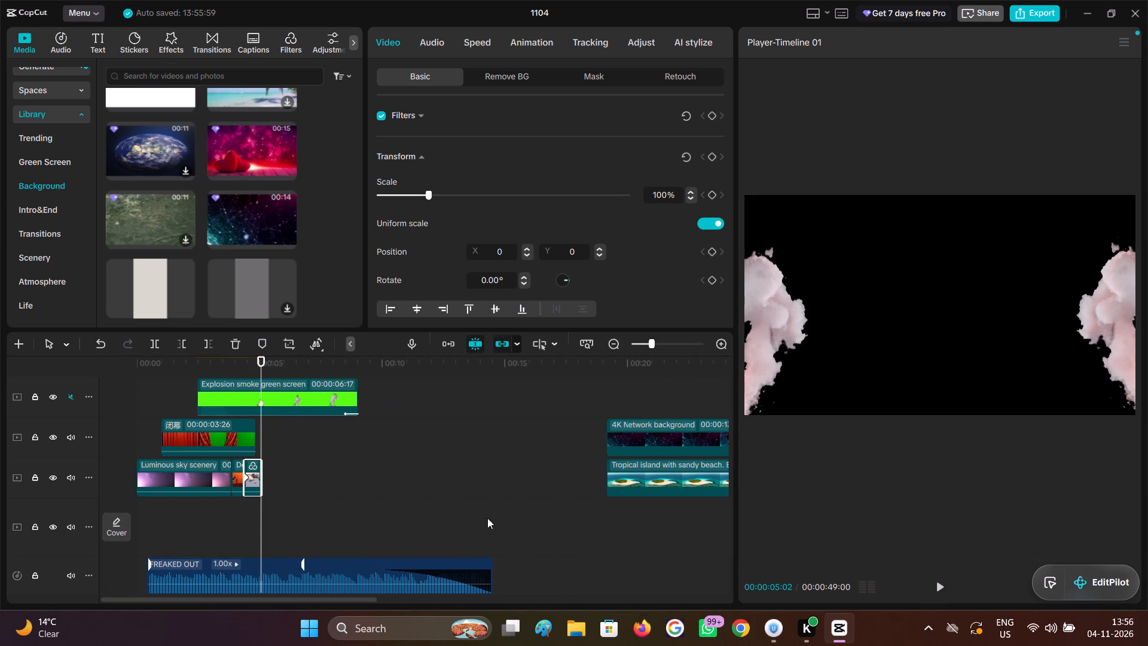
{"action": "left_click_drag", "start_coordinate": [628, 475], "coordinate": [329, 481]}
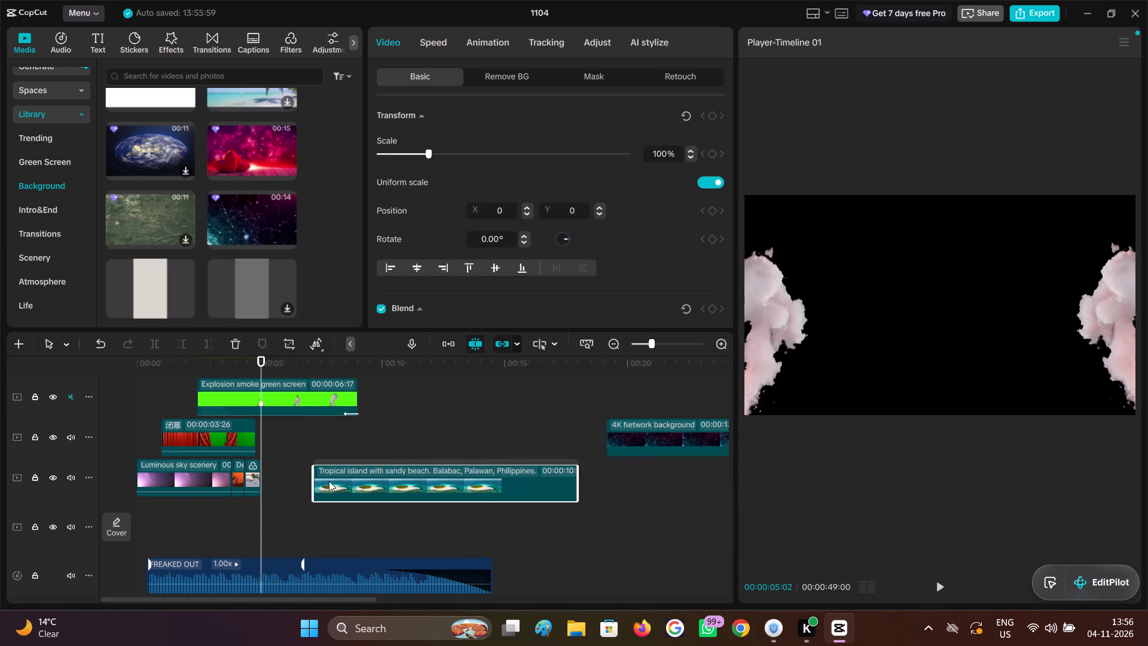
{"action": "left_click_drag", "start_coordinate": [329, 481], "coordinate": [282, 476]}
Trim the end of the Tropical island clip at 00:00:06:05.
{"action": "scroll", "coordinate": [288, 533], "scroll_direction": "up", "scroll_amount": 4, "text": "ctrl"}
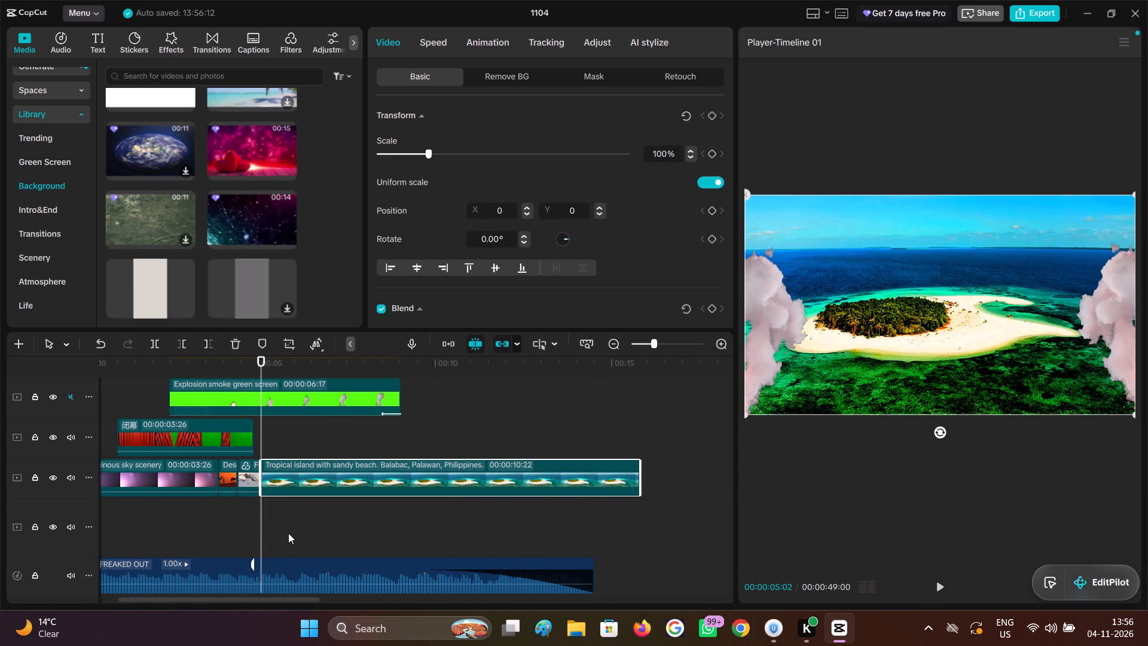
{"action": "left_click_drag", "start_coordinate": [259, 538], "coordinate": [292, 542]}
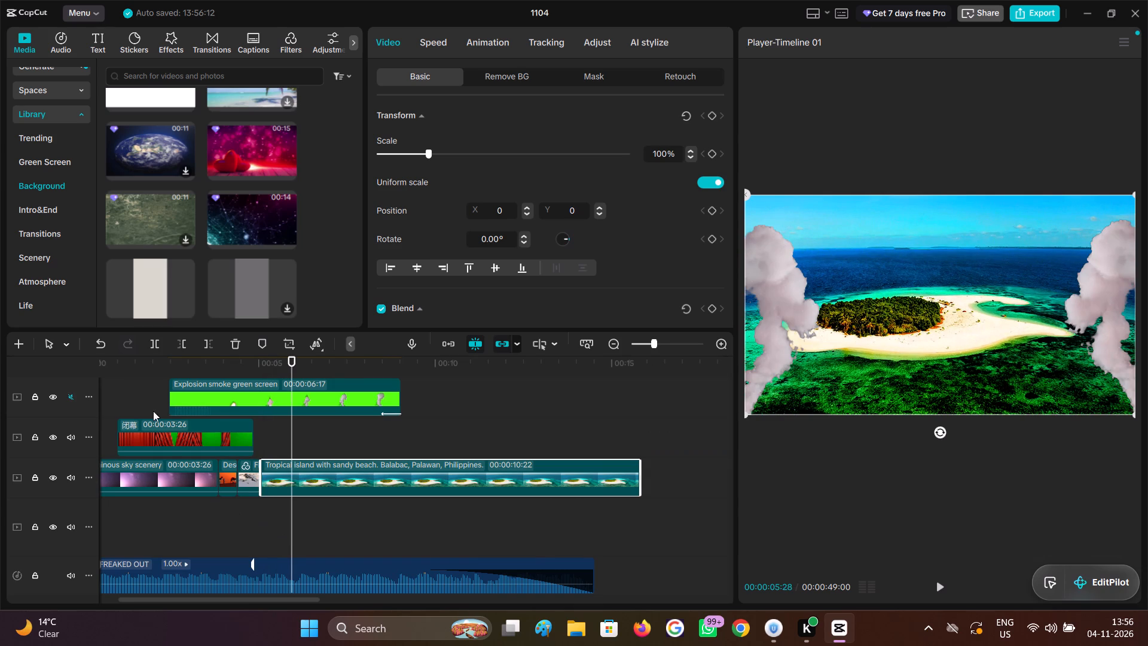
{"action": "left_click", "coordinate": [204, 346]}
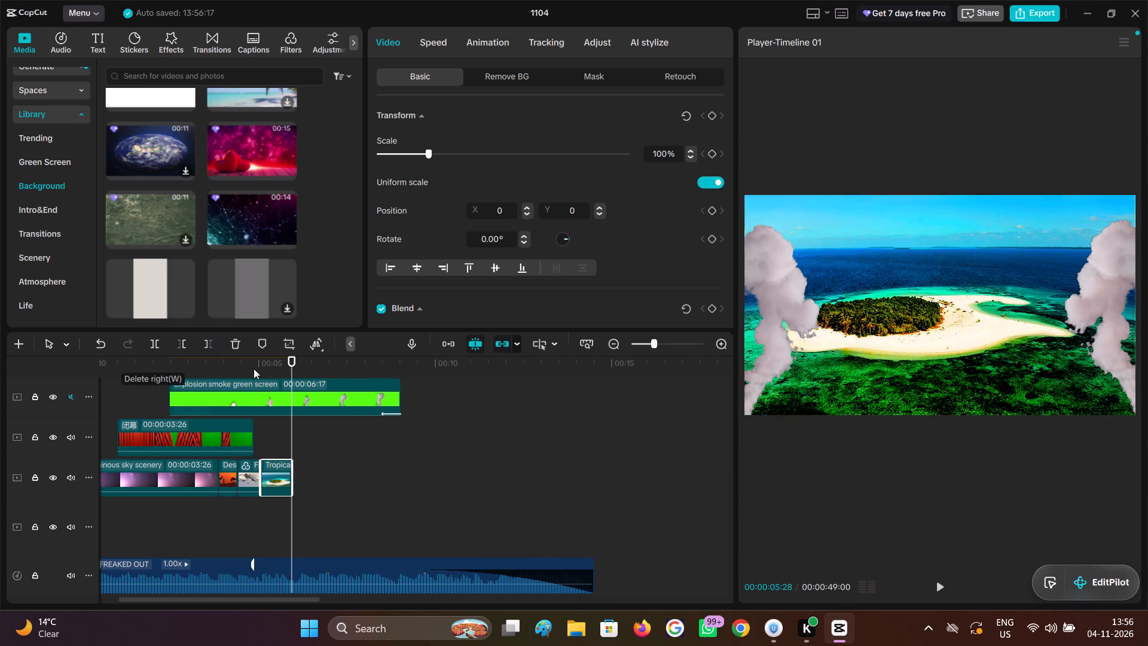
{"action": "scroll", "coordinate": [425, 517], "scroll_direction": "down", "scroll_amount": 3, "text": "ctrl"}
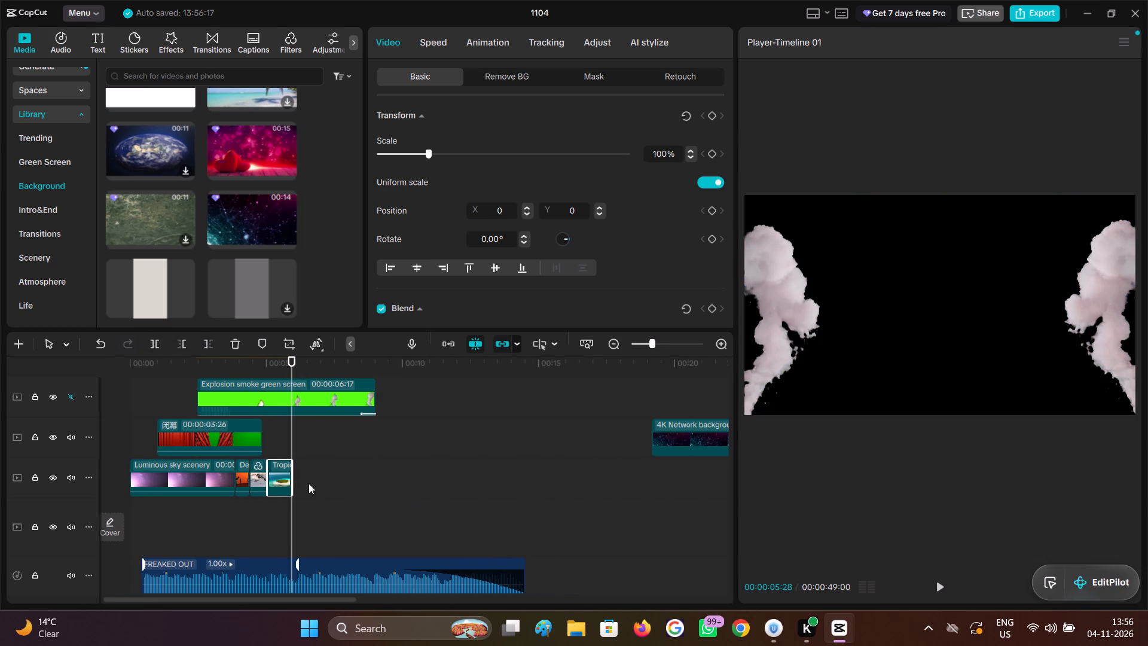
{"action": "scroll", "coordinate": [310, 484], "scroll_direction": "up", "scroll_amount": 14, "text": "ctrl"}
{"action": "left_click", "coordinate": [292, 482]}
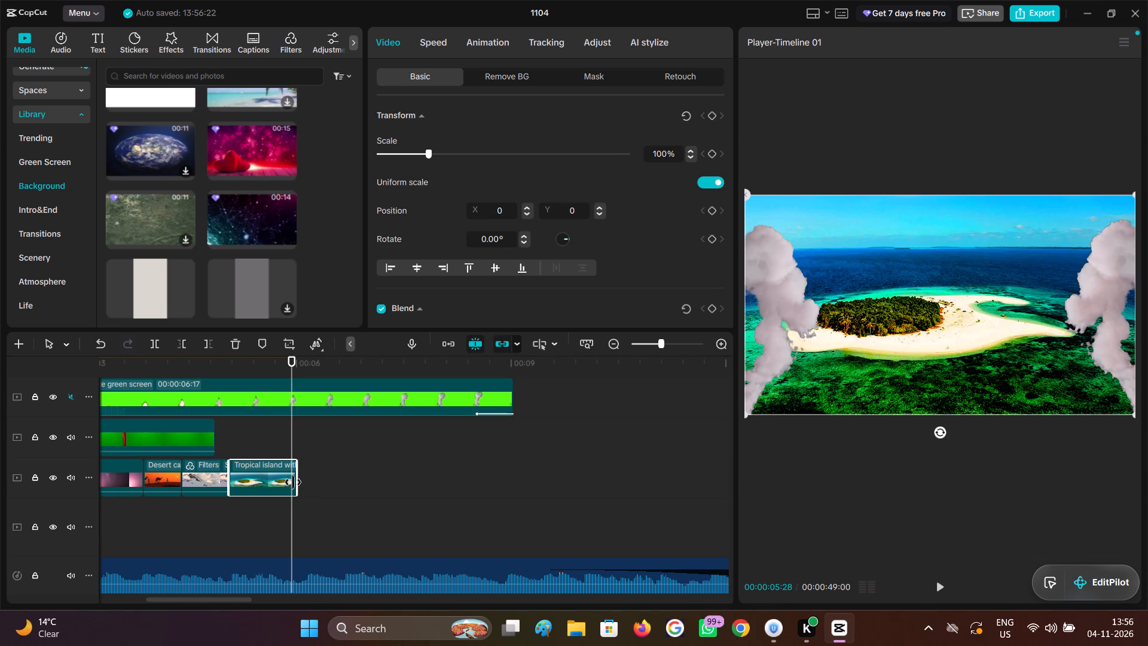
{"action": "left_click", "coordinate": [293, 482]}
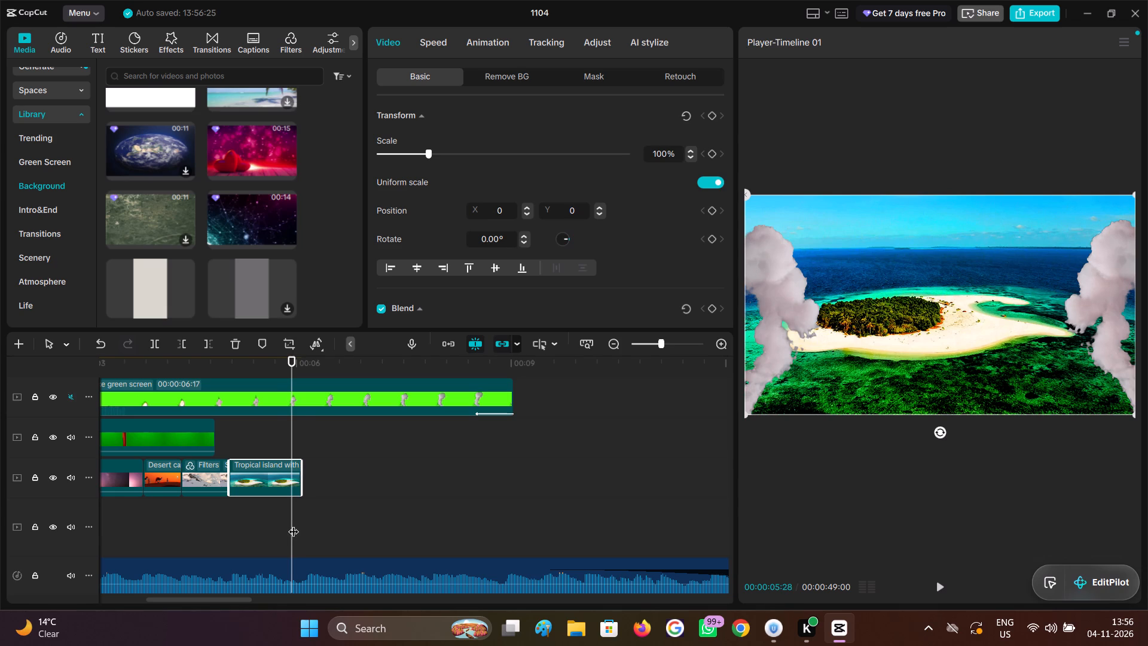
{"action": "left_click", "coordinate": [294, 524]}
{"action": "left_click_drag", "start_coordinate": [298, 520], "coordinate": [309, 520]}
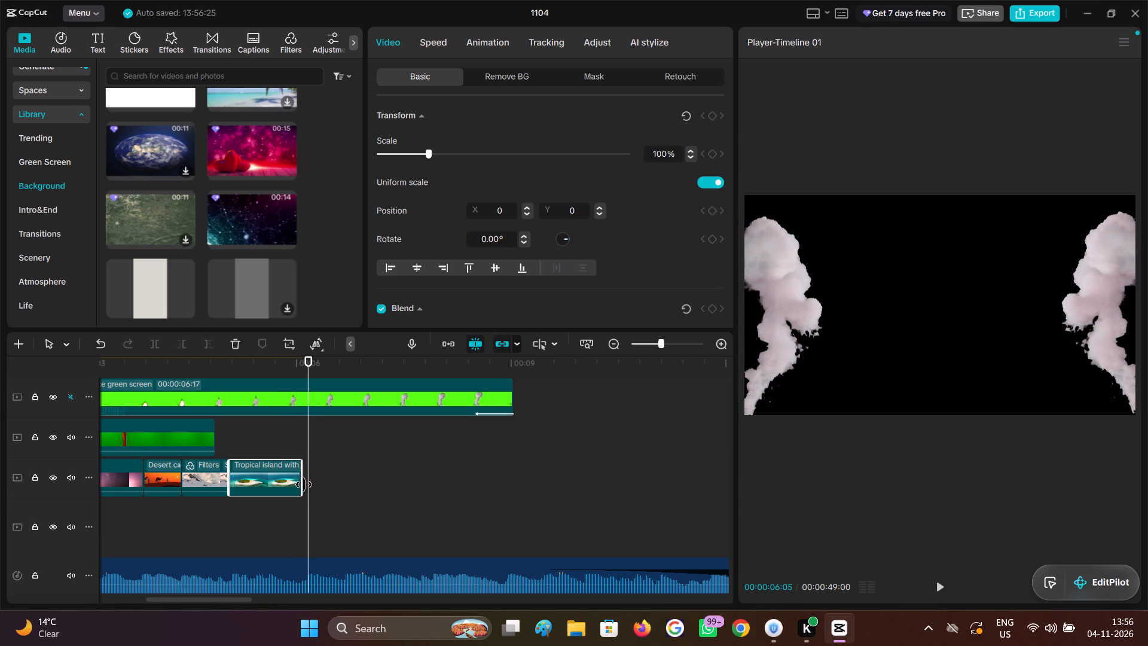
{"action": "left_click_drag", "start_coordinate": [301, 483], "coordinate": [307, 485]}
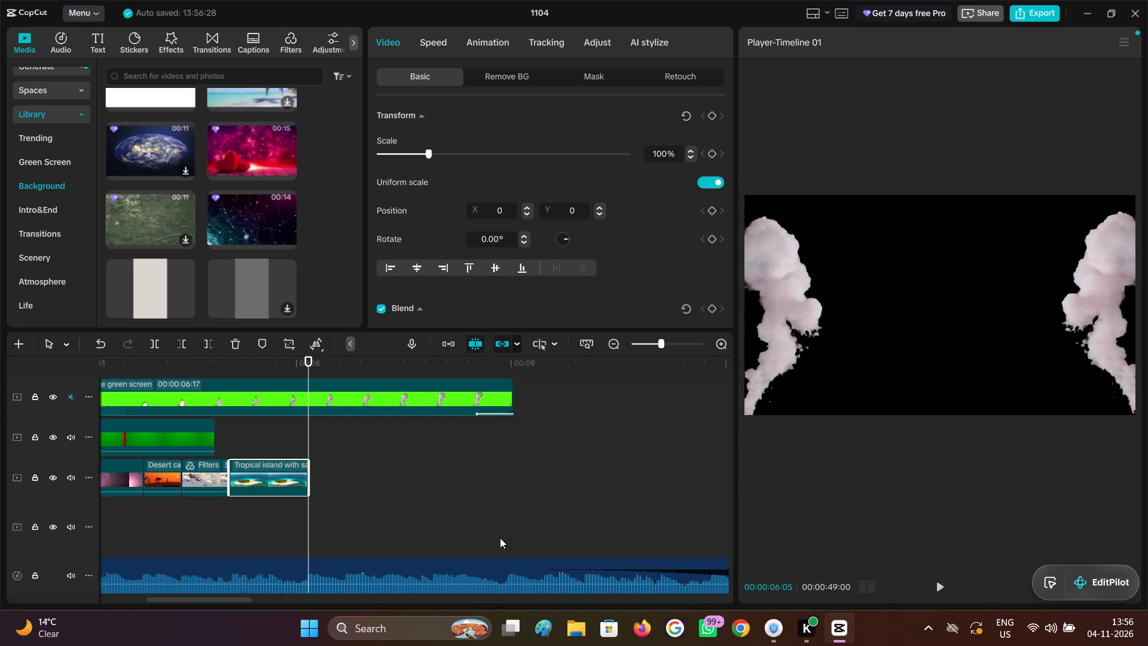
Move the 4K Network background clip earlier onto the main scenery track, directly after the Tropical island clip.
{"action": "scroll", "coordinate": [498, 534], "scroll_direction": "down", "scroll_amount": 16, "text": "ctrl"}
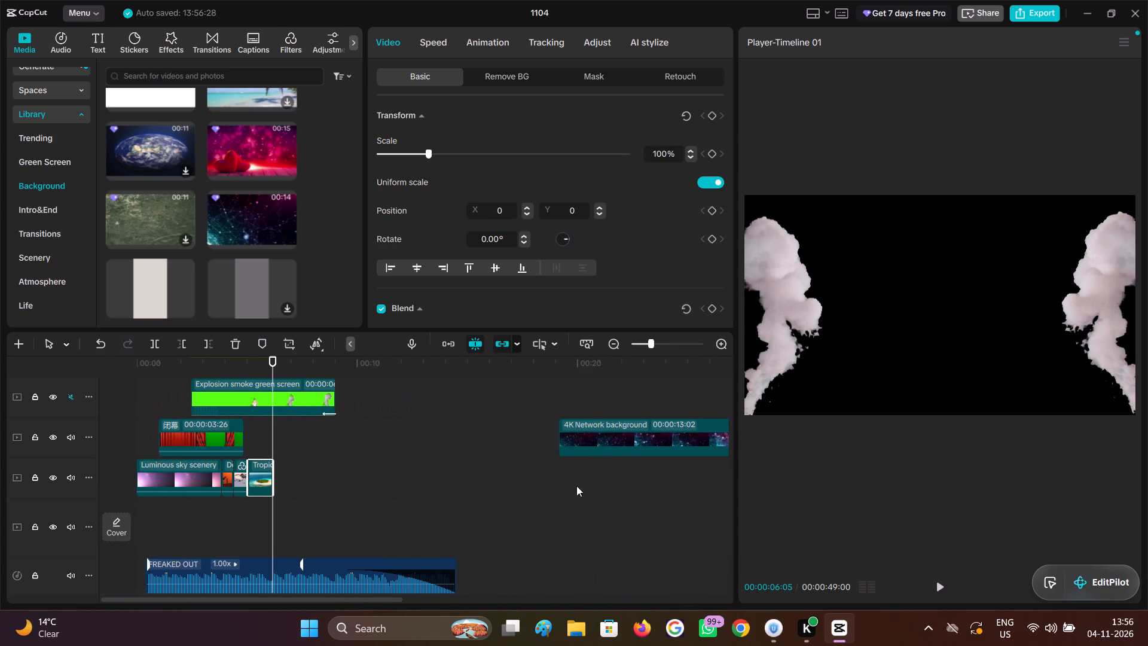
{"action": "left_click_drag", "start_coordinate": [618, 442], "coordinate": [331, 492]}
Select the left smoke overlay at 00:00:06:25 and set its scale to 97%.
{"action": "left_click_drag", "start_coordinate": [274, 511], "coordinate": [288, 513]}
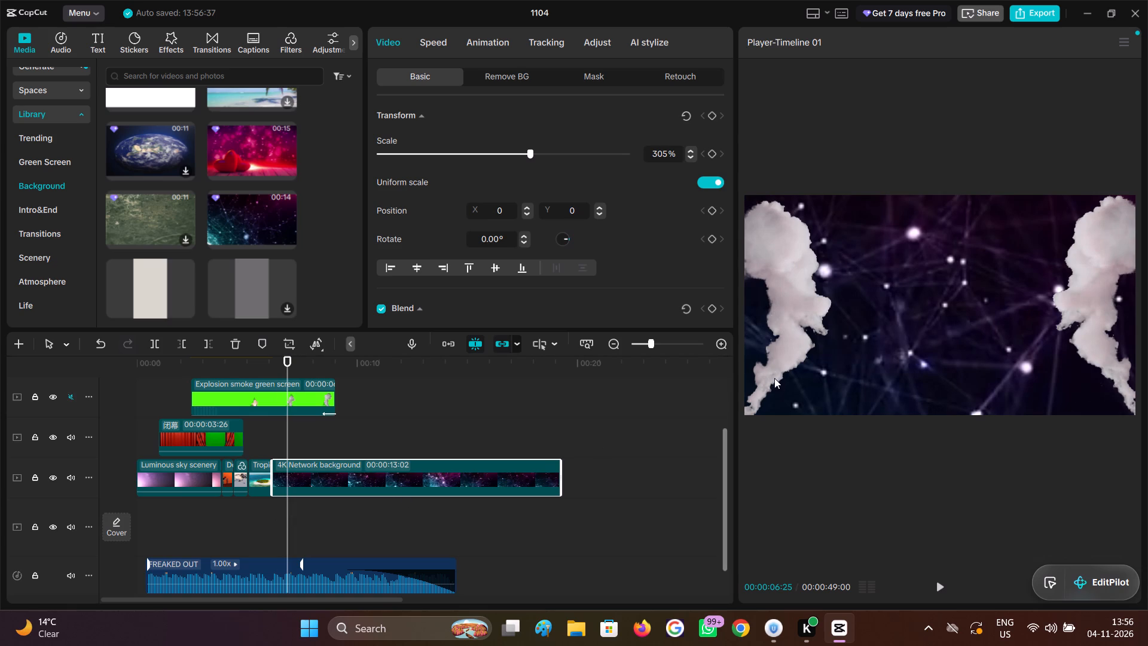
{"action": "left_click", "coordinate": [777, 376]}
{"action": "left_click_drag", "start_coordinate": [442, 151], "coordinate": [428, 150]}
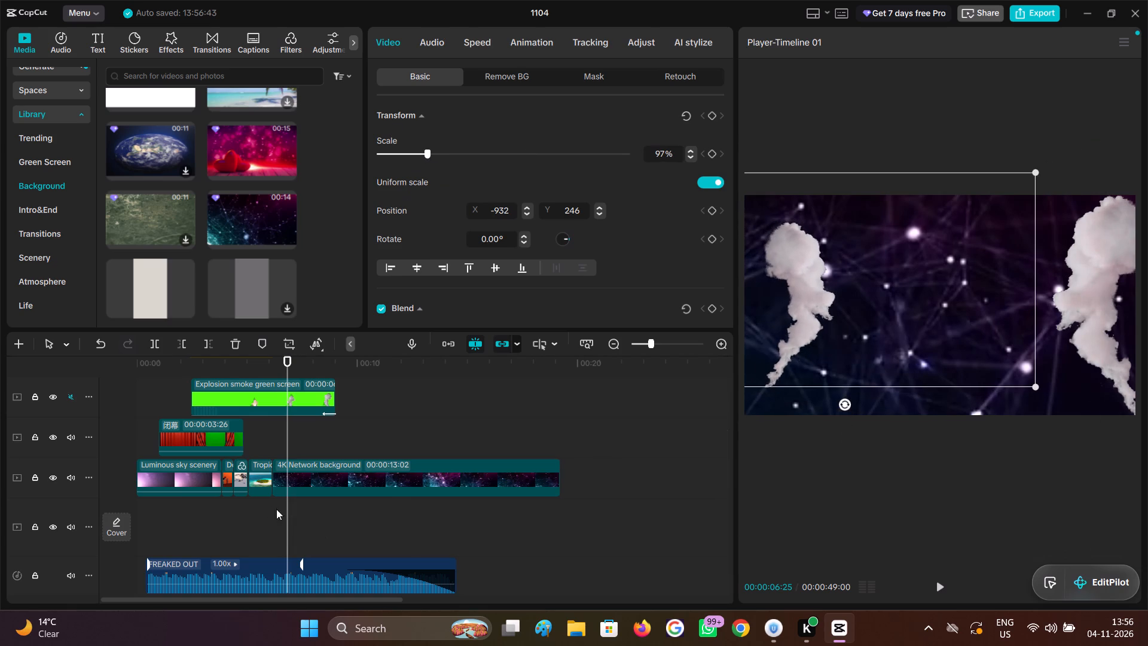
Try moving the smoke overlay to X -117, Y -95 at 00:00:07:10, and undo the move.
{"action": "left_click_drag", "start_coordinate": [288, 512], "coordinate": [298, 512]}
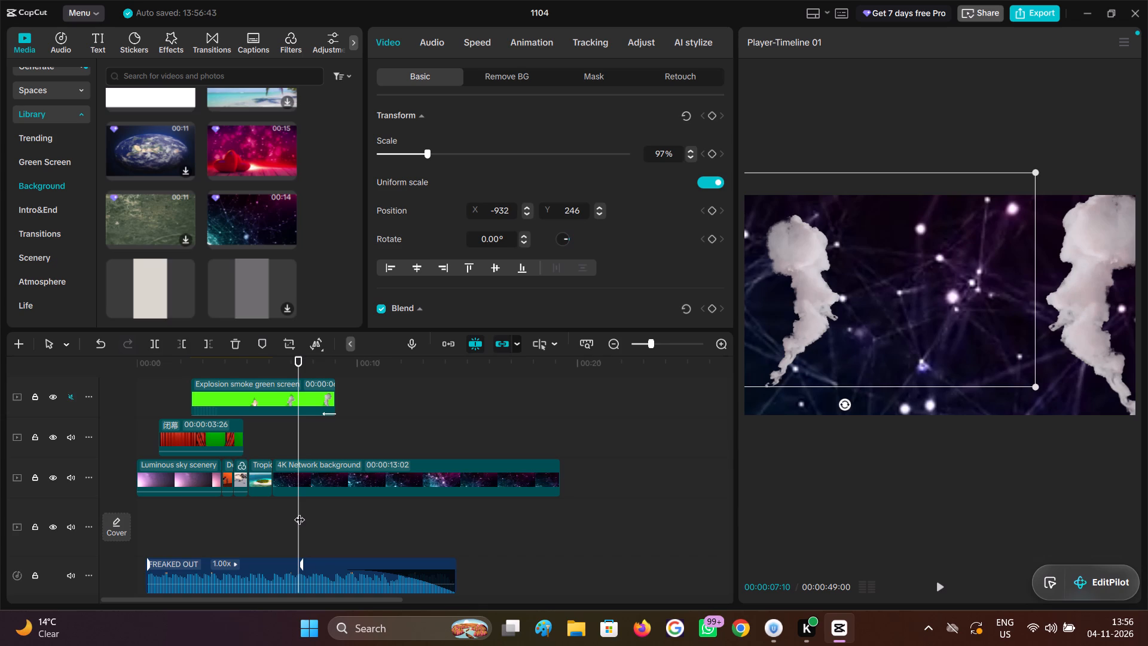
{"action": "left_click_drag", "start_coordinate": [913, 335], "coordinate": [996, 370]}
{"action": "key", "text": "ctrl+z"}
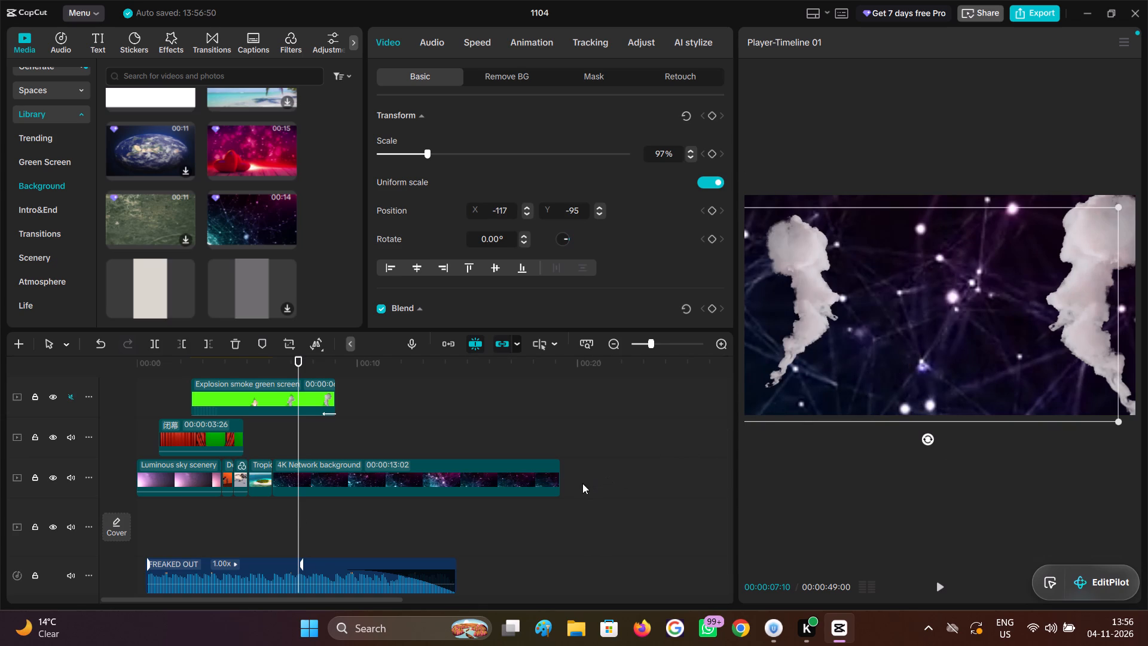
Set the scale of the 4K Network background clip to 100%.
{"action": "scroll", "coordinate": [349, 523], "scroll_direction": "up", "scroll_amount": 3}
{"action": "scroll", "coordinate": [349, 523], "scroll_direction": "down", "scroll_amount": 3}
{"action": "left_click", "coordinate": [304, 484]}
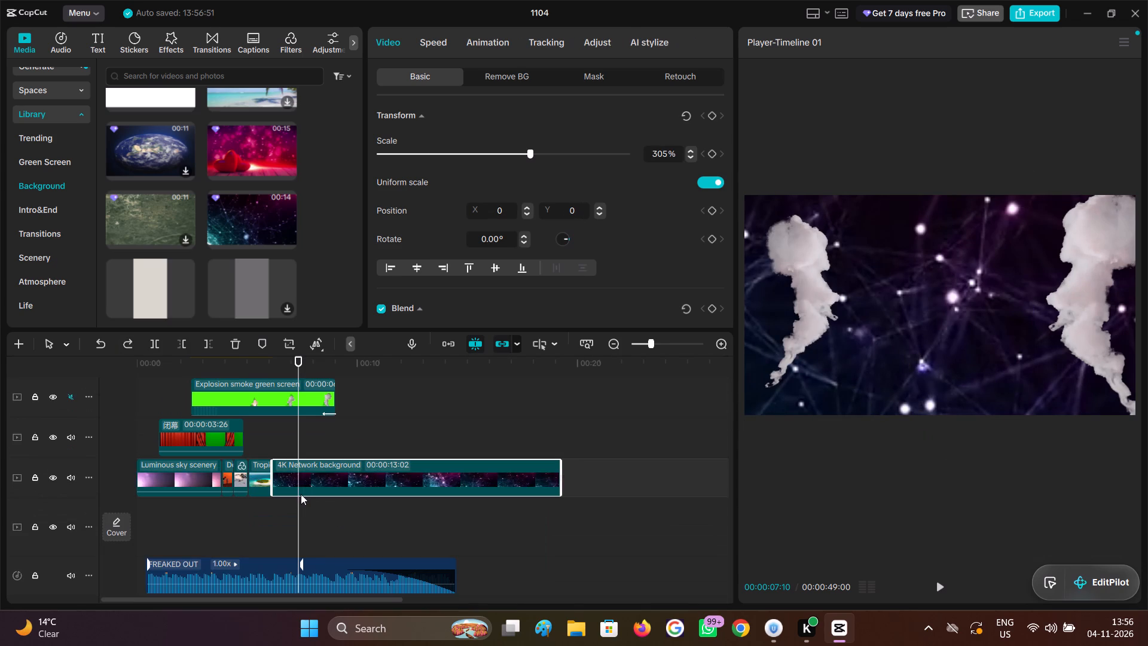
{"action": "left_click", "coordinate": [300, 501]}
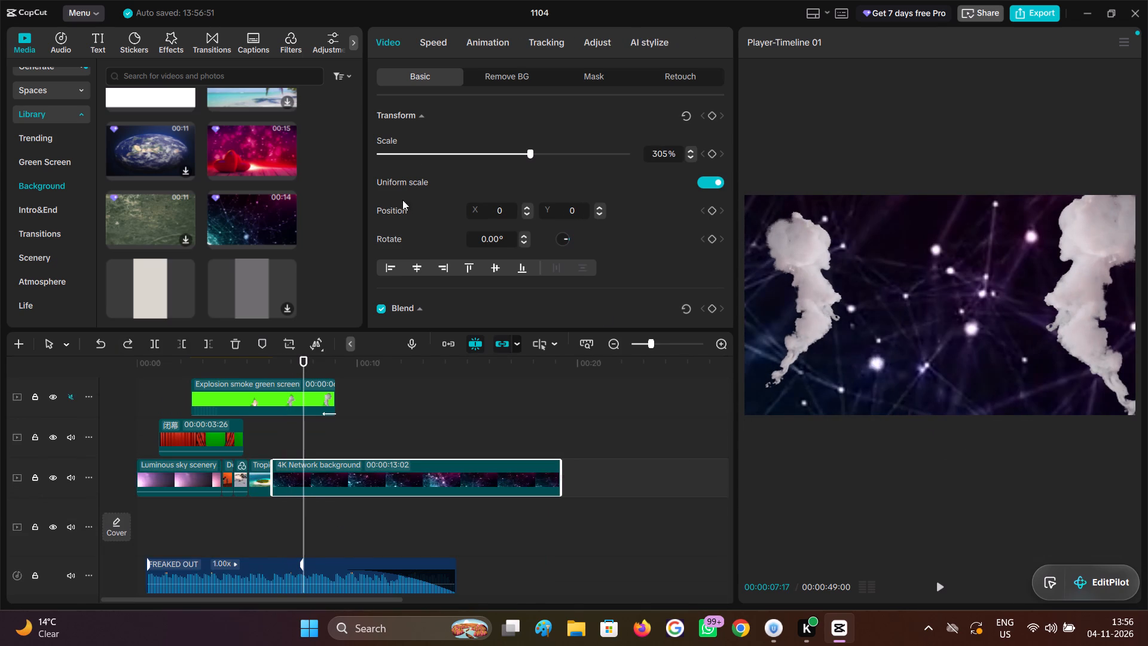
{"action": "left_click", "coordinate": [448, 150]}
{"action": "left_click_drag", "start_coordinate": [448, 150], "coordinate": [429, 149]}
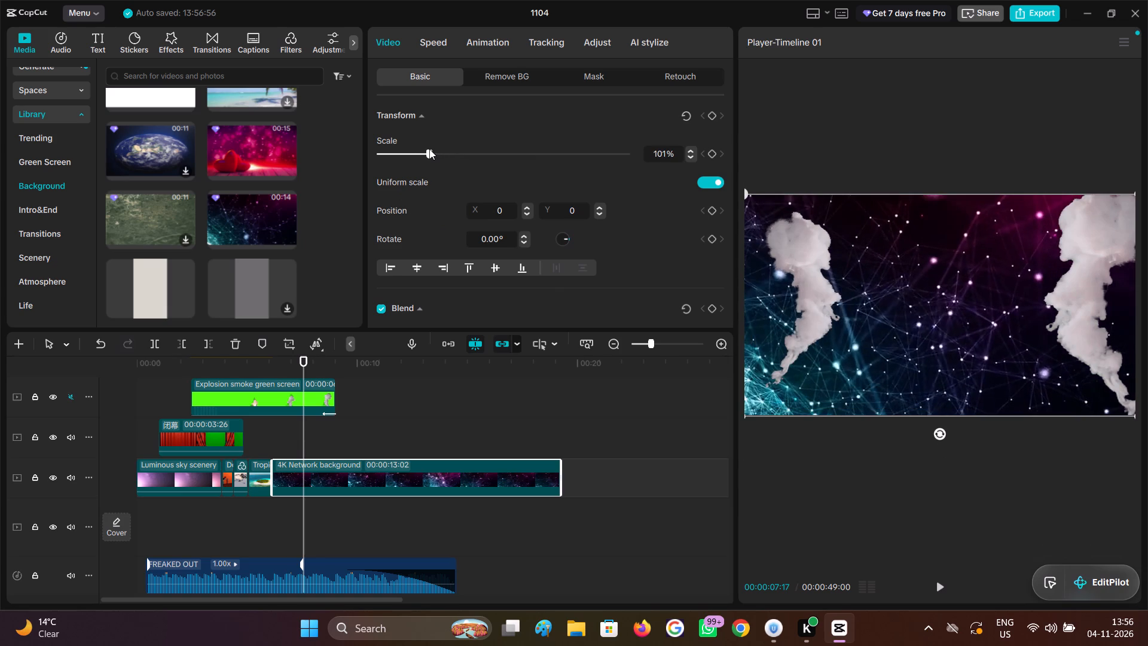
{"action": "left_click_drag", "start_coordinate": [429, 149], "coordinate": [429, 148]}
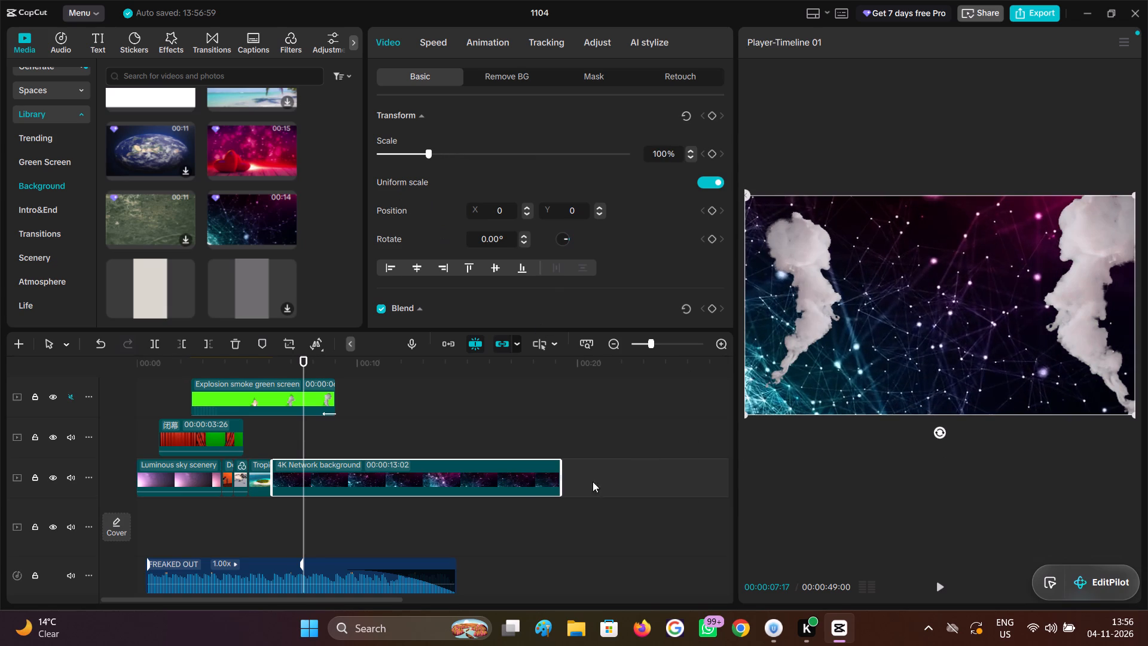
Move the Pink sky clip earlier so it starts right after the 4K Network background clip.
{"action": "scroll", "coordinate": [483, 515], "scroll_direction": "down", "scroll_amount": 3, "text": "ctrl"}
{"action": "scroll", "coordinate": [679, 497], "scroll_direction": "down", "scroll_amount": 4, "text": "ctrl"}
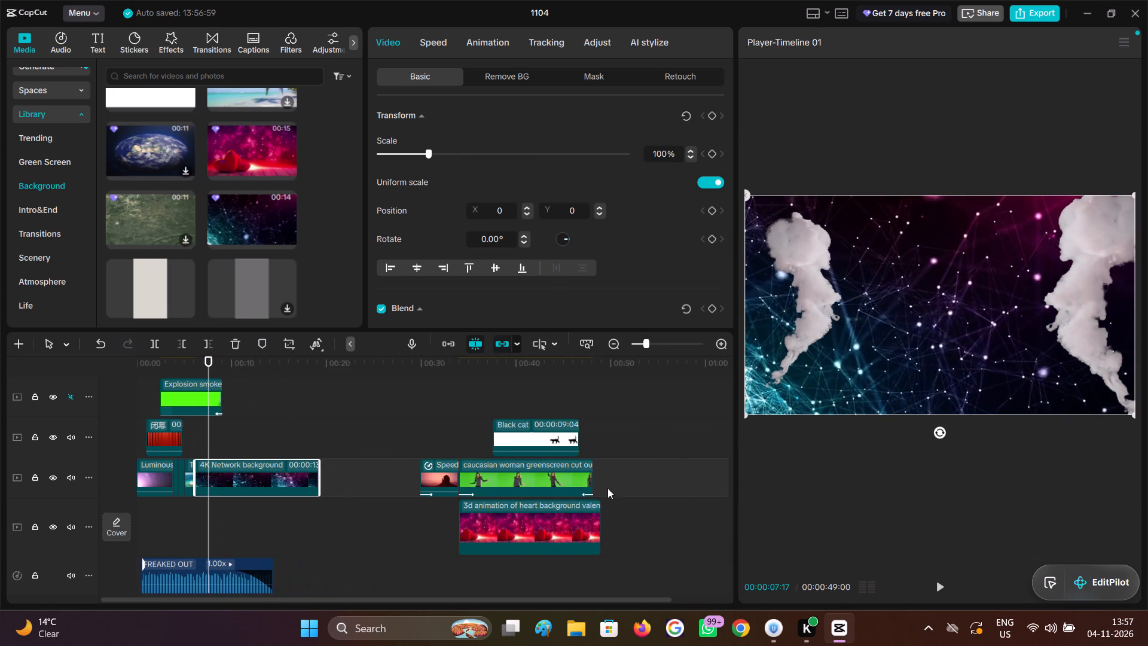
{"action": "left_click_drag", "start_coordinate": [462, 410], "coordinate": [614, 532]}
{"action": "left_click", "coordinate": [430, 473]}
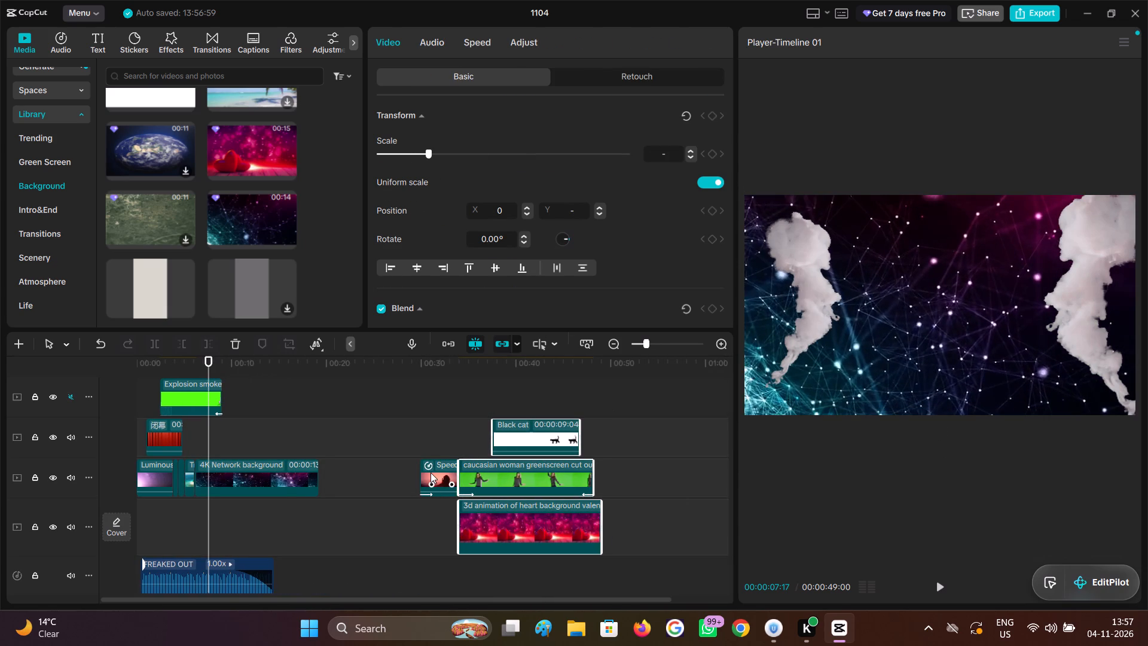
{"action": "left_click_drag", "start_coordinate": [434, 475], "coordinate": [332, 476]}
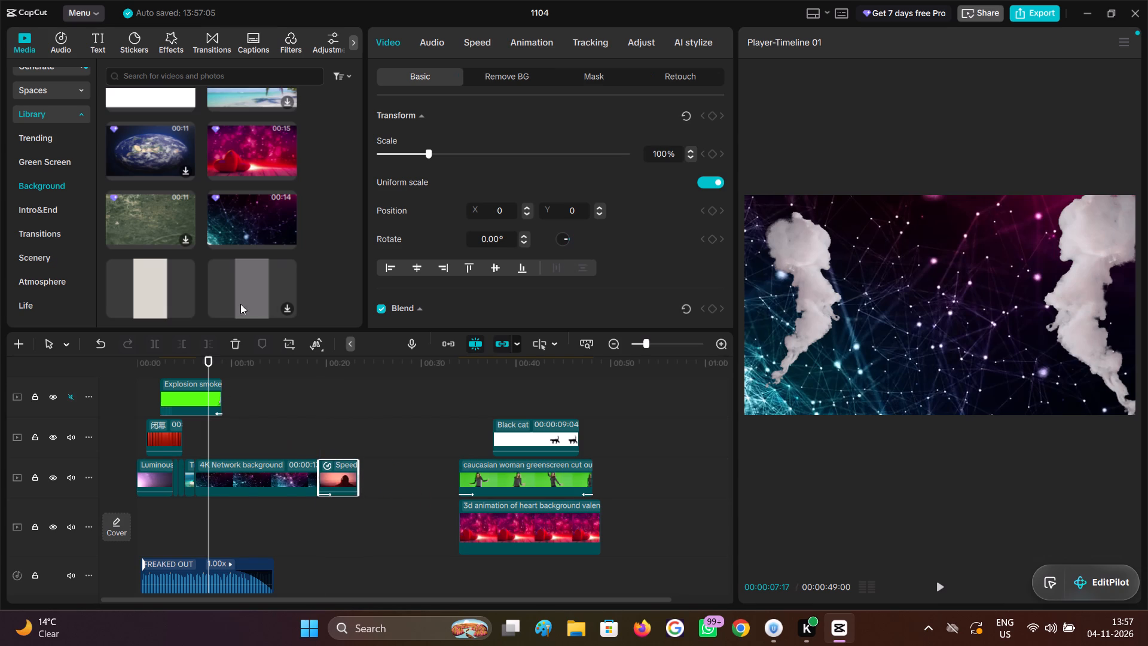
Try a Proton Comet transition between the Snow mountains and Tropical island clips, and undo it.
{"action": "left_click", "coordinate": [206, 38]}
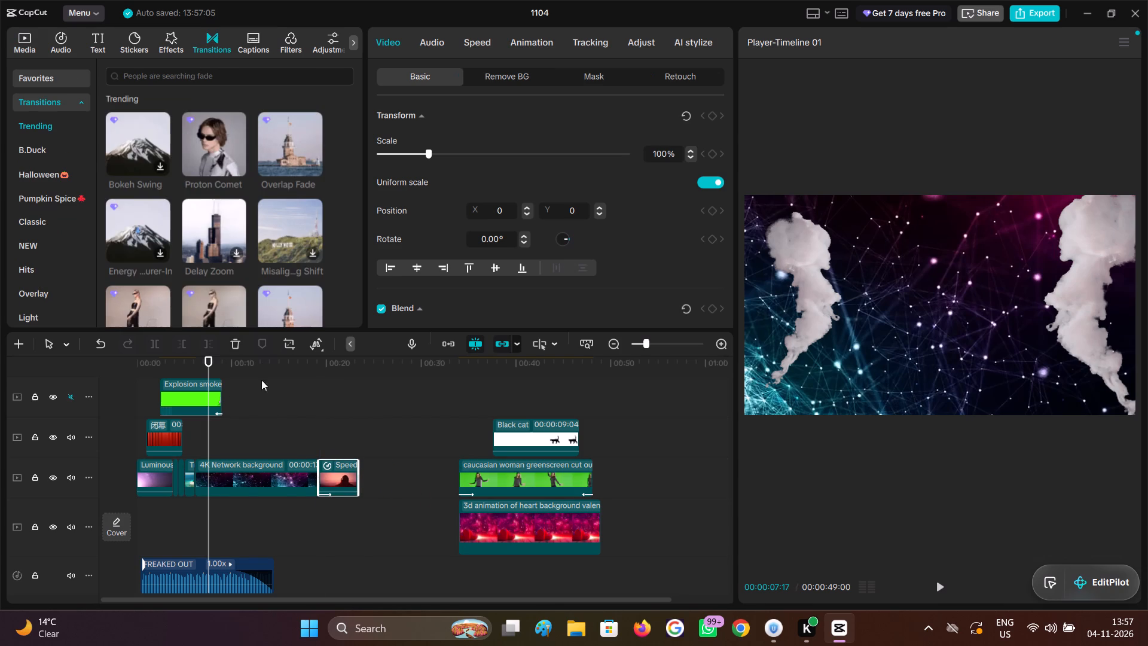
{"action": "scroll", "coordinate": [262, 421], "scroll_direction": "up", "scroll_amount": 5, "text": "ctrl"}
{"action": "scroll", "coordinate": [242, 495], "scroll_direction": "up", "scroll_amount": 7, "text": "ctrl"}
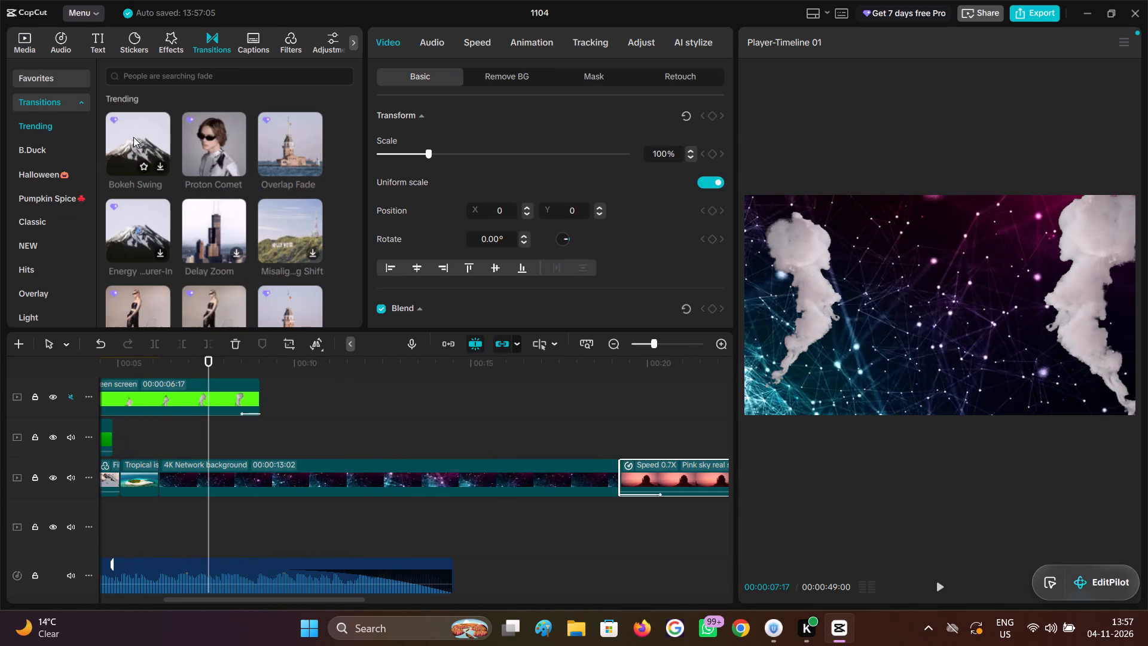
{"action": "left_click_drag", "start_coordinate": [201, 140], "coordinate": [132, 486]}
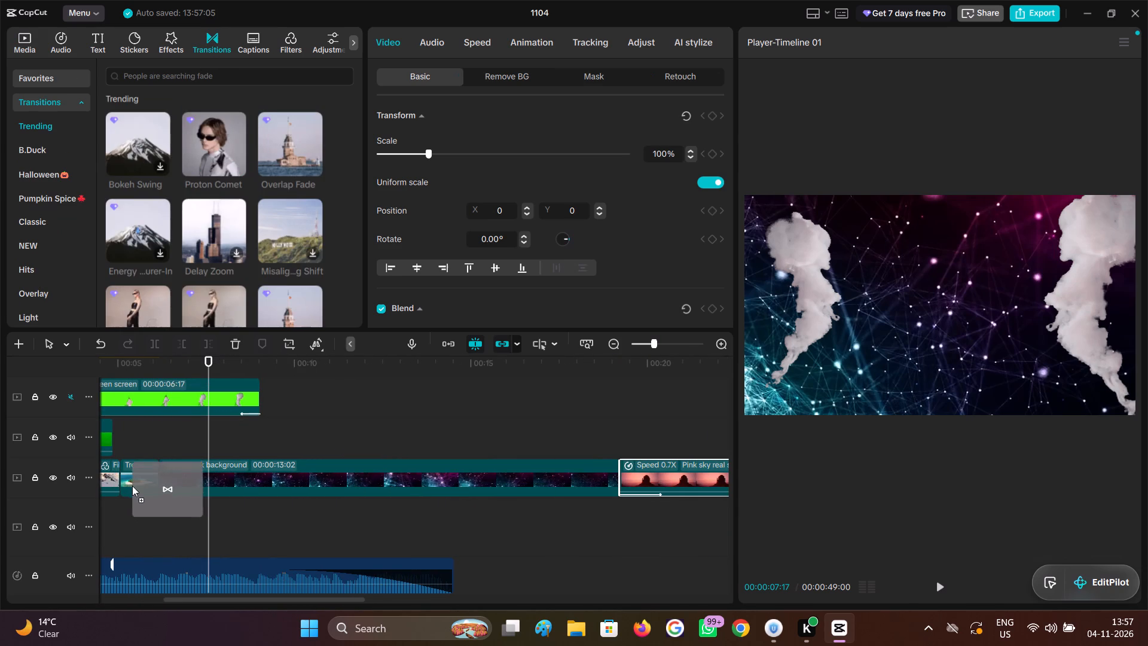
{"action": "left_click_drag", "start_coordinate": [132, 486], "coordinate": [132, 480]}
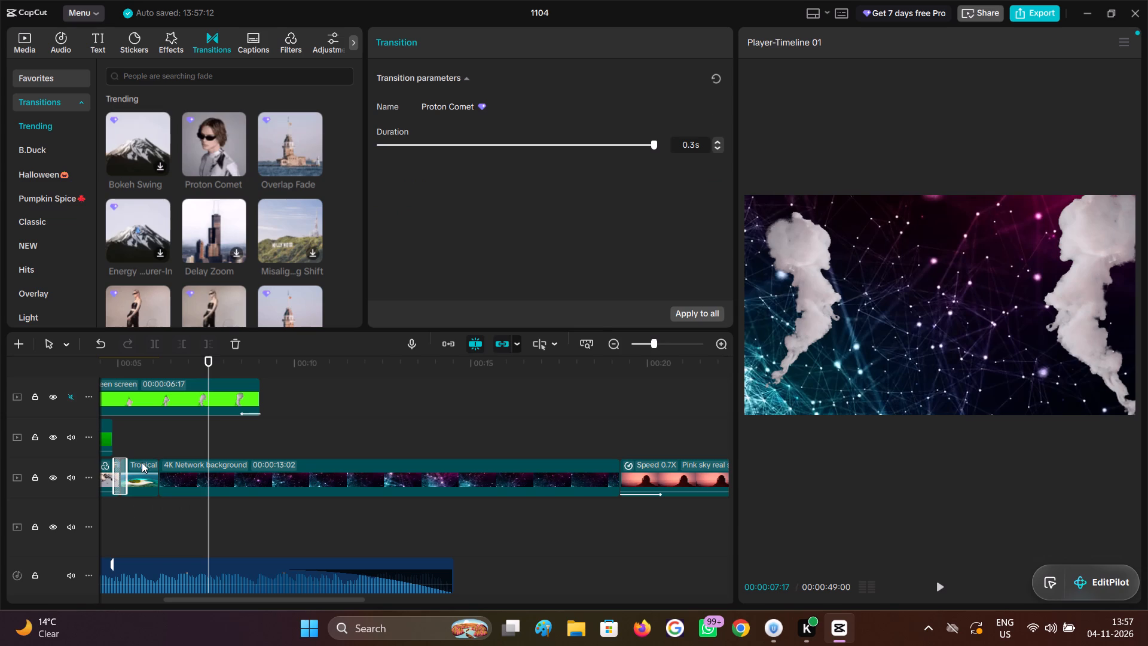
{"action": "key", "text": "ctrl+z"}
Add an Overlap Fade transition between the Tropical island and 4K Network background clips and play it back.
{"action": "scroll", "coordinate": [142, 462], "scroll_direction": "up", "scroll_amount": 7, "text": "ctrl"}
{"action": "left_click", "coordinate": [157, 418]}
{"action": "left_click_drag", "start_coordinate": [150, 434], "coordinate": [106, 447]}
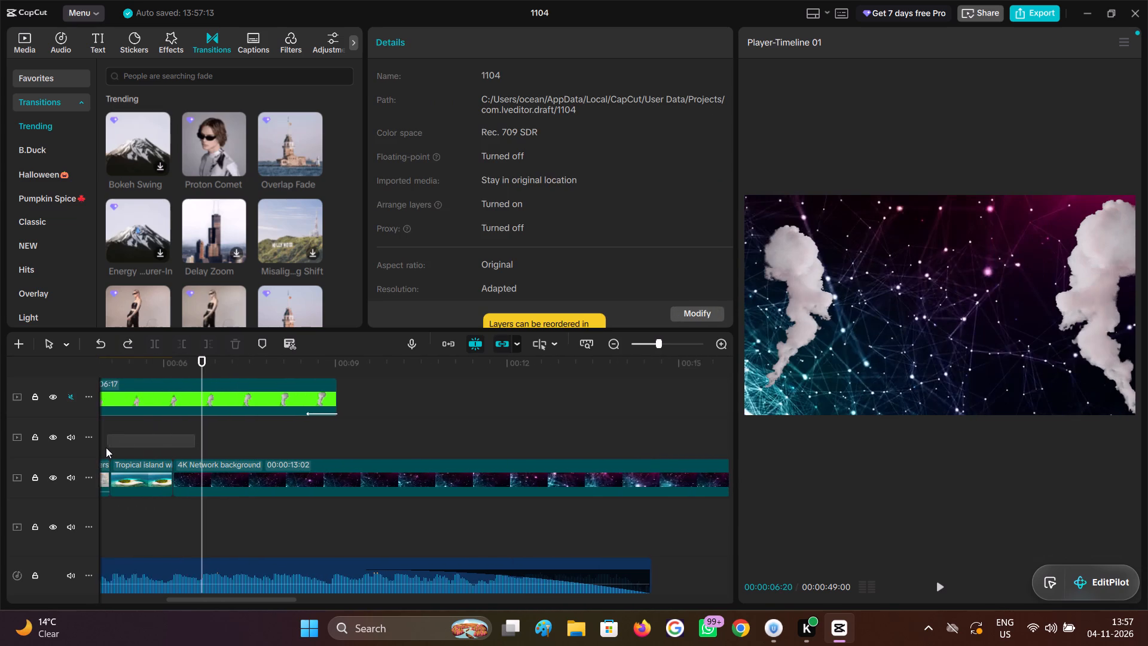
{"action": "left_click_drag", "start_coordinate": [106, 447], "coordinate": [187, 447]}
{"action": "left_click", "coordinate": [239, 441]}
{"action": "left_click_drag", "start_coordinate": [294, 144], "coordinate": [279, 389]}
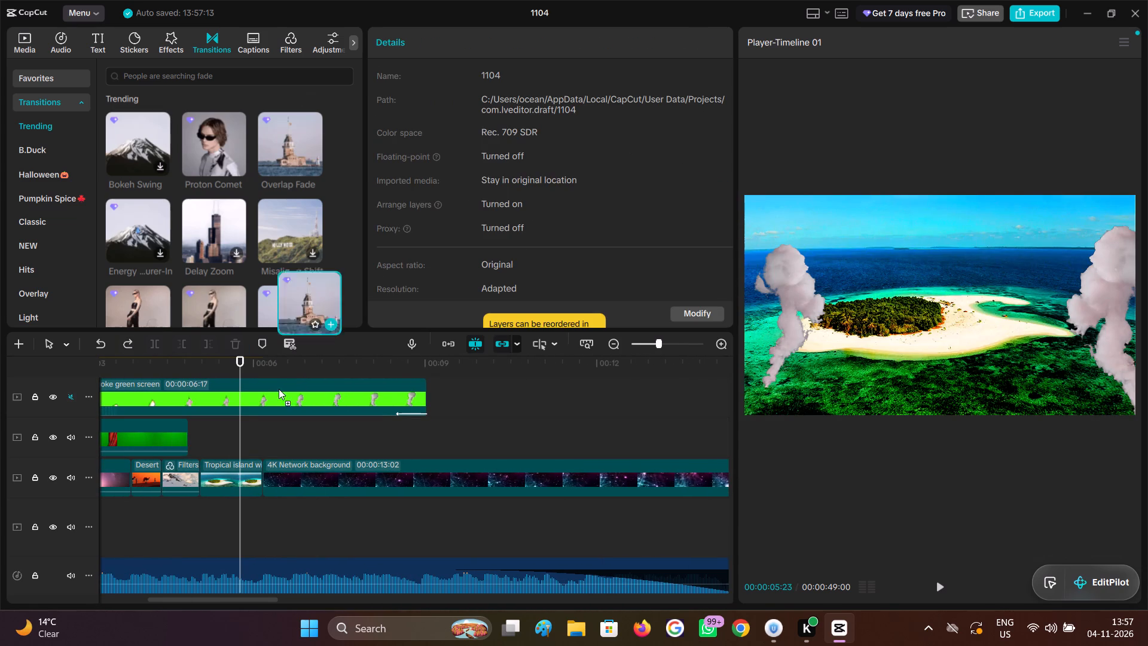
{"action": "left_click_drag", "start_coordinate": [279, 389], "coordinate": [240, 477]}
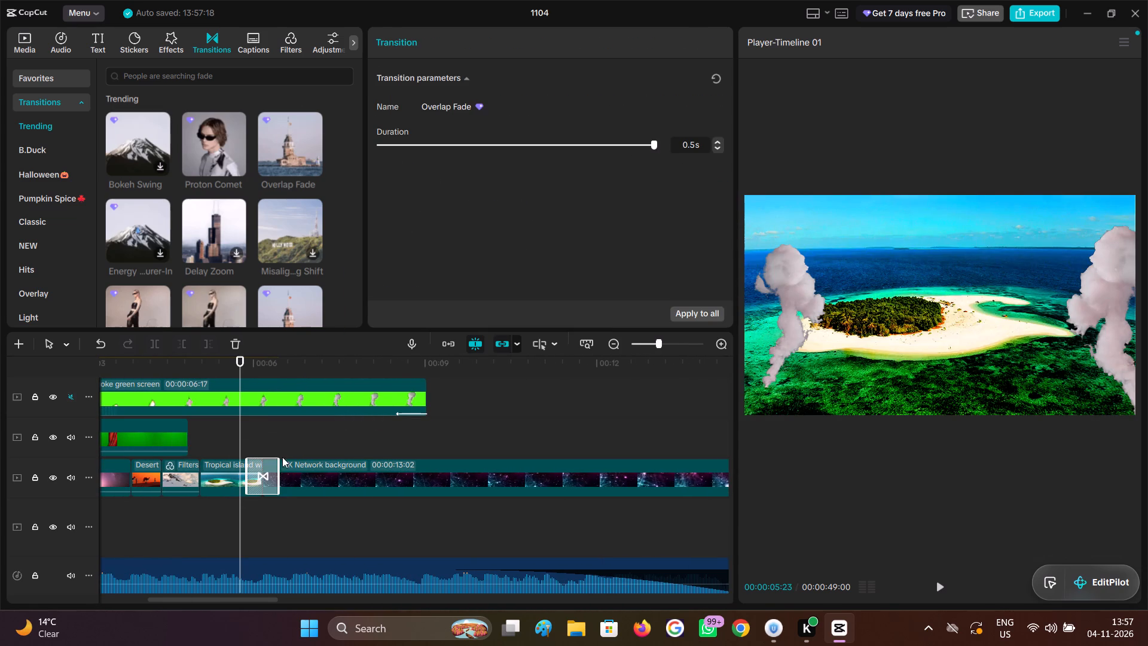
{"action": "key", "text": "space"}
{"action": "key", "text": "space"}
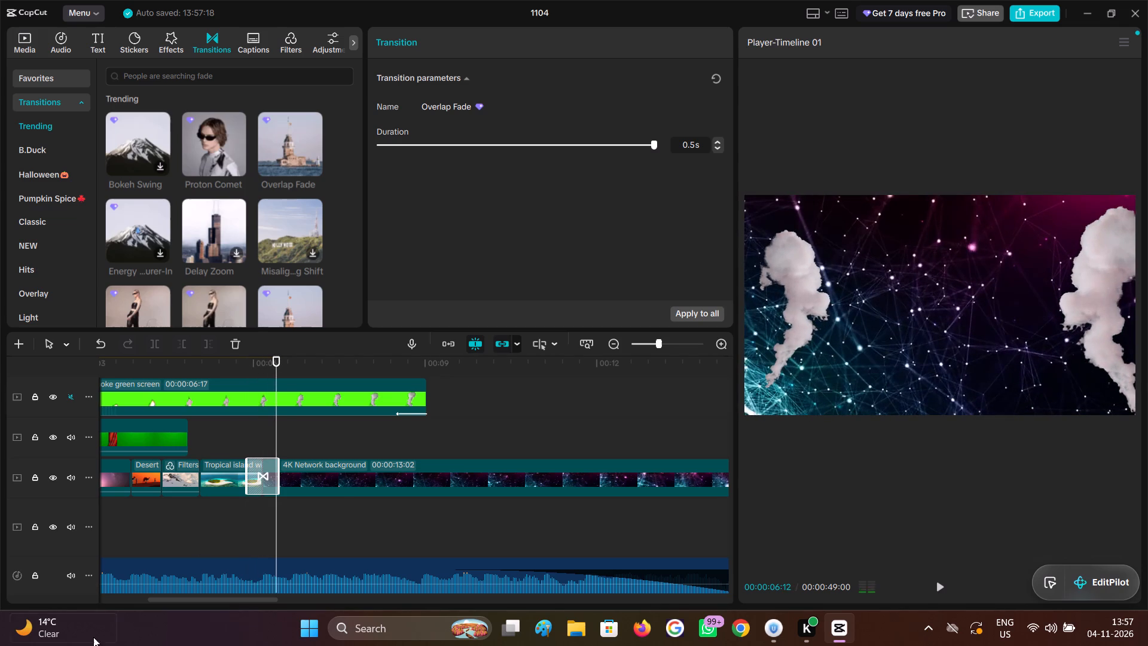
Mute the FREAKED OUT music track and replay the Overlap Fade transition.
{"action": "left_click", "coordinate": [70, 575]}
{"action": "left_click", "coordinate": [261, 527]}
{"action": "left_click", "coordinate": [249, 527]}
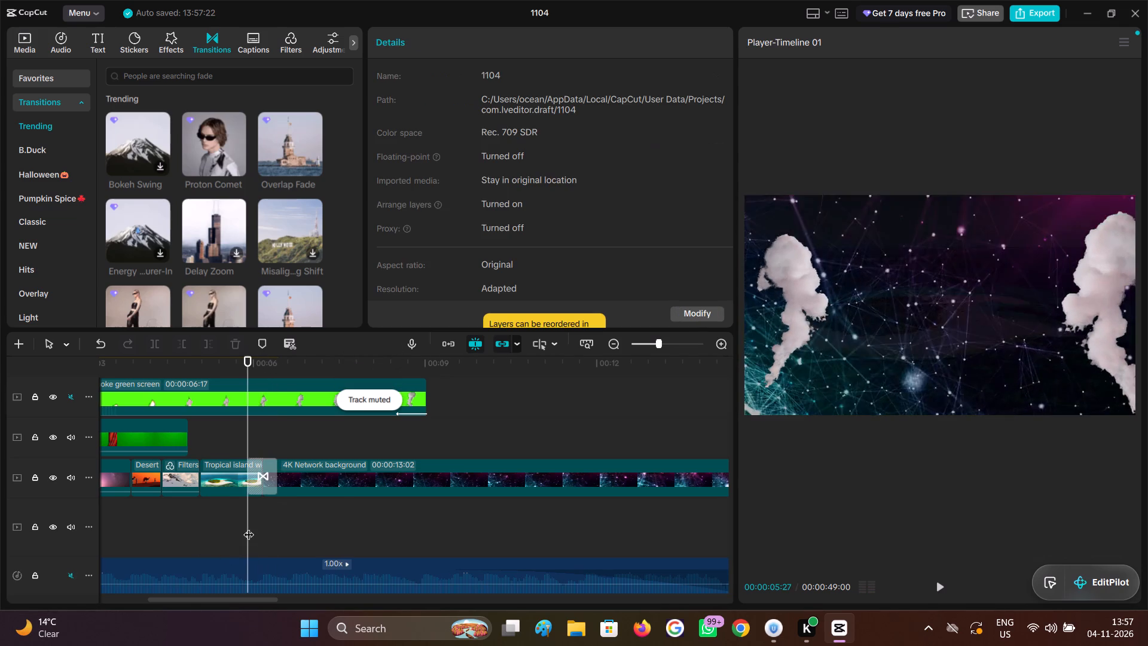
{"action": "key", "text": "space"}
{"action": "key", "text": "space"}
Trim the end of the 4K Network background clip at 00:00:06:20.
{"action": "scroll", "coordinate": [327, 519], "scroll_direction": "down", "scroll_amount": 2, "text": "ctrl"}
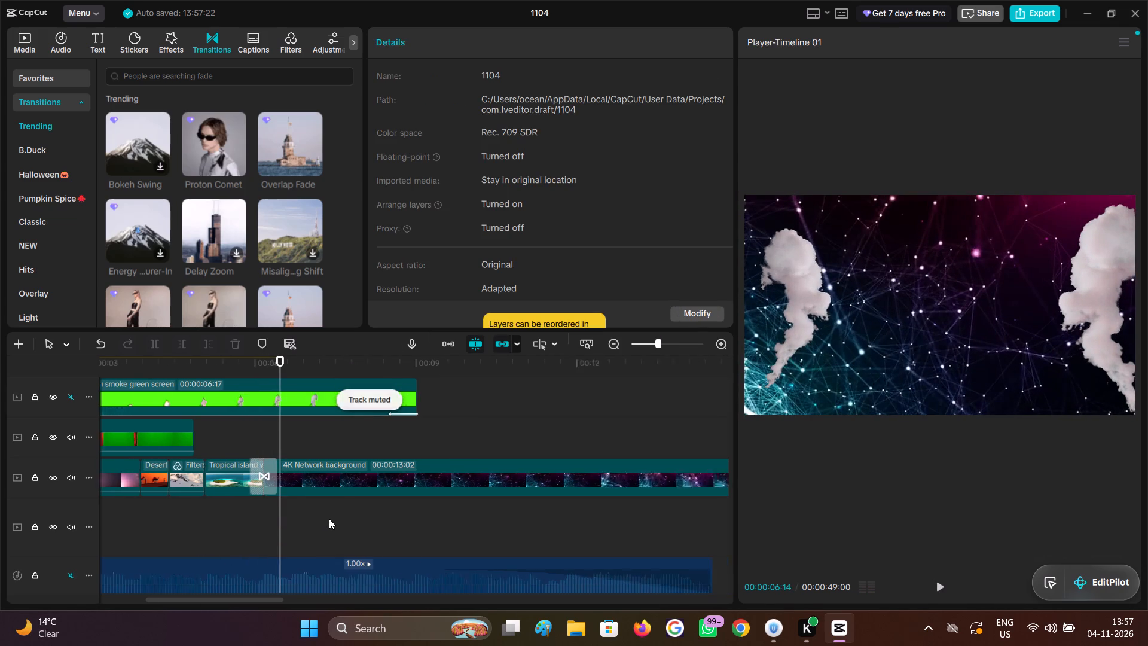
{"action": "scroll", "coordinate": [329, 519], "scroll_direction": "down", "scroll_amount": 5, "text": "ctrl"}
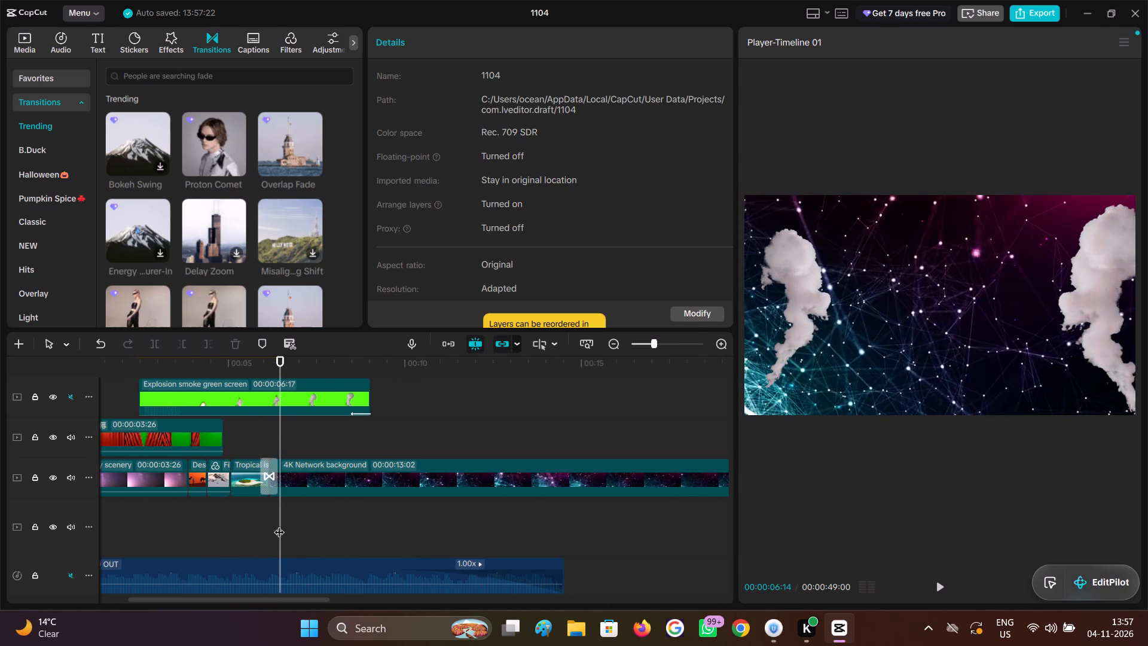
{"action": "left_click_drag", "start_coordinate": [282, 525], "coordinate": [289, 528]}
{"action": "scroll", "coordinate": [288, 528], "scroll_direction": "up", "scroll_amount": 10, "text": "ctrl"}
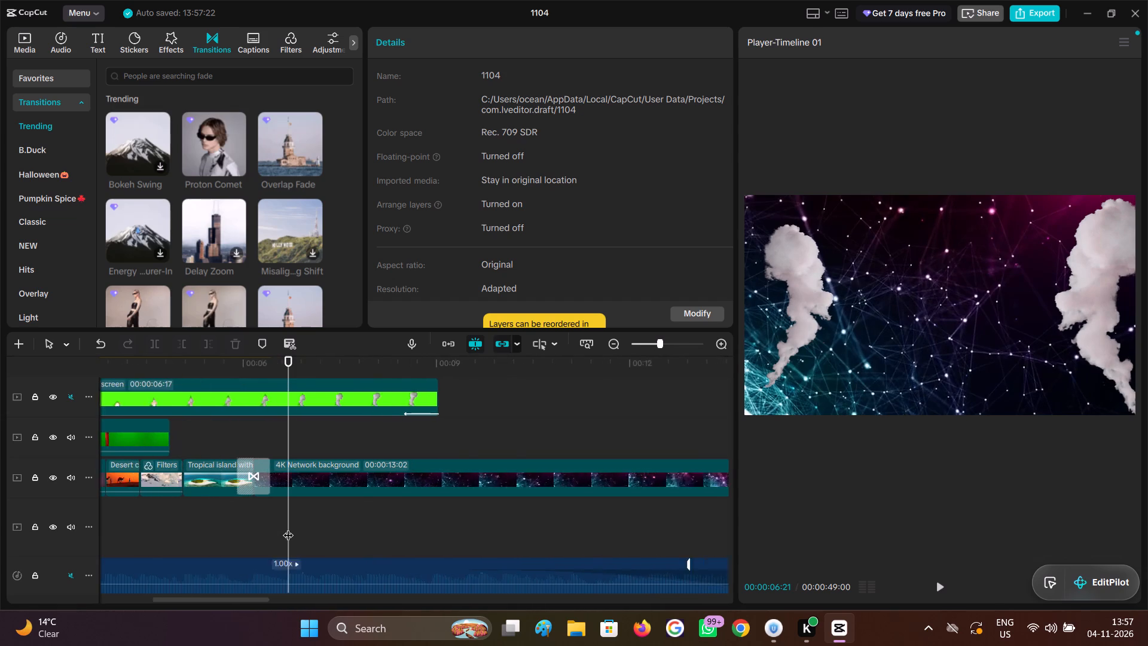
{"action": "scroll", "coordinate": [288, 528], "scroll_direction": "up", "scroll_amount": 5, "text": "ctrl"}
{"action": "left_click", "coordinate": [288, 528]}
{"action": "left_click", "coordinate": [318, 480]}
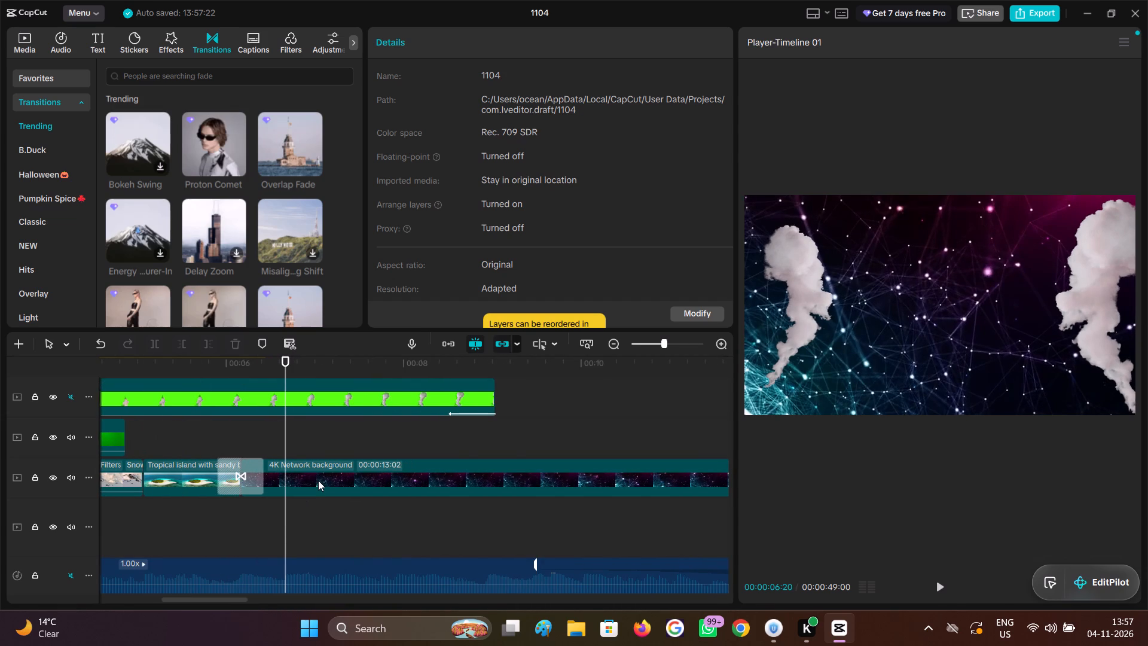
{"action": "left_click", "coordinate": [208, 345]}
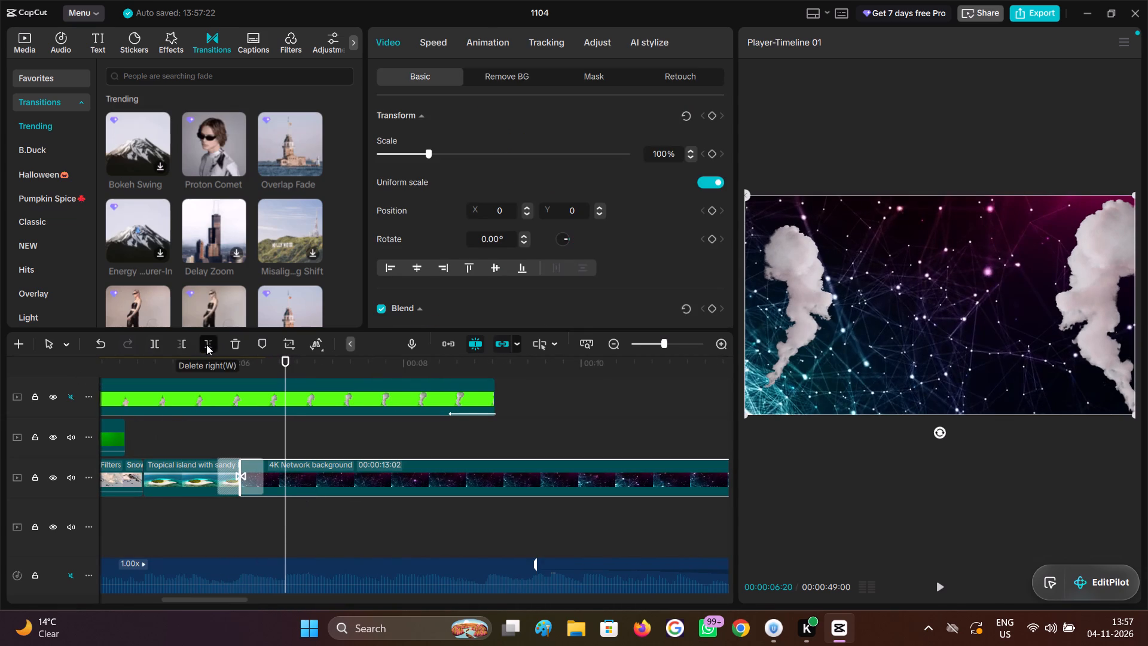
{"action": "scroll", "coordinate": [415, 483], "scroll_direction": "down", "scroll_amount": 10, "text": "ctrl"}
{"action": "scroll", "coordinate": [557, 487], "scroll_direction": "down", "scroll_amount": 4, "text": "ctrl"}
{"action": "scroll", "coordinate": [630, 504], "scroll_direction": "down", "scroll_amount": 2, "text": "ctrl"}
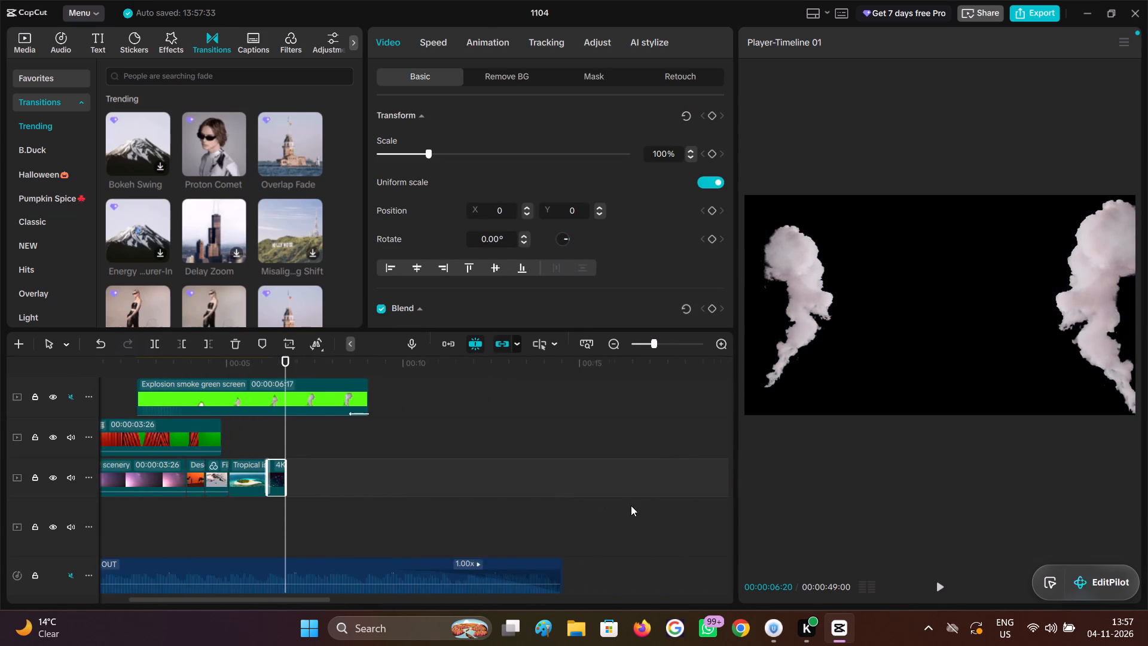
Move the Pink sky real scenery video clip directly against the end of the 4K Network background clip at 00:00:06:20.
{"action": "scroll", "coordinate": [631, 505], "scroll_direction": "down", "scroll_amount": 3, "text": "ctrl"}
{"action": "left_click_drag", "start_coordinate": [652, 479], "coordinate": [349, 479]}
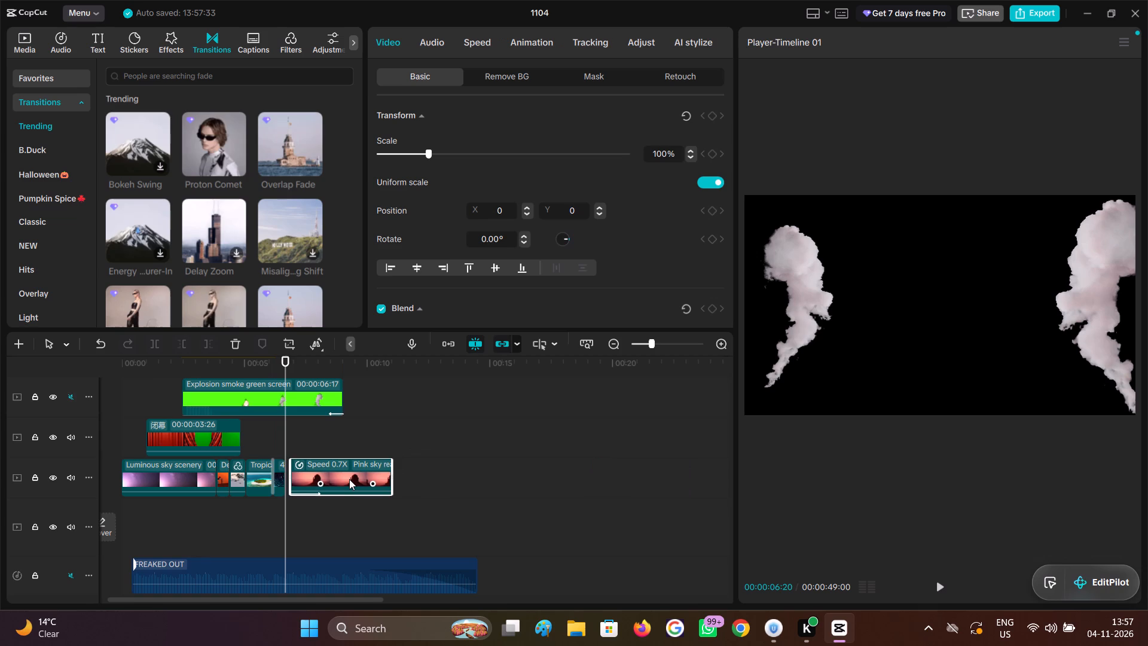
{"action": "left_click_drag", "start_coordinate": [349, 479], "coordinate": [346, 479]}
{"action": "scroll", "coordinate": [312, 520], "scroll_direction": "up", "scroll_amount": 20, "text": "ctrl"}
{"action": "scroll", "coordinate": [312, 520], "scroll_direction": "up", "scroll_amount": 2, "text": "ctrl"}
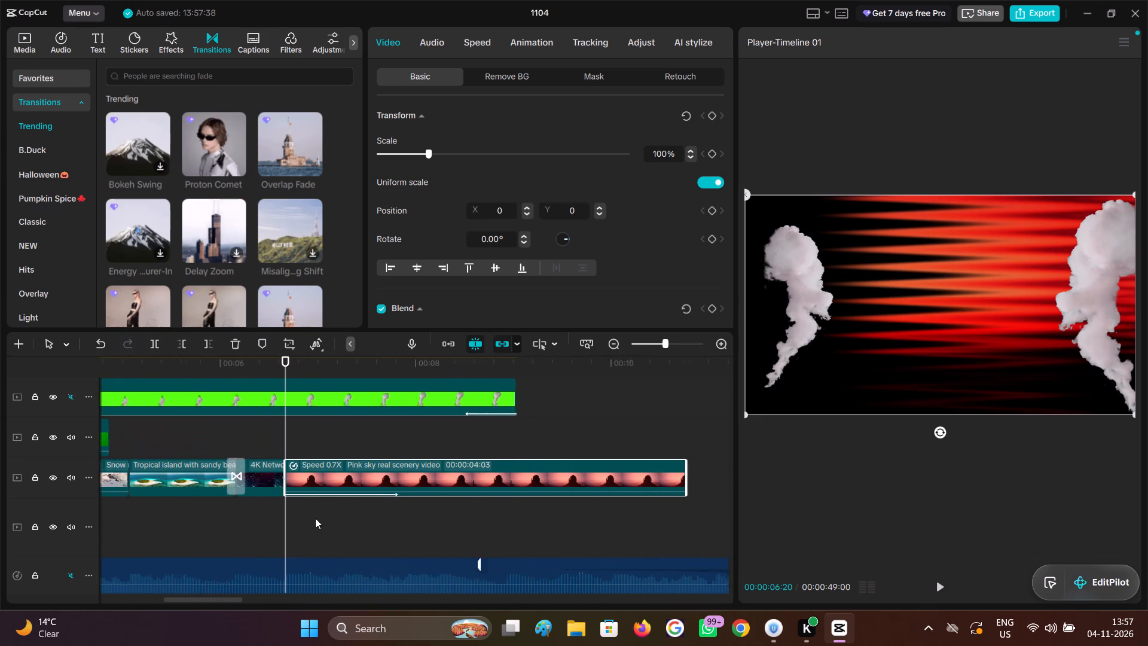
Trim the end of the Pink sky real scenery video clip at 00:00:07:06.
{"action": "scroll", "coordinate": [315, 518], "scroll_direction": "up", "scroll_amount": 12, "text": "ctrl"}
{"action": "left_click_drag", "start_coordinate": [284, 529], "coordinate": [359, 545]}
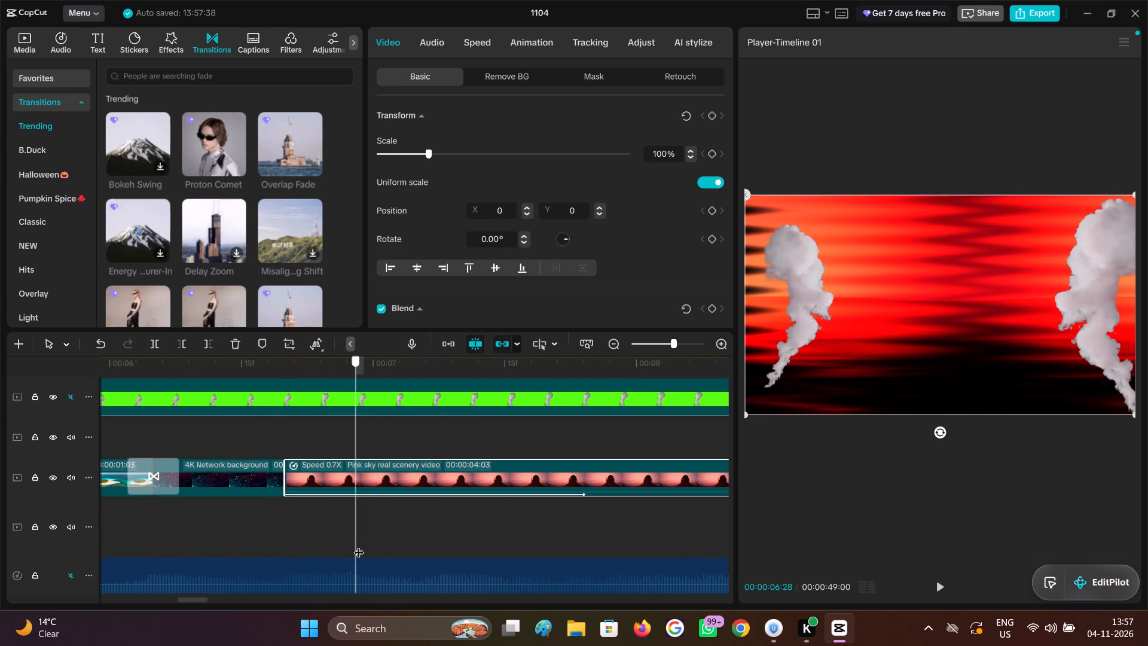
{"action": "left_click_drag", "start_coordinate": [359, 545], "coordinate": [426, 547]}
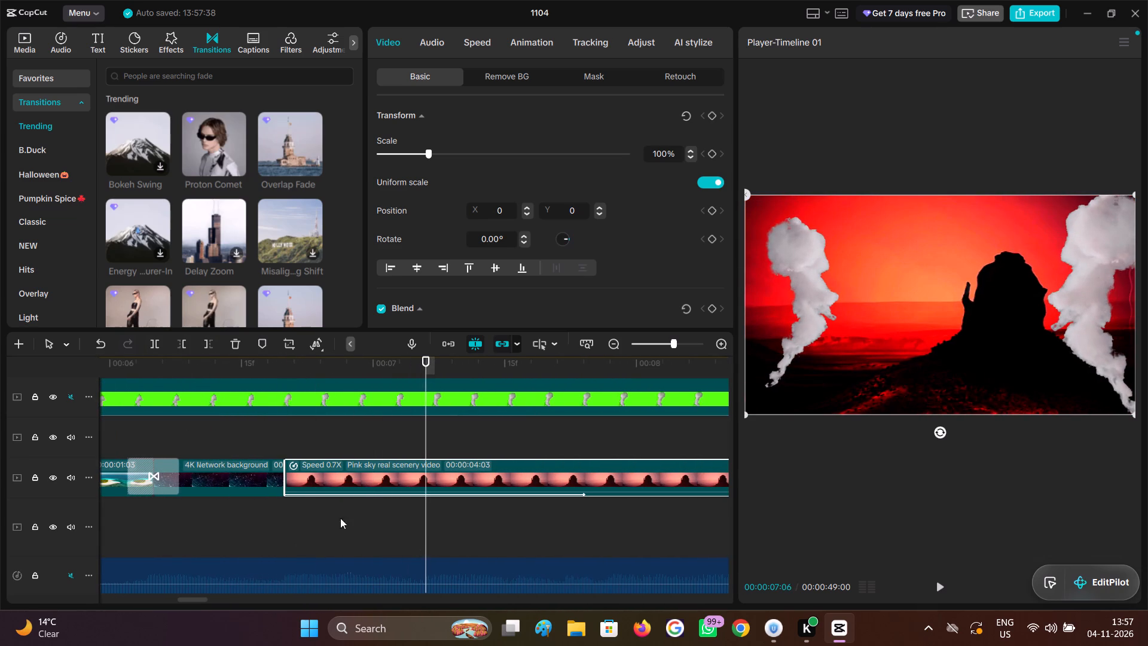
{"action": "left_click", "coordinate": [214, 348]}
Add The fog on the tall buildings clip from the library's Scenery category directly after the Pink sky clip.
{"action": "scroll", "coordinate": [404, 490], "scroll_direction": "down", "scroll_amount": 4, "text": "ctrl"}
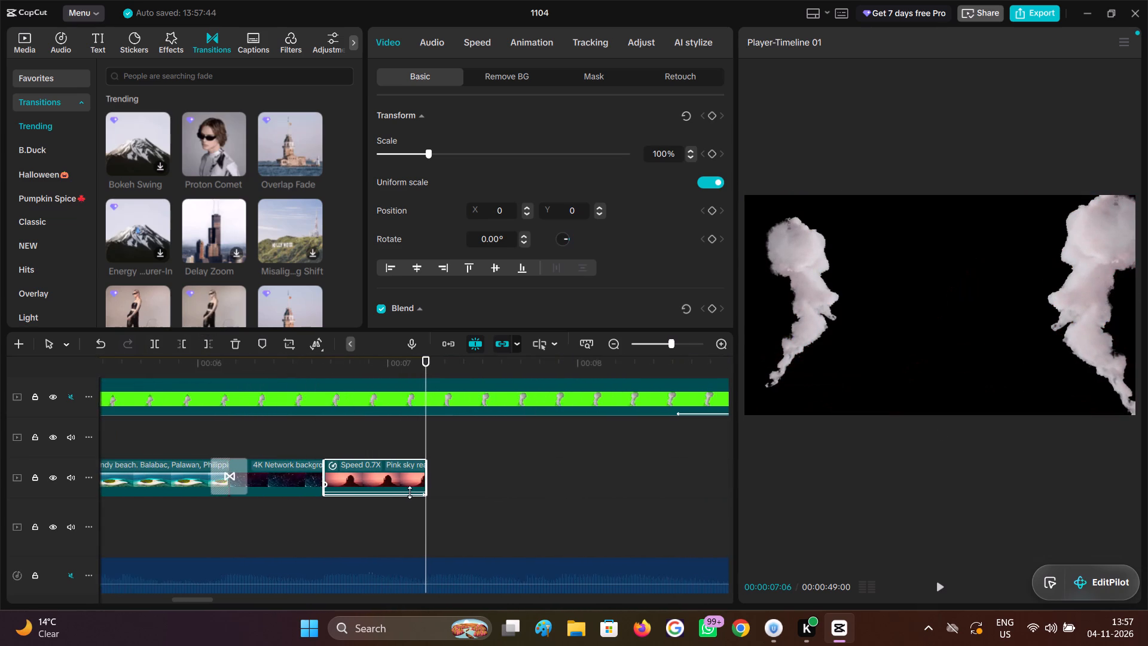
{"action": "scroll", "coordinate": [411, 493], "scroll_direction": "down", "scroll_amount": 17, "text": "ctrl"}
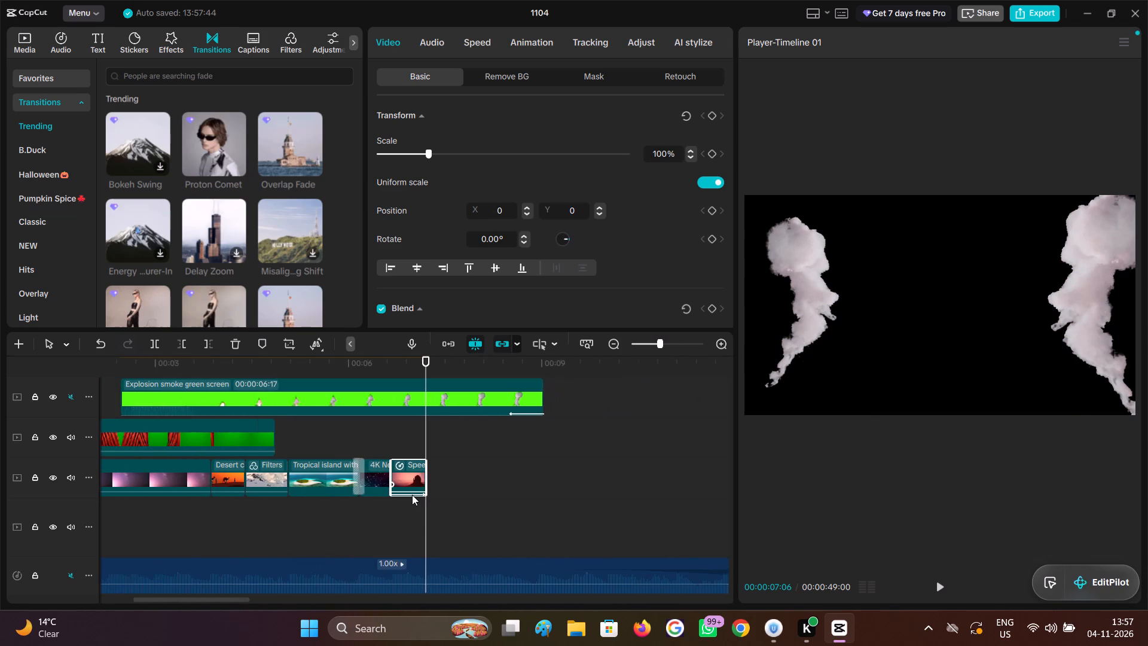
{"action": "scroll", "coordinate": [411, 495], "scroll_direction": "down", "scroll_amount": 5, "text": "ctrl"}
{"action": "scroll", "coordinate": [408, 496], "scroll_direction": "up", "scroll_amount": 4}
{"action": "scroll", "coordinate": [408, 496], "scroll_direction": "down", "scroll_amount": 4}
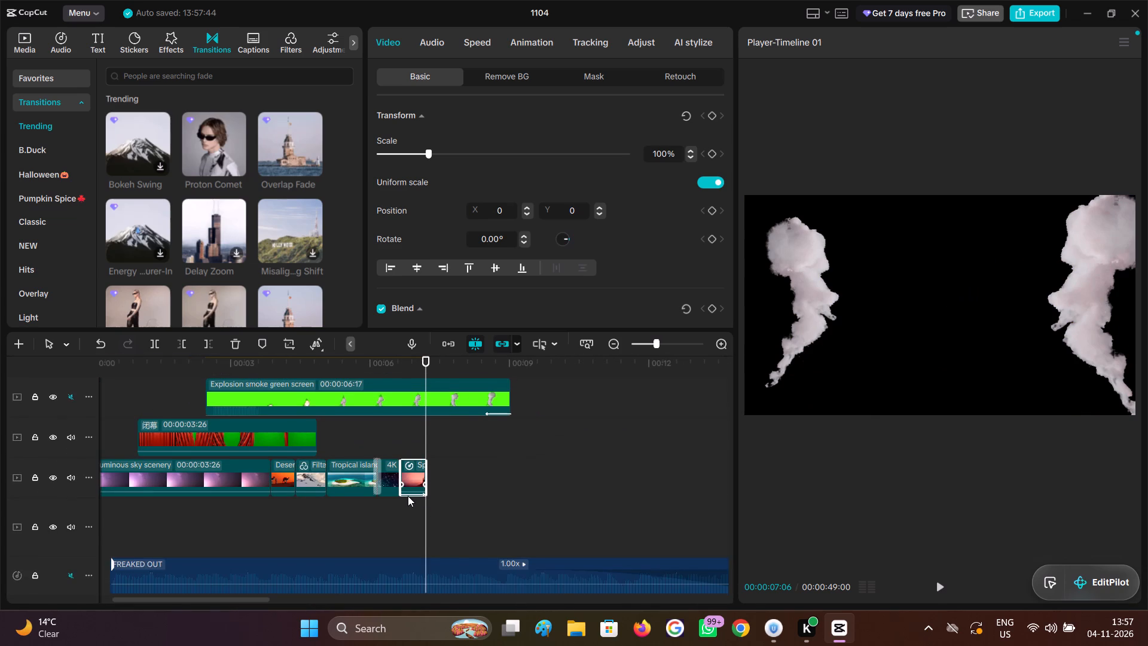
{"action": "scroll", "coordinate": [408, 496], "scroll_direction": "down", "scroll_amount": 5, "text": "ctrl"}
{"action": "scroll", "coordinate": [529, 507], "scroll_direction": "down", "scroll_amount": 4, "text": "ctrl"}
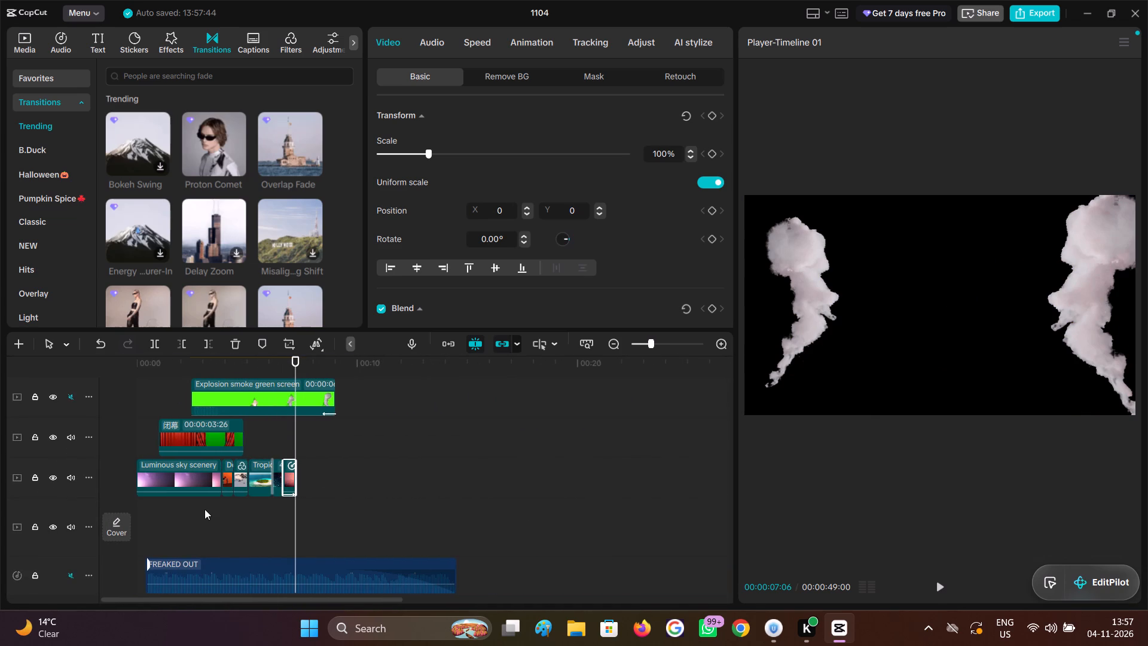
{"action": "left_click", "coordinate": [28, 38]}
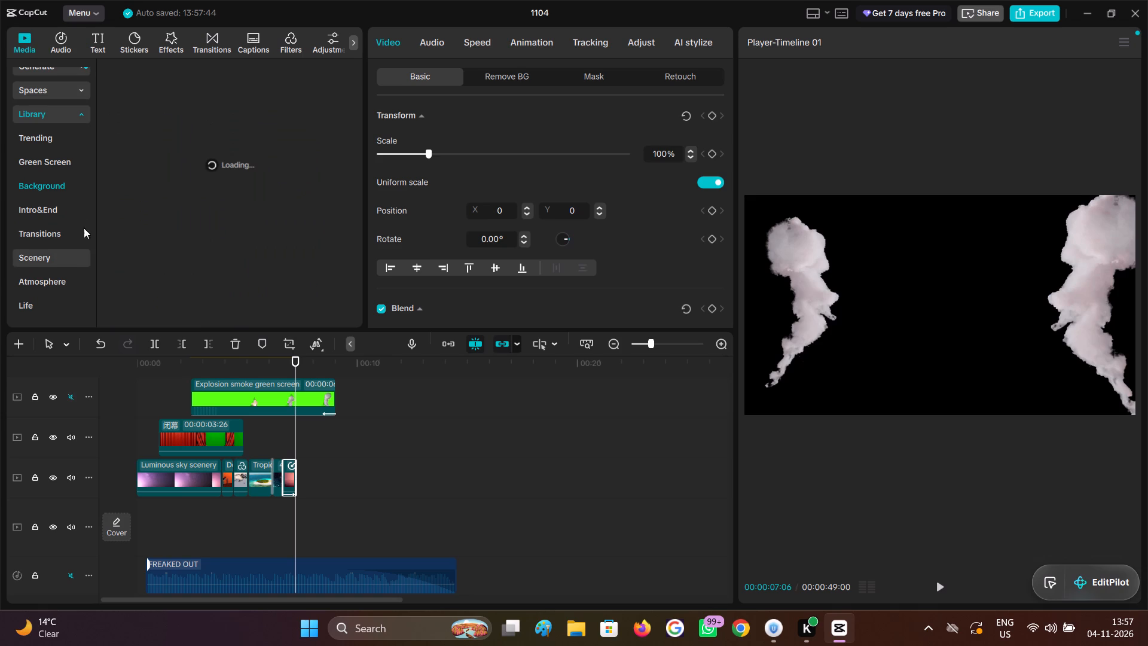
{"action": "left_click", "coordinate": [53, 211]}
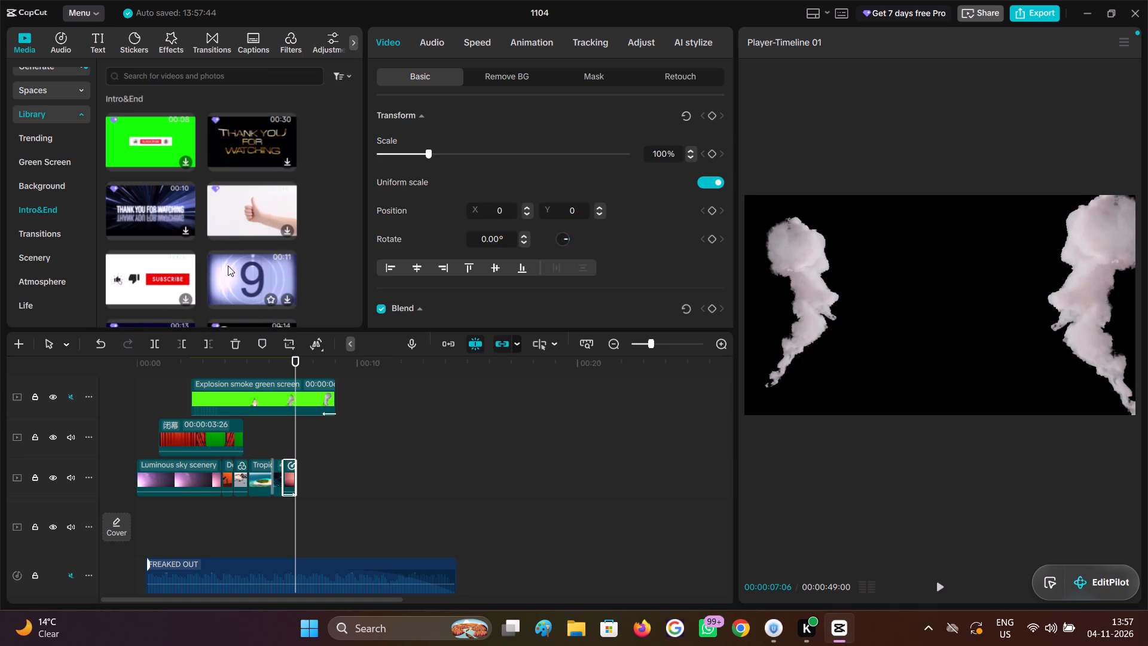
{"action": "scroll", "coordinate": [228, 266], "scroll_direction": "down", "scroll_amount": 2}
{"action": "left_click", "coordinate": [54, 236]}
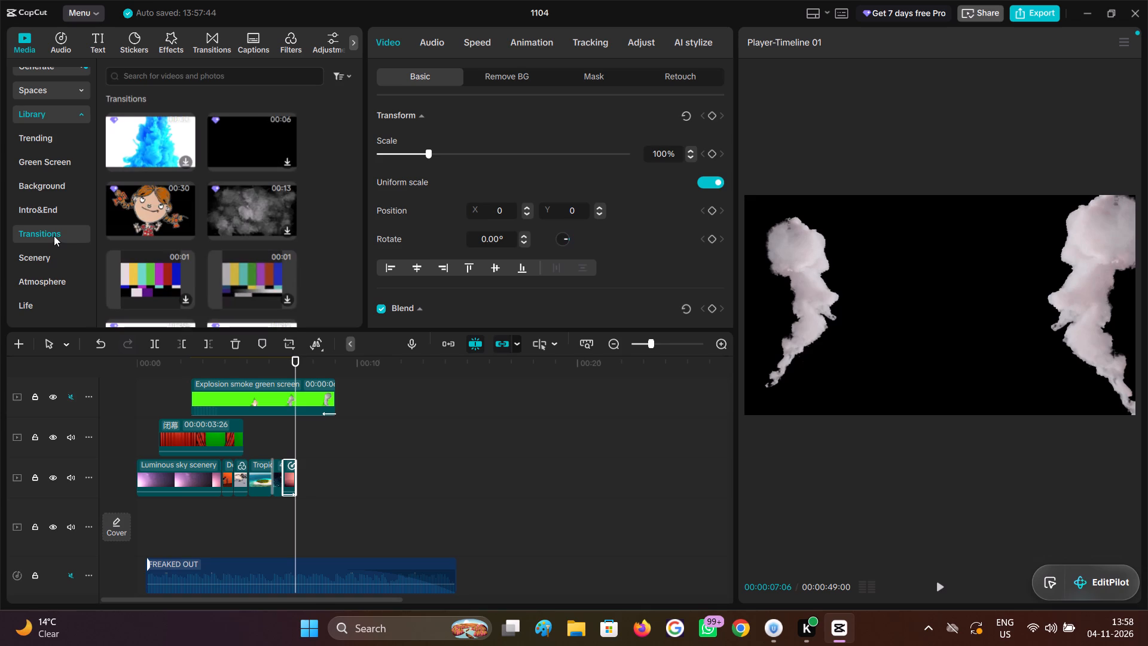
{"action": "left_click", "coordinate": [48, 260]}
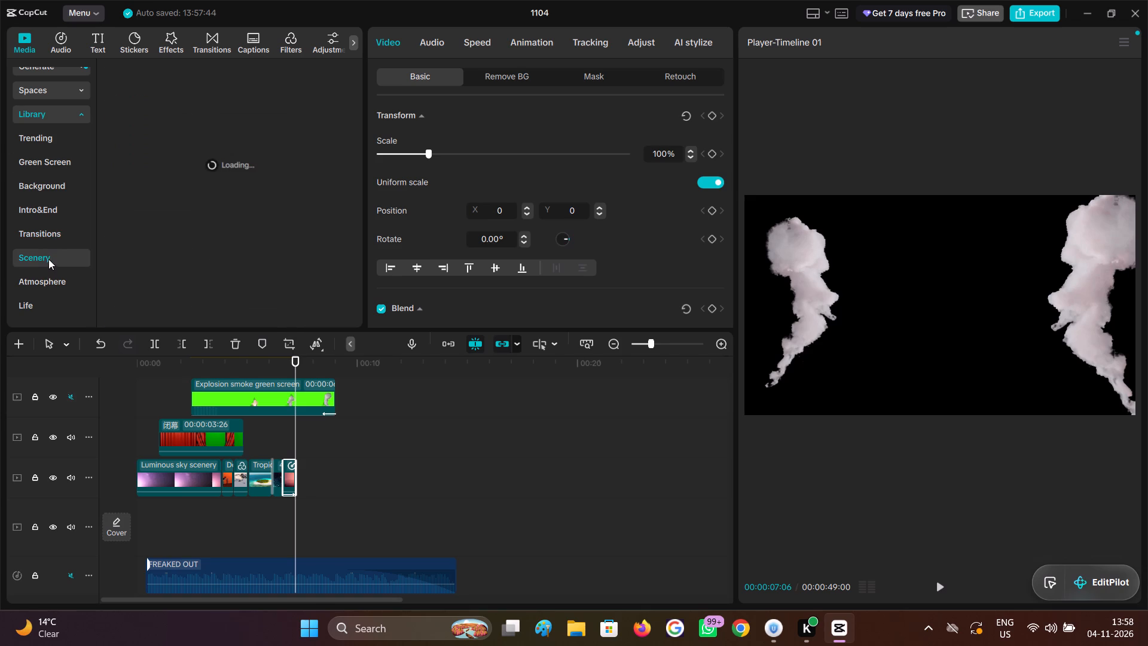
{"action": "left_click", "coordinate": [225, 209]}
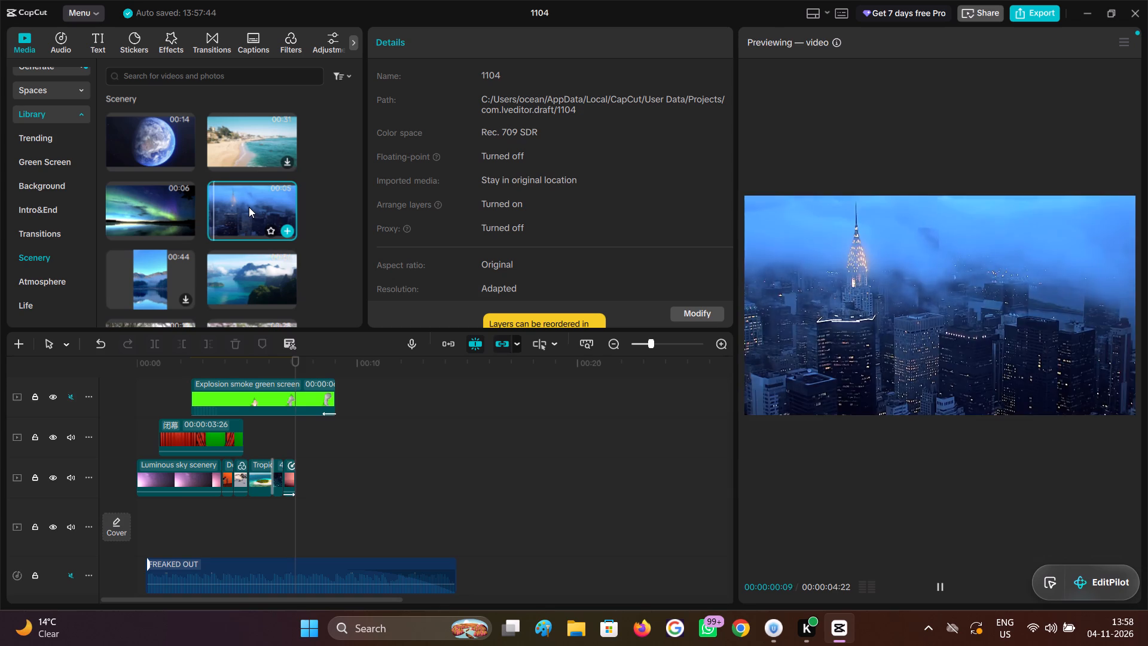
{"action": "left_click_drag", "start_coordinate": [249, 207], "coordinate": [295, 478]}
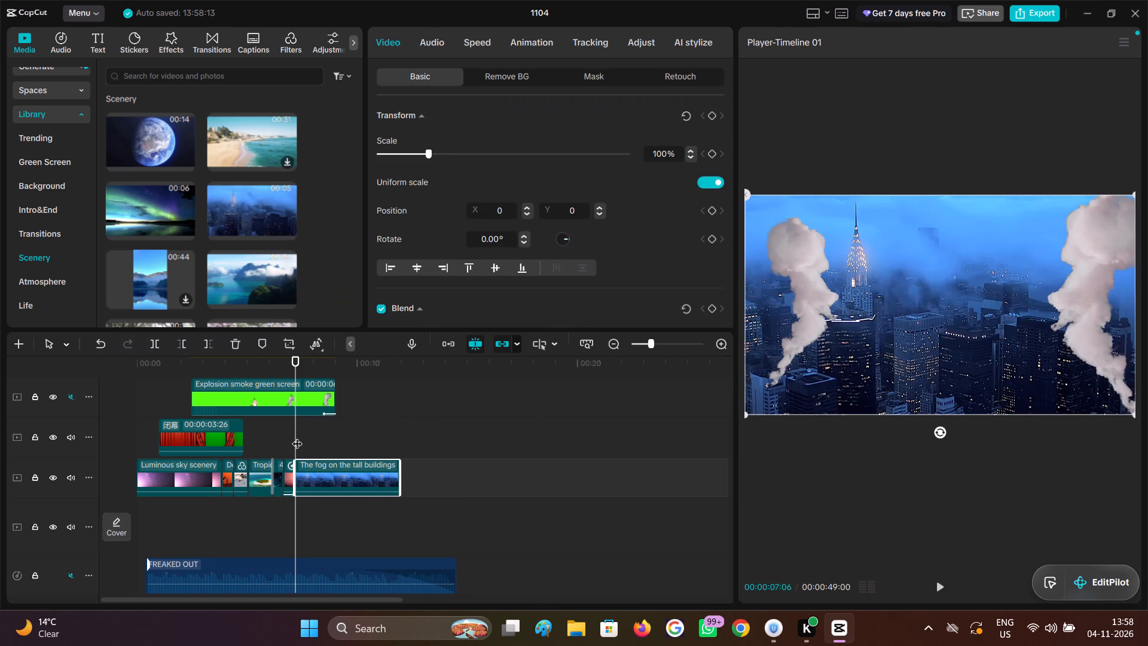
Play back the curtain reveal and smoke section and inspect the main-track clips around 00:00:03:26.
{"action": "left_click_drag", "start_coordinate": [297, 436], "coordinate": [311, 442]}
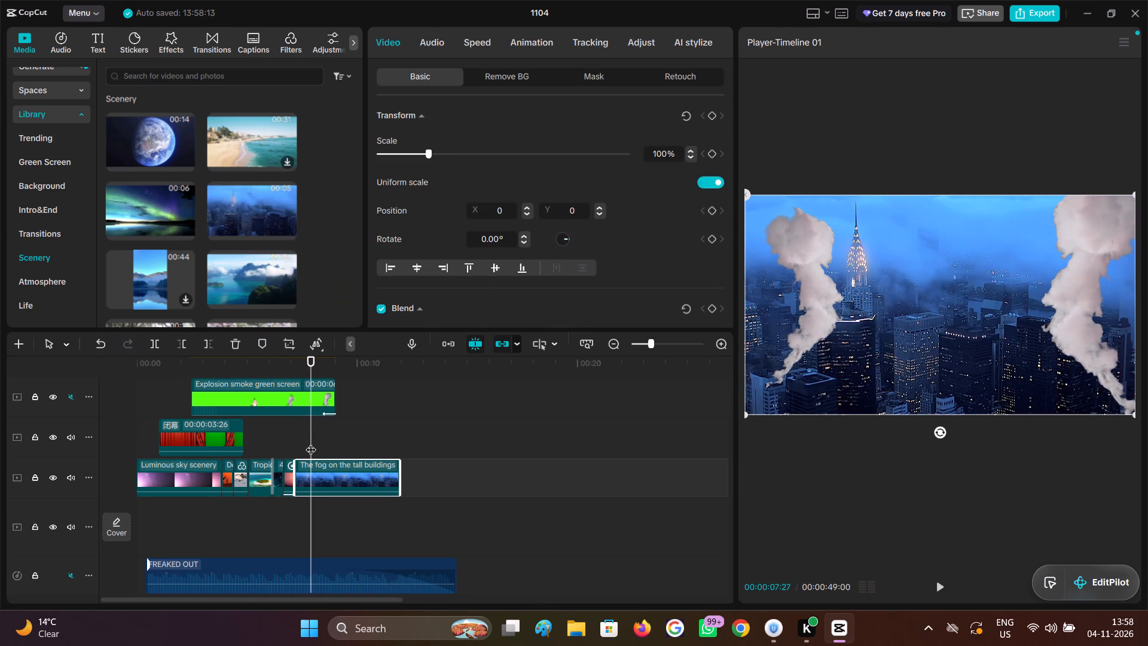
{"action": "scroll", "coordinate": [303, 436], "scroll_direction": "up", "scroll_amount": 4}
{"action": "left_click", "coordinate": [262, 388]}
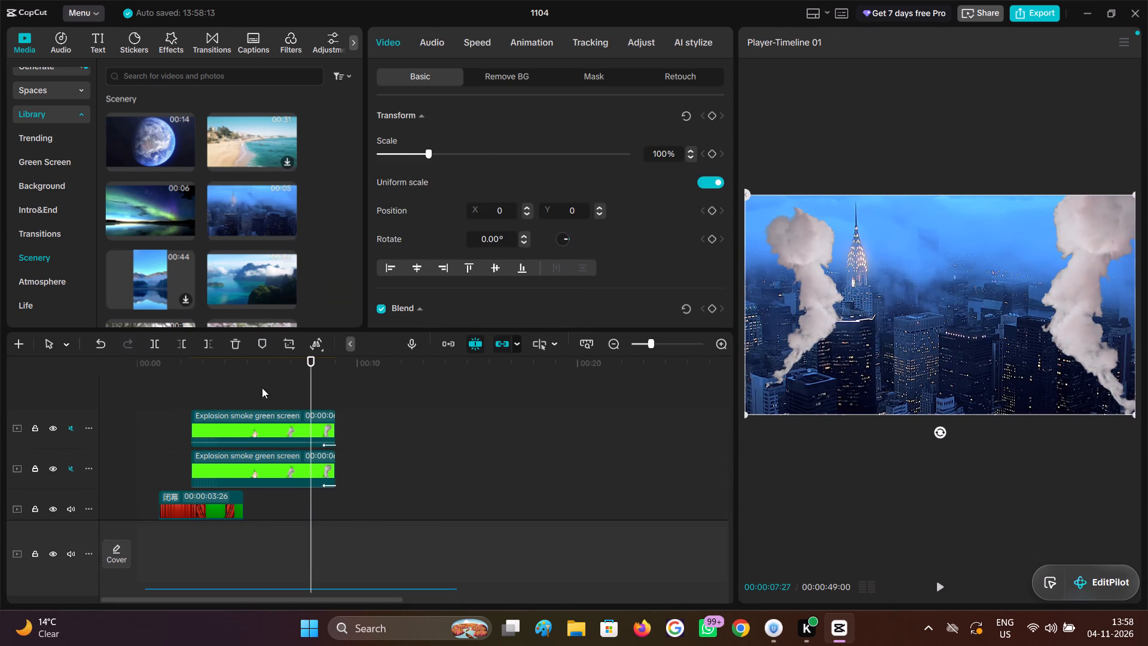
{"action": "left_click_drag", "start_coordinate": [262, 388], "coordinate": [176, 389]}
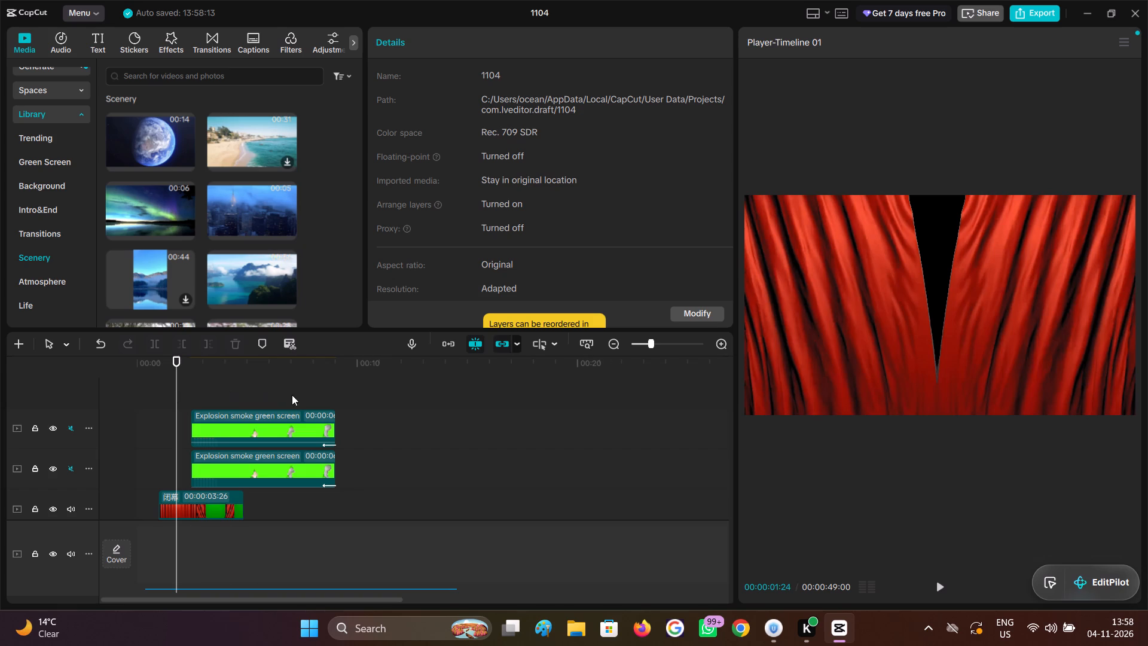
{"action": "key", "text": "space"}
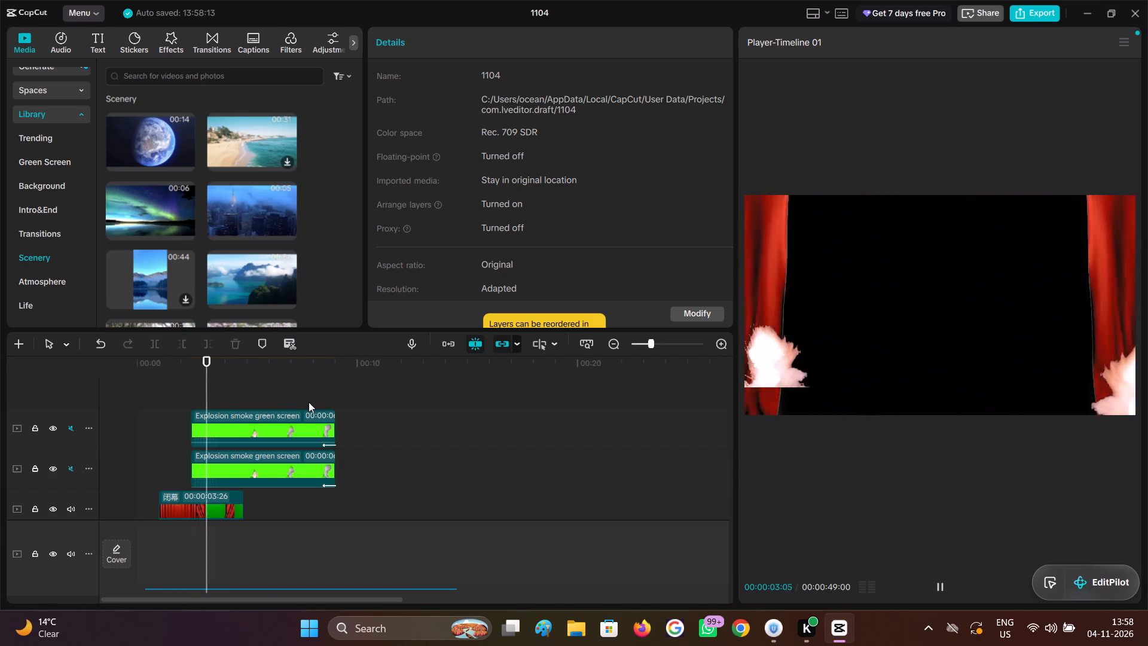
{"action": "key", "text": "space"}
{"action": "scroll", "coordinate": [249, 438], "scroll_direction": "down", "scroll_amount": 9}
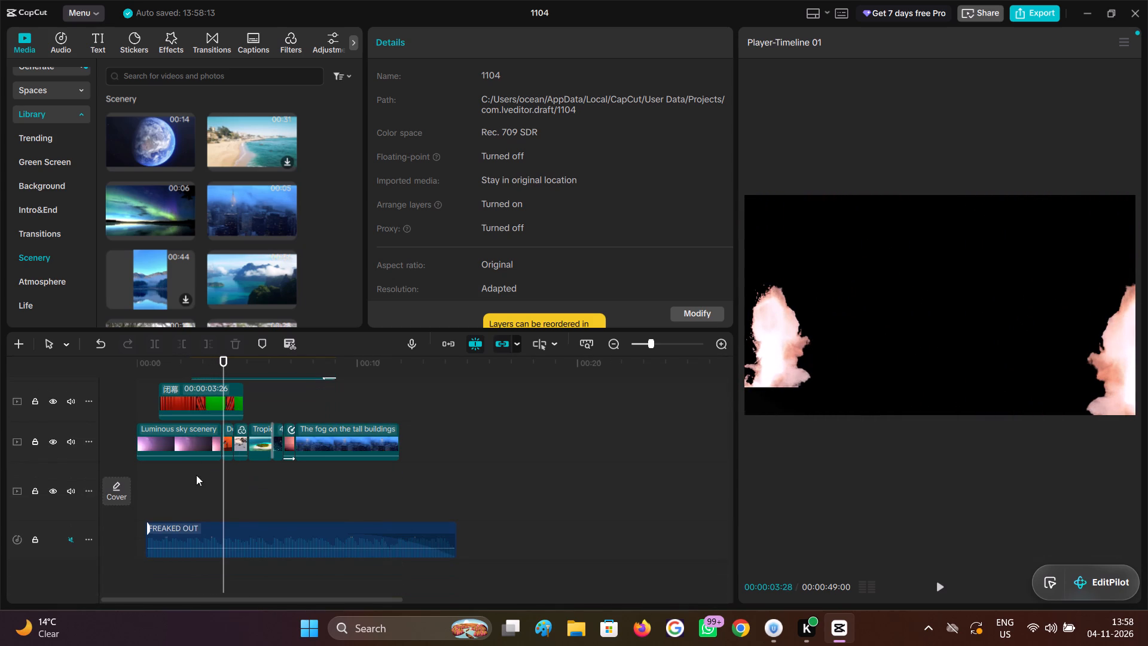
{"action": "left_click", "coordinate": [163, 501]}
{"action": "left_click_drag", "start_coordinate": [163, 498], "coordinate": [228, 502]}
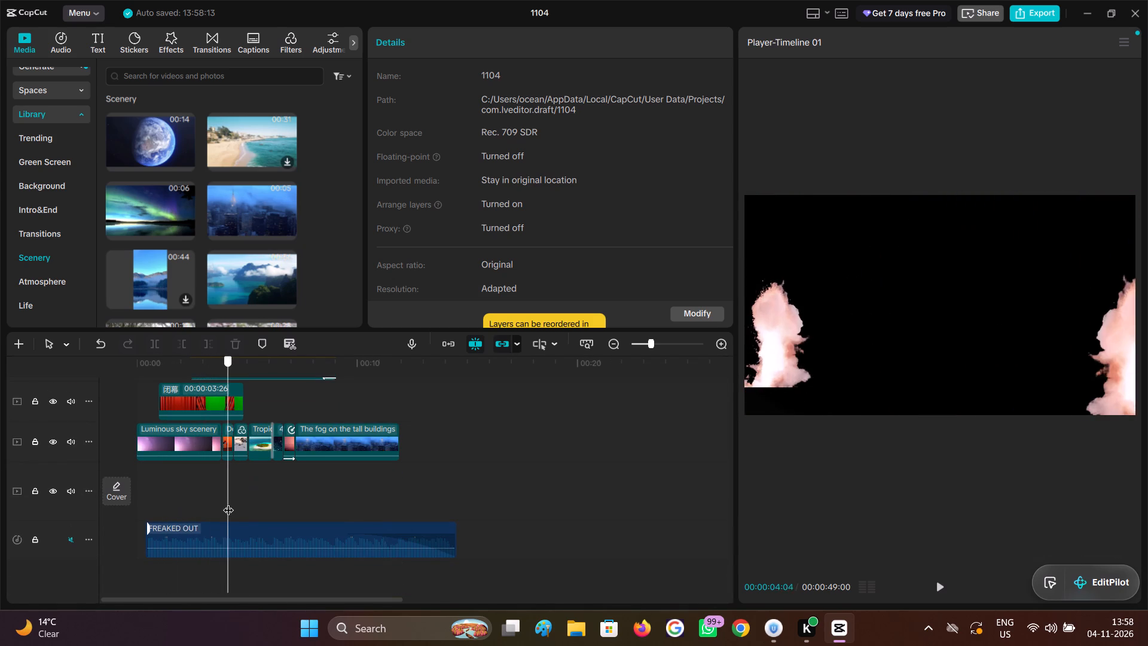
{"action": "left_click_drag", "start_coordinate": [228, 502], "coordinate": [226, 501]}
{"action": "scroll", "coordinate": [227, 499], "scroll_direction": "up", "scroll_amount": 15, "text": "ctrl"}
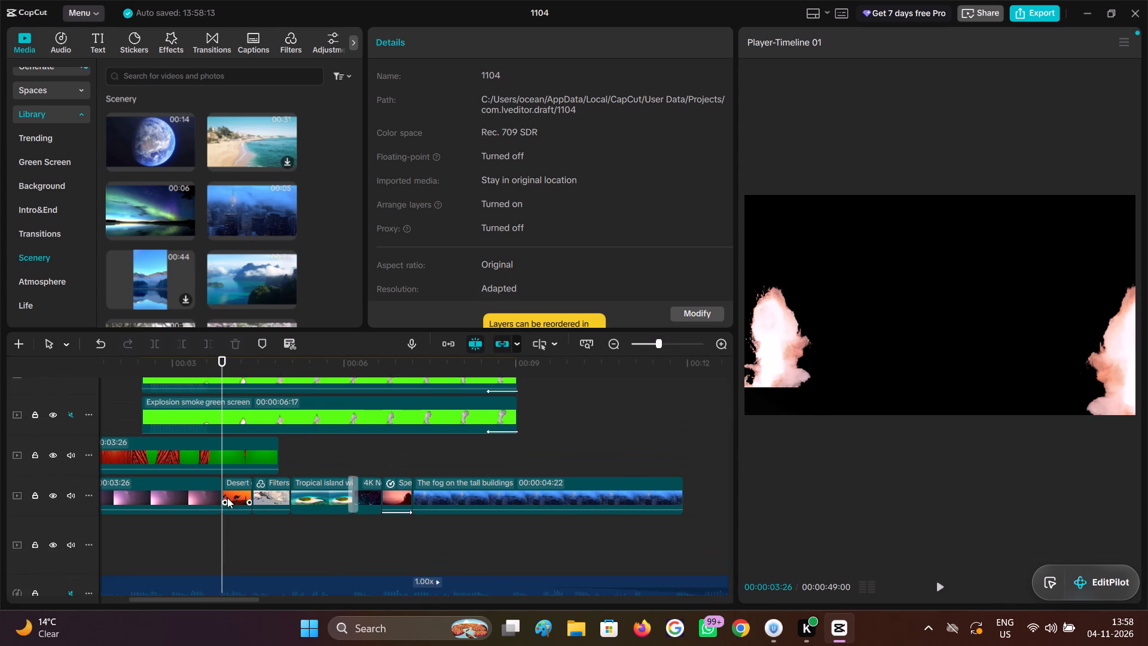
{"action": "scroll", "coordinate": [227, 498], "scroll_direction": "up", "scroll_amount": 3}
{"action": "scroll", "coordinate": [227, 497], "scroll_direction": "down", "scroll_amount": 5, "text": "ctrl"}
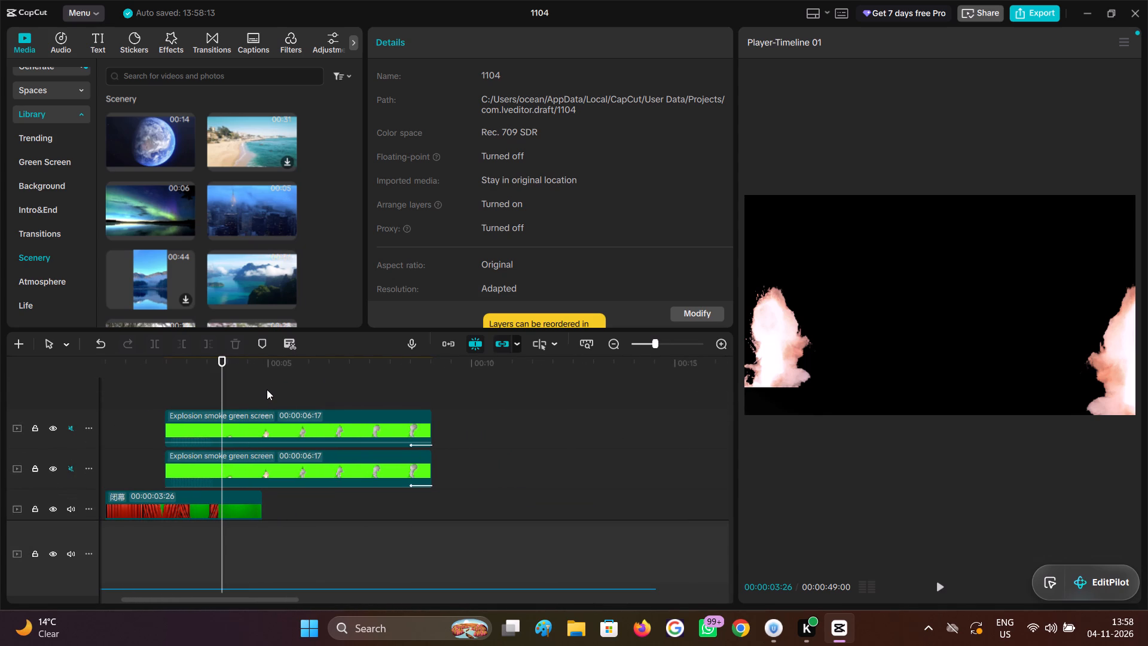
{"action": "scroll", "coordinate": [229, 429], "scroll_direction": "down", "scroll_amount": 2}
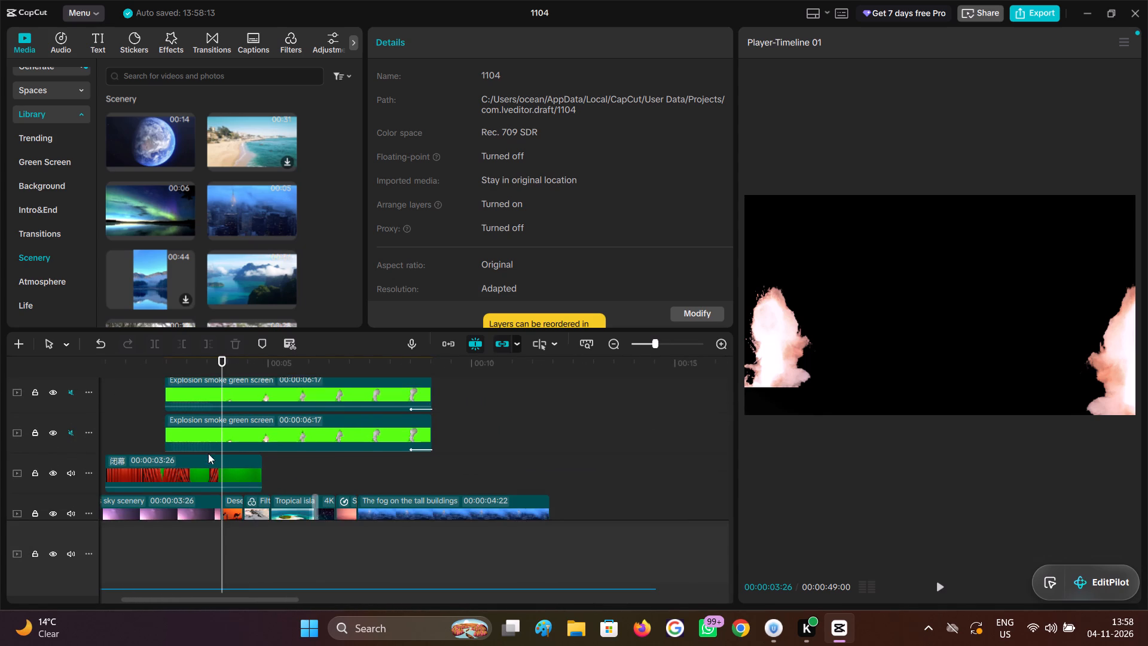
{"action": "scroll", "coordinate": [215, 450], "scroll_direction": "down", "scroll_amount": 5}
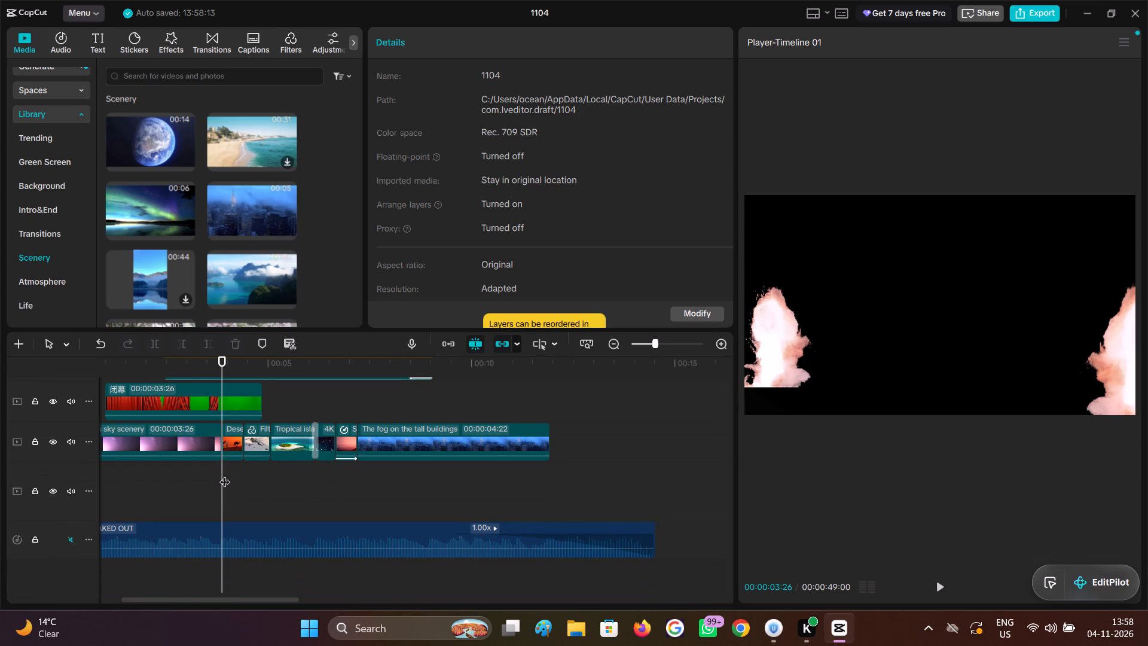
Remove the Filmstrip mask from the Desert clip on the main track.
{"action": "scroll", "coordinate": [225, 473], "scroll_direction": "up", "scroll_amount": 9, "text": "ctrl"}
{"action": "left_click_drag", "start_coordinate": [225, 473], "coordinate": [239, 474]}
{"action": "left_click", "coordinate": [246, 440]}
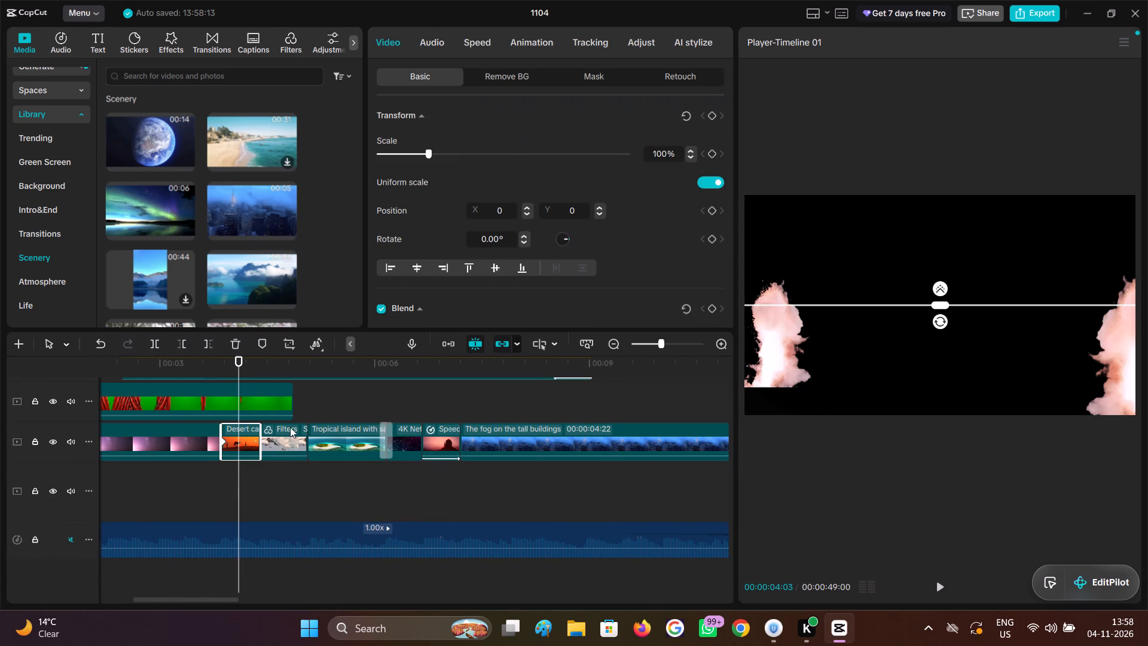
{"action": "left_click", "coordinate": [585, 75]}
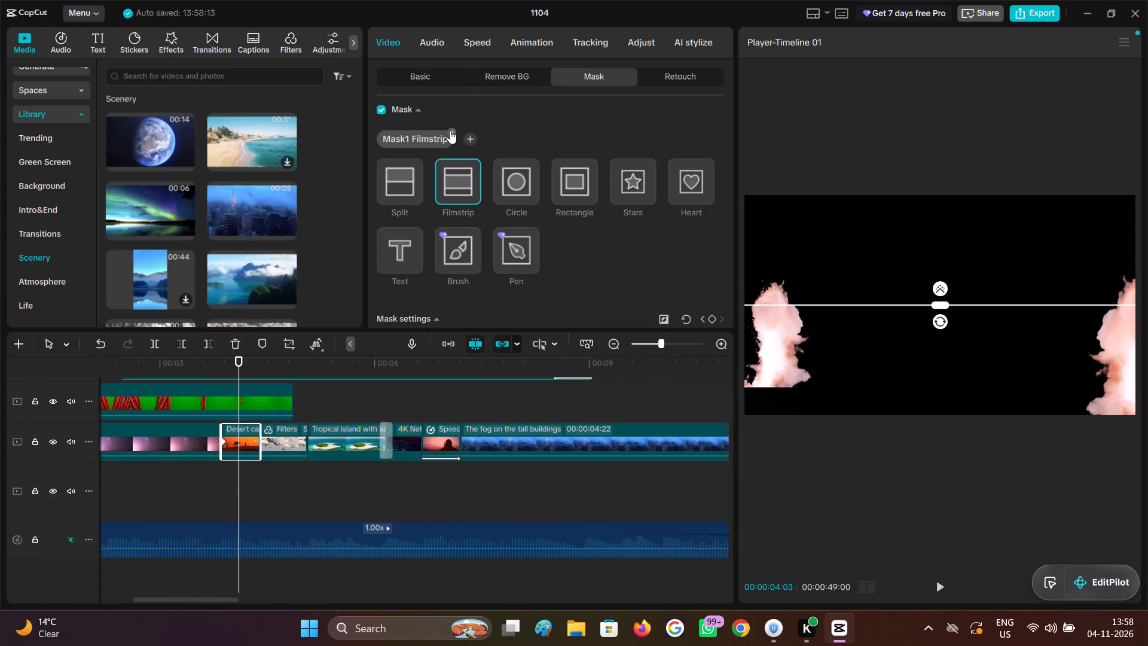
{"action": "left_click", "coordinate": [450, 130]}
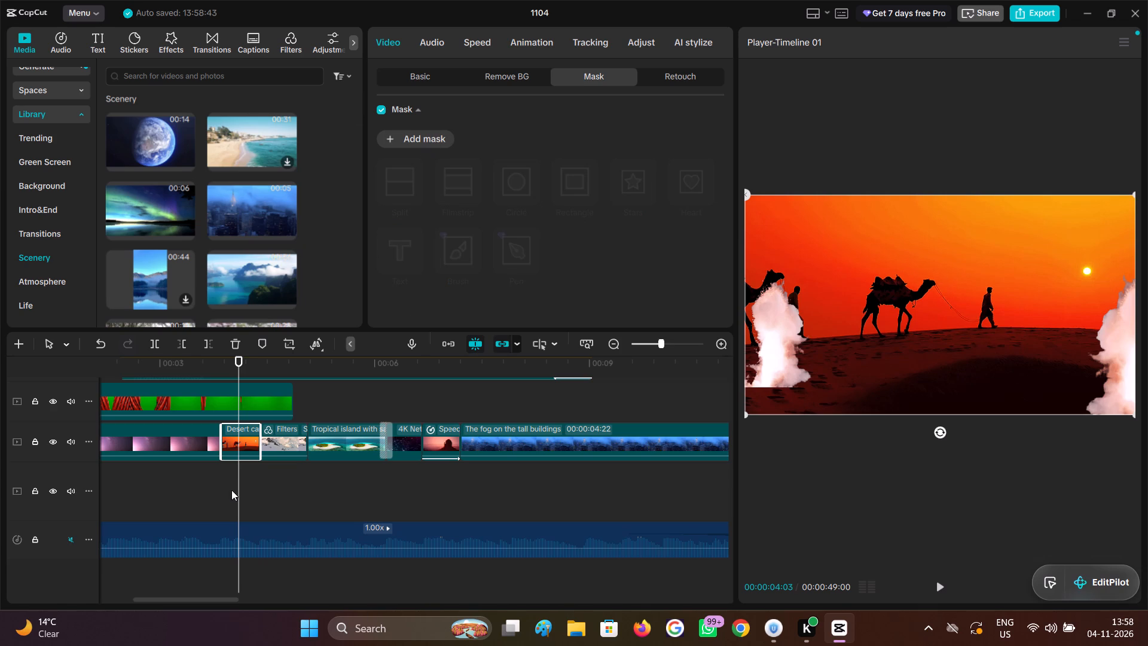
Remove the Split mask from the Luminous sky scenery clip.
{"action": "left_click", "coordinate": [214, 487]}
{"action": "left_click_drag", "start_coordinate": [214, 487], "coordinate": [172, 482]}
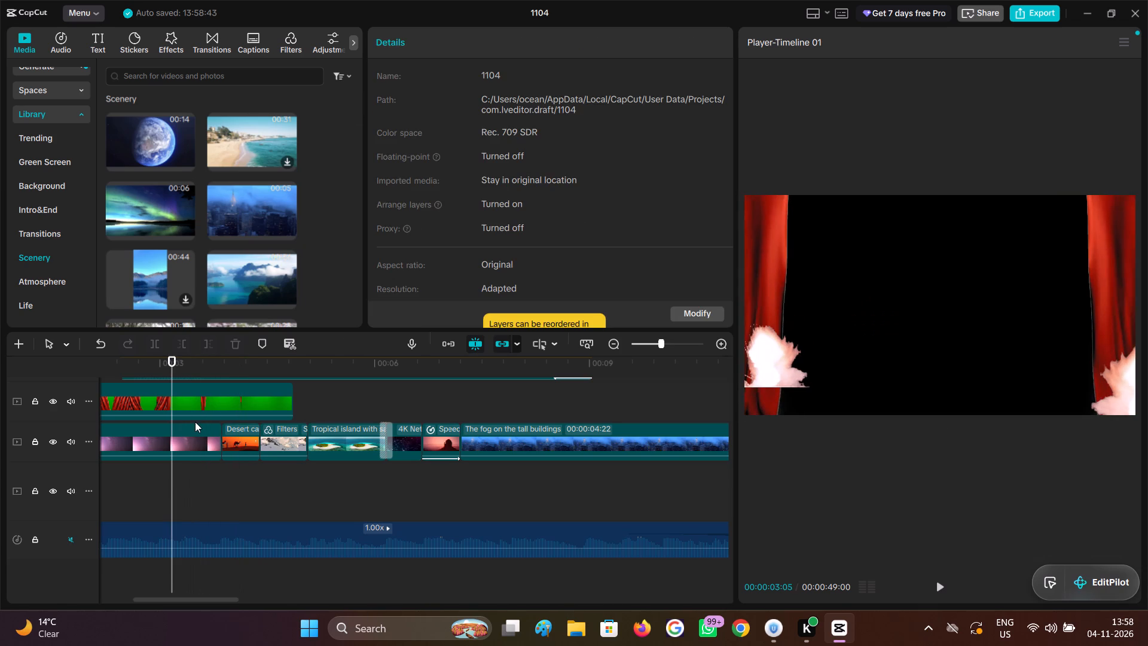
{"action": "left_click", "coordinate": [194, 428]}
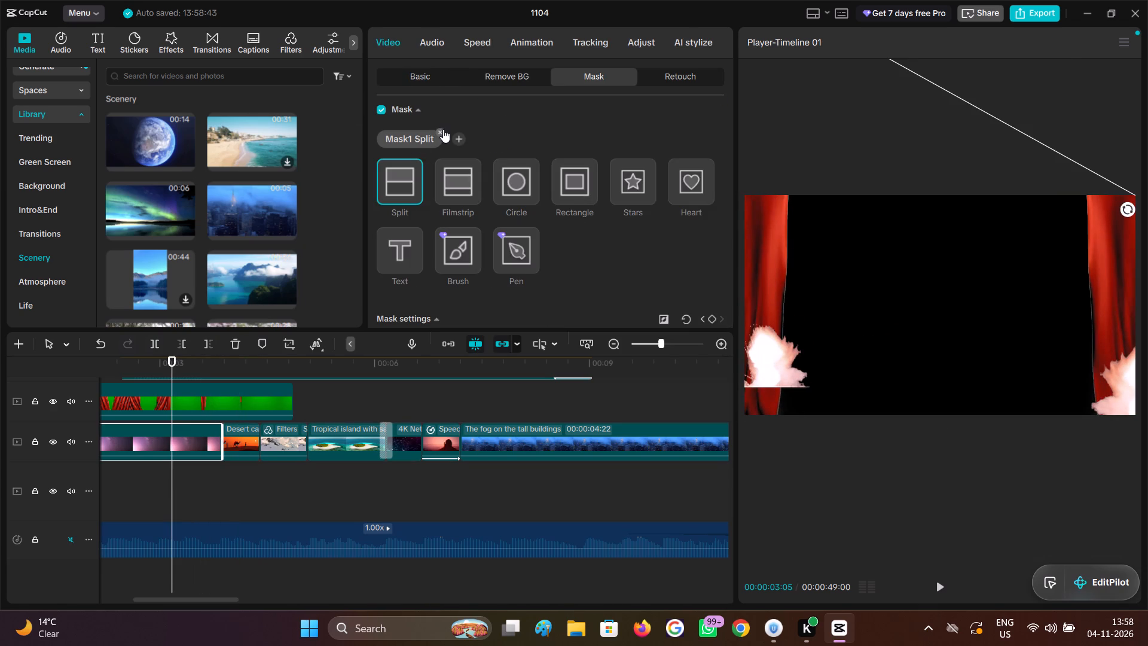
{"action": "left_click", "coordinate": [443, 129]}
Remove the circular mask from the Snow mountains clip.
{"action": "left_click_drag", "start_coordinate": [172, 476], "coordinate": [224, 480]}
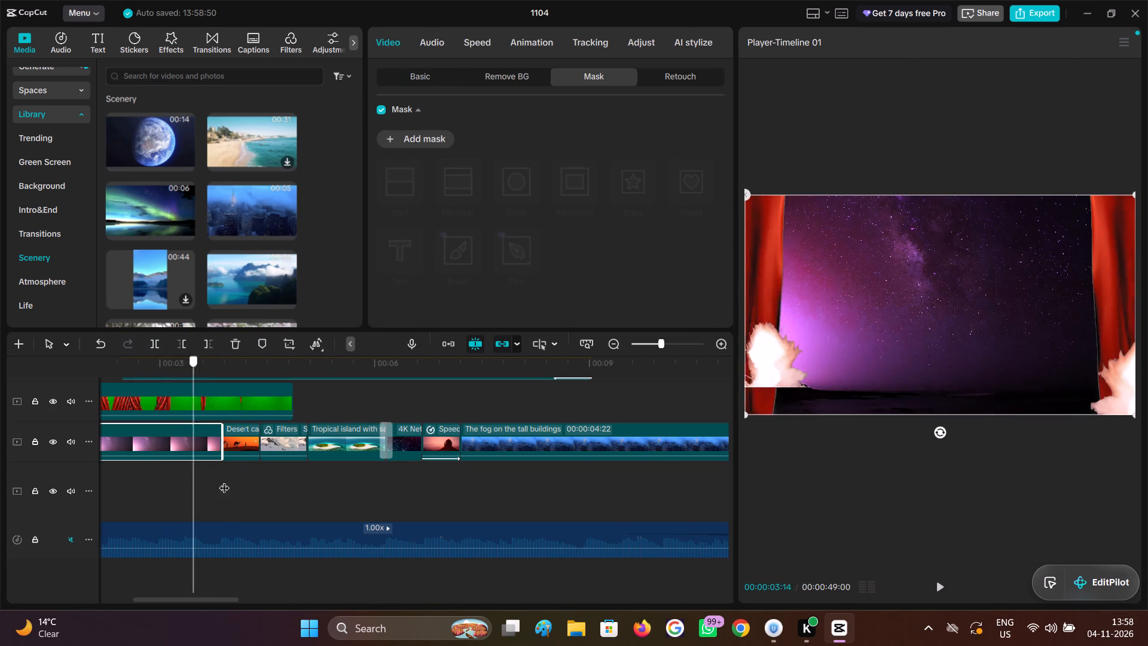
{"action": "left_click_drag", "start_coordinate": [224, 480], "coordinate": [282, 480]}
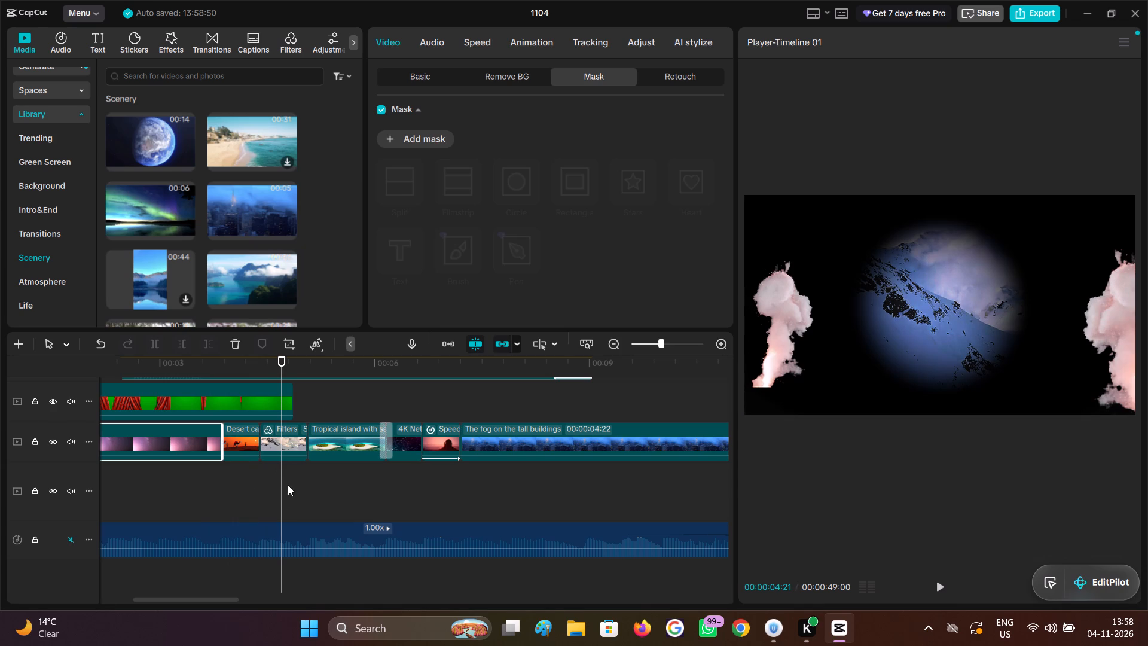
{"action": "key", "text": "space"}
{"action": "key", "text": "space"}
{"action": "double_click", "coordinate": [284, 479]}
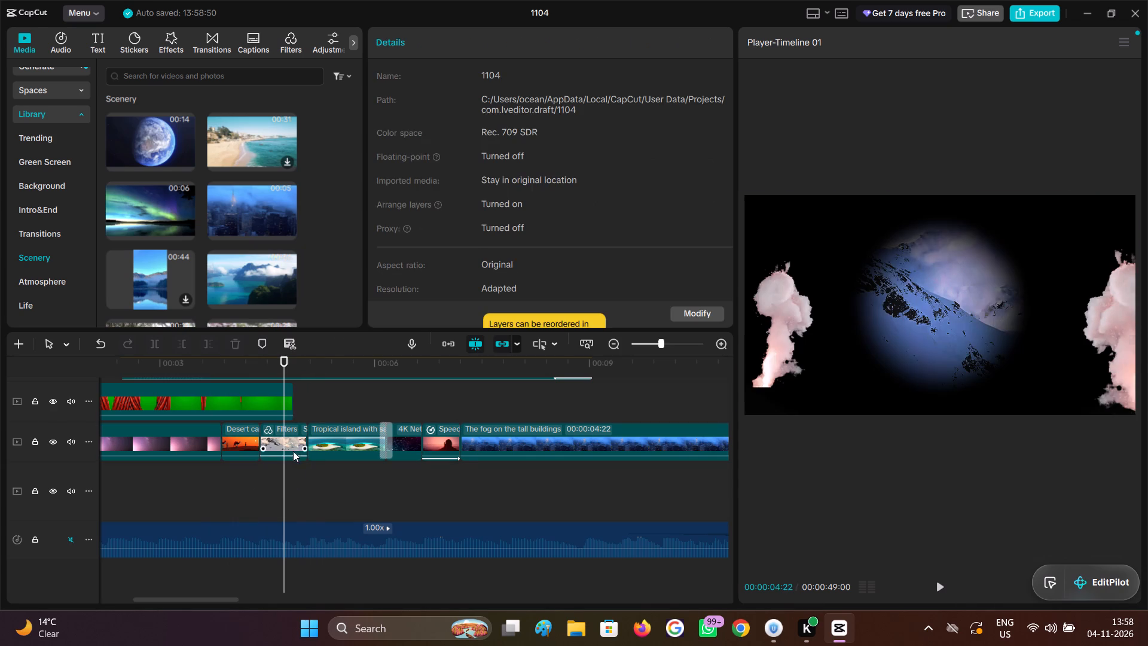
{"action": "left_click", "coordinate": [295, 447]}
{"action": "left_click", "coordinate": [435, 130]}
{"action": "left_click", "coordinate": [441, 130]}
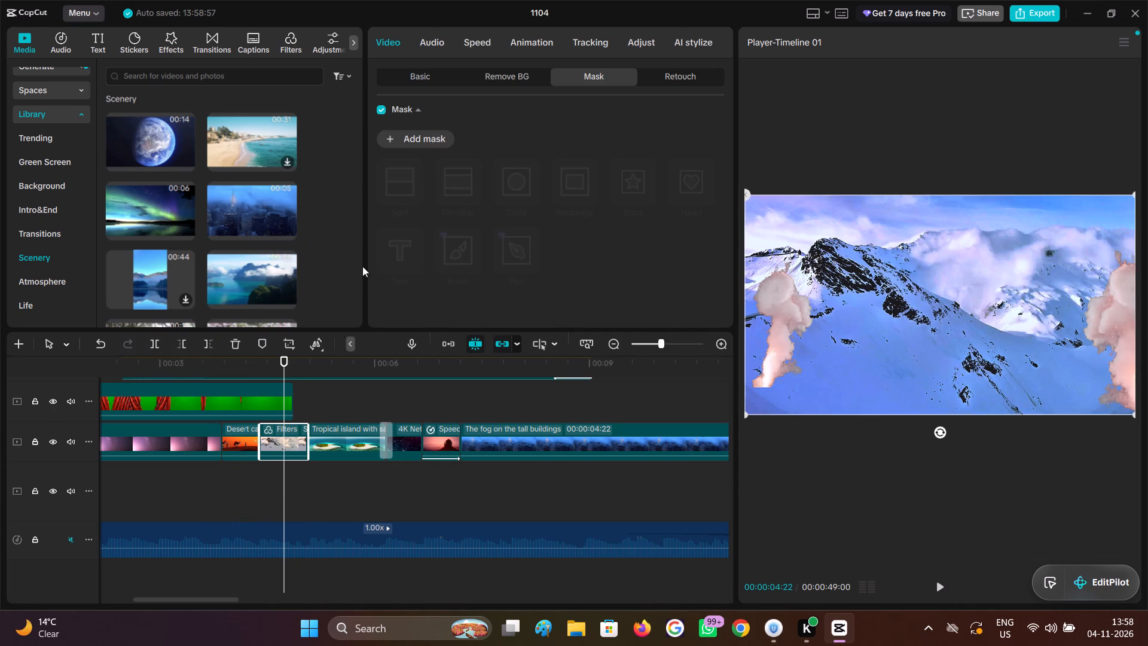
Check the Tropical island clip's mask settings at about 00:00:05:16.
{"action": "left_click_drag", "start_coordinate": [287, 479], "coordinate": [338, 479]}
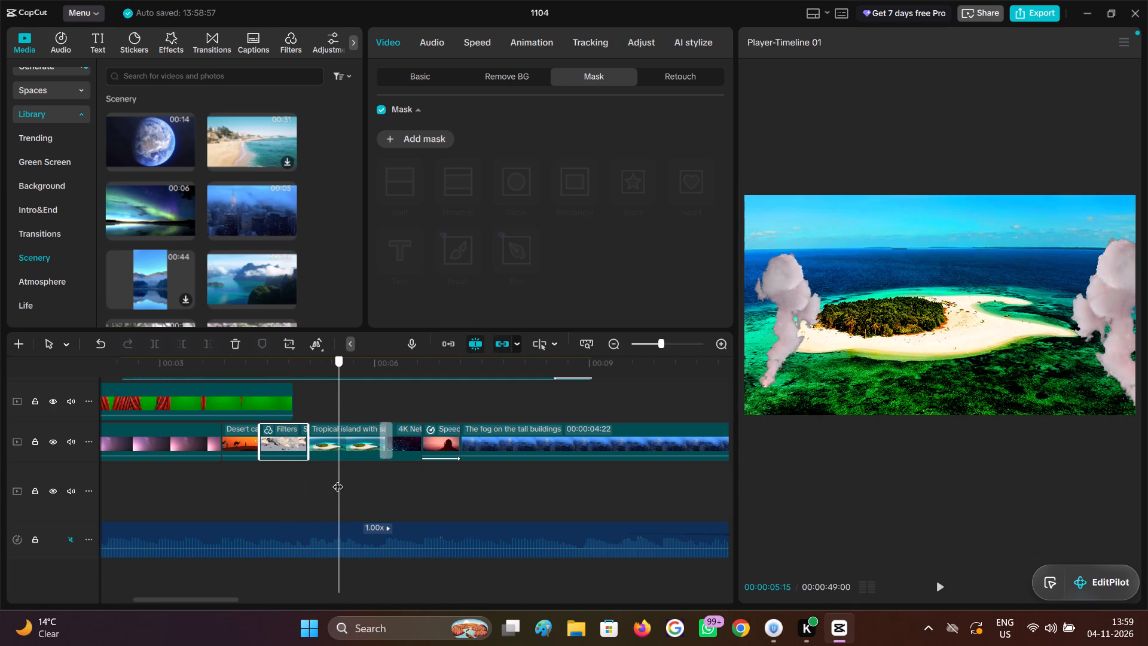
{"action": "left_click_drag", "start_coordinate": [338, 479], "coordinate": [340, 477]}
{"action": "left_click", "coordinate": [349, 447]}
{"action": "scroll", "coordinate": [350, 462], "scroll_direction": "down", "scroll_amount": 2, "text": "ctrl"}
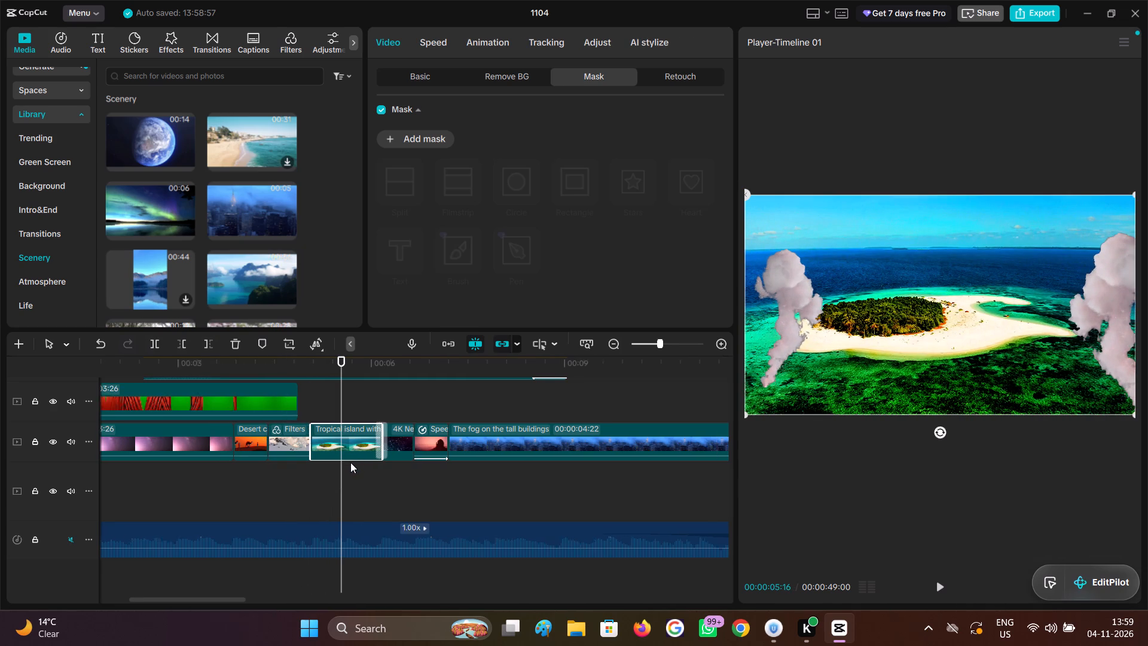
Play the main track from about 00:00:05:16 and inspect the clips between the Tropical island and the fog on the tall buildings.
{"action": "scroll", "coordinate": [350, 462], "scroll_direction": "down", "scroll_amount": 7, "text": "ctrl"}
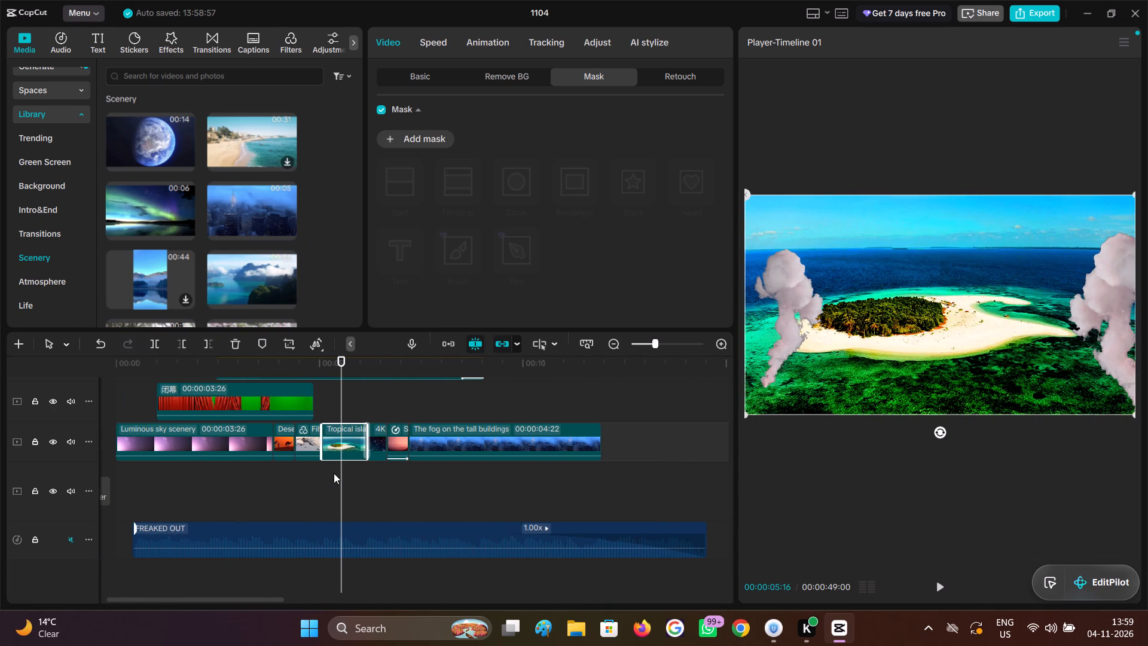
{"action": "key", "text": "space"}
{"action": "key", "text": "space"}
{"action": "key", "text": "space"}
{"action": "key", "text": "space"}
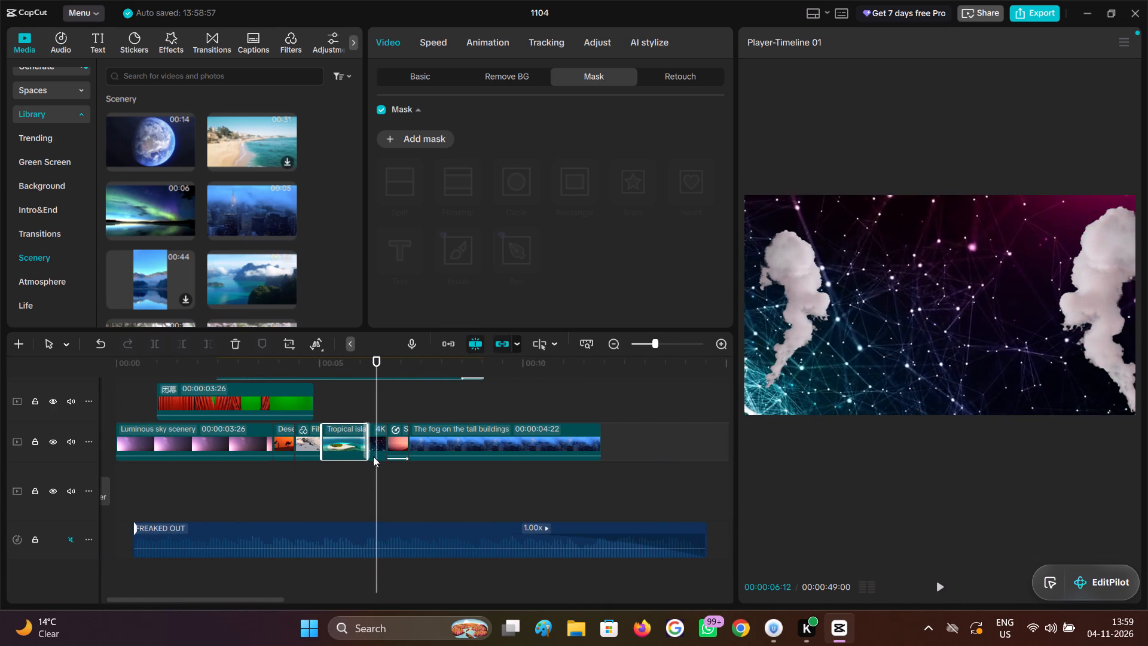
{"action": "left_click", "coordinate": [377, 442]}
{"action": "scroll", "coordinate": [383, 454], "scroll_direction": "up", "scroll_amount": 3, "text": "ctrl"}
{"action": "left_click", "coordinate": [414, 405]}
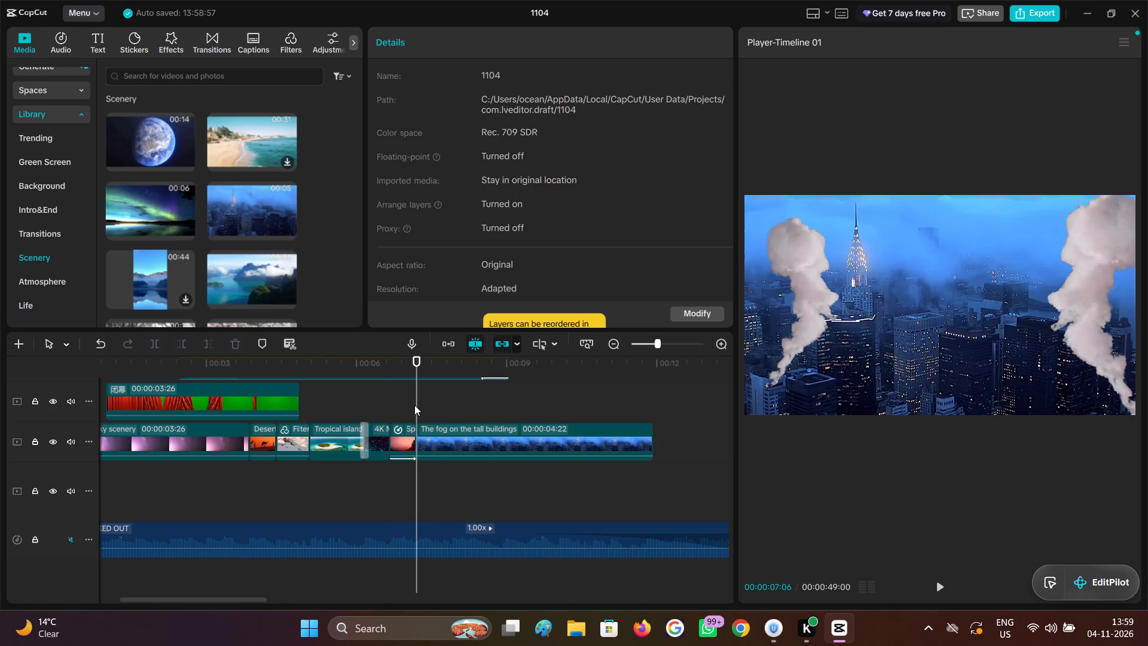
{"action": "left_click", "coordinate": [401, 435]}
{"action": "double_click", "coordinate": [401, 412]}
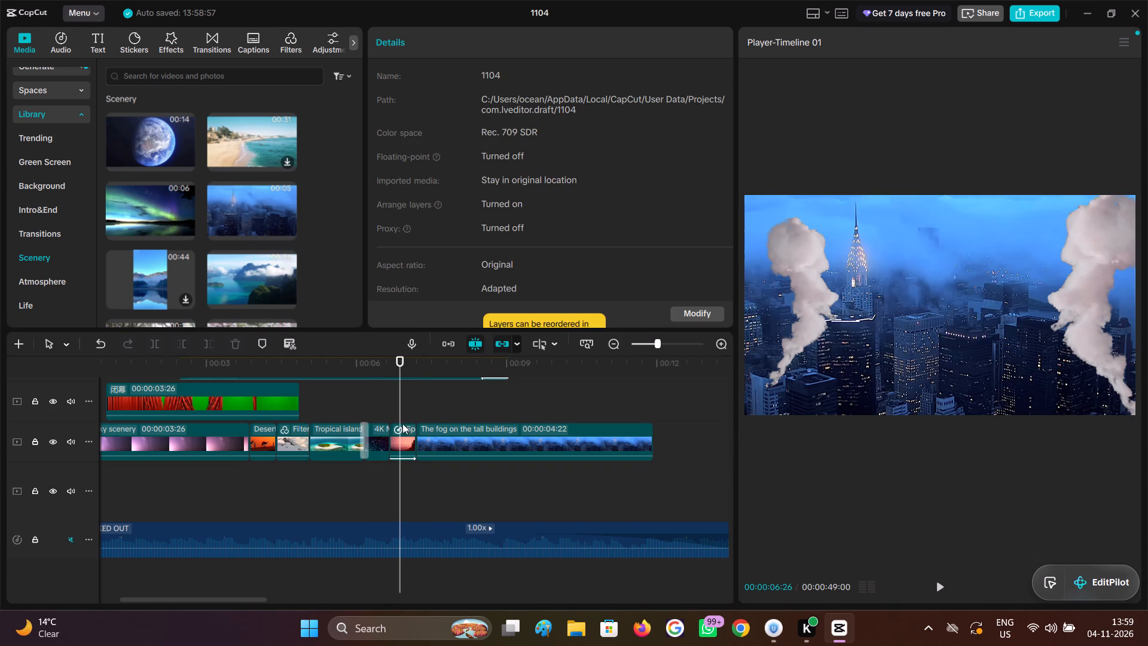
{"action": "left_click", "coordinate": [402, 429]}
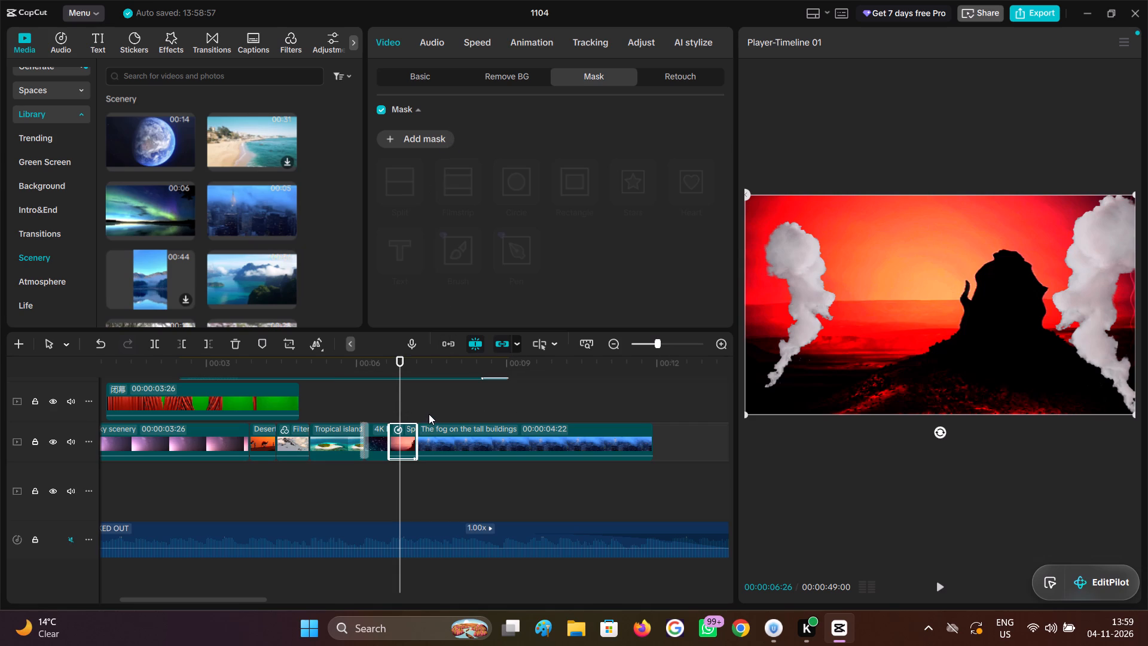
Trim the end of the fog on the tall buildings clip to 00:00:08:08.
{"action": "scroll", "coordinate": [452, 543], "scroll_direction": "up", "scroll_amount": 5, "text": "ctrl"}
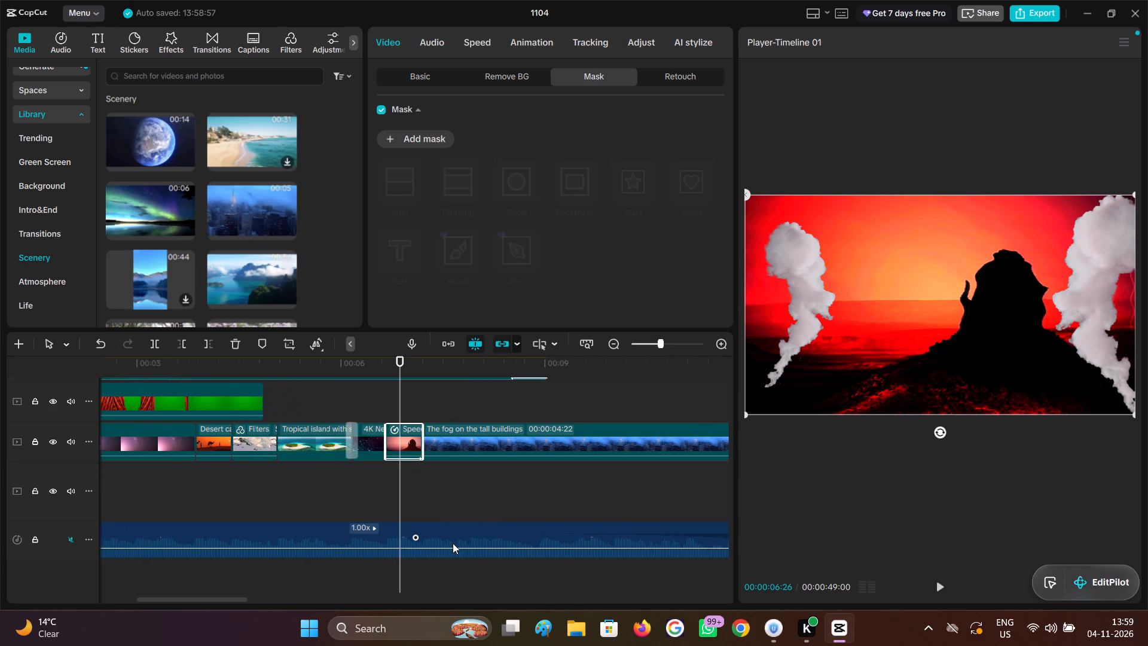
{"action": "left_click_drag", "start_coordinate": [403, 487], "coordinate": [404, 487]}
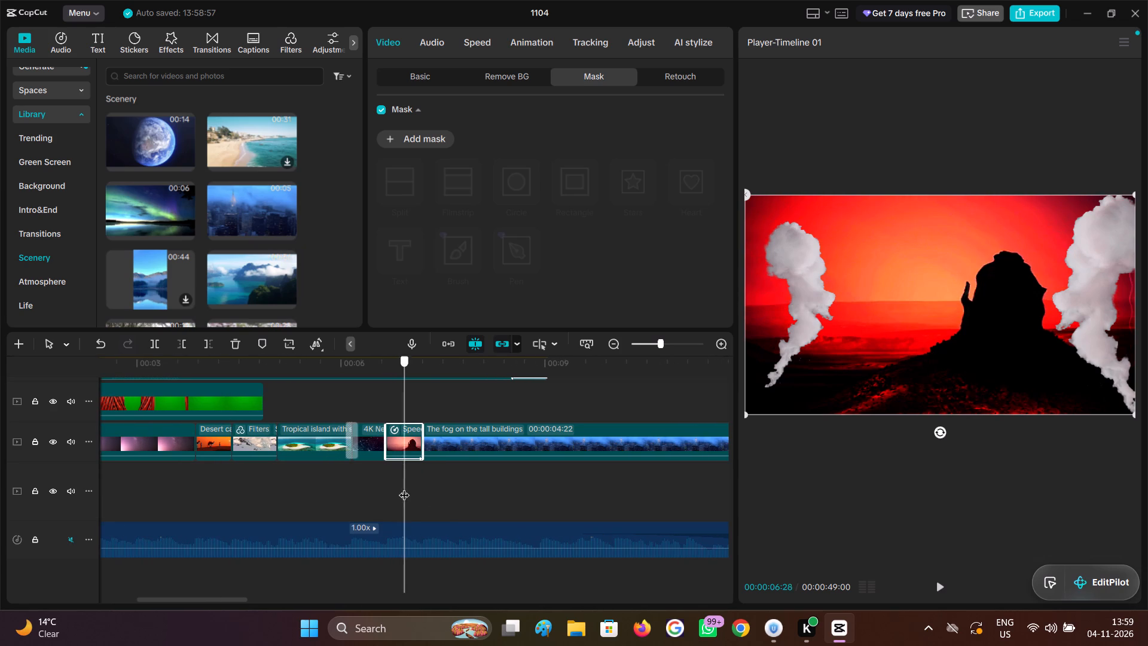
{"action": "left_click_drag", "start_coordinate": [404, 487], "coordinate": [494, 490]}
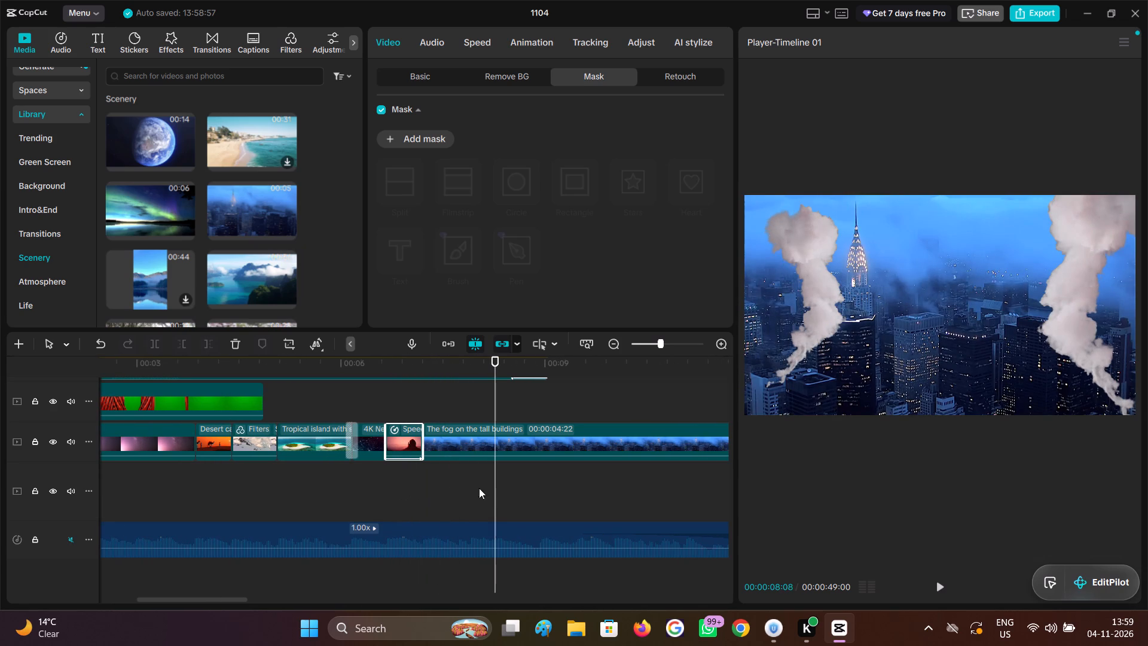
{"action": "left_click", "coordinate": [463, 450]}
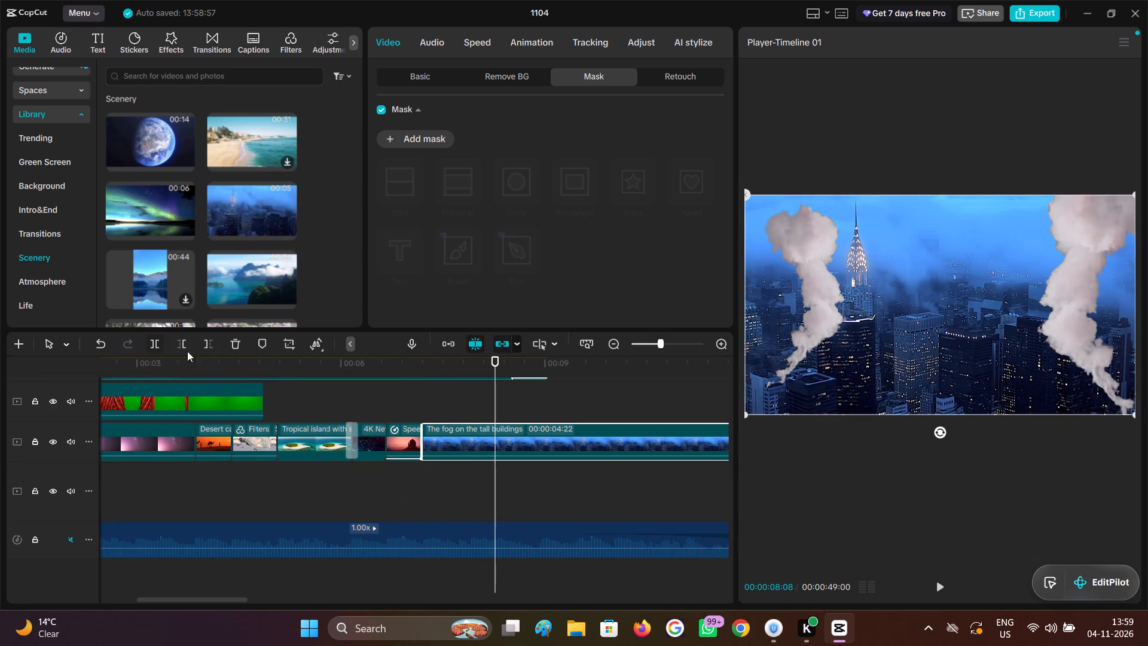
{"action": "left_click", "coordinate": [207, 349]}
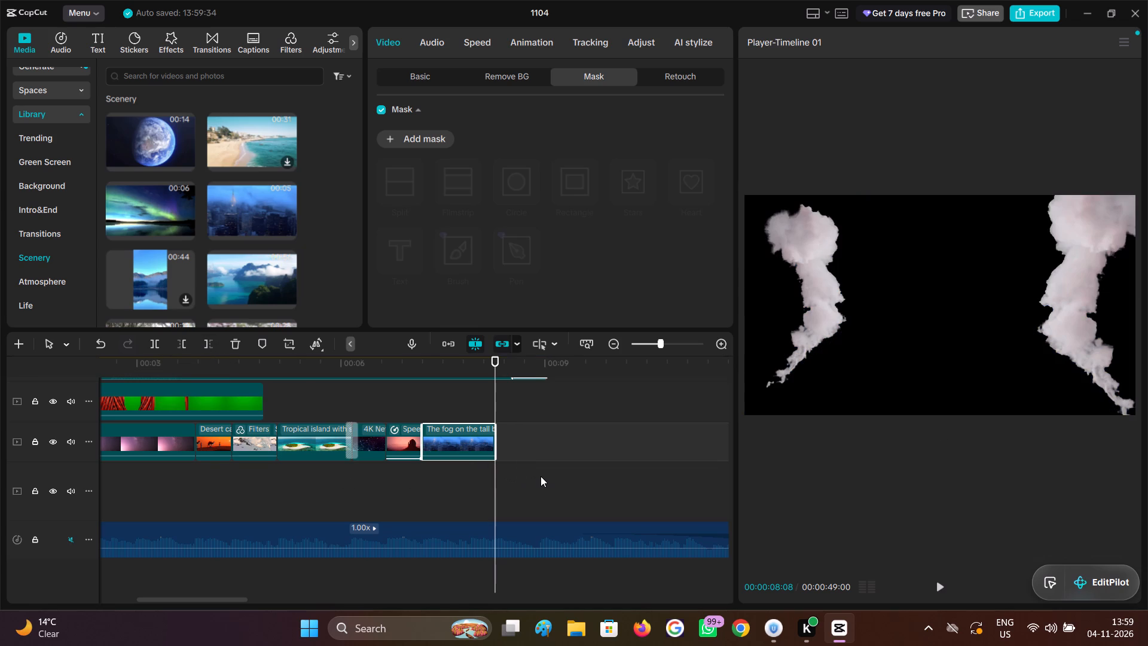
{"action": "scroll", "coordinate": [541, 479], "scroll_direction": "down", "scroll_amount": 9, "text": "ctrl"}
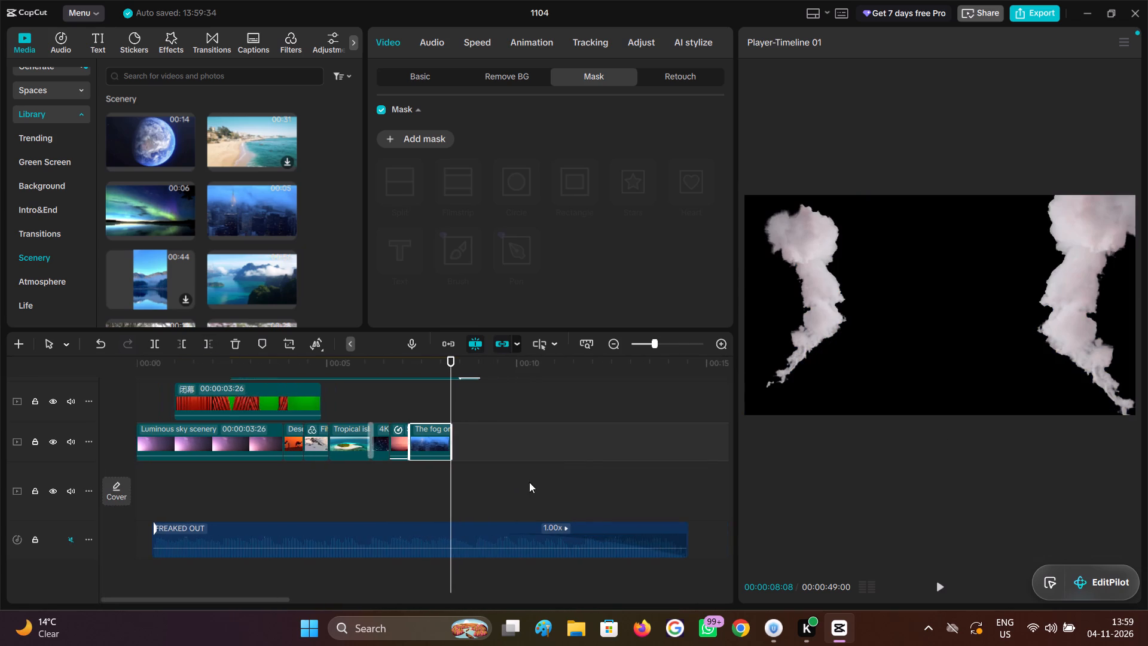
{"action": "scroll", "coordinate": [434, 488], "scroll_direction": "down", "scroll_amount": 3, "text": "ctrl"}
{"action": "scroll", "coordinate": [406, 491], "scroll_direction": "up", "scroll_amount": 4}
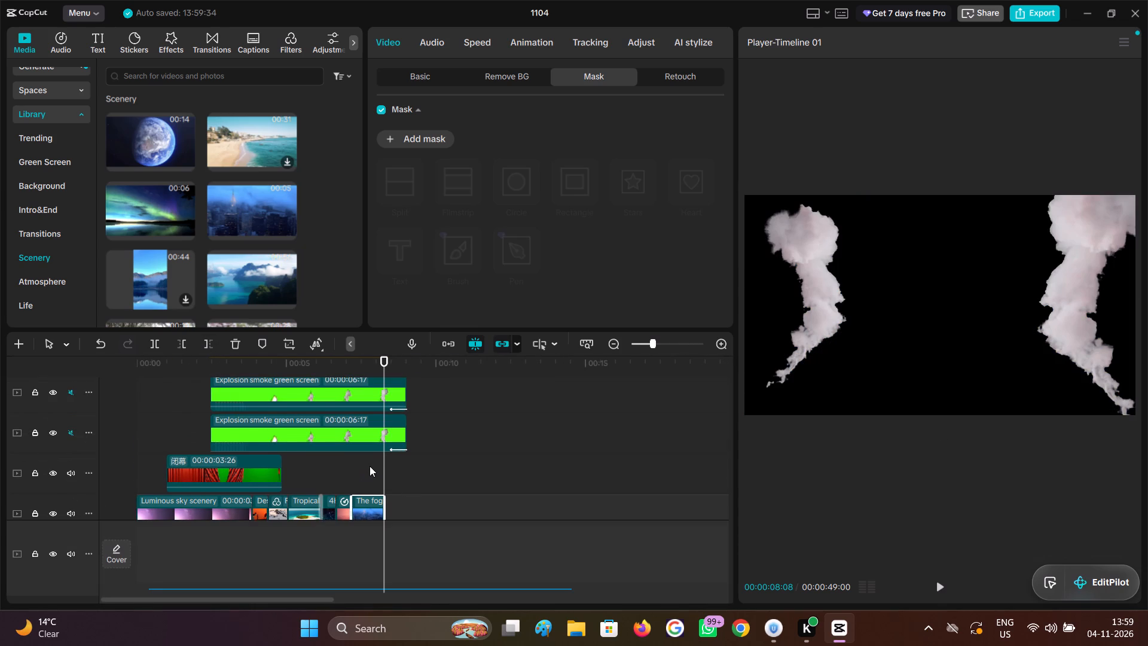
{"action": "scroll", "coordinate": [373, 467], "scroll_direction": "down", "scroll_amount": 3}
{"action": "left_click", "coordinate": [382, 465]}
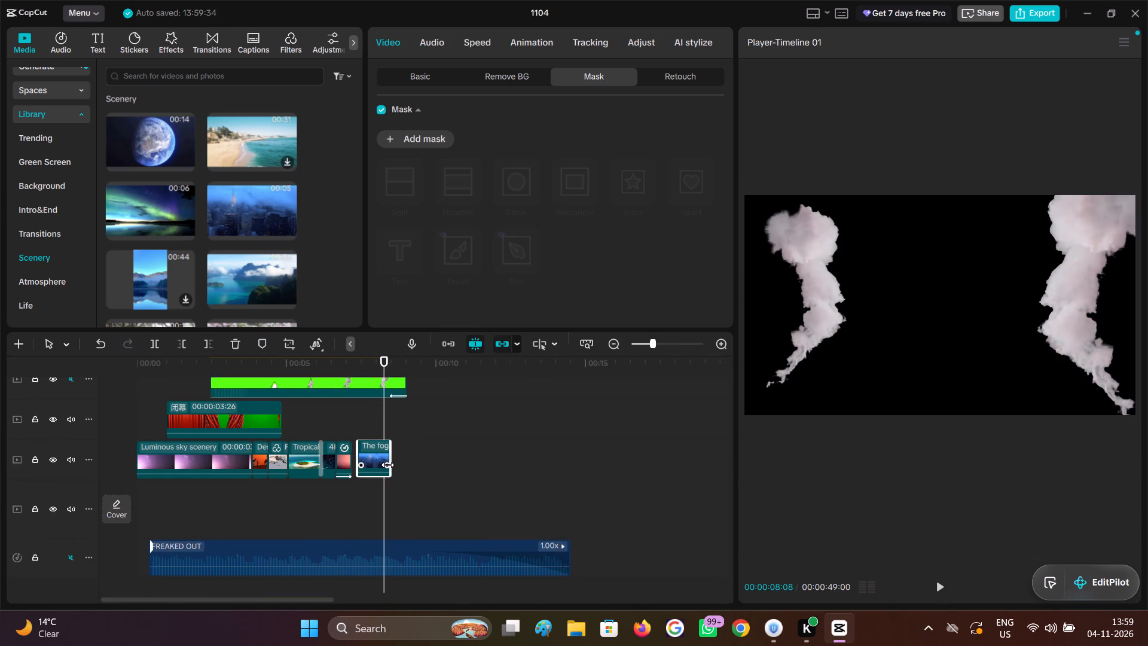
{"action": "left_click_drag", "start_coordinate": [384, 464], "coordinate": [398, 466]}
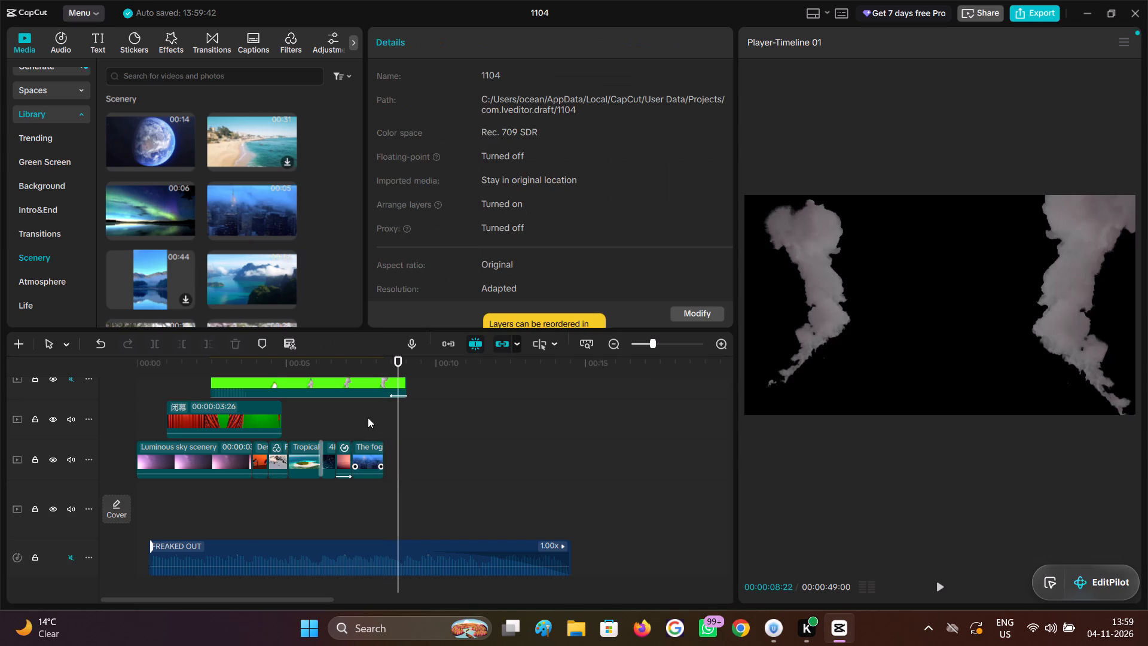
At about 00:00:07:17, shrink the upper-track explosion smoke and place it over the rooftop beside the spired tower.
{"action": "scroll", "coordinate": [371, 421], "scroll_direction": "up", "scroll_amount": 4}
{"action": "left_click_drag", "start_coordinate": [372, 377], "coordinate": [363, 453]}
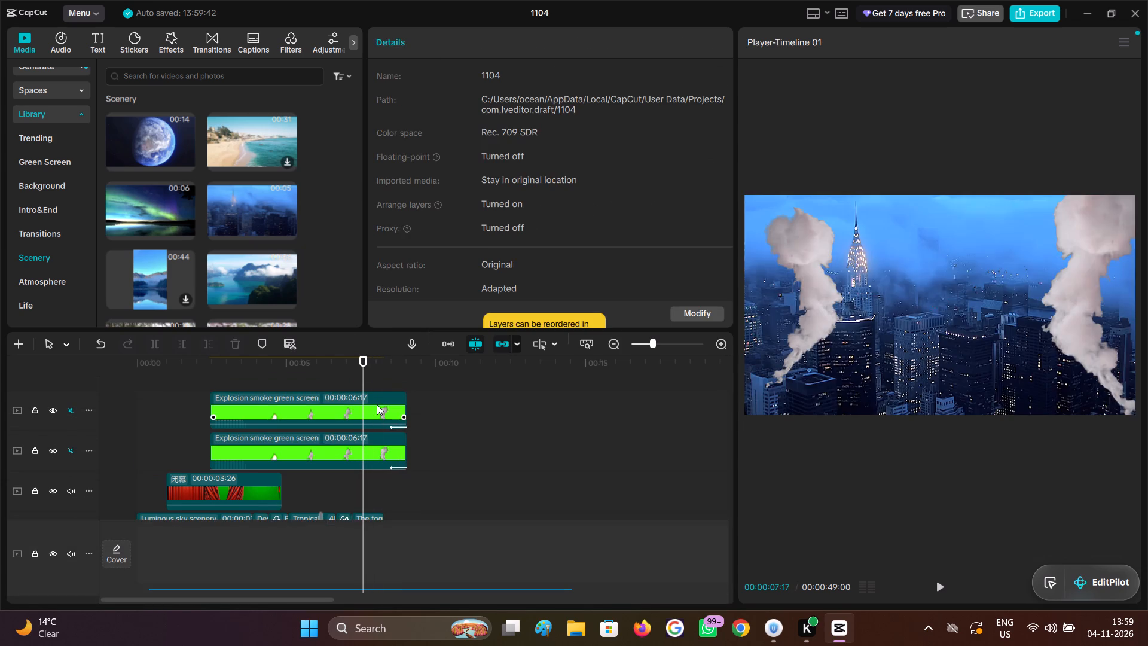
{"action": "left_click", "coordinate": [377, 404]}
{"action": "left_click_drag", "start_coordinate": [829, 295], "coordinate": [875, 263]}
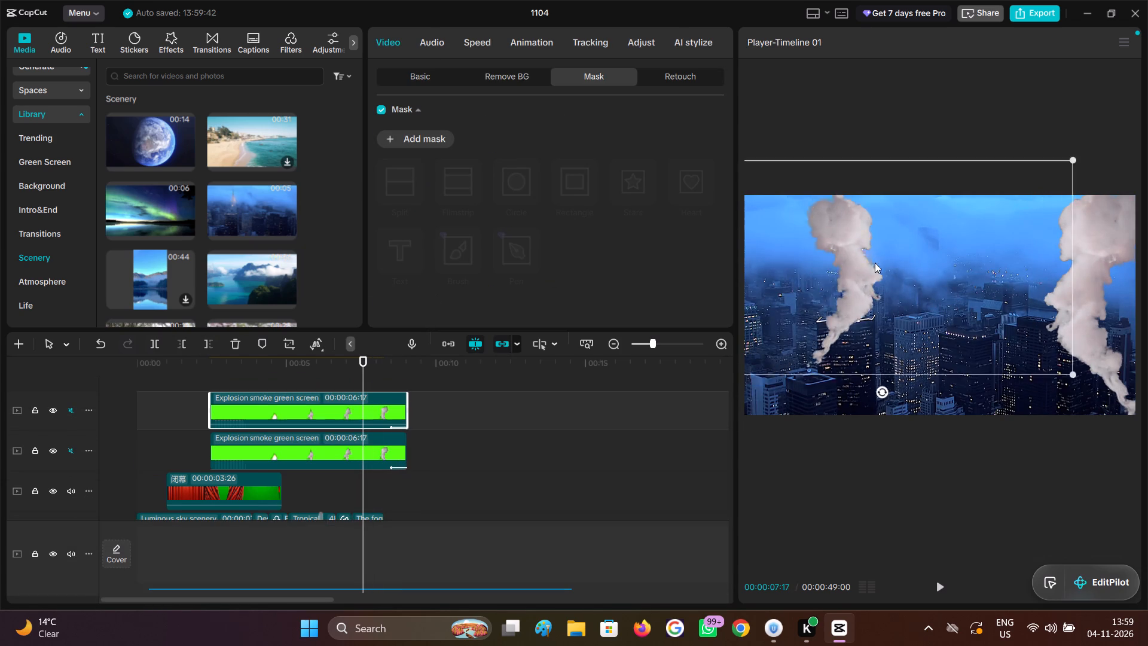
{"action": "left_click_drag", "start_coordinate": [875, 263], "coordinate": [851, 327]}
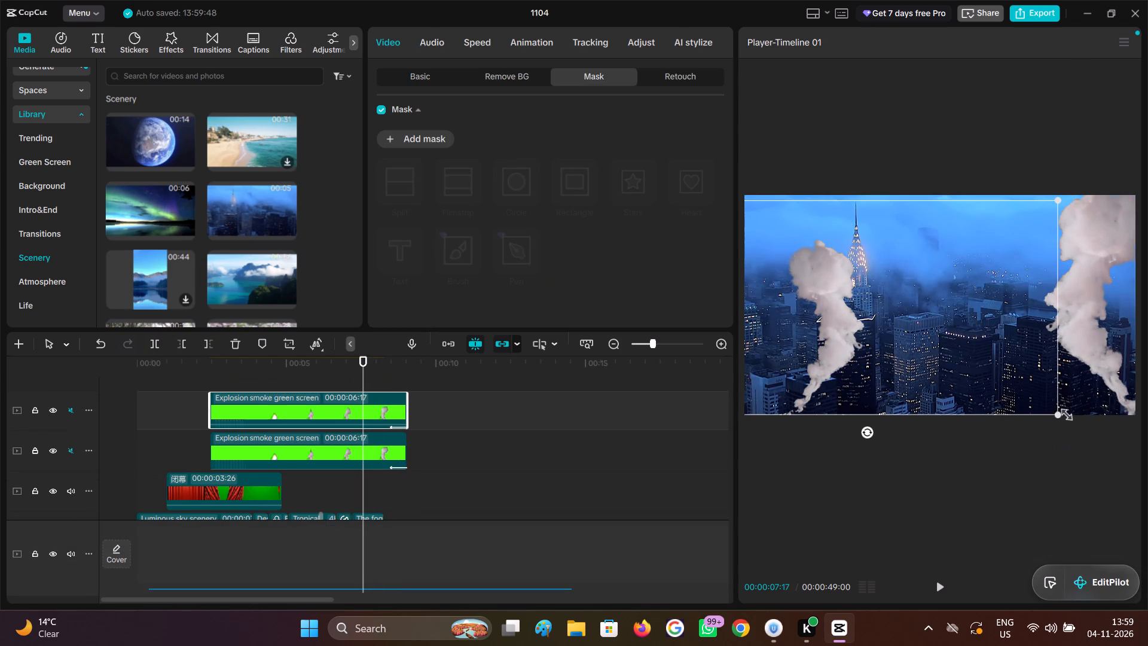
{"action": "left_click_drag", "start_coordinate": [1054, 415], "coordinate": [930, 359]}
{"action": "left_click_drag", "start_coordinate": [883, 344], "coordinate": [877, 308]}
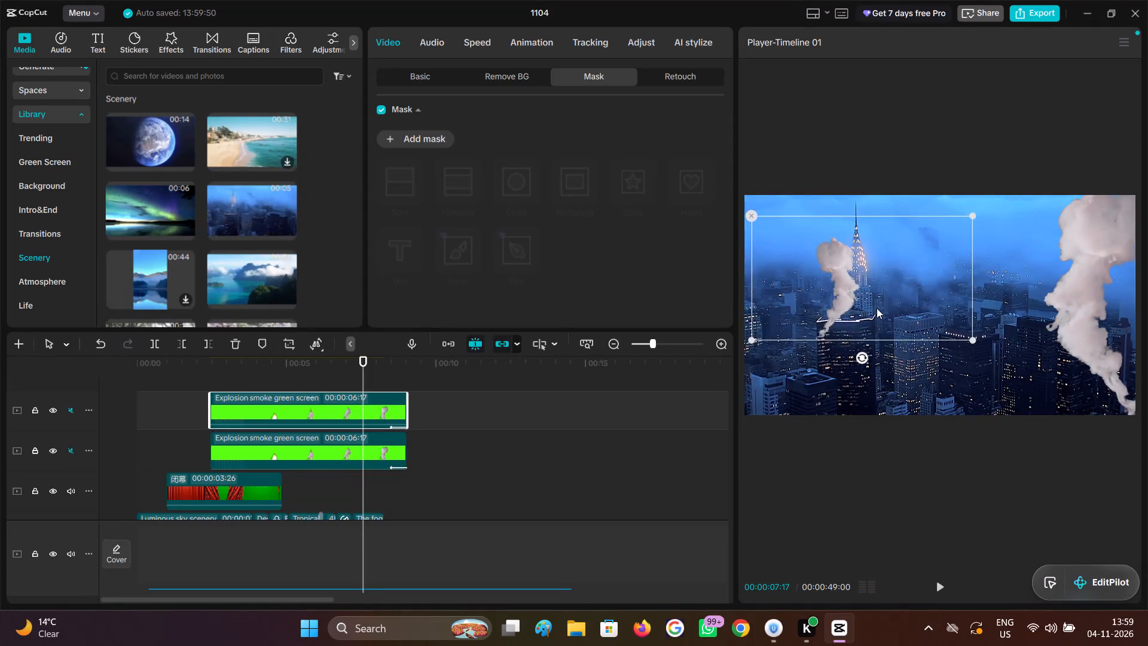
{"action": "left_click_drag", "start_coordinate": [877, 308], "coordinate": [875, 295]}
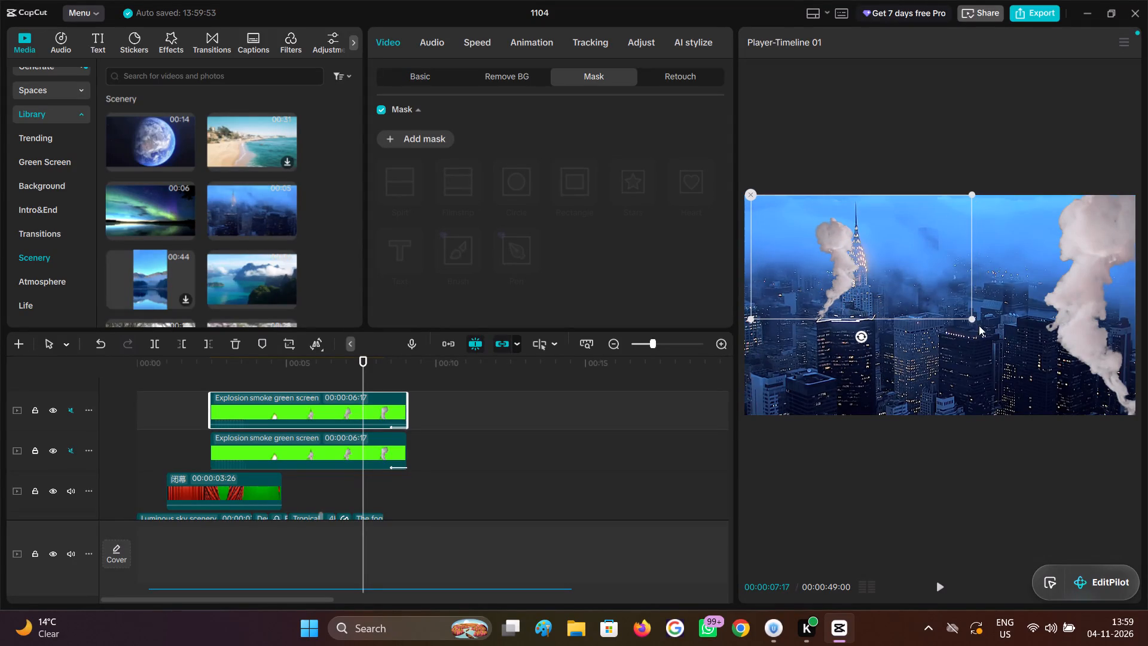
Shrink the lower-track explosion smoke to a similar size and place it over a rooftop on the skyline's right side.
{"action": "left_click", "coordinate": [1084, 303]}
{"action": "left_click_drag", "start_coordinate": [1097, 307], "coordinate": [886, 276]}
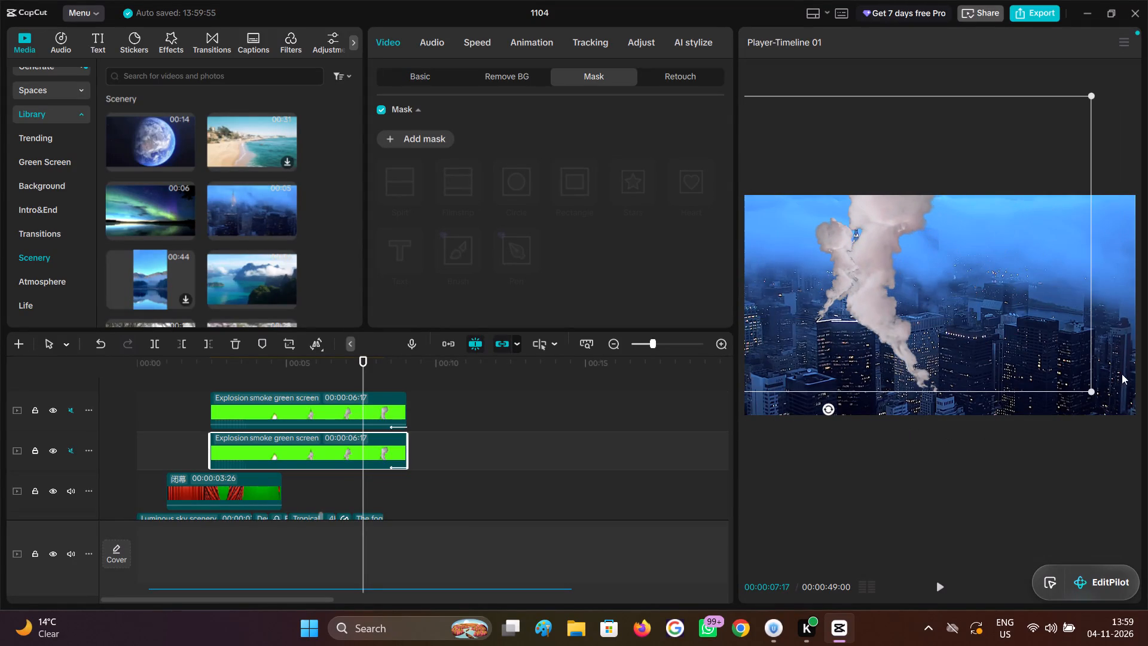
{"action": "left_click_drag", "start_coordinate": [1094, 392], "coordinate": [866, 327]}
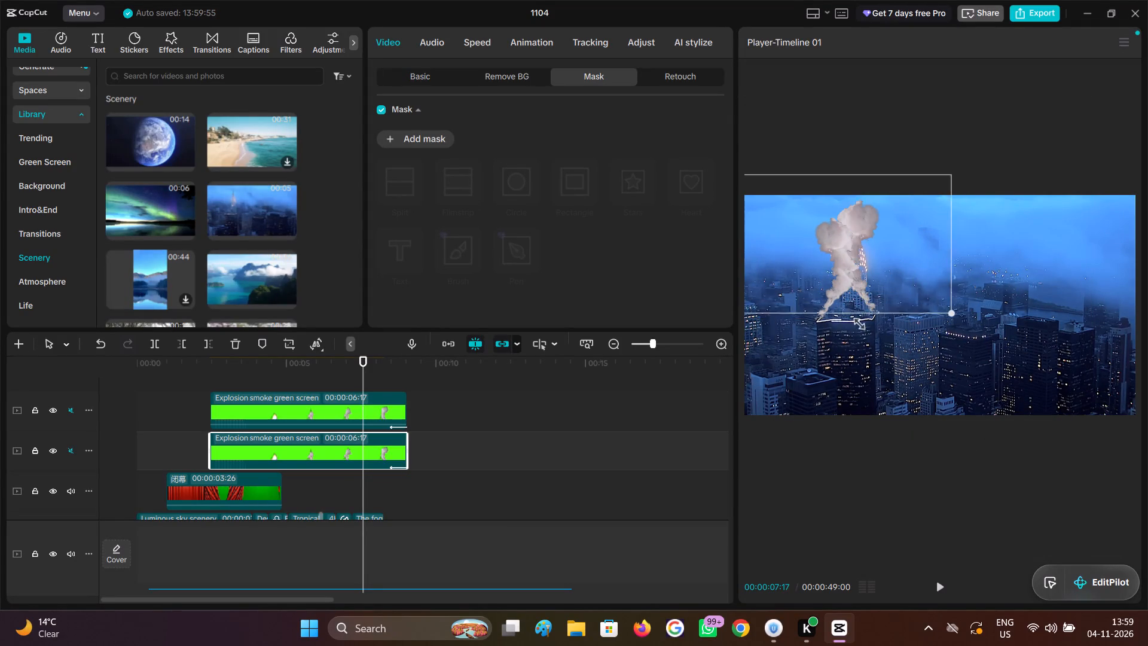
{"action": "left_click_drag", "start_coordinate": [866, 327], "coordinate": [868, 331]}
{"action": "left_click_drag", "start_coordinate": [810, 297], "coordinate": [1003, 313]}
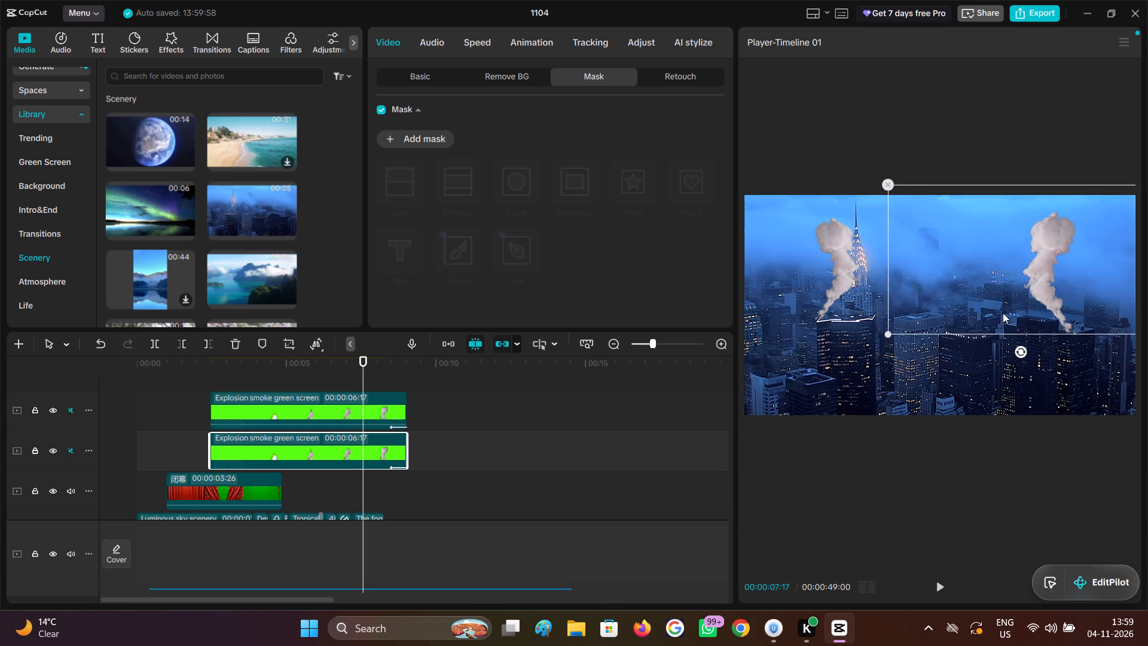
{"action": "left_click_drag", "start_coordinate": [1003, 313], "coordinate": [1009, 306]}
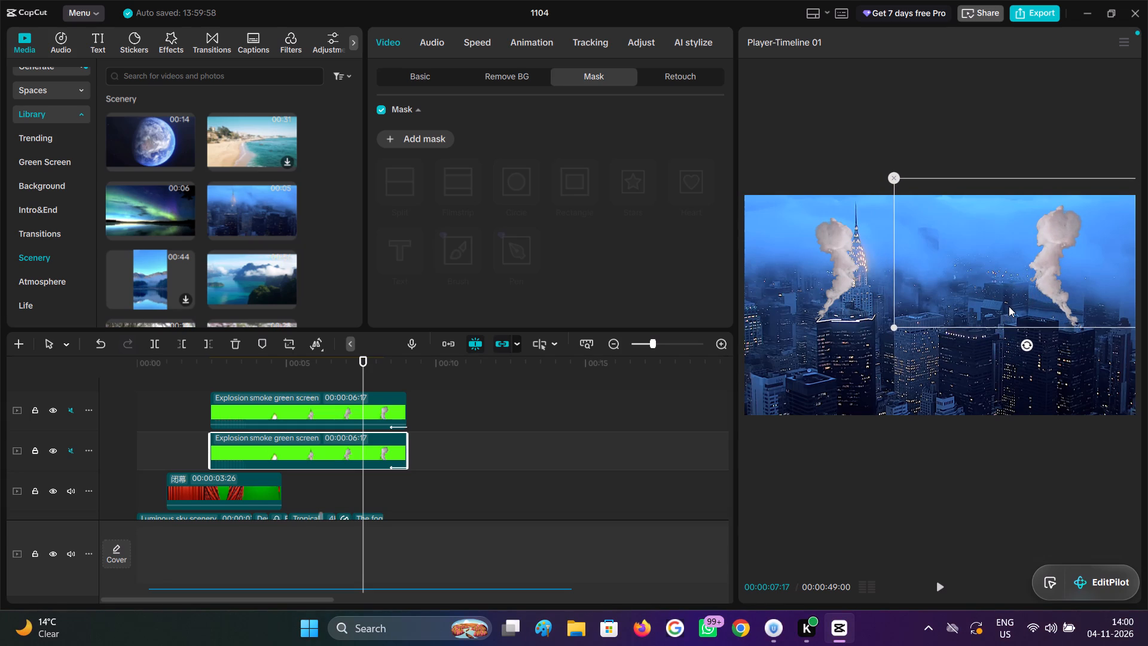
{"action": "left_click_drag", "start_coordinate": [1009, 306], "coordinate": [1009, 306]}
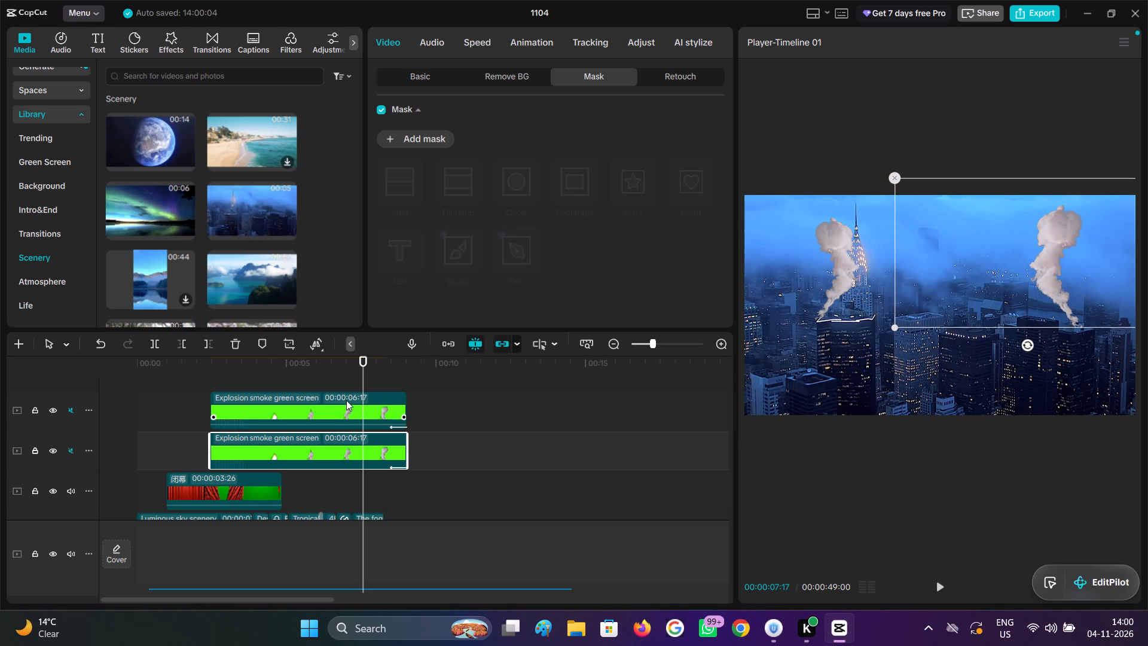
Move both explosion smoke clips together so they start with the fog on the tall buildings clip at 00:00:07:06.
{"action": "left_click_drag", "start_coordinate": [361, 380], "coordinate": [248, 383]}
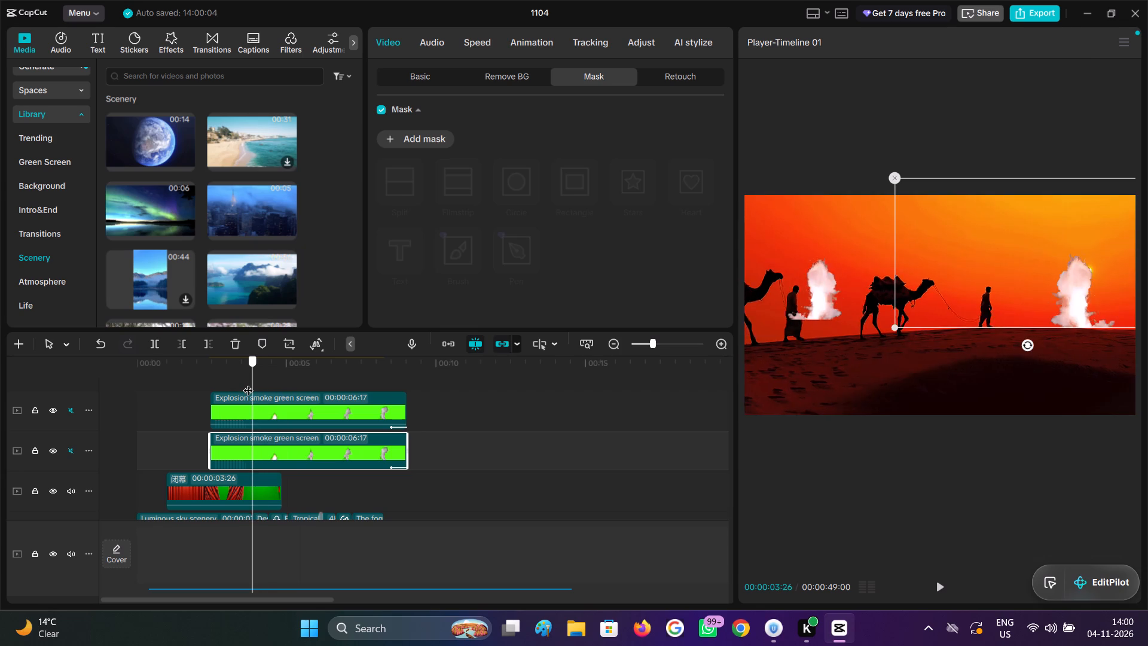
{"action": "left_click_drag", "start_coordinate": [248, 383], "coordinate": [194, 389]}
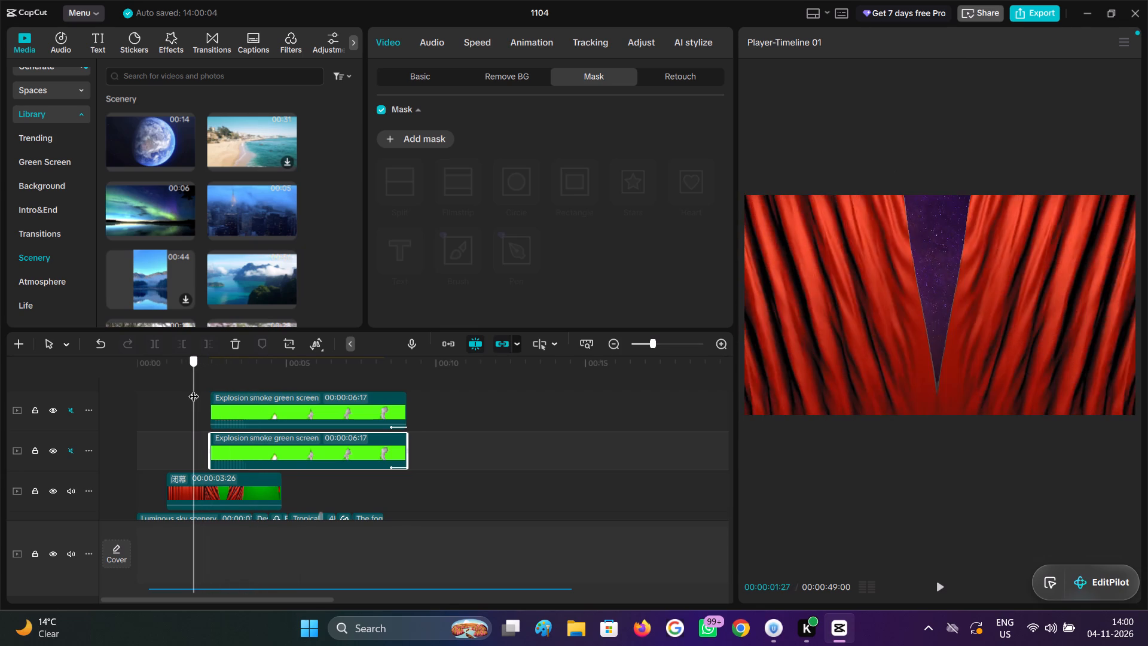
{"action": "left_click_drag", "start_coordinate": [194, 389], "coordinate": [218, 392]}
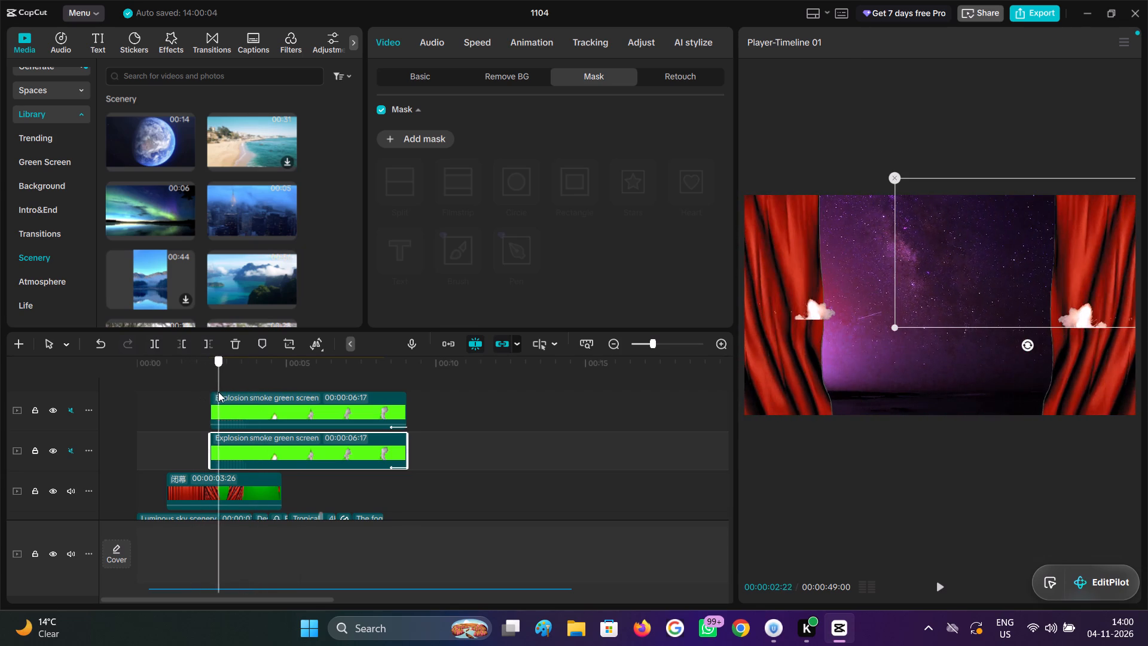
{"action": "left_click_drag", "start_coordinate": [218, 392], "coordinate": [207, 387]}
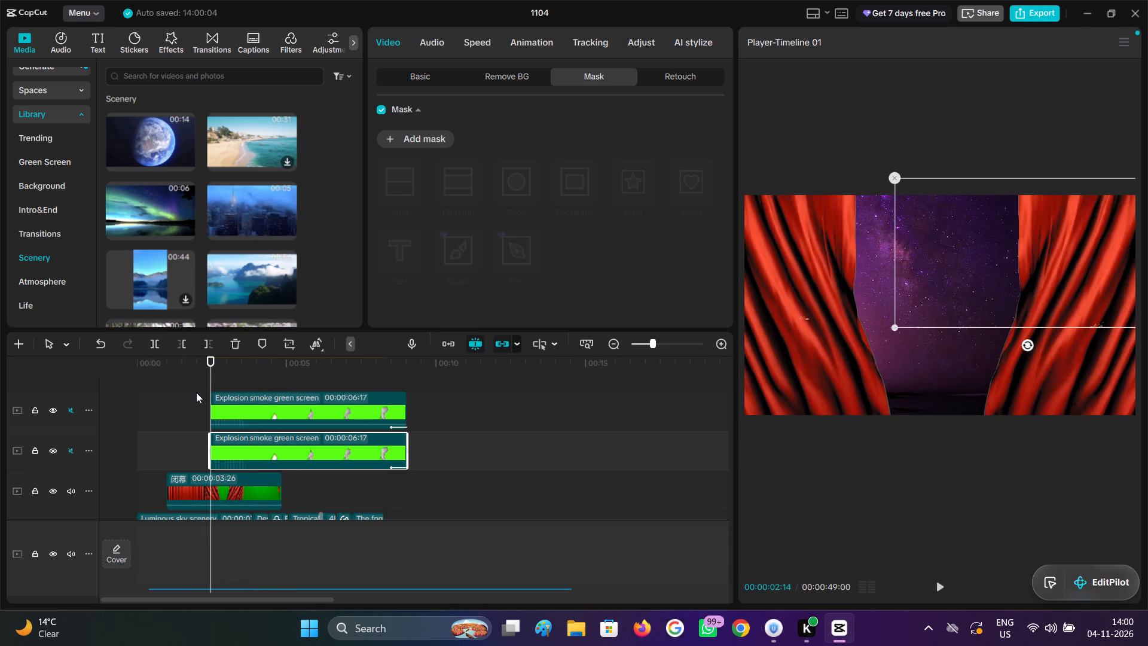
{"action": "left_click_drag", "start_coordinate": [317, 388], "coordinate": [345, 471]}
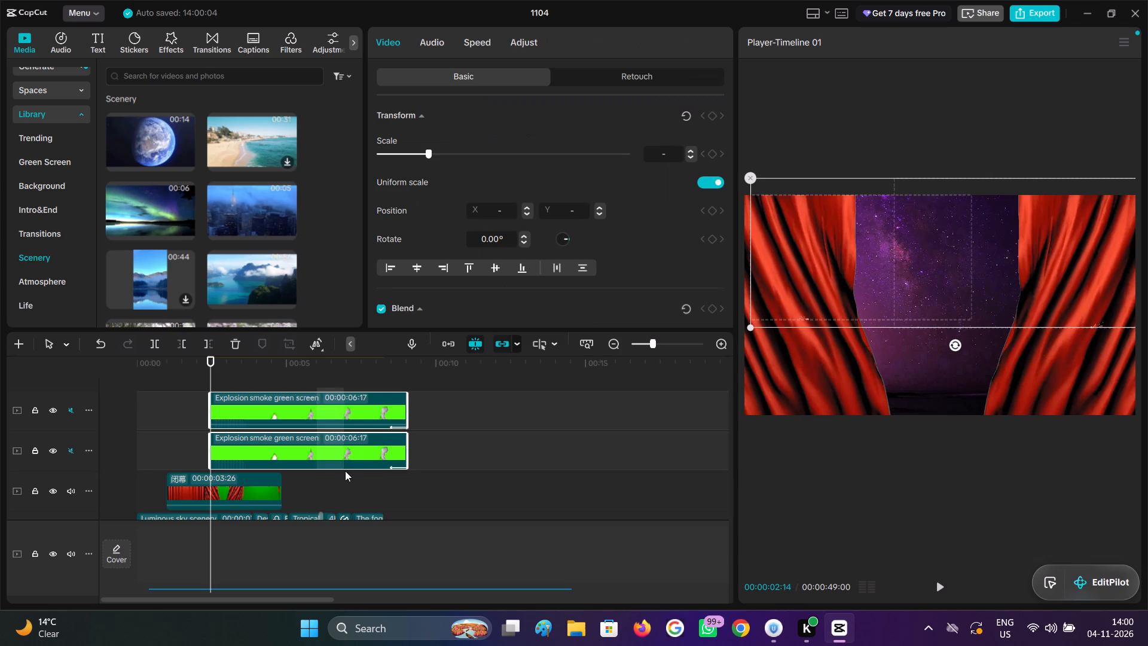
{"action": "left_click_drag", "start_coordinate": [345, 471], "coordinate": [347, 475]}
{"action": "scroll", "coordinate": [351, 476], "scroll_direction": "down", "scroll_amount": 3}
{"action": "left_click_drag", "start_coordinate": [347, 410], "coordinate": [503, 419]}
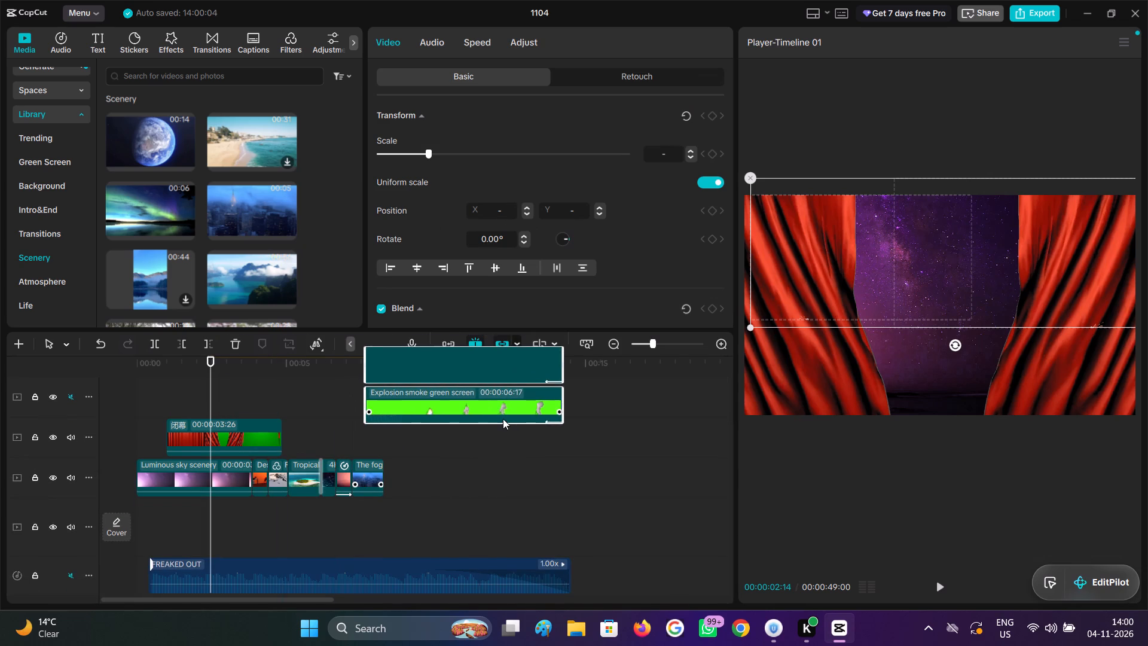
{"action": "left_click_drag", "start_coordinate": [503, 419], "coordinate": [492, 418]}
Extend the fog on the tall buildings clip to its full length beneath the explosion smoke and preview the result.
{"action": "left_click", "coordinate": [357, 445]}
{"action": "left_click", "coordinate": [353, 443]}
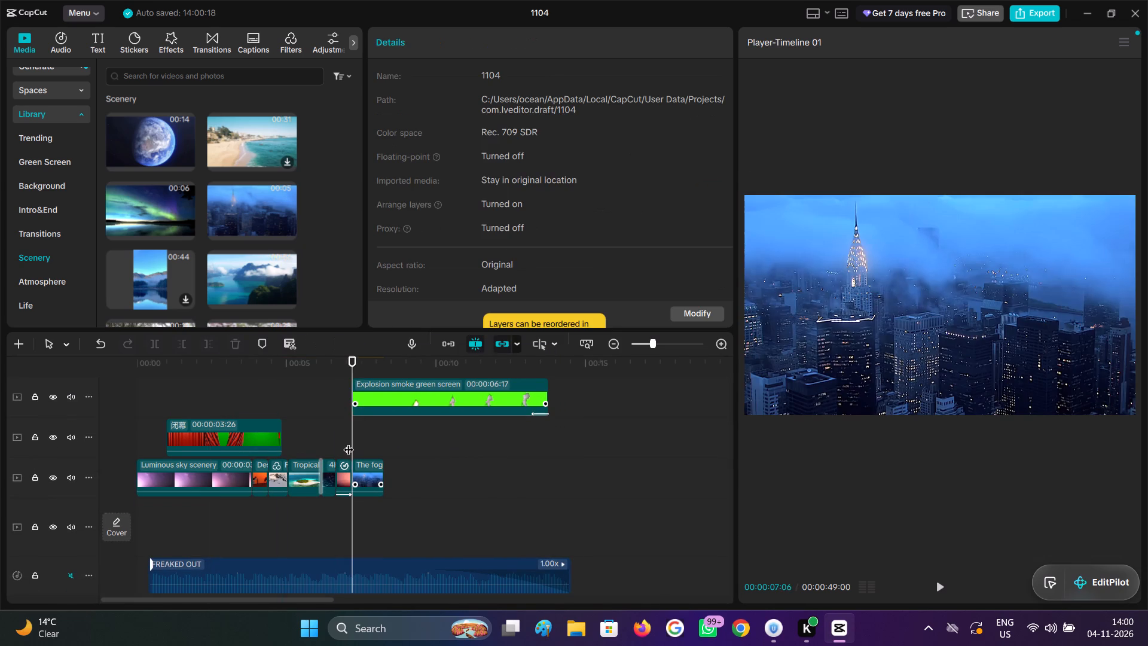
{"action": "key", "text": "space"}
{"action": "key", "text": "space"}
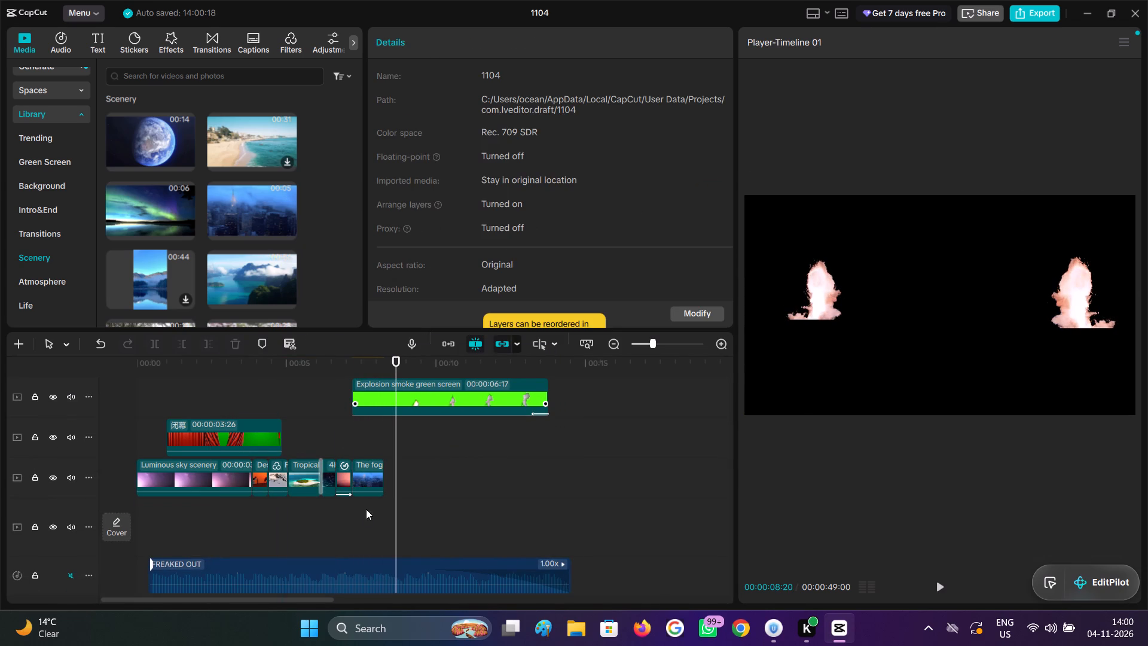
{"action": "left_click", "coordinate": [367, 491]}
{"action": "left_click_drag", "start_coordinate": [386, 477], "coordinate": [396, 478]}
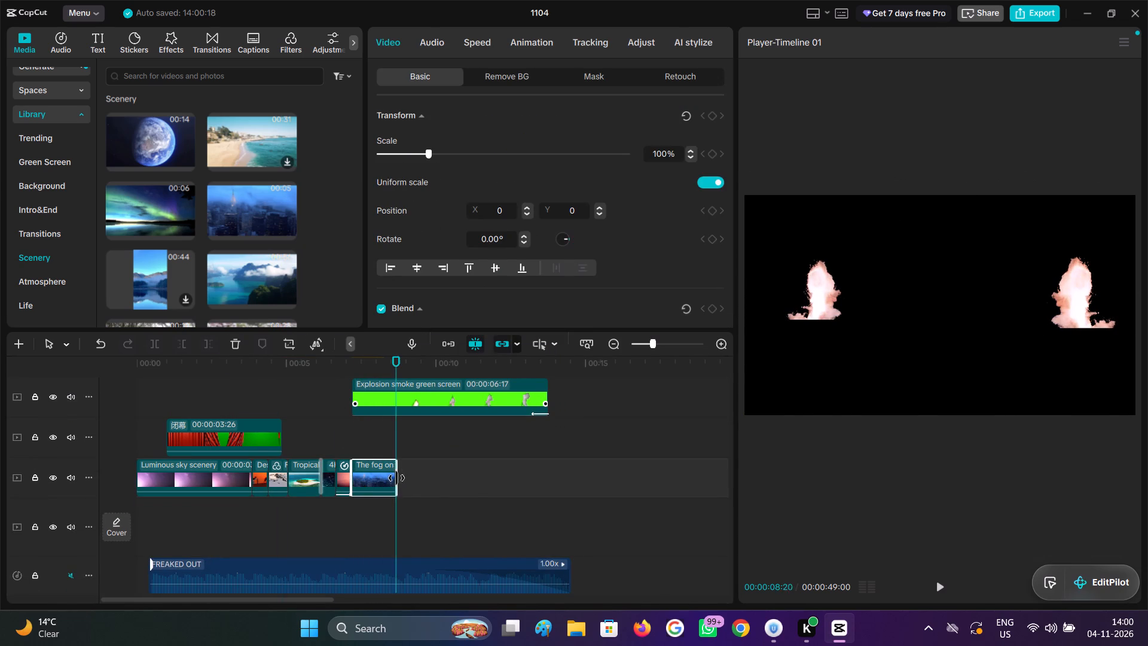
{"action": "left_click_drag", "start_coordinate": [396, 478], "coordinate": [567, 478]}
{"action": "key", "text": "space"}
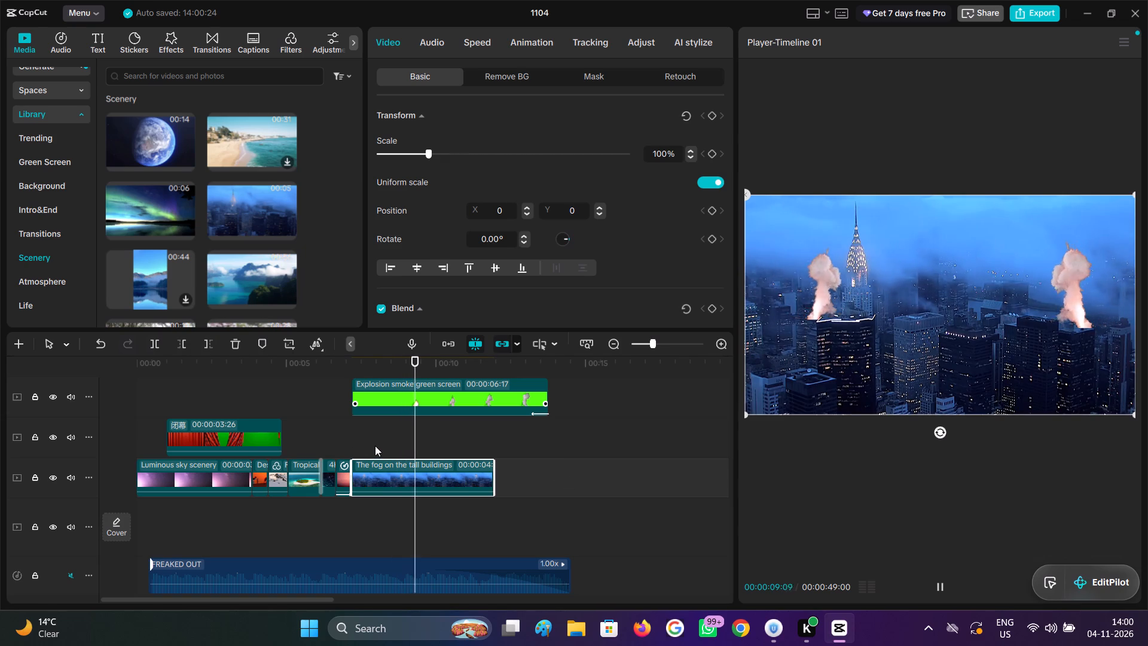
{"action": "key", "text": "space"}
{"action": "scroll", "coordinate": [426, 458], "scroll_direction": "up", "scroll_amount": 2}
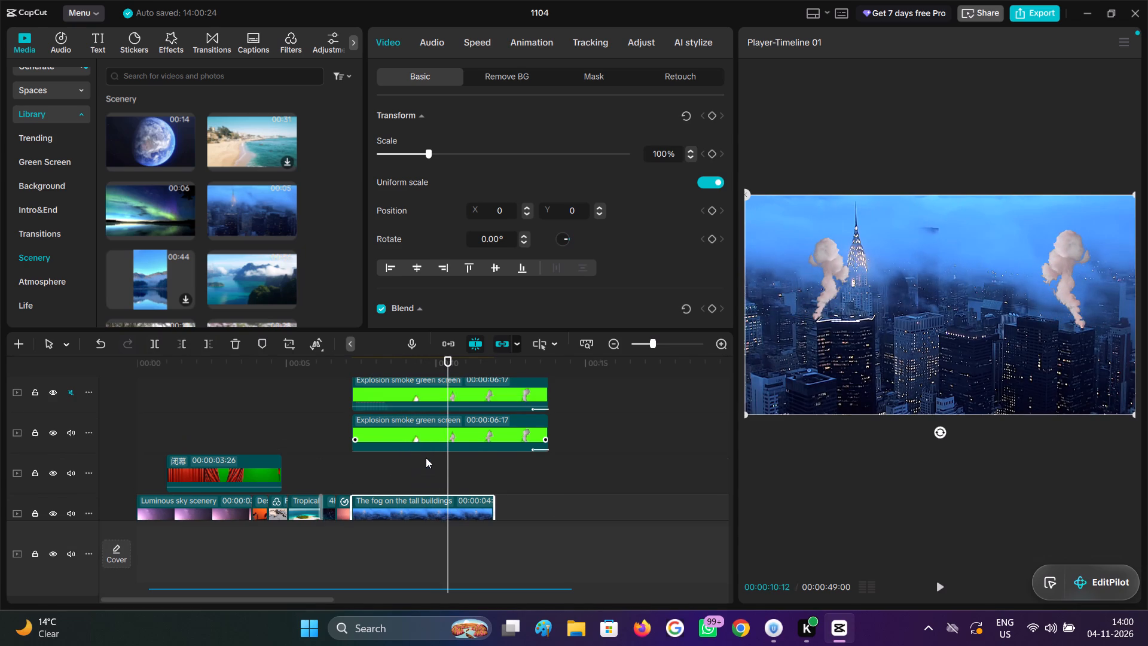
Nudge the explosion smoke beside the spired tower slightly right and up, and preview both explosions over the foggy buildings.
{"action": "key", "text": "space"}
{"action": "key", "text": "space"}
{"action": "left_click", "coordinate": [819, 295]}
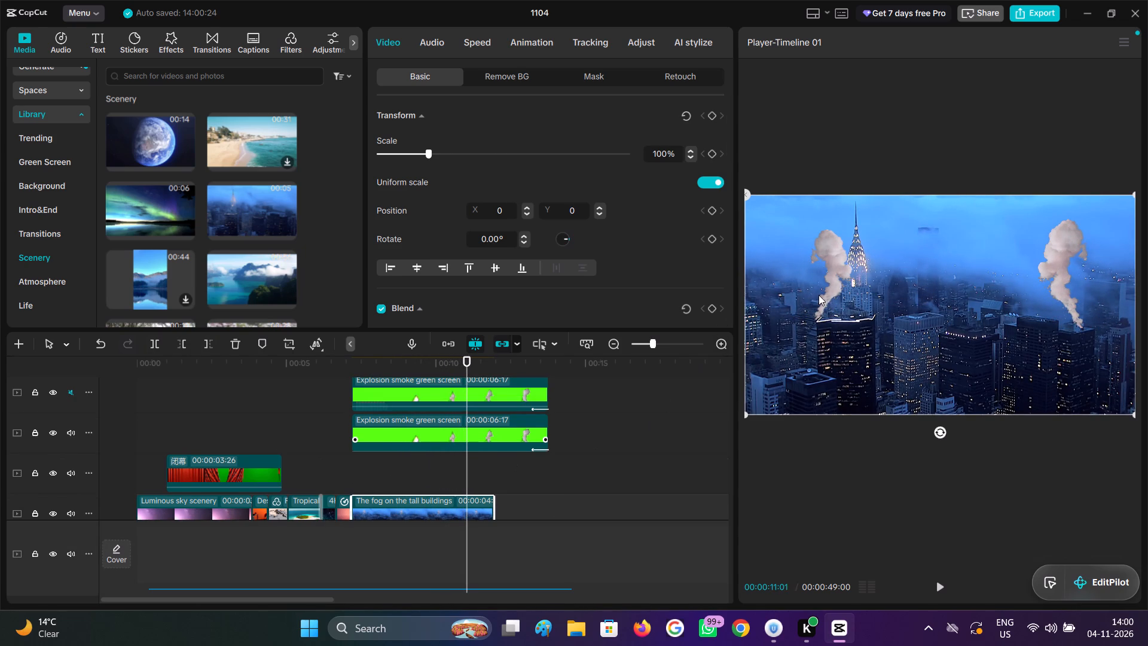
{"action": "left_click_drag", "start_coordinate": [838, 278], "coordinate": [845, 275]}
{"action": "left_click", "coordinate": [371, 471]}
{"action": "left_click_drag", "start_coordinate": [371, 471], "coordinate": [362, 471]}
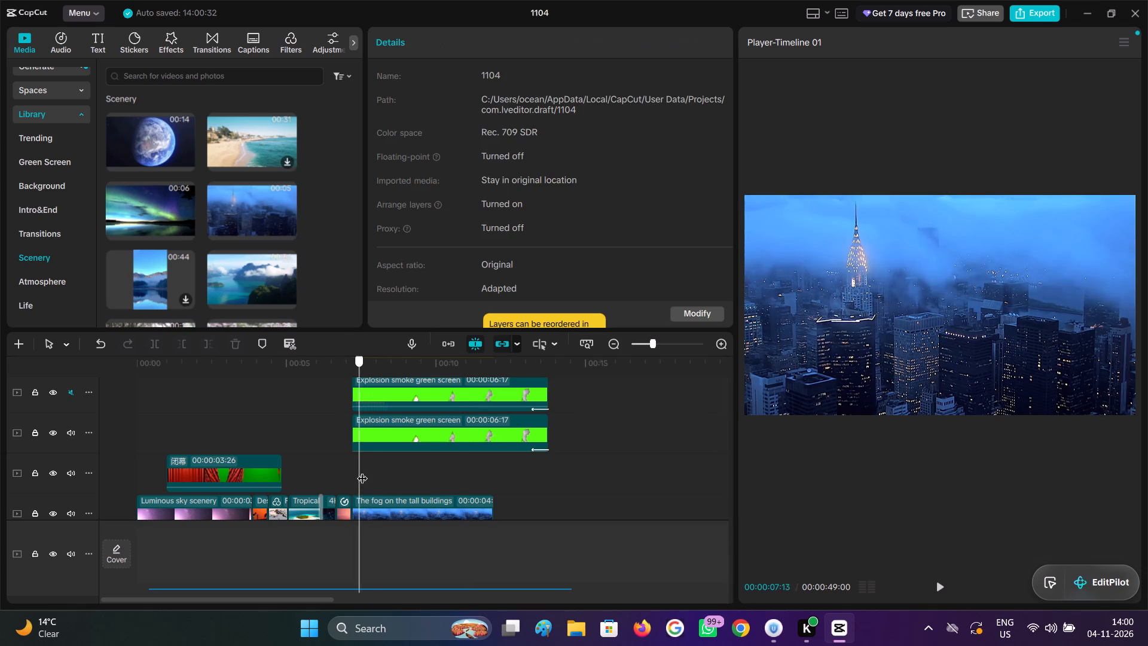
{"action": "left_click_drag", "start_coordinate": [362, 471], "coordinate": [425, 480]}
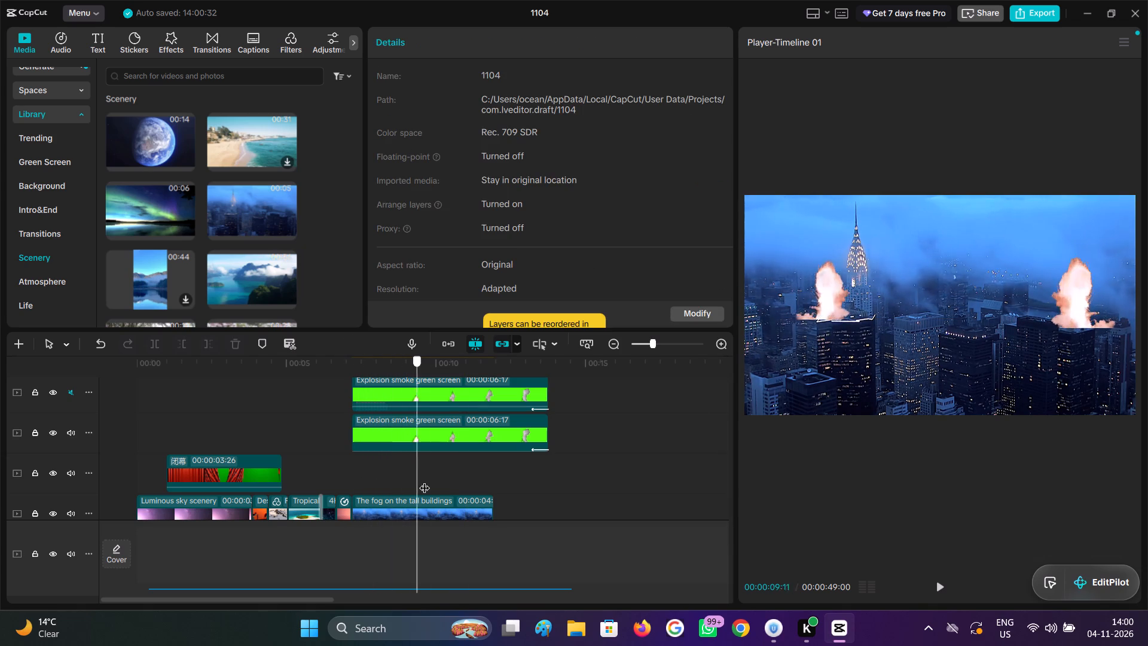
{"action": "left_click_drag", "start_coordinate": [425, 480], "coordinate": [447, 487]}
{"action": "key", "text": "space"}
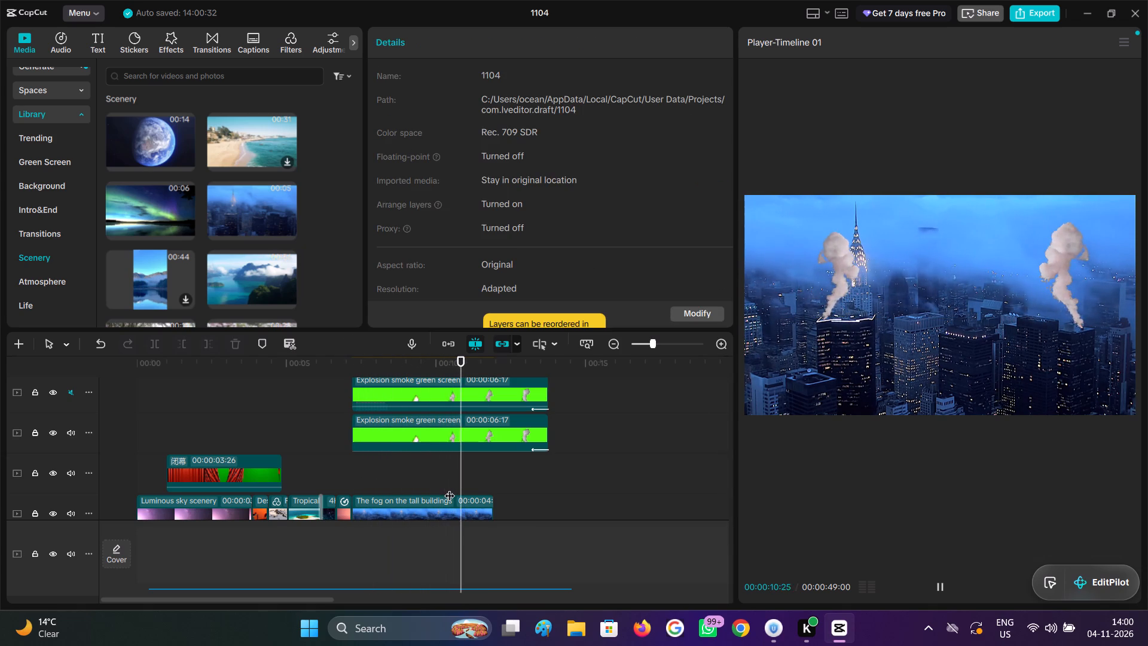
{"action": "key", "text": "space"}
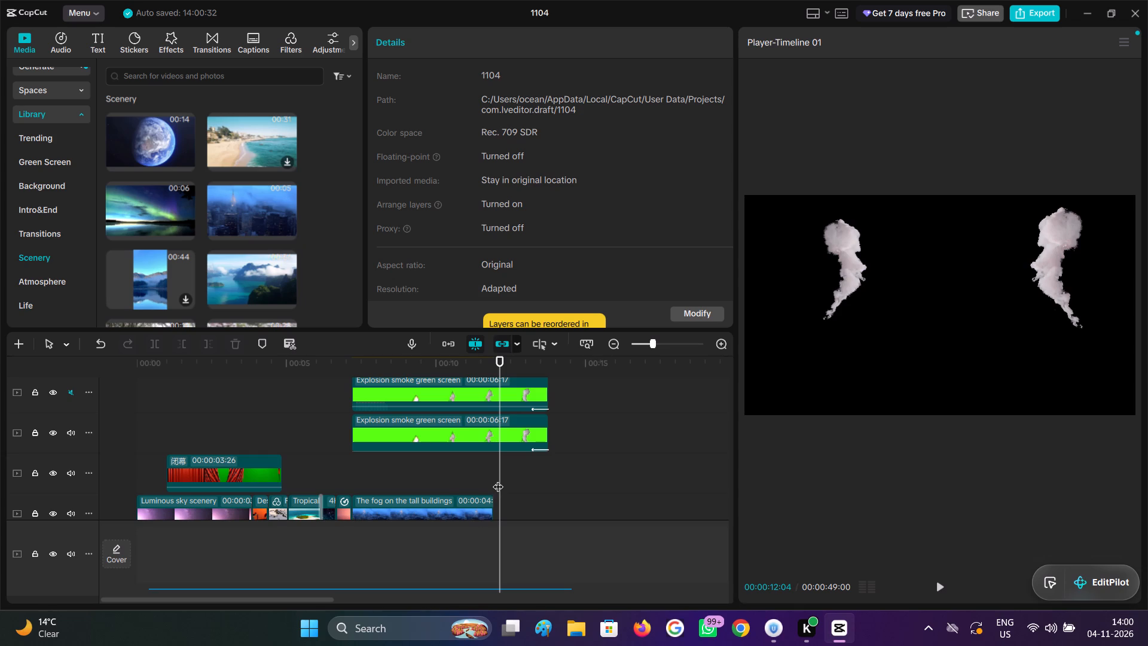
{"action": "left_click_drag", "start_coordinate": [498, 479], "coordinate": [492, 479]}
Replace the fog on the tall buildings clip with the Aerial view of Khao Sok national park clip and preview it.
{"action": "scroll", "coordinate": [463, 509], "scroll_direction": "down", "scroll_amount": 3}
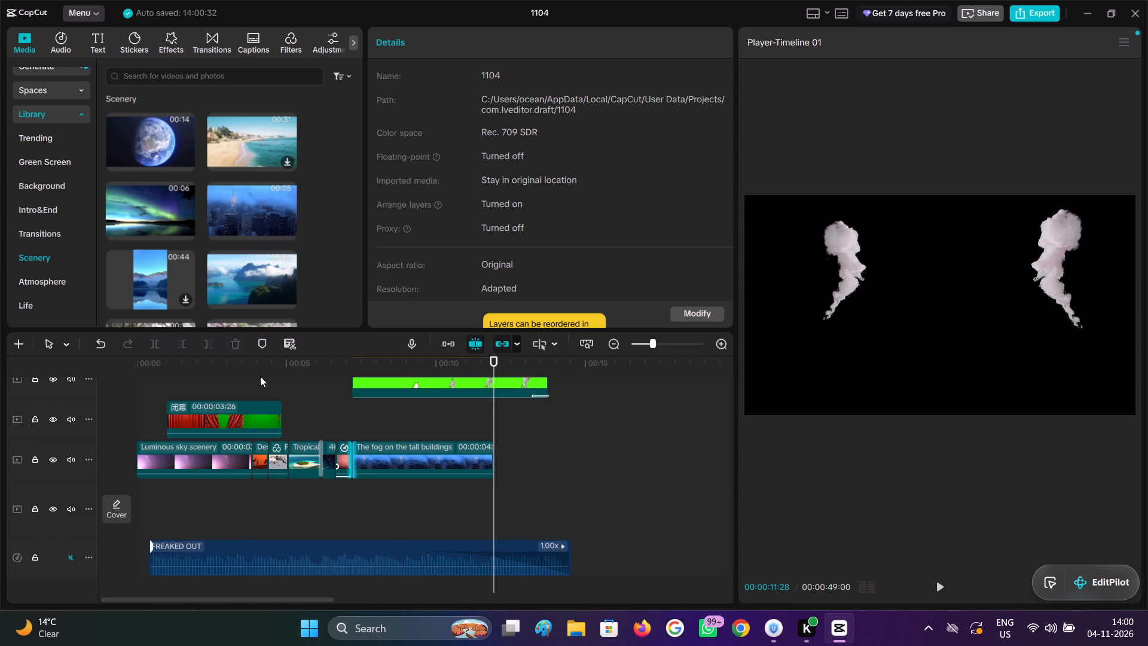
{"action": "scroll", "coordinate": [231, 333], "scroll_direction": "down", "scroll_amount": 1}
{"action": "left_click", "coordinate": [234, 272]}
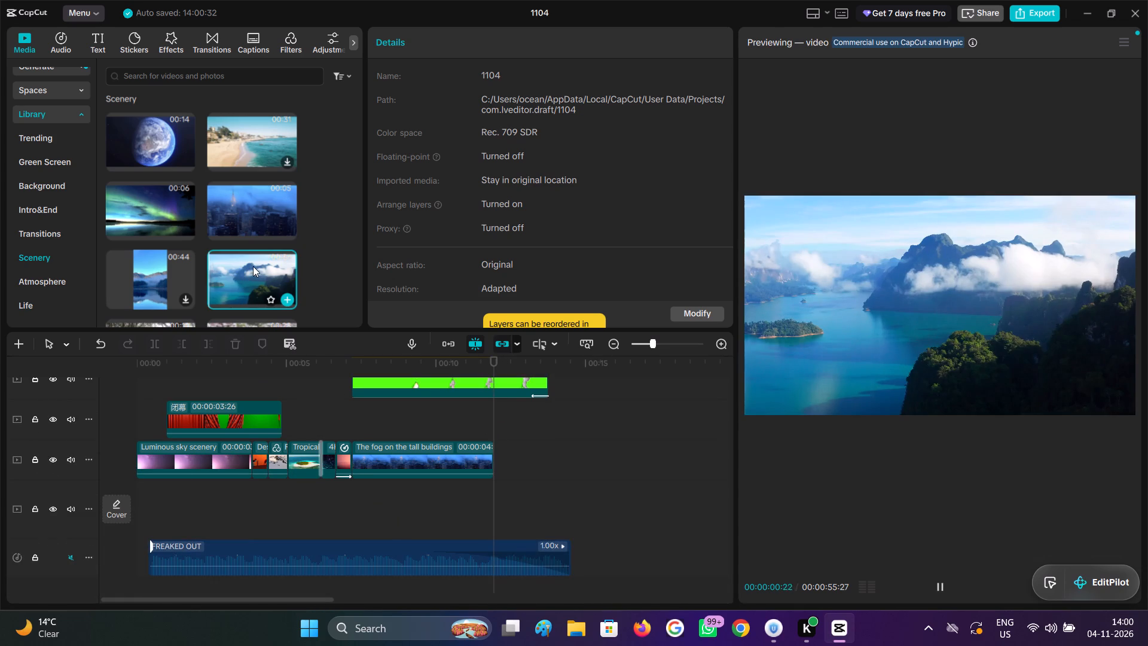
{"action": "left_click", "coordinate": [253, 266]}
{"action": "left_click_drag", "start_coordinate": [236, 269], "coordinate": [401, 458]}
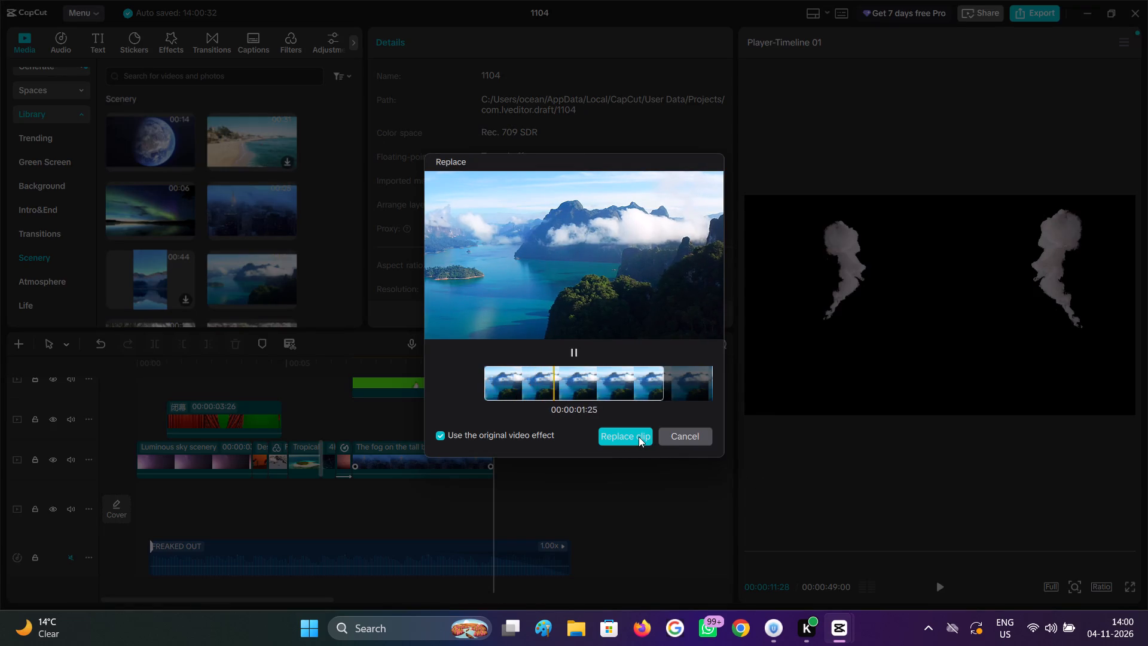
{"action": "left_click", "coordinate": [638, 437]}
{"action": "left_click", "coordinate": [362, 501]}
{"action": "left_click", "coordinate": [362, 501]}
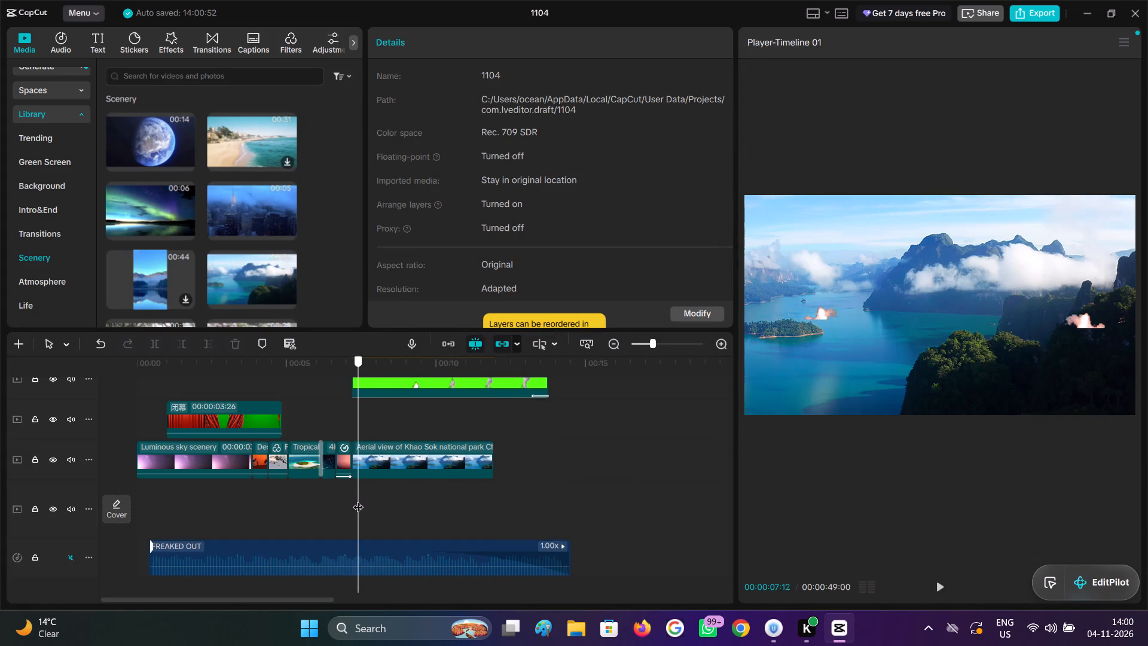
{"action": "left_click", "coordinate": [358, 496]}
{"action": "key", "text": "space"}
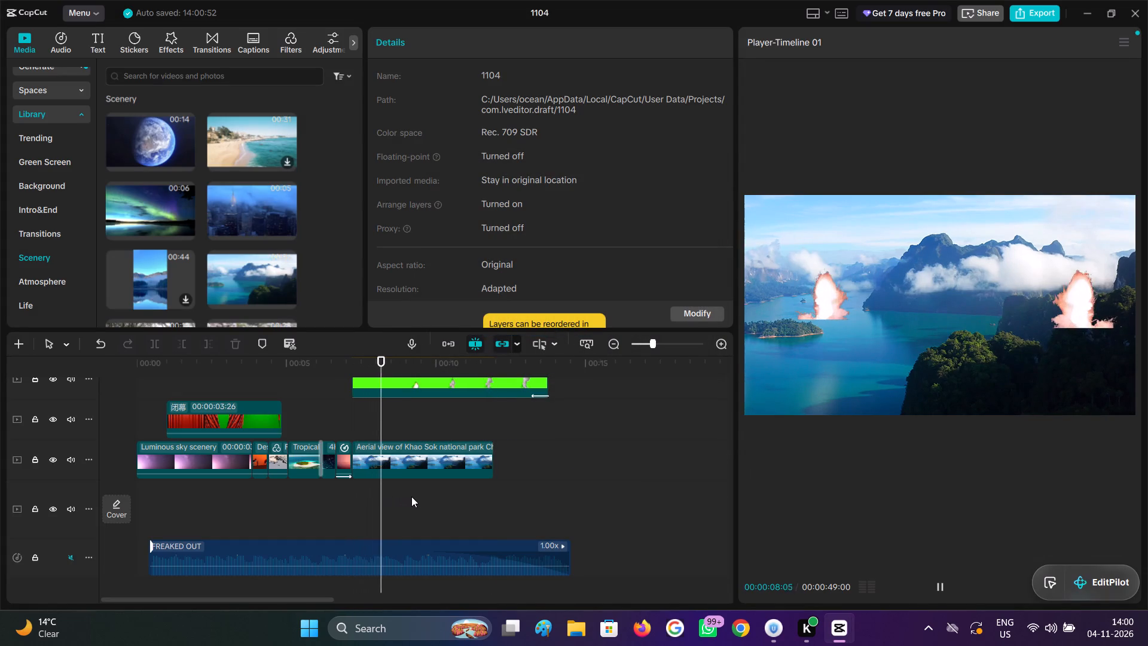
{"action": "scroll", "coordinate": [468, 496], "scroll_direction": "up", "scroll_amount": 3}
{"action": "key", "text": "space"}
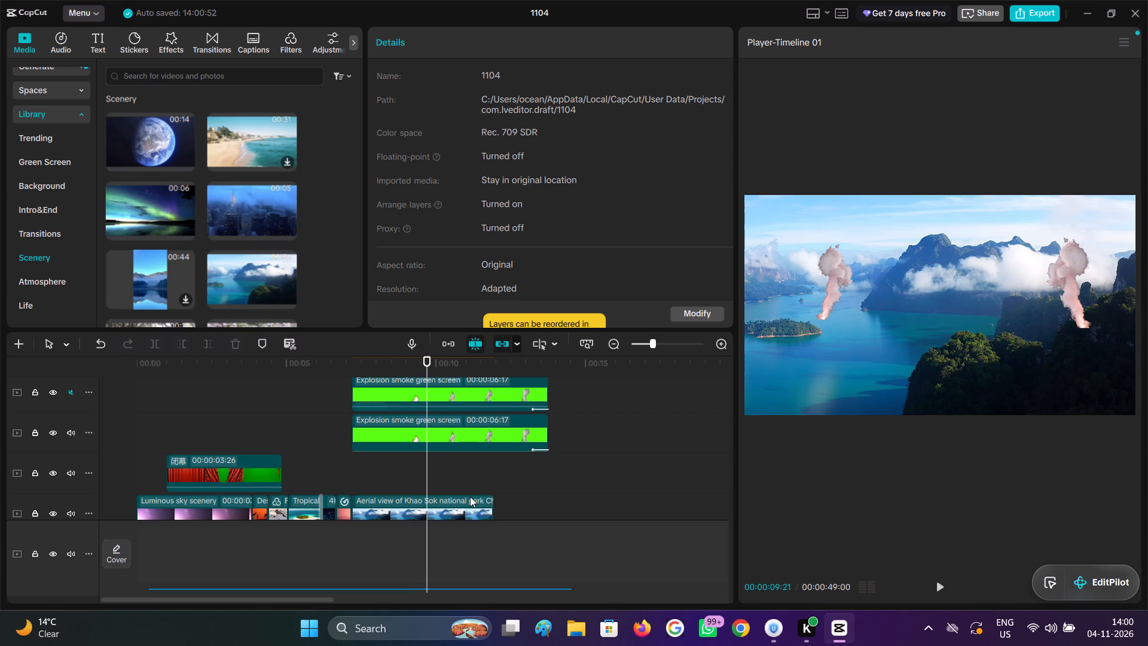
Move the upper-track explosion smoke onto the small island in the lake, at position X -1156, Y 348, and check it.
{"action": "scroll", "coordinate": [463, 458], "scroll_direction": "up", "scroll_amount": 2}
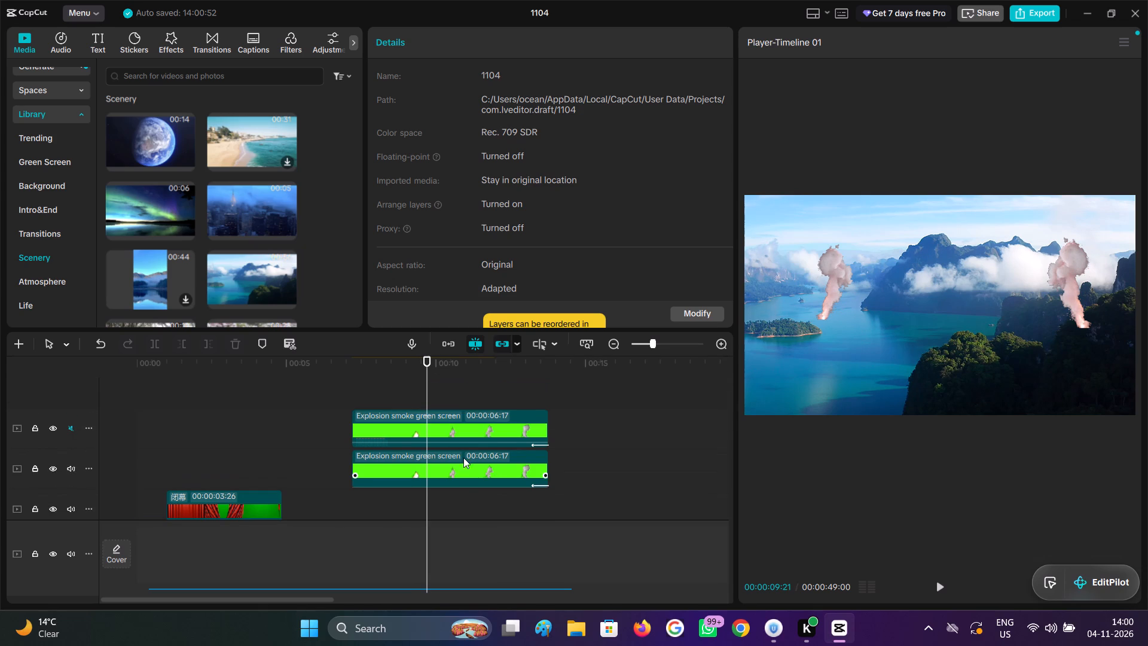
{"action": "left_click", "coordinate": [451, 431]}
{"action": "left_click_drag", "start_coordinate": [854, 281], "coordinate": [806, 294]}
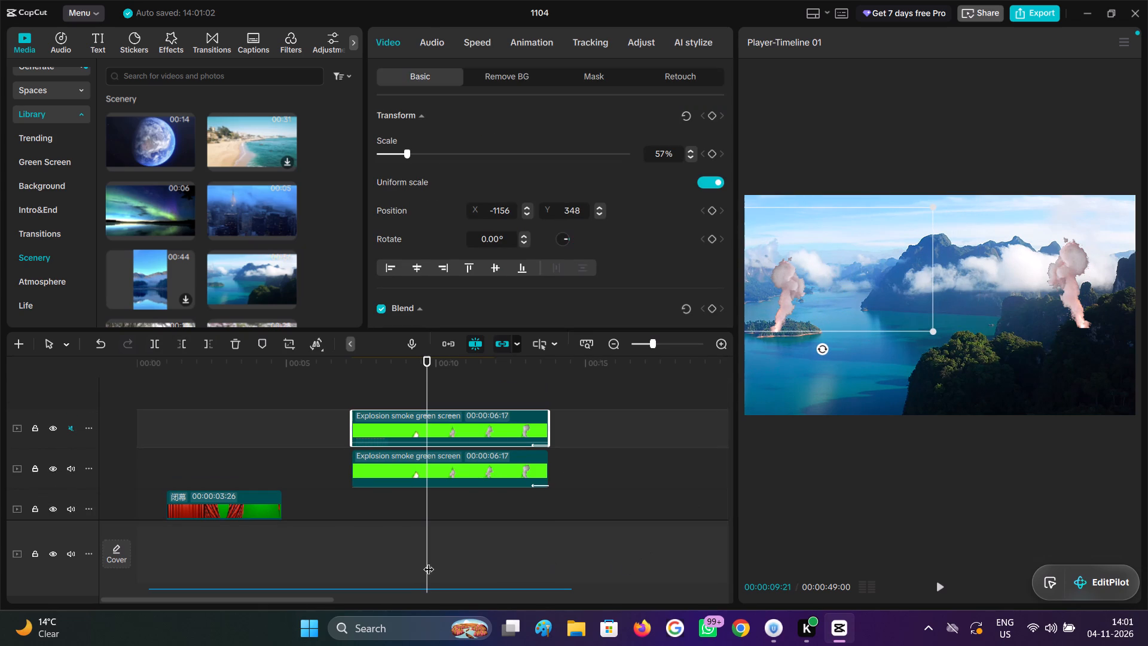
{"action": "left_click", "coordinate": [356, 503]}
{"action": "left_click_drag", "start_coordinate": [356, 503], "coordinate": [429, 520]}
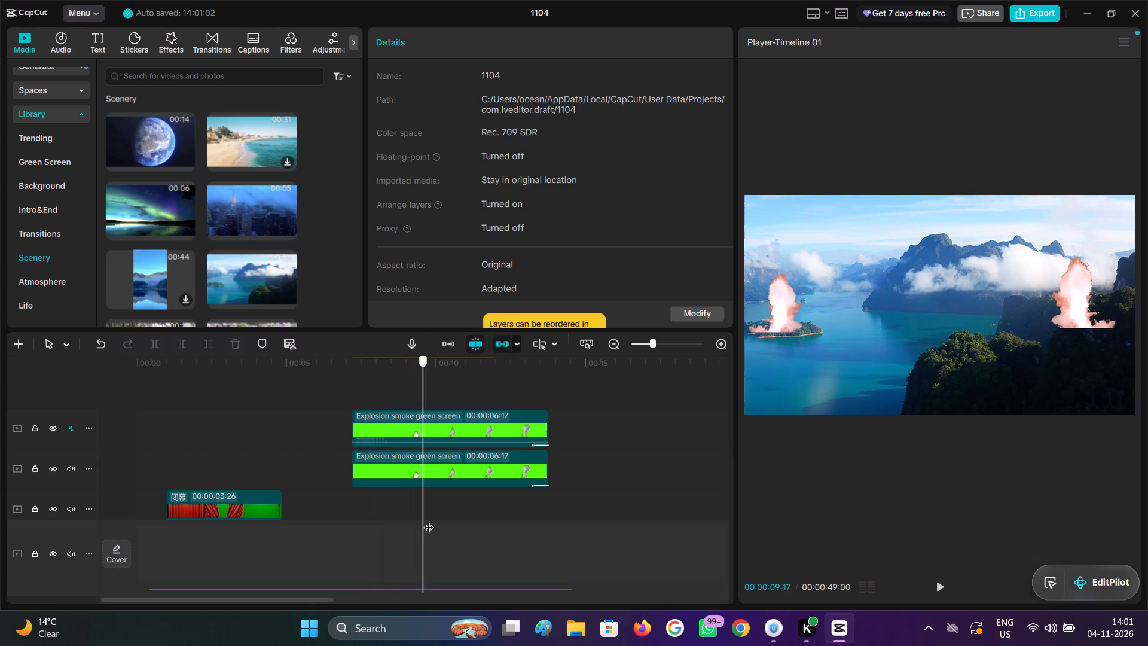
{"action": "left_click_drag", "start_coordinate": [429, 520], "coordinate": [375, 523]}
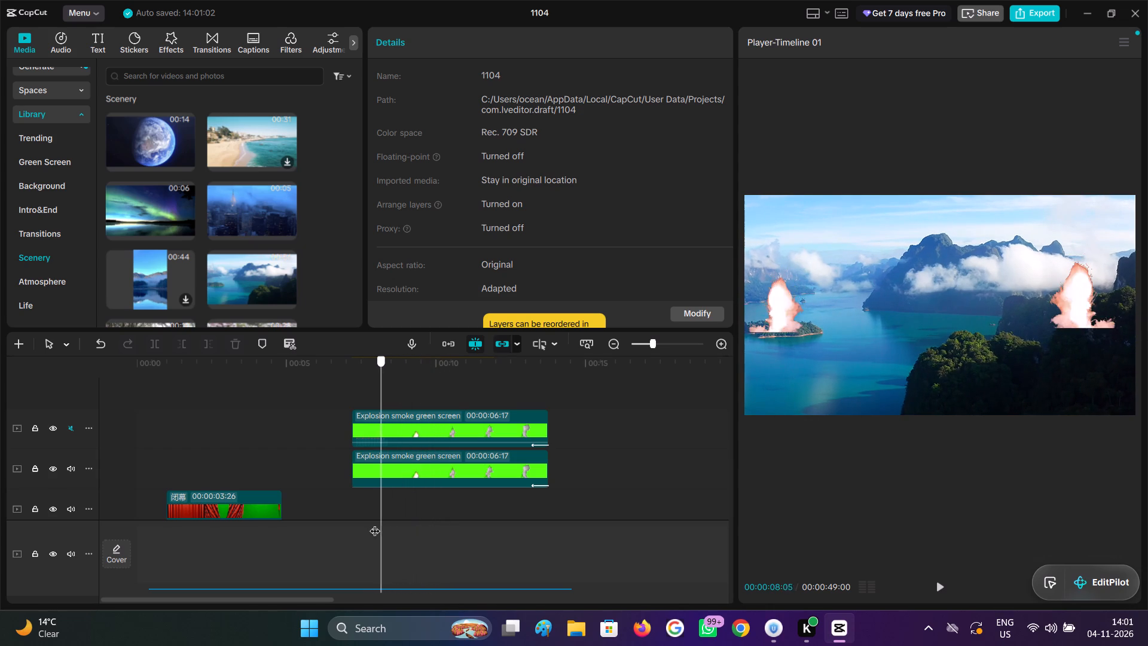
{"action": "left_click_drag", "start_coordinate": [375, 523], "coordinate": [365, 531]}
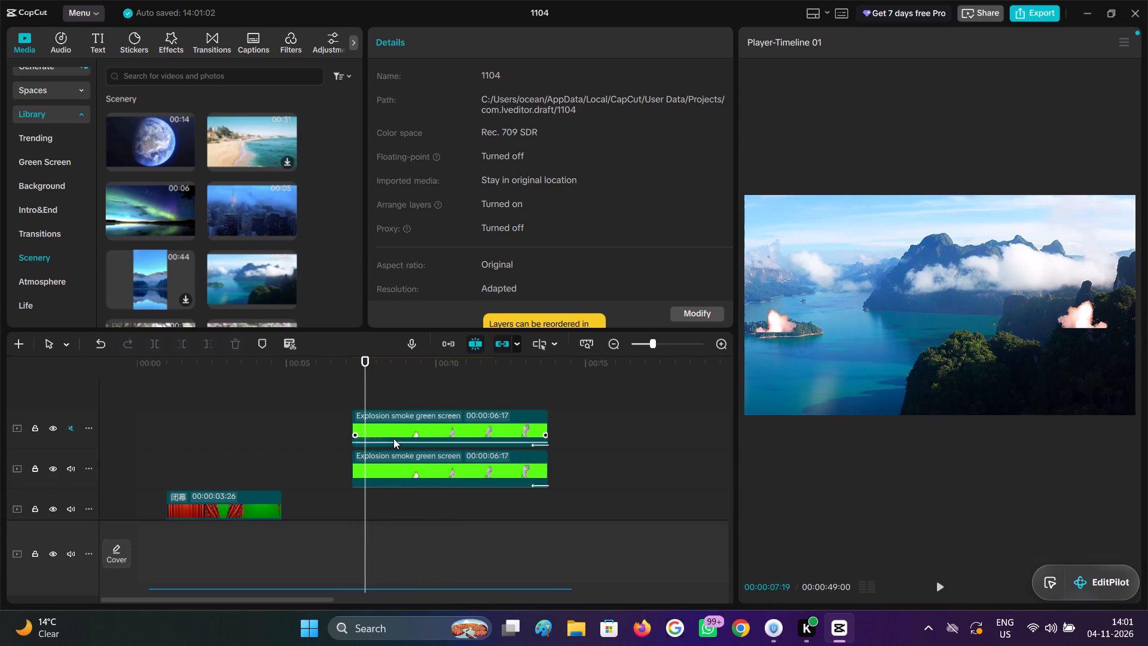
Delete the lower-track explosion smoke clip.
{"action": "left_click", "coordinate": [401, 431]}
{"action": "left_click", "coordinate": [1107, 308]}
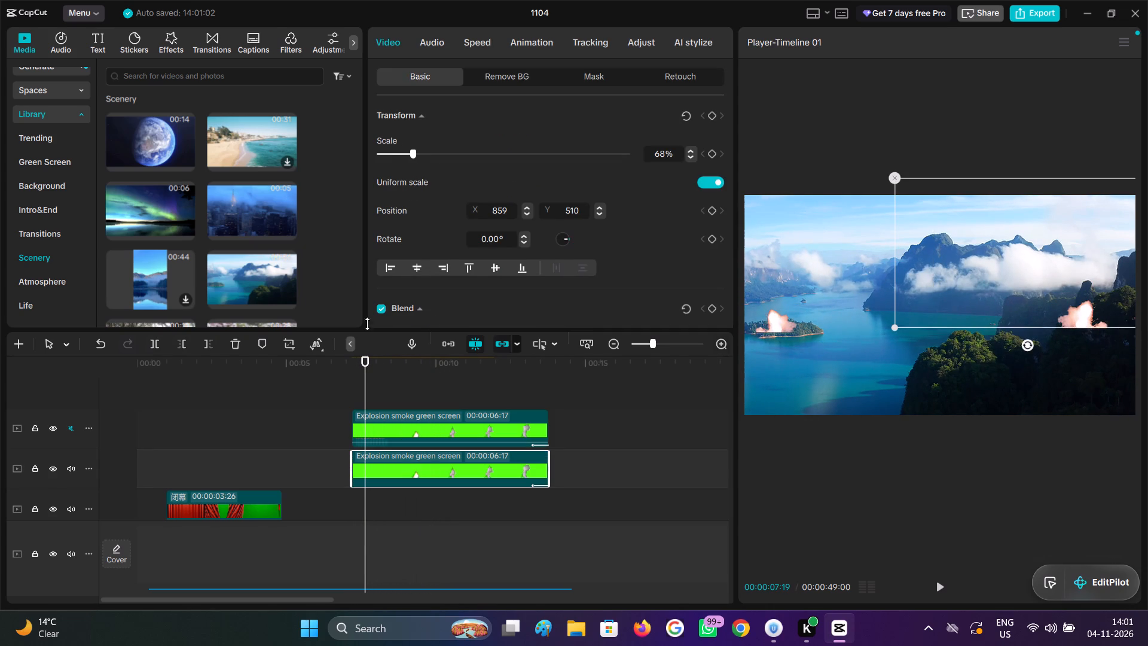
{"action": "left_click", "coordinate": [241, 342]}
Enlarge the remaining explosion smoke to 80% and reposition it over the island at X -1009, Y 557, checking it along the timeline.
{"action": "left_click", "coordinate": [411, 441]}
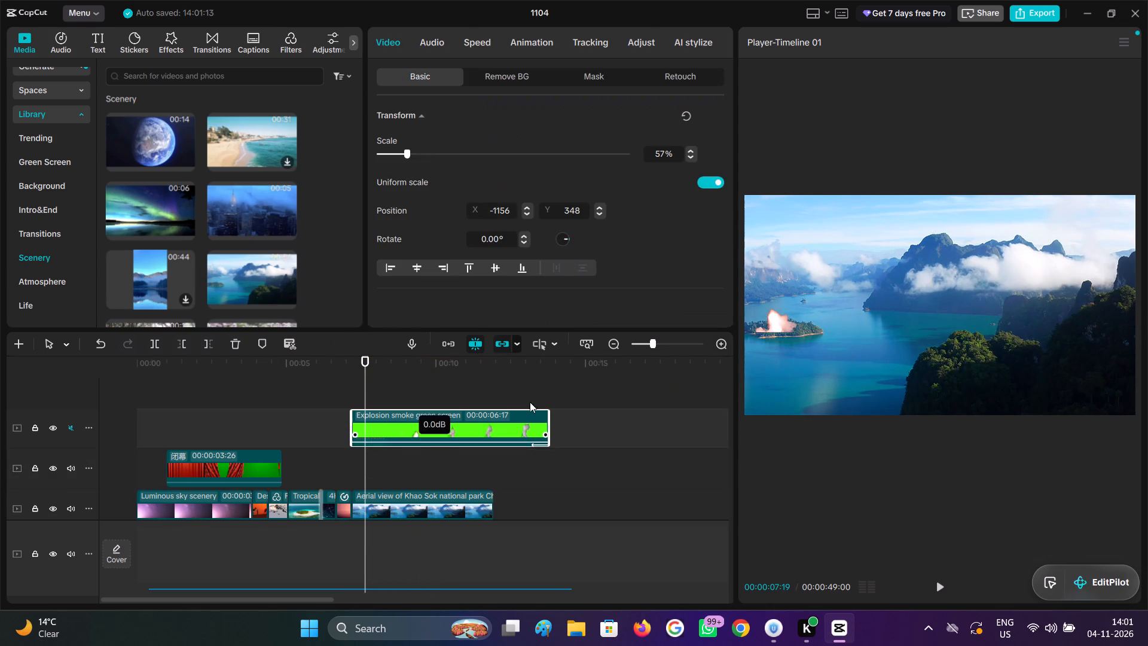
{"action": "left_click_drag", "start_coordinate": [936, 332], "coordinate": [990, 396]}
{"action": "left_click_drag", "start_coordinate": [784, 331], "coordinate": [799, 310]}
{"action": "left_click_drag", "start_coordinate": [361, 462], "coordinate": [358, 462]}
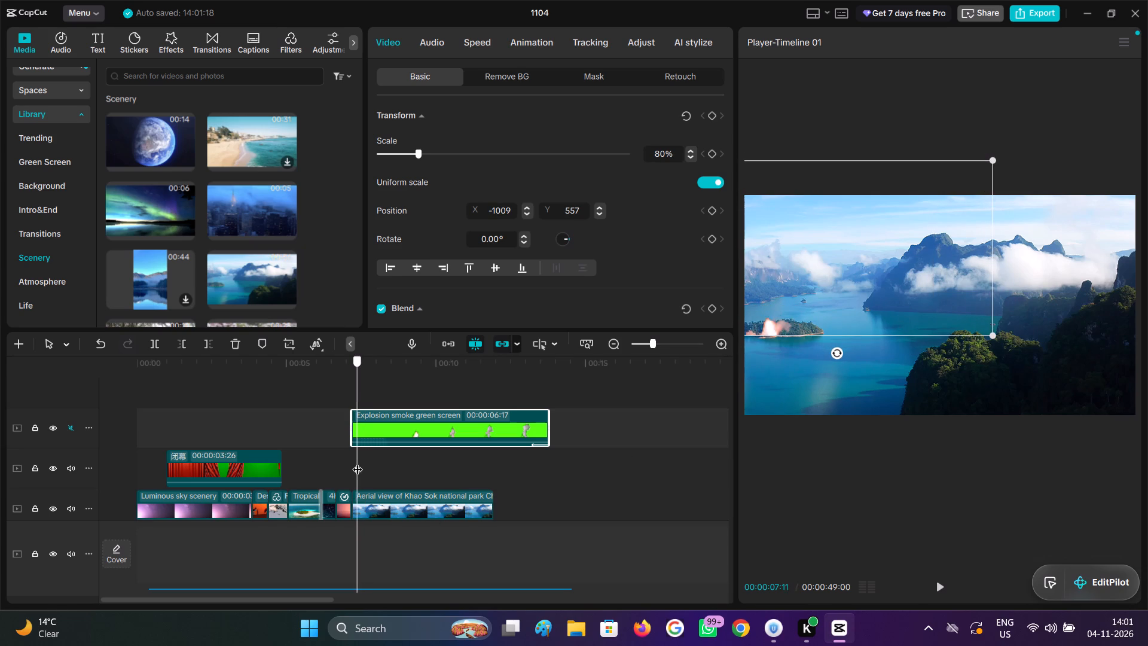
{"action": "left_click_drag", "start_coordinate": [358, 462], "coordinate": [387, 464]}
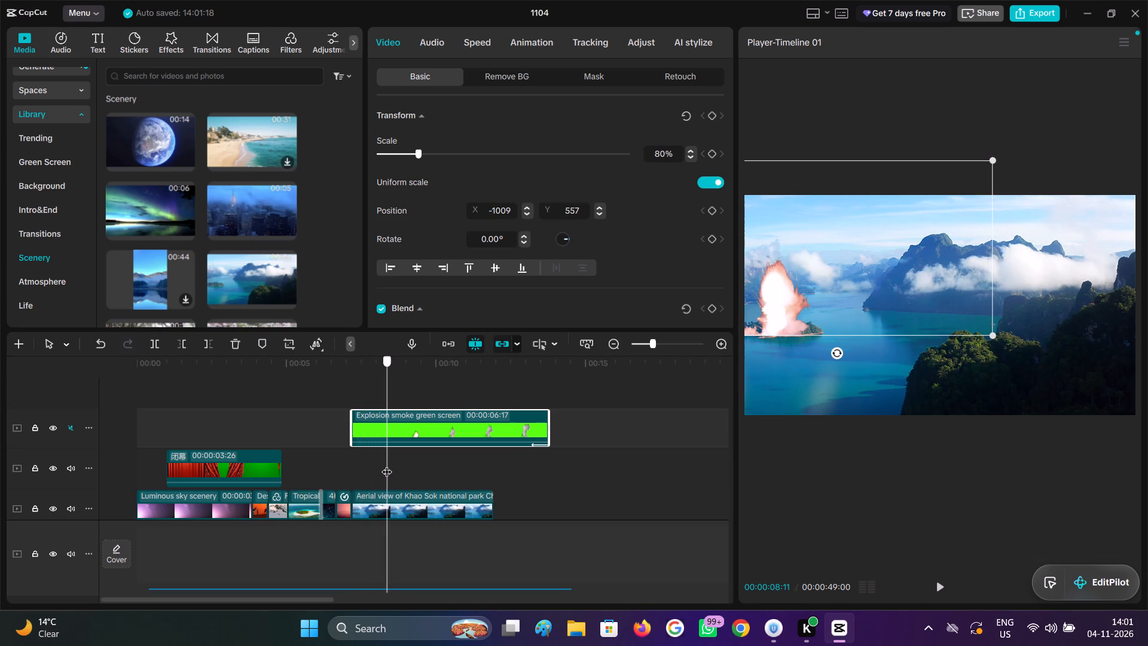
{"action": "left_click_drag", "start_coordinate": [387, 464], "coordinate": [494, 481]}
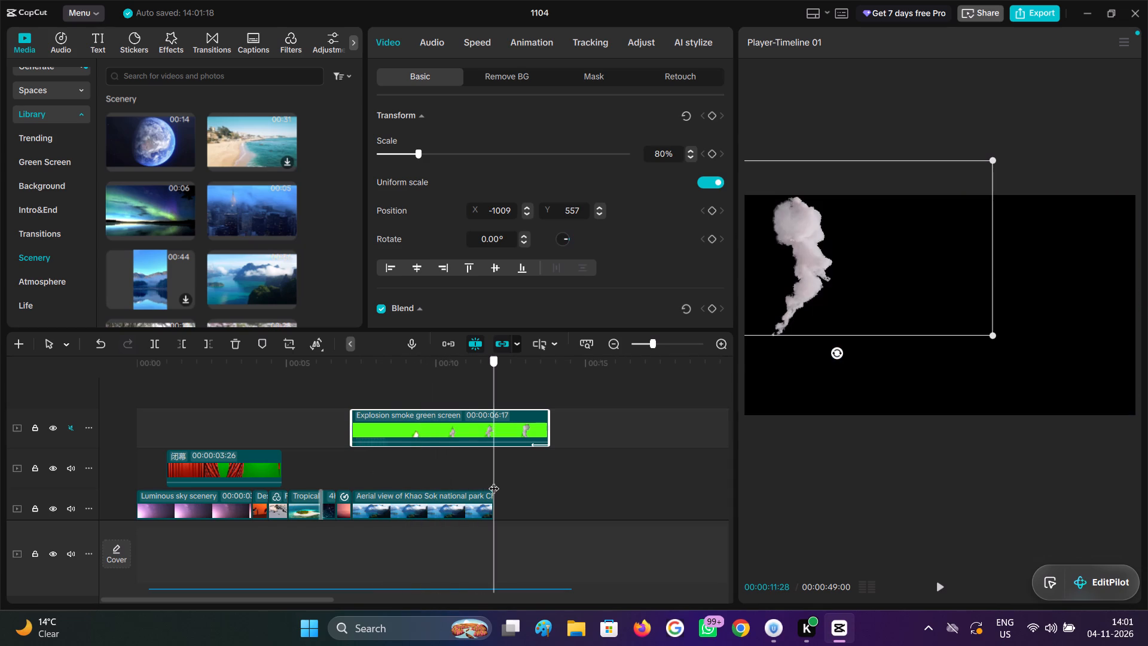
{"action": "left_click_drag", "start_coordinate": [494, 481], "coordinate": [493, 484]}
Extend the Khao Sok aerial view clip to end with the explosion smoke clip and preview the section.
{"action": "scroll", "coordinate": [491, 479], "scroll_direction": "down", "scroll_amount": 4}
{"action": "left_click", "coordinate": [475, 432]}
{"action": "left_click_drag", "start_coordinate": [495, 442], "coordinate": [549, 449]}
{"action": "key", "text": "space"}
{"action": "scroll", "coordinate": [530, 462], "scroll_direction": "up", "scroll_amount": 2}
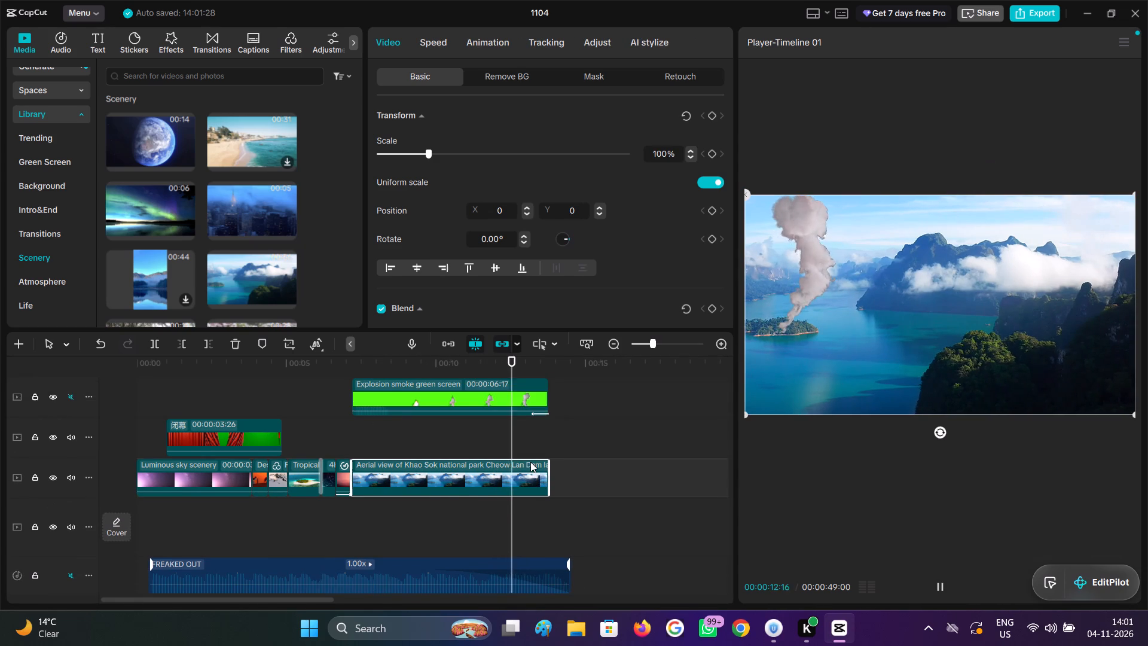
{"action": "key", "text": "space"}
{"action": "key", "text": "space"}
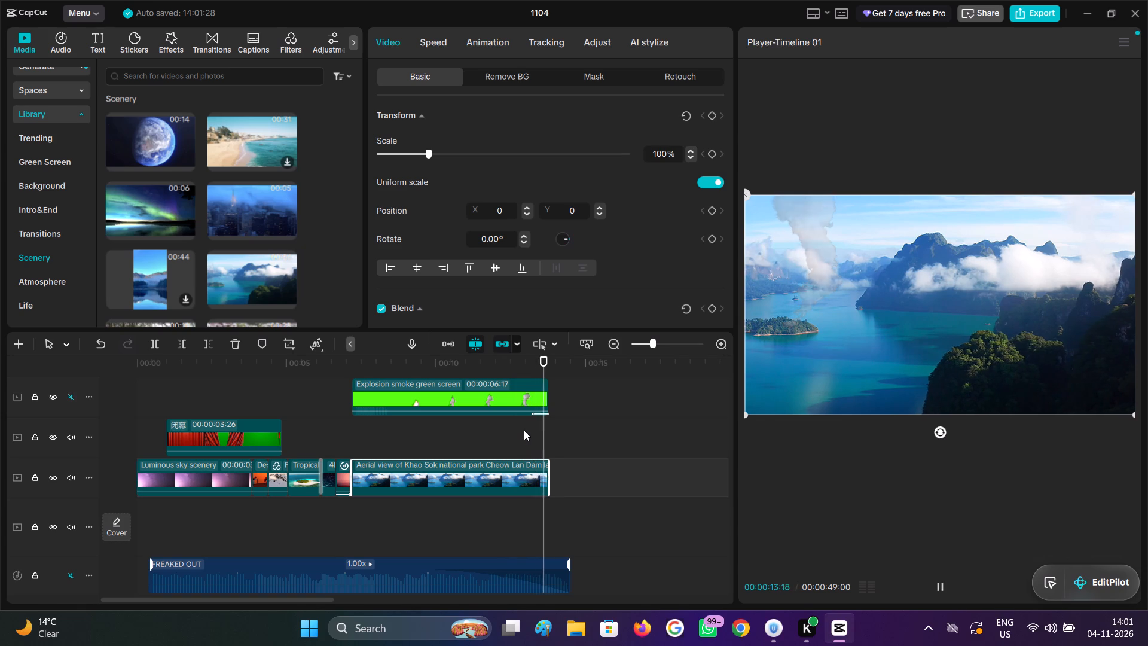
{"action": "key", "text": "space"}
{"action": "left_click", "coordinate": [347, 430]}
{"action": "key", "text": "space"}
{"action": "key", "text": "space"}
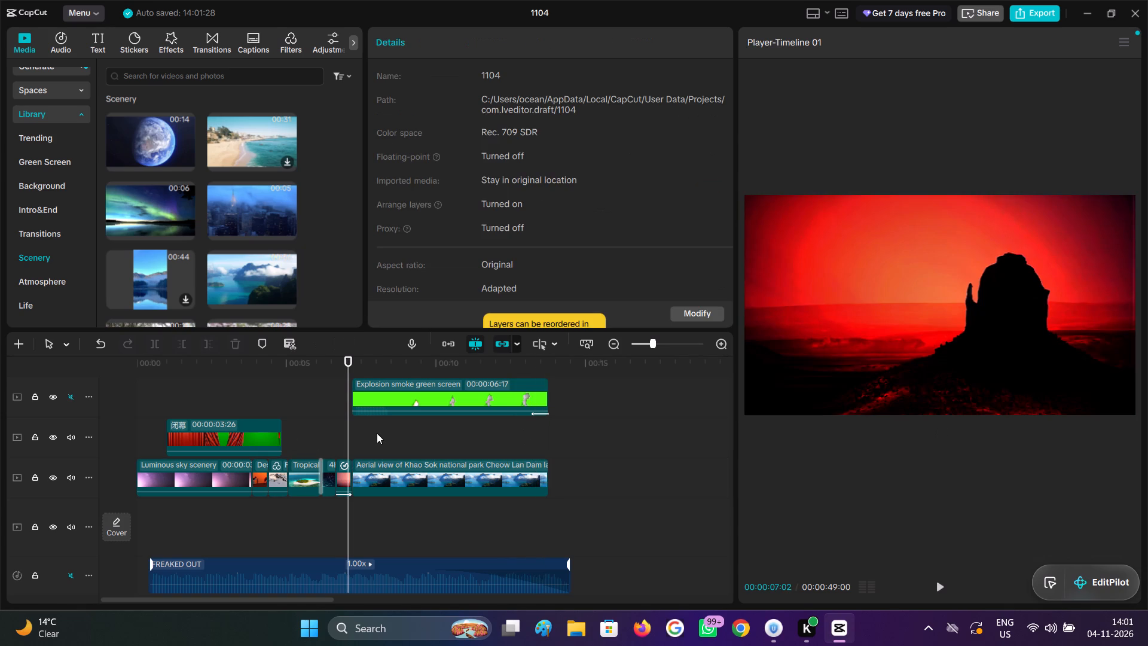
{"action": "key", "text": "space"}
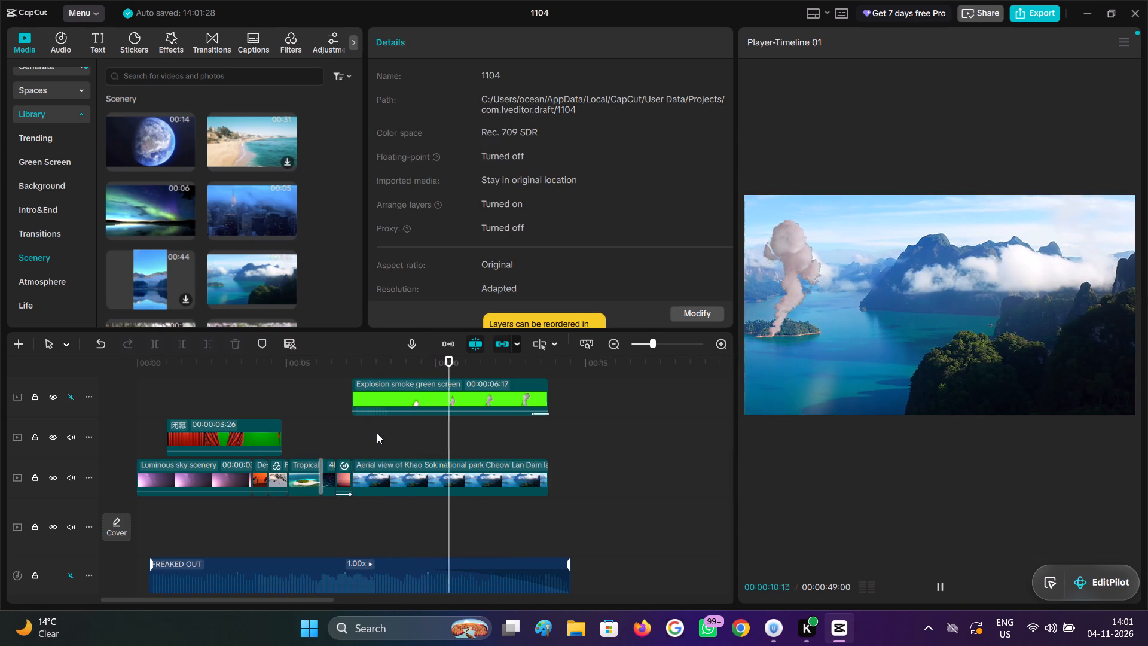
{"action": "key", "text": "space"}
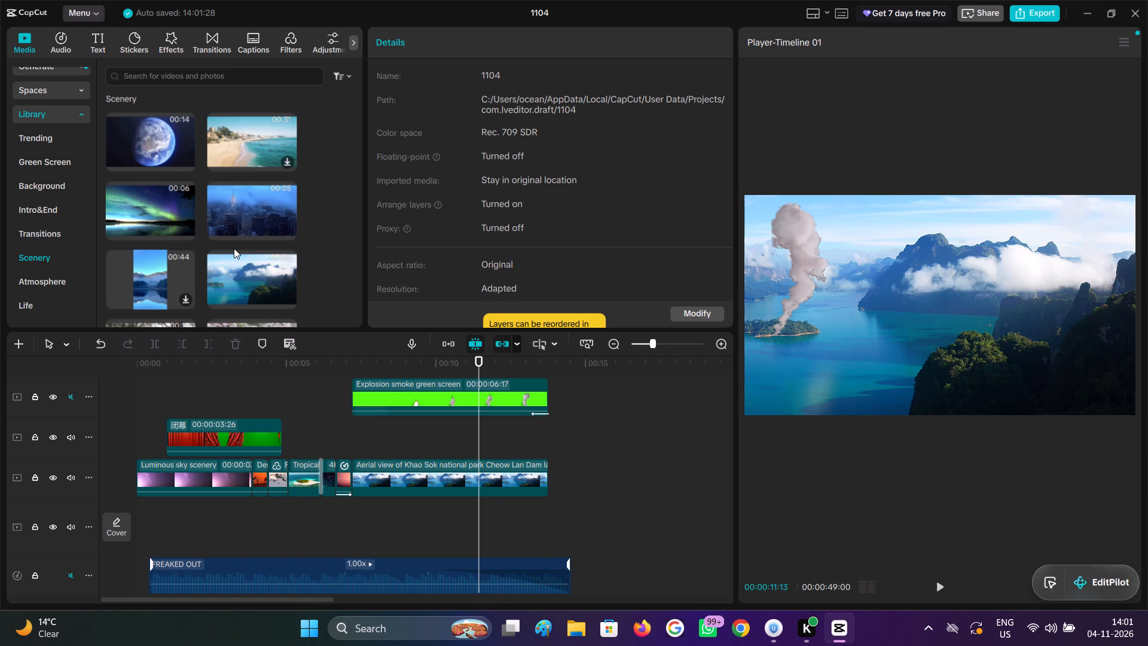
Add the Glowing Doubles body effect above the explosion smoke, align both starts, and check the effect along the timeline.
{"action": "scroll", "coordinate": [234, 248], "scroll_direction": "down", "scroll_amount": 1}
{"action": "left_click", "coordinate": [165, 40]}
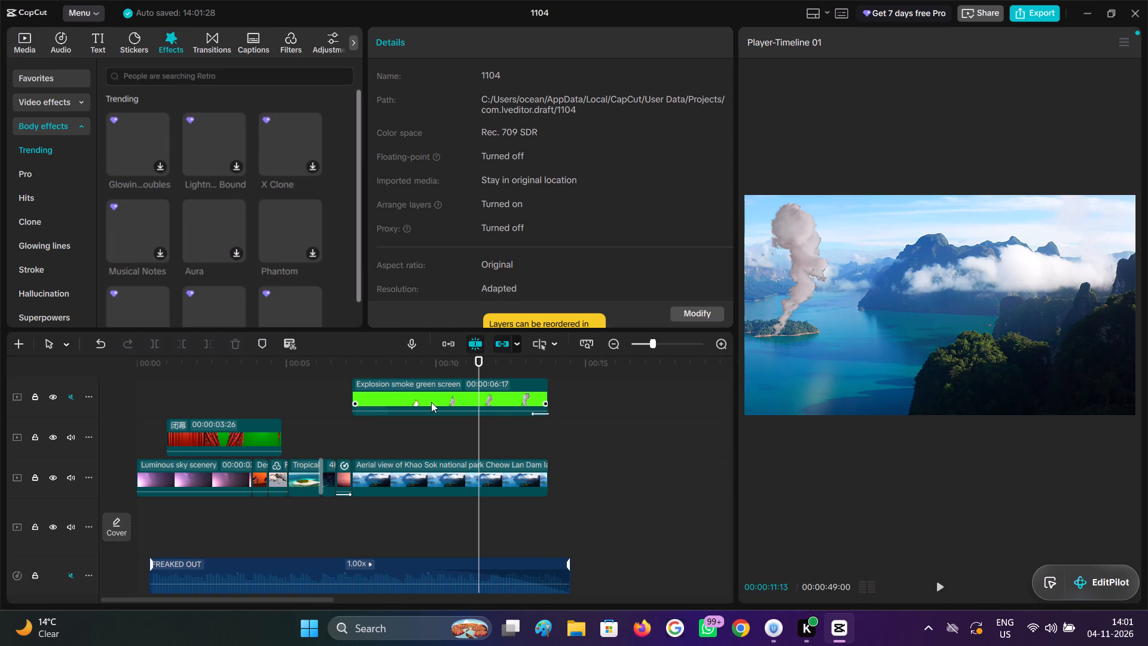
{"action": "scroll", "coordinate": [431, 402], "scroll_direction": "up", "scroll_amount": 3}
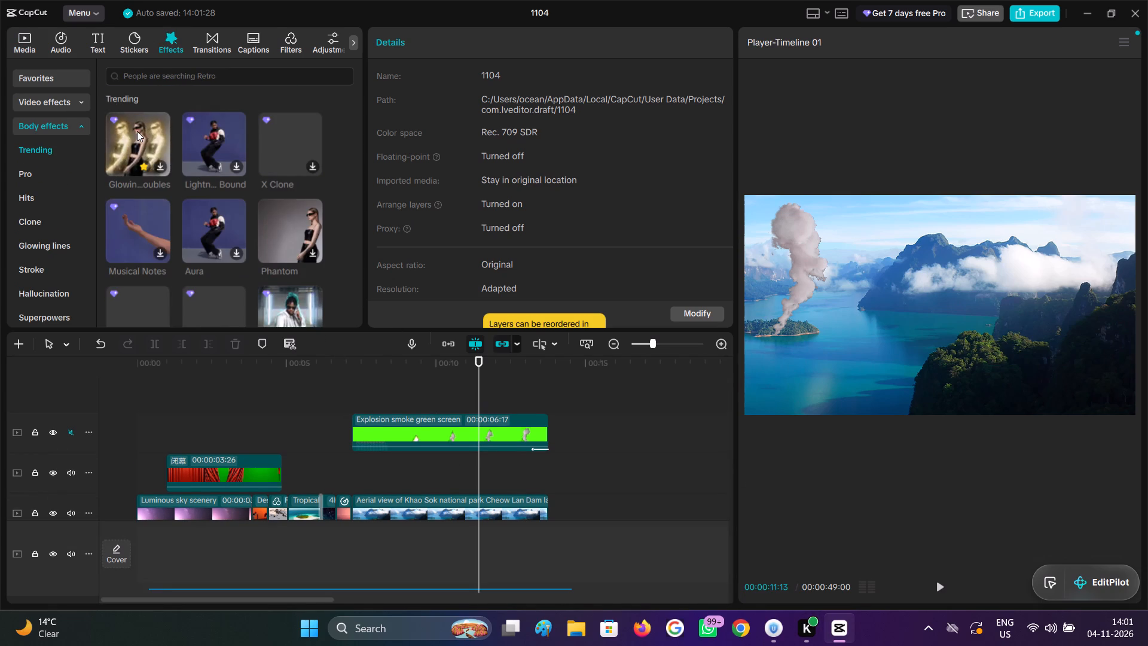
{"action": "left_click", "coordinate": [137, 131]}
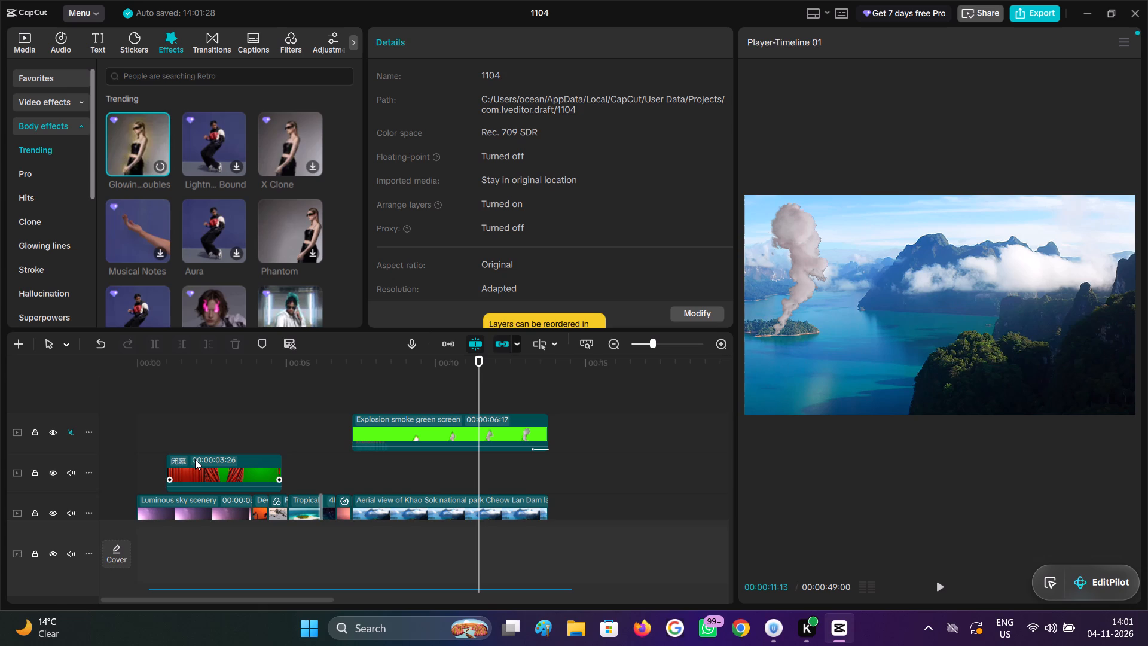
{"action": "scroll", "coordinate": [215, 438], "scroll_direction": "down", "scroll_amount": 2}
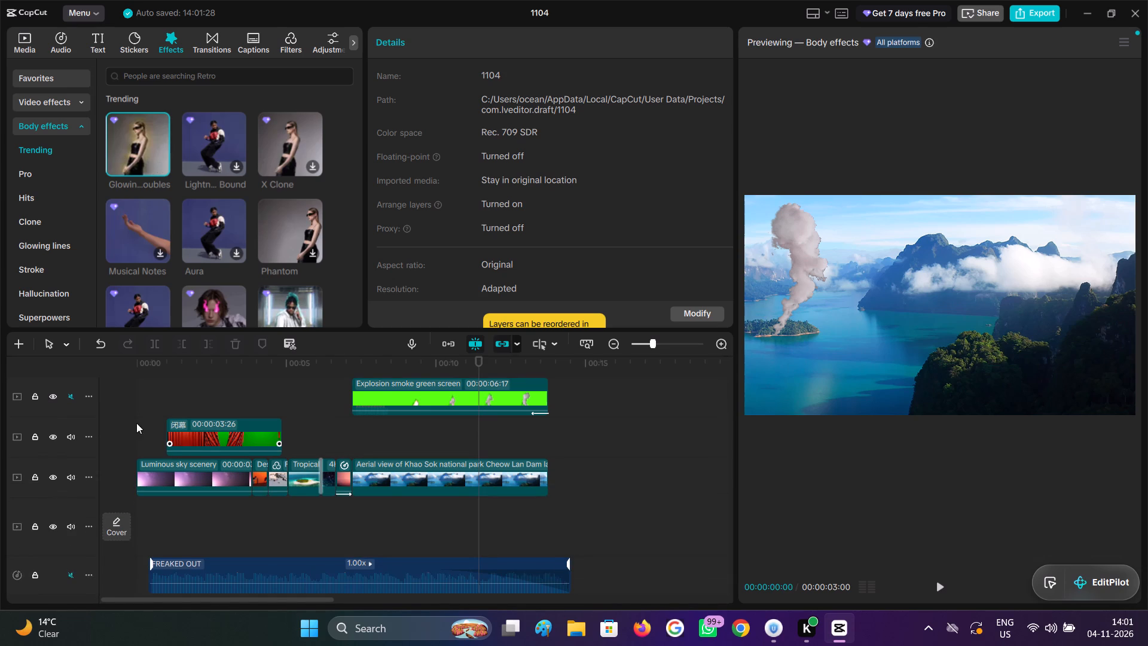
{"action": "left_click_drag", "start_coordinate": [127, 129], "coordinate": [417, 377]}
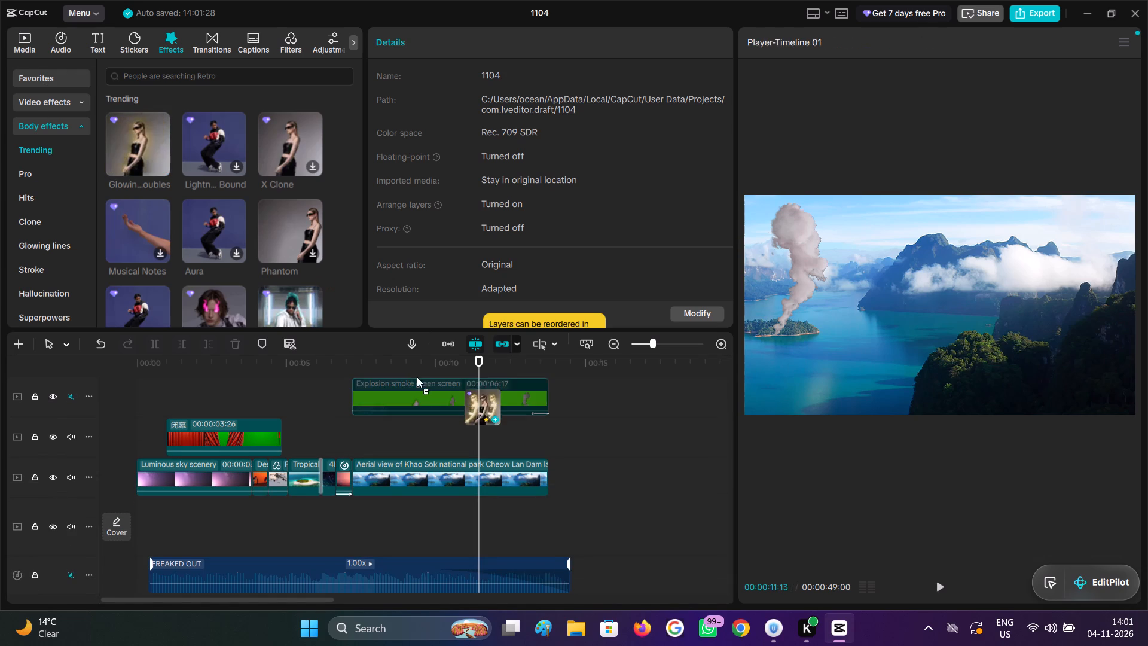
{"action": "left_click_drag", "start_coordinate": [417, 377], "coordinate": [373, 365]}
{"action": "left_click_drag", "start_coordinate": [386, 389], "coordinate": [380, 389]}
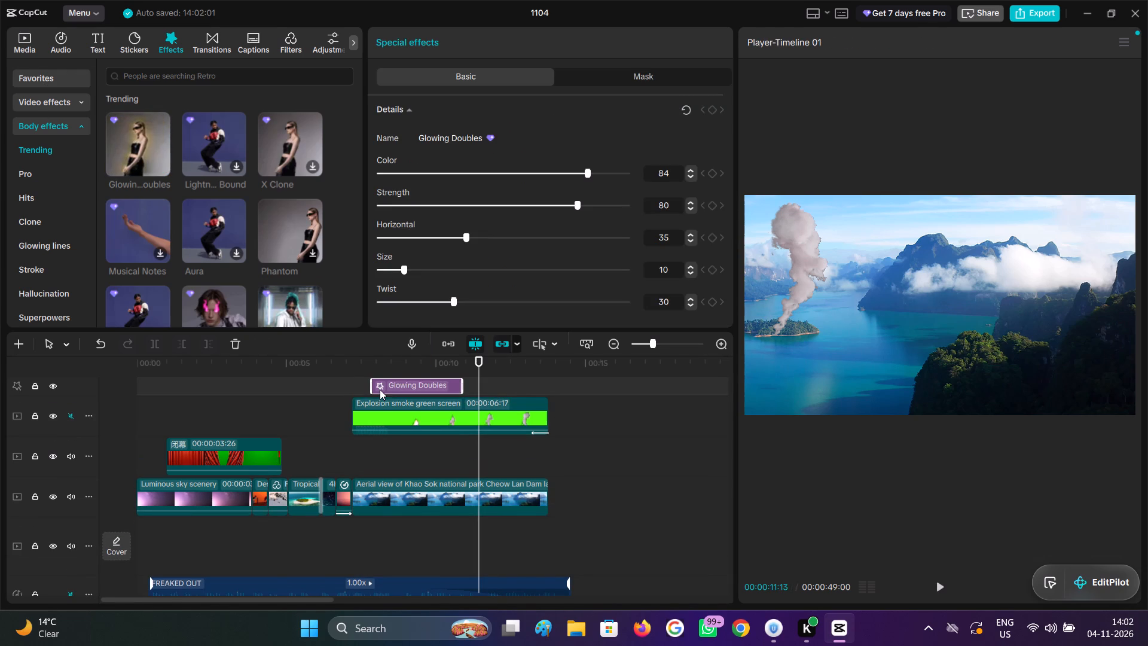
{"action": "left_click_drag", "start_coordinate": [380, 389], "coordinate": [368, 391]}
{"action": "left_click", "coordinate": [366, 368]}
{"action": "left_click_drag", "start_coordinate": [370, 367], "coordinate": [403, 373]}
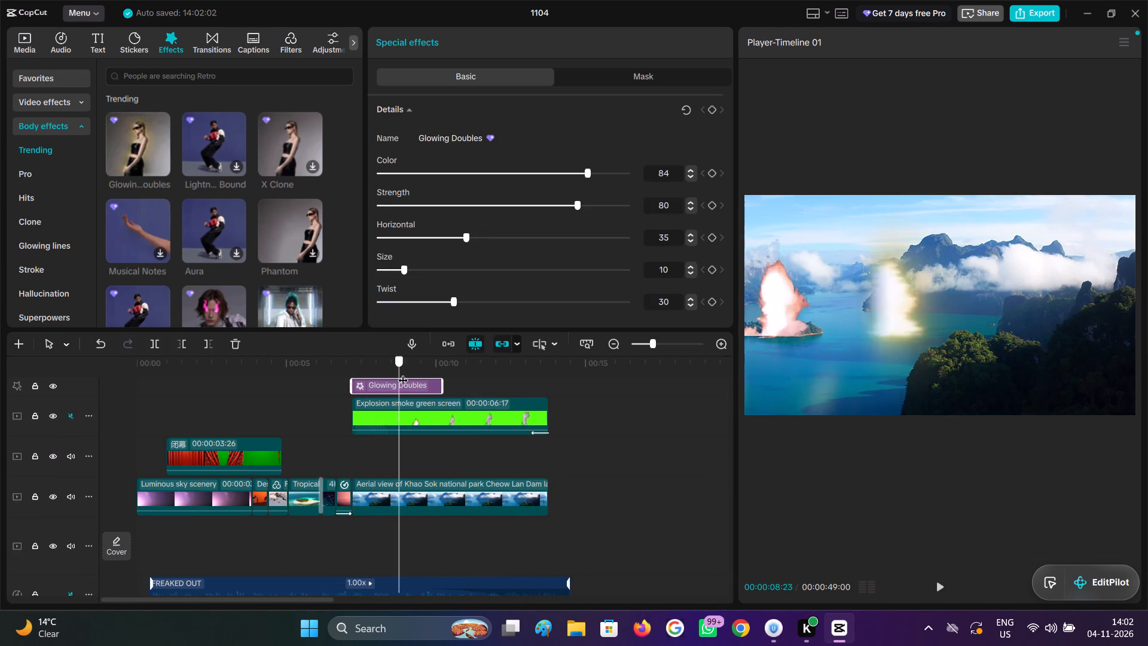
{"action": "left_click_drag", "start_coordinate": [403, 373], "coordinate": [428, 395]}
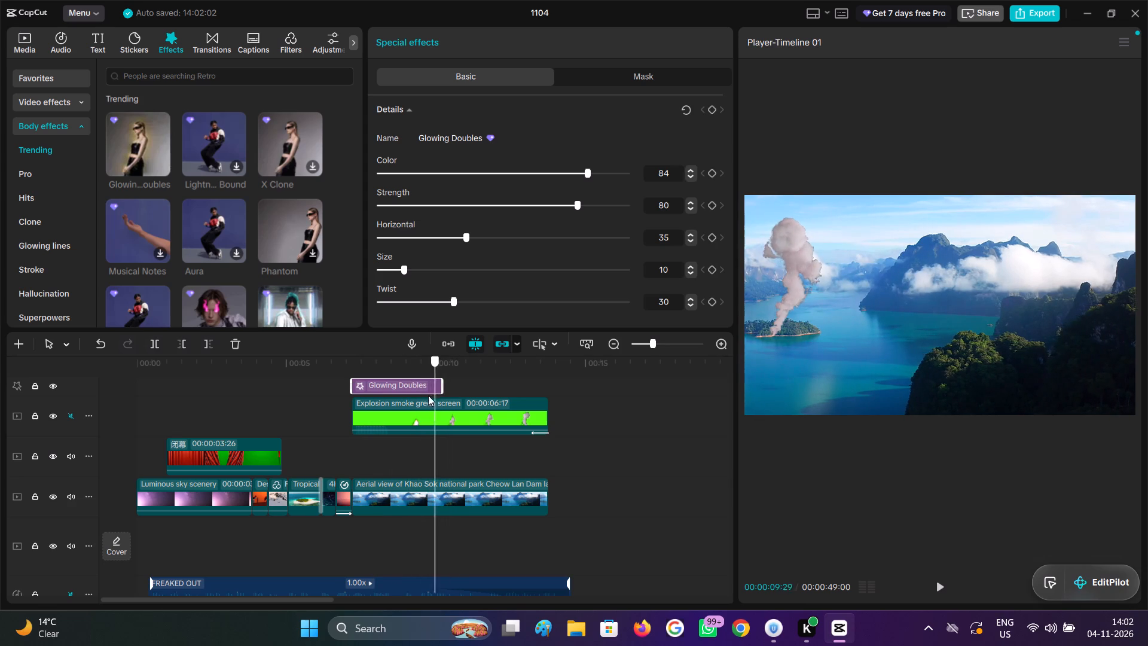
Add the businesswoman clip from the library's Green Screen category directly after the explosion smoke clip on the same track.
{"action": "left_click_drag", "start_coordinate": [428, 395], "coordinate": [390, 398]}
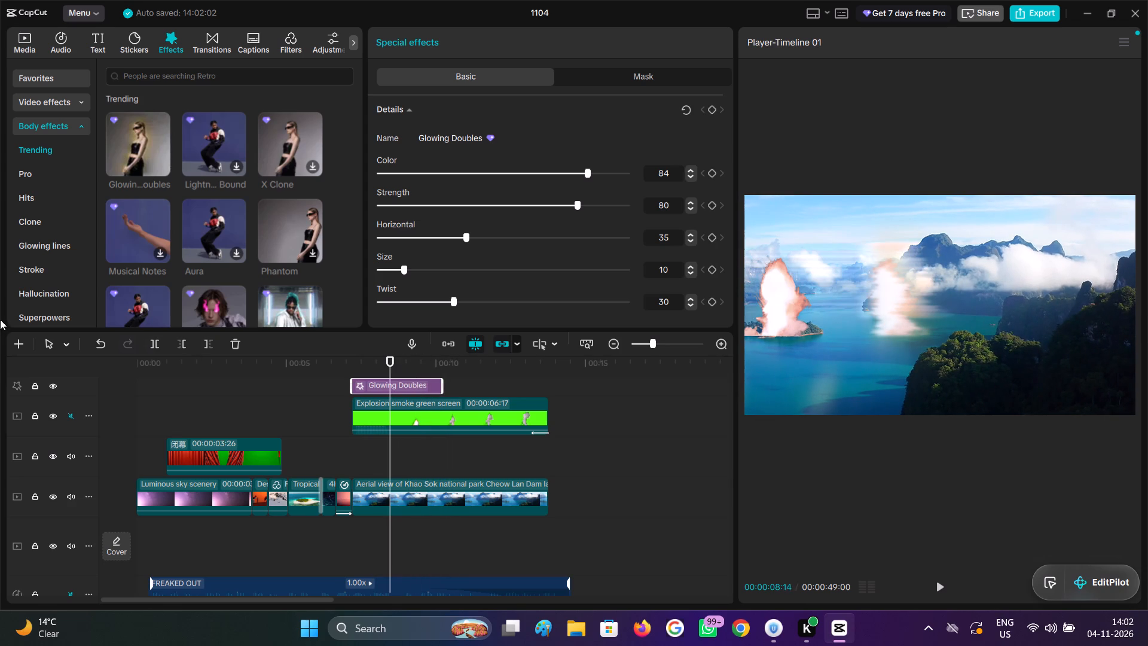
{"action": "left_click", "coordinate": [11, 50]}
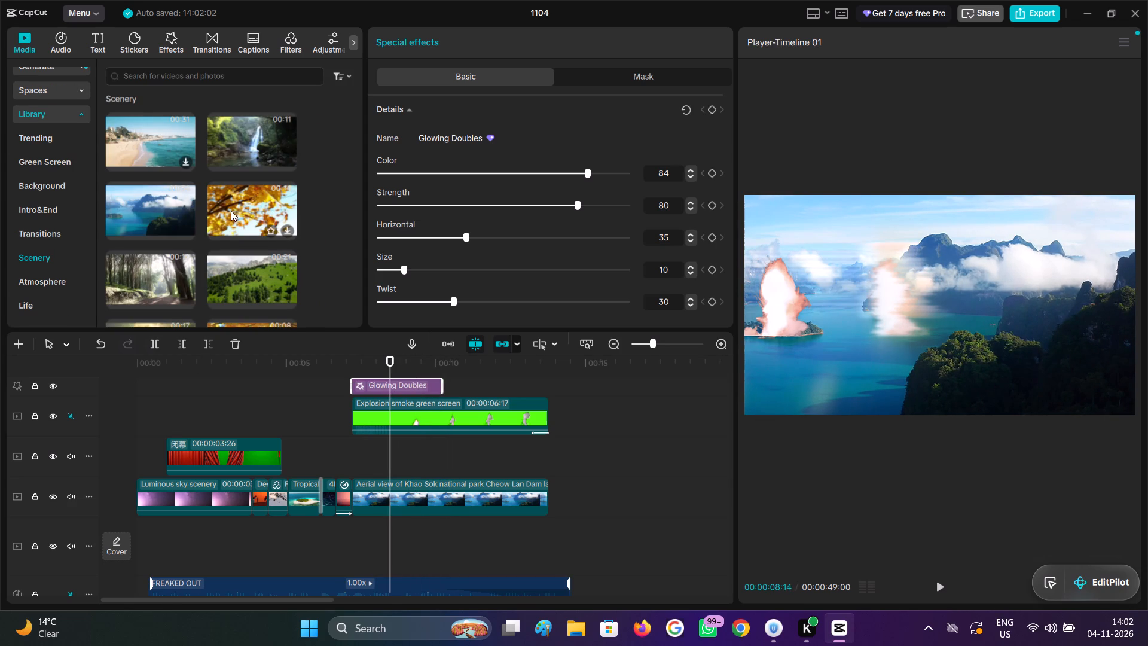
{"action": "scroll", "coordinate": [231, 218], "scroll_direction": "down", "scroll_amount": 1}
{"action": "left_click", "coordinate": [46, 156]}
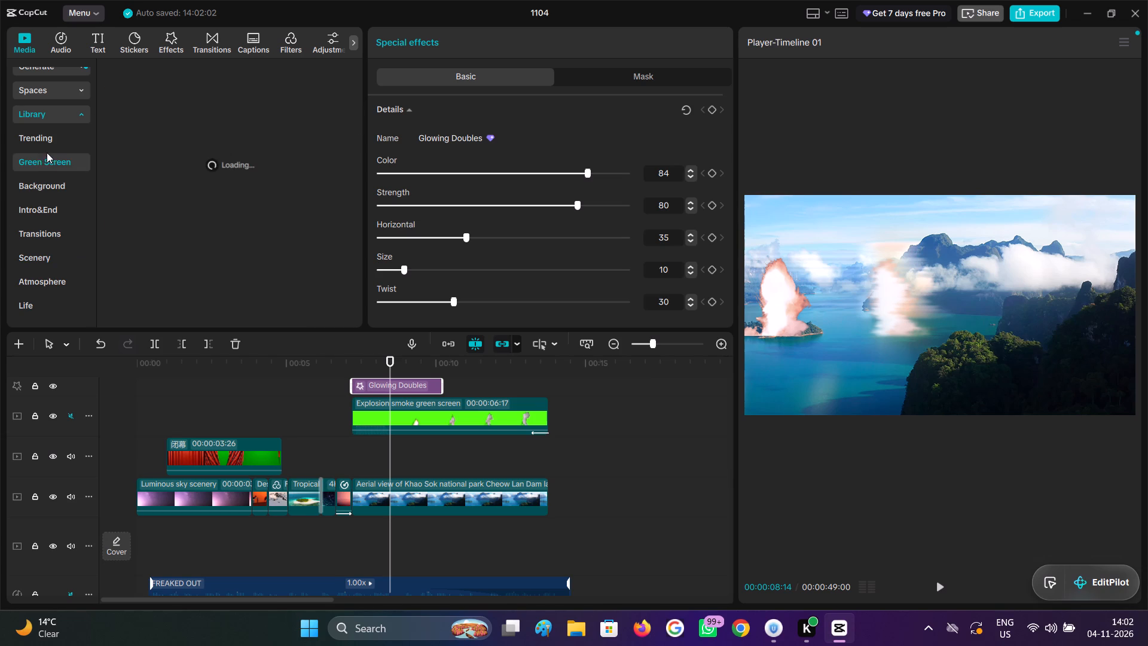
{"action": "left_click", "coordinate": [48, 143]}
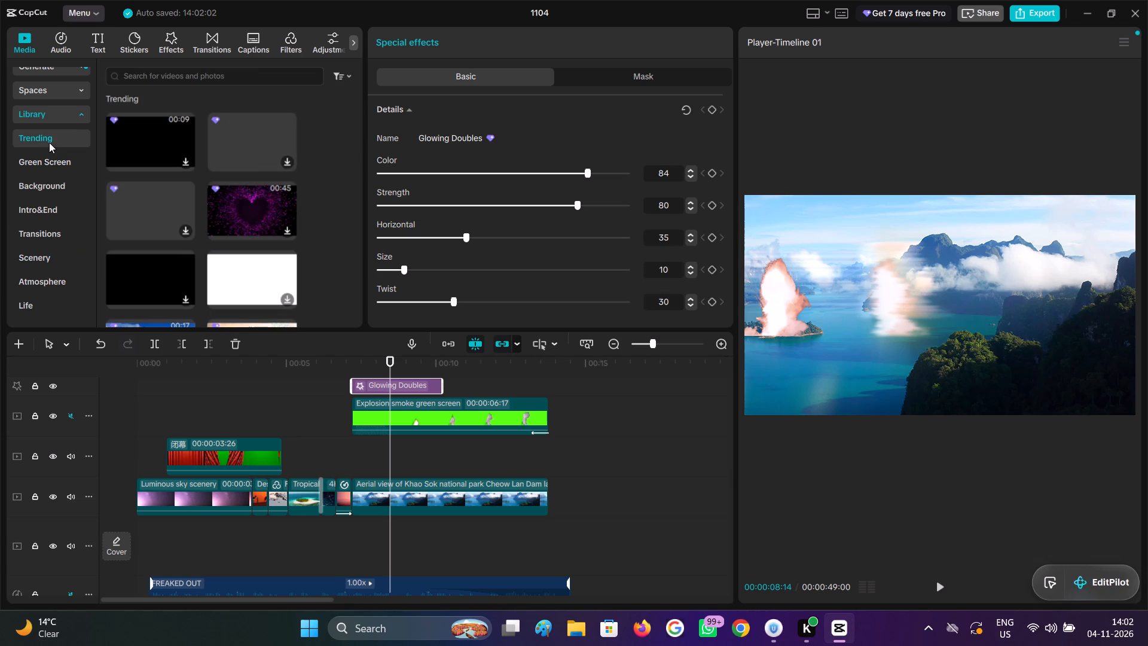
{"action": "left_click", "coordinate": [48, 163]}
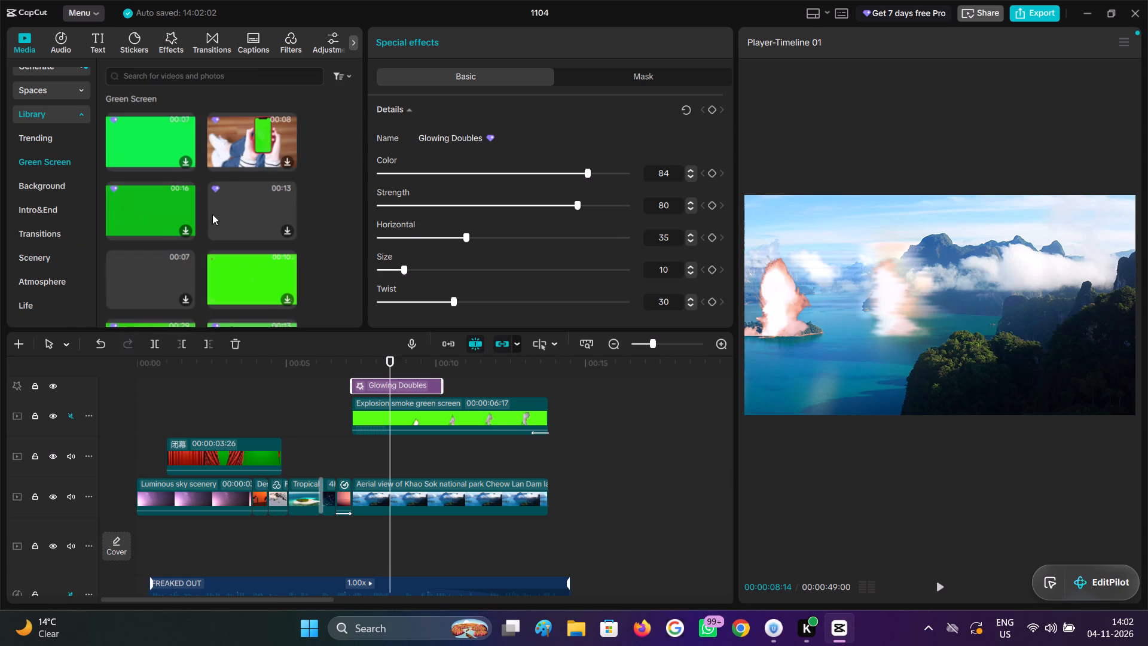
{"action": "scroll", "coordinate": [208, 215], "scroll_direction": "down", "scroll_amount": 2}
{"action": "left_click", "coordinate": [146, 214]}
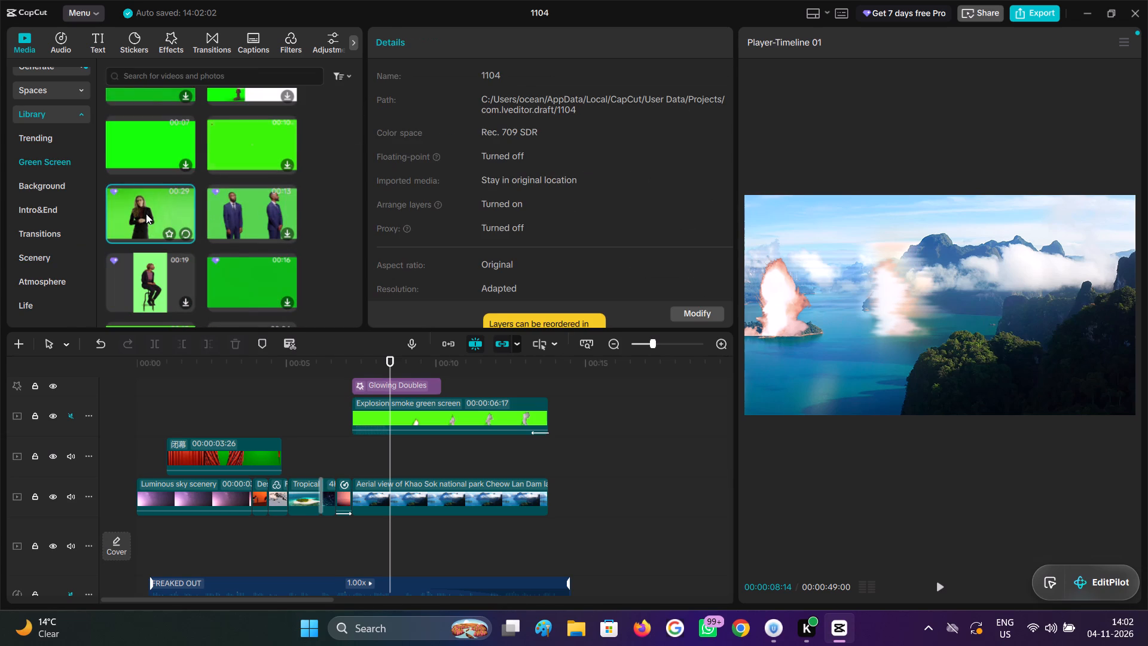
{"action": "left_click_drag", "start_coordinate": [146, 214], "coordinate": [450, 361]}
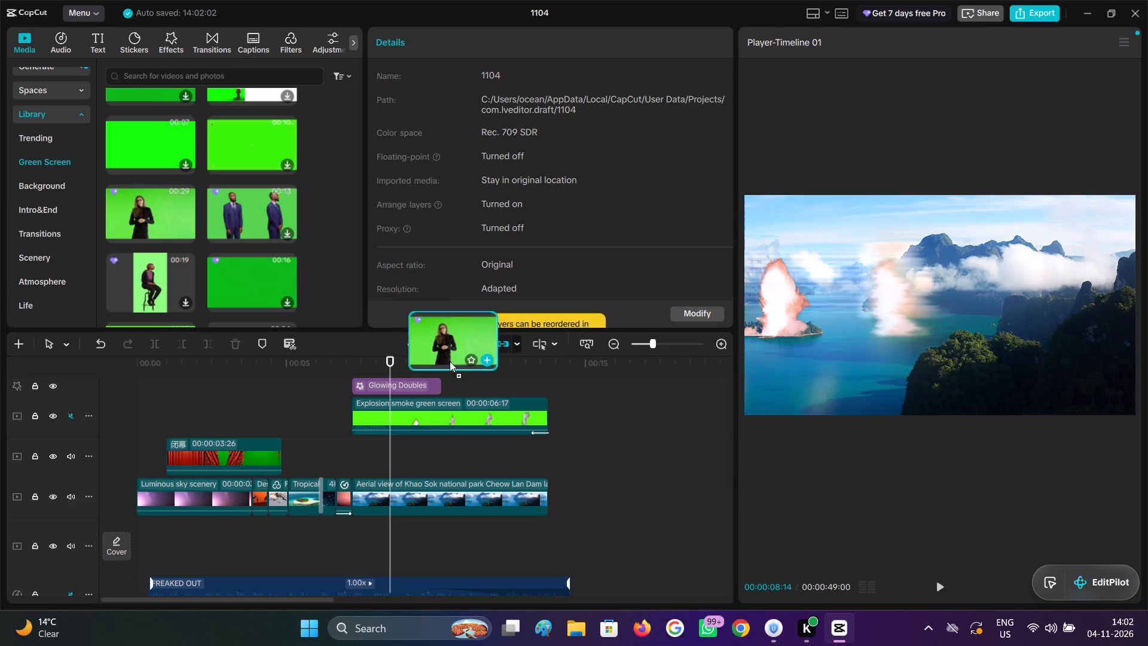
{"action": "left_click_drag", "start_coordinate": [450, 361], "coordinate": [551, 413]}
Move the Glowing Doubles effect to the start of the businesswoman green-screen clip and check the effect along the timeline.
{"action": "scroll", "coordinate": [538, 483], "scroll_direction": "up", "scroll_amount": 2}
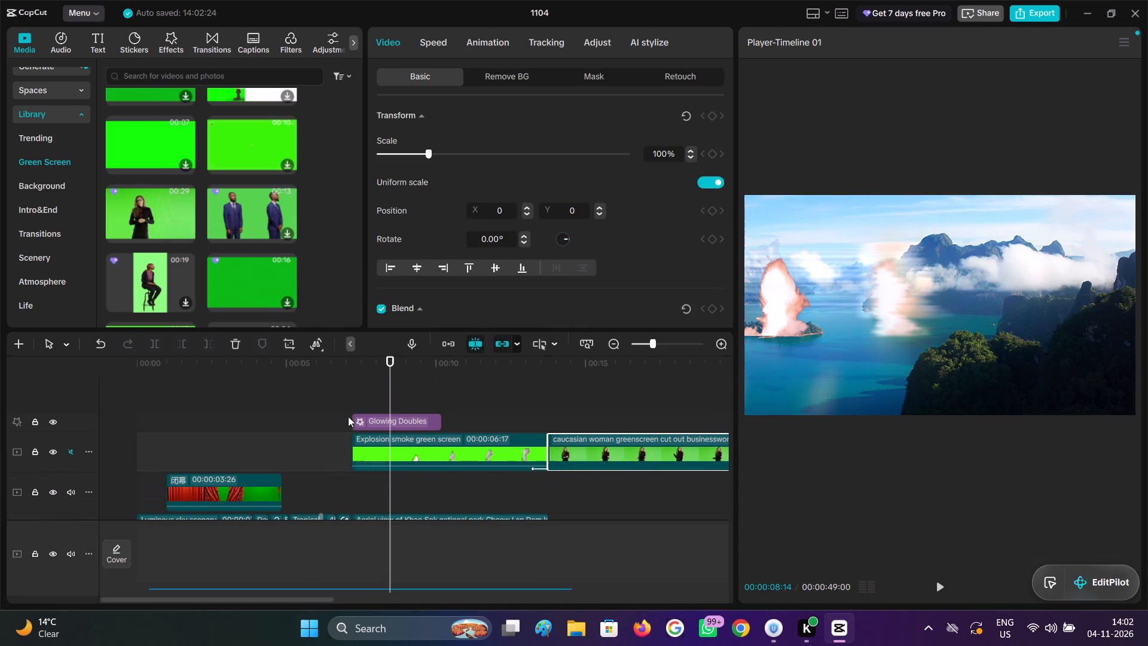
{"action": "left_click_drag", "start_coordinate": [394, 419], "coordinate": [590, 420]}
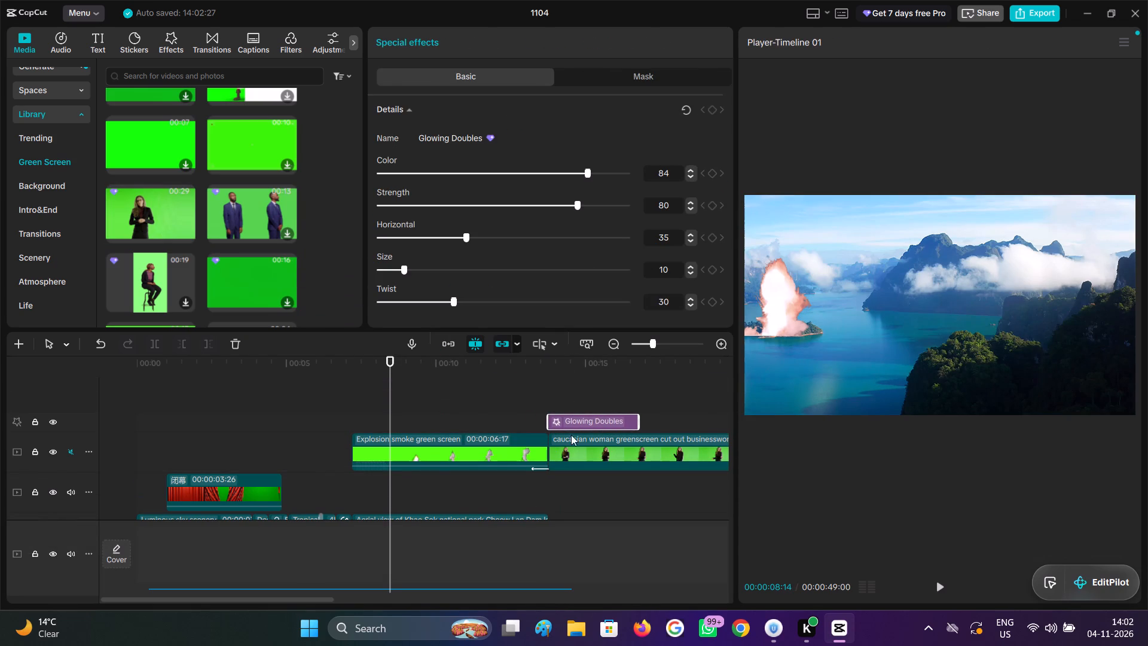
{"action": "left_click", "coordinate": [553, 501]}
{"action": "left_click_drag", "start_coordinate": [556, 501], "coordinate": [700, 500]}
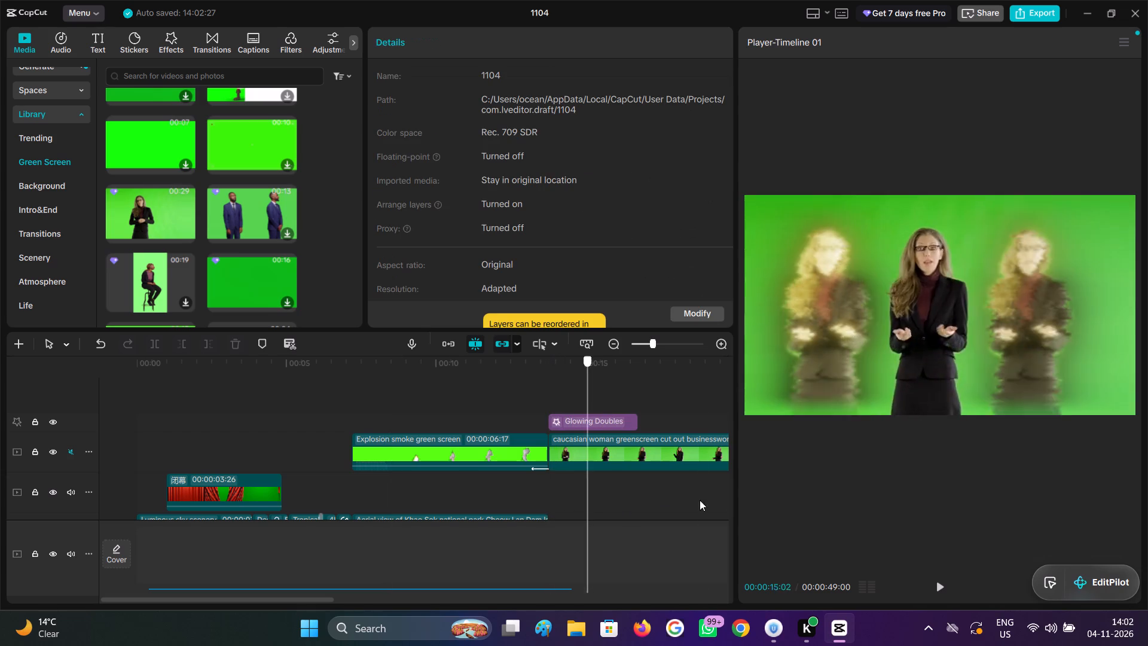
{"action": "left_click_drag", "start_coordinate": [700, 500], "coordinate": [444, 496]}
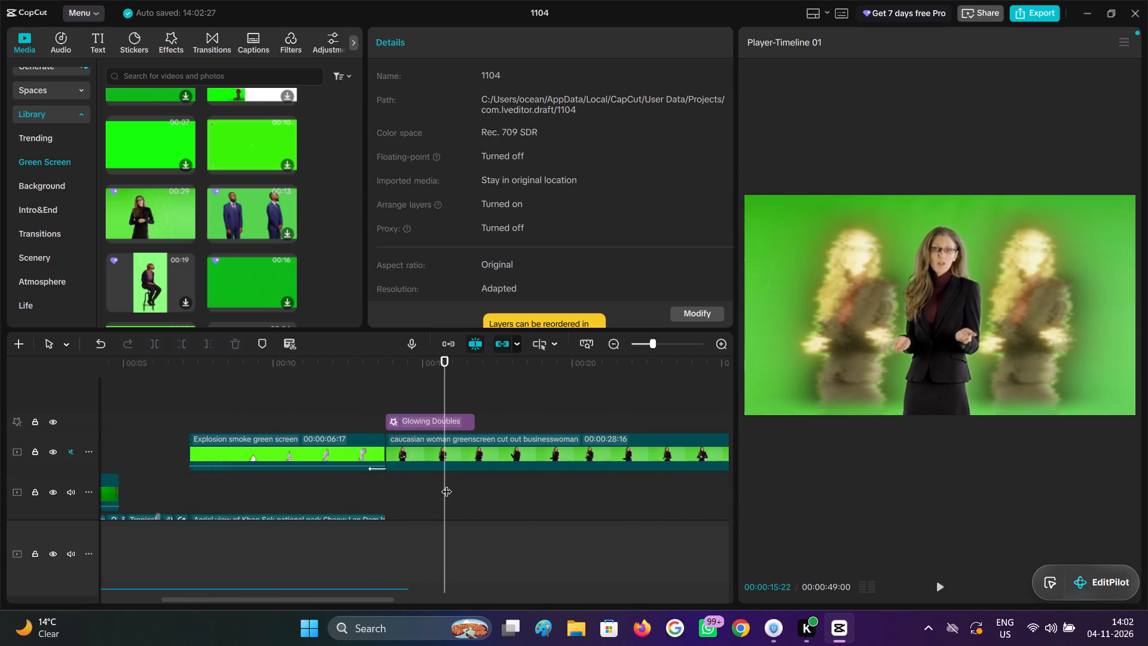
Extend the Glowing Doubles effect over the businesswoman clip to about 00:00:23 and scrub through the extended section.
{"action": "left_click", "coordinate": [451, 420]}
{"action": "left_click_drag", "start_coordinate": [474, 423], "coordinate": [666, 427]}
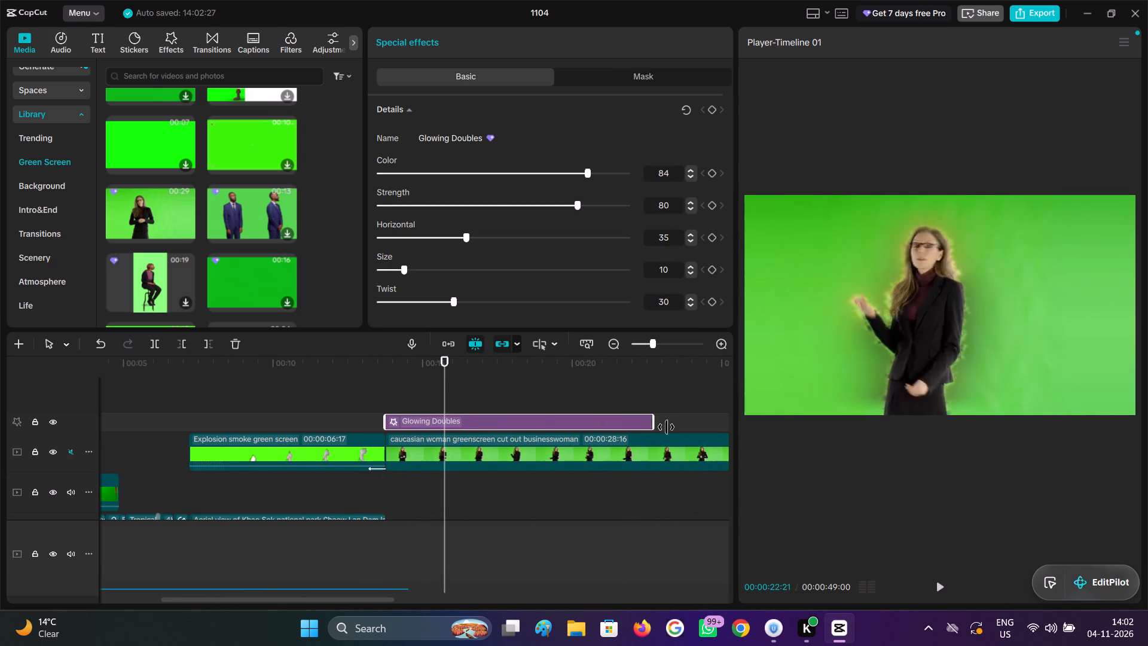
{"action": "left_click_drag", "start_coordinate": [666, 427], "coordinate": [667, 427]}
{"action": "left_click", "coordinate": [418, 392]}
{"action": "left_click_drag", "start_coordinate": [408, 399], "coordinate": [395, 400]}
{"action": "left_click", "coordinate": [380, 400]}
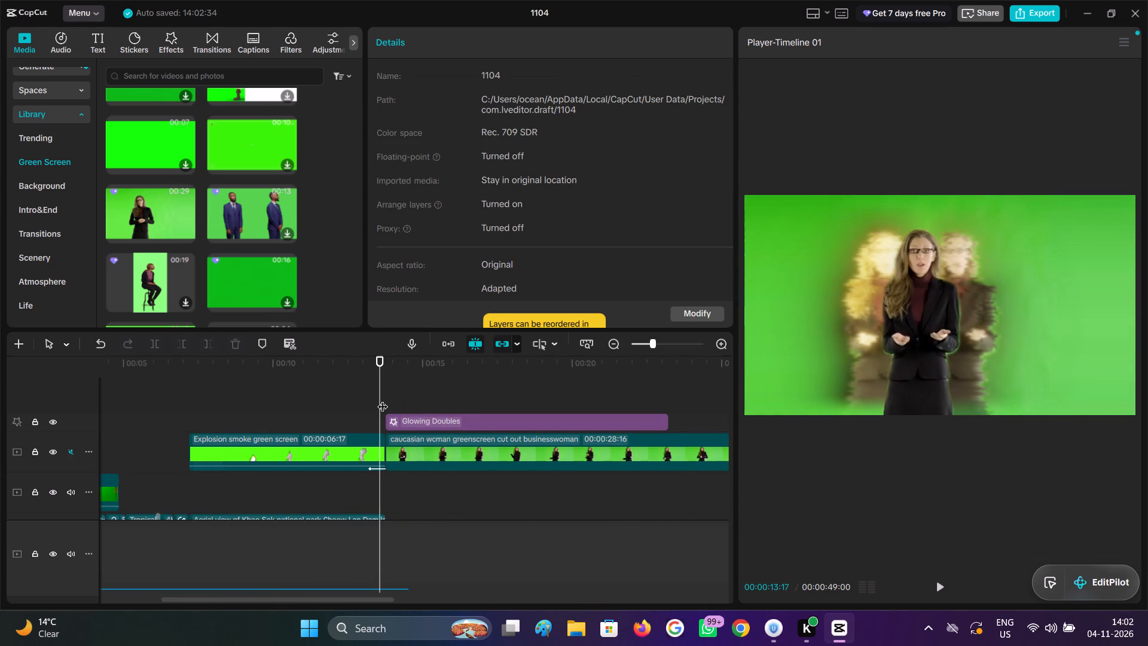
{"action": "left_click_drag", "start_coordinate": [384, 398], "coordinate": [520, 425]}
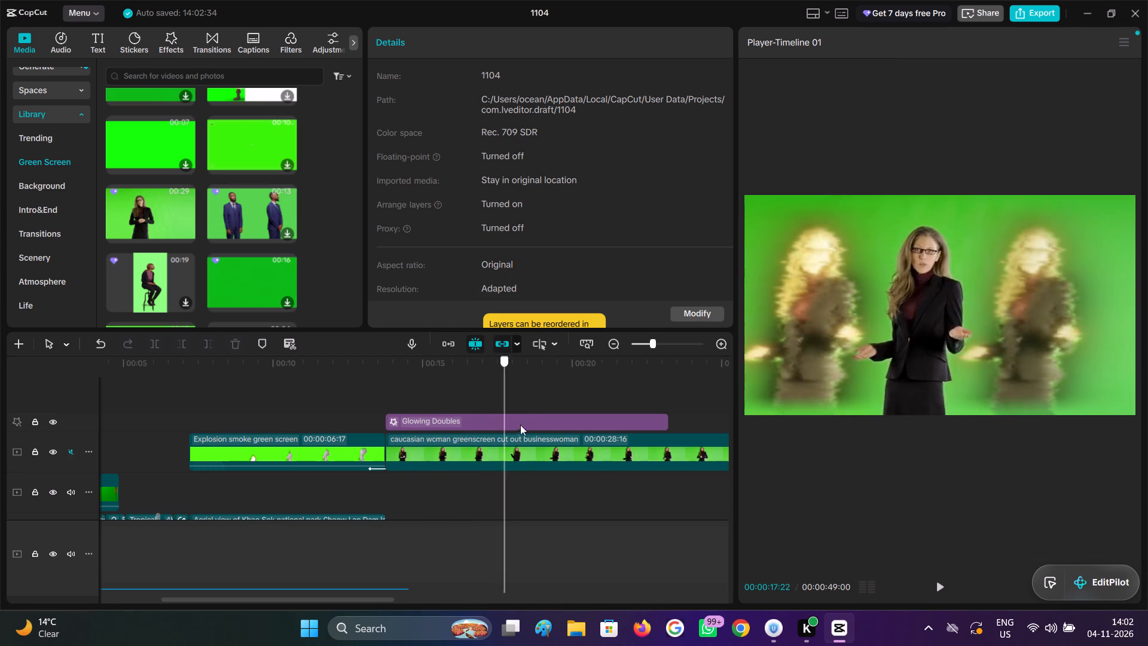
{"action": "left_click_drag", "start_coordinate": [520, 425], "coordinate": [664, 448]}
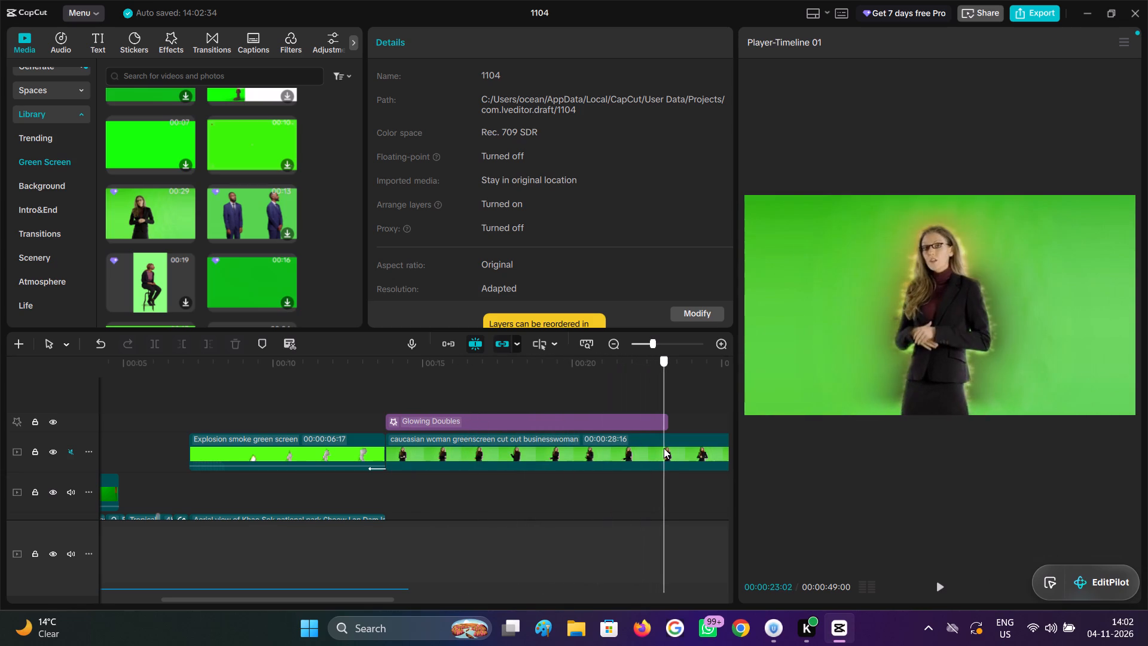
{"action": "left_click_drag", "start_coordinate": [664, 448], "coordinate": [622, 444]}
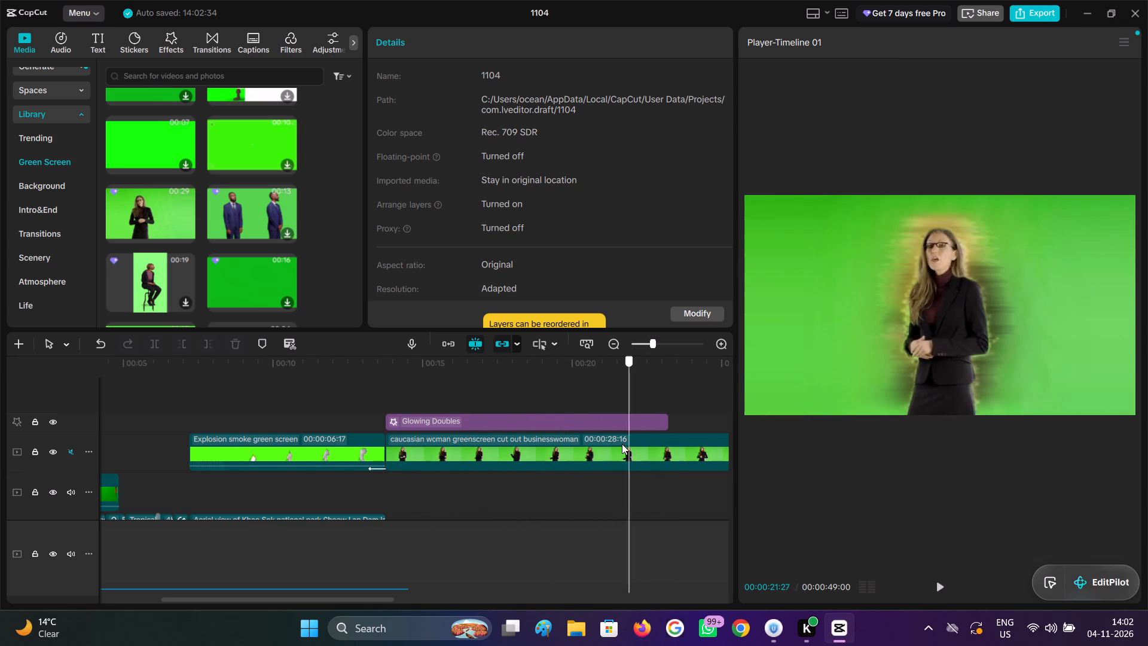
Find the frame near the end of the Glowing Doubles effect where the doubles merge, and trim the effect's end to 00:00:22:18.
{"action": "left_click_drag", "start_coordinate": [622, 444], "coordinate": [641, 452]}
{"action": "key", "text": "Left"}
{"action": "key", "text": "Left"}
{"action": "key", "text": "Left"}
{"action": "key", "text": "Left"}
{"action": "key", "text": "Left"}
{"action": "key", "text": "Left"}
{"action": "key", "text": "Left"}
{"action": "key", "text": "Left"}
{"action": "key", "text": "Left"}
{"action": "key", "text": "Left"}
{"action": "key", "text": "Left"}
{"action": "key", "text": "Left"}
{"action": "key", "text": "Left"}
{"action": "key", "text": "Left"}
{"action": "key", "text": "Left"}
{"action": "key", "text": "Left"}
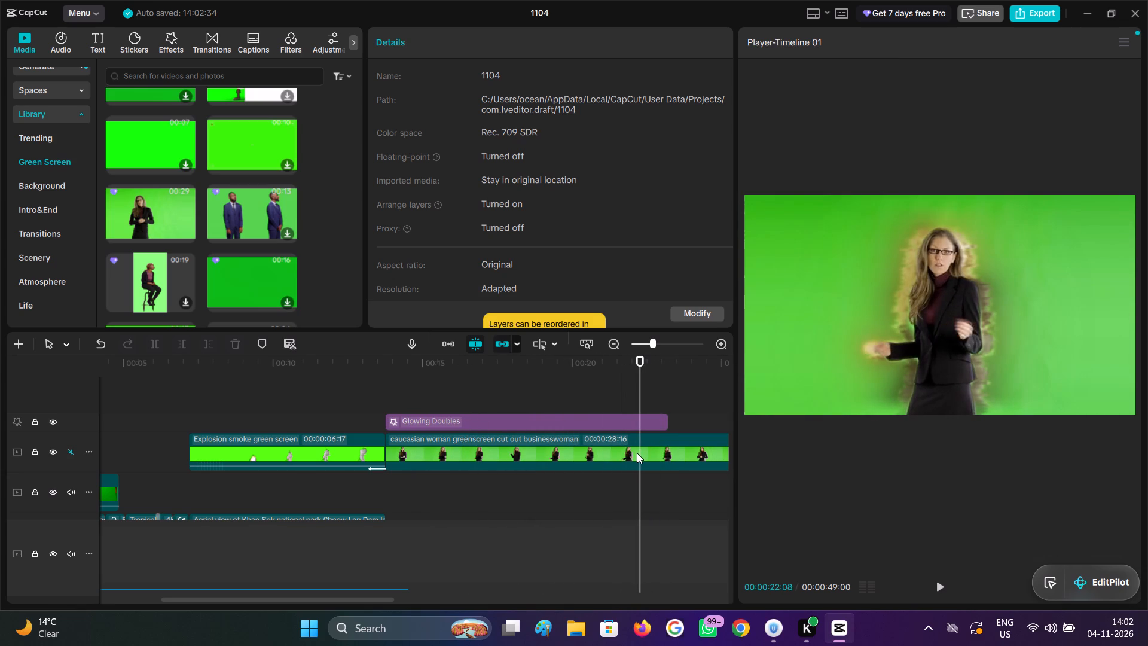
{"action": "key", "text": "Right"}
{"action": "key", "text": "Right"}
{"action": "key", "text": "Right"}
{"action": "key", "text": "Right"}
{"action": "key", "text": "Right"}
{"action": "key", "text": "Right"}
{"action": "key", "text": "Right"}
{"action": "key", "text": "Right"}
{"action": "key", "text": "Right"}
{"action": "key", "text": "Right"}
{"action": "key", "text": "Right"}
{"action": "key", "text": "Right"}
{"action": "key", "text": "Right"}
{"action": "key", "text": "Right"}
{"action": "key", "text": "Right"}
{"action": "key", "text": "Right"}
{"action": "key", "text": "Right"}
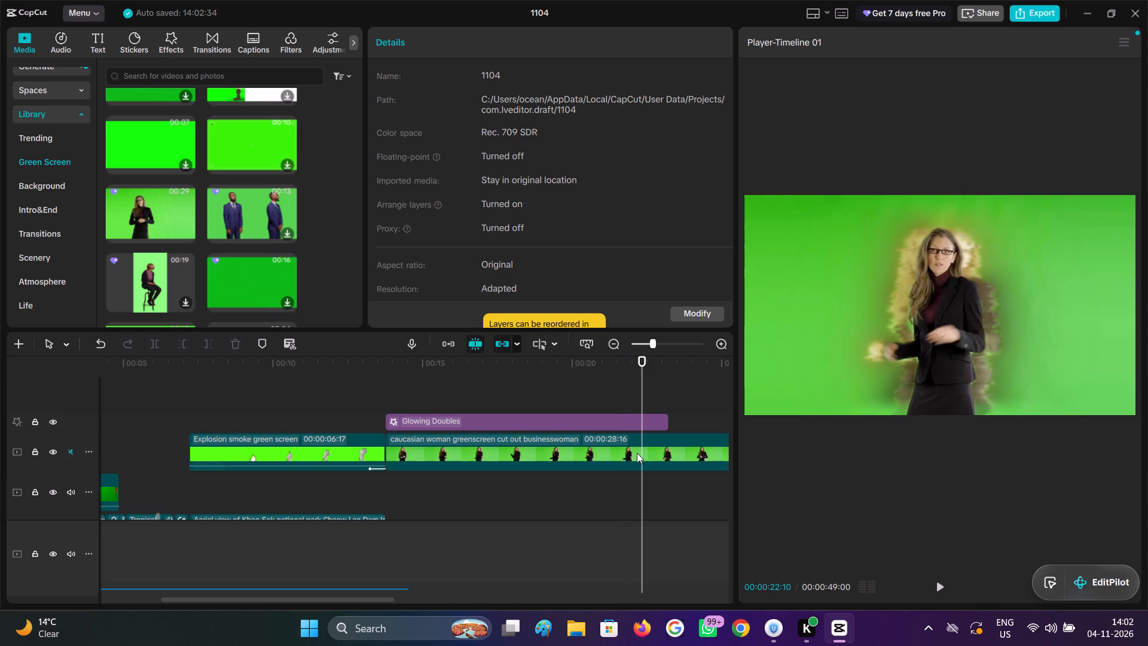
{"action": "key", "text": "Left"}
{"action": "key", "text": "Left"}
{"action": "key", "text": "Left"}
{"action": "key", "text": "Left"}
{"action": "key", "text": "Left"}
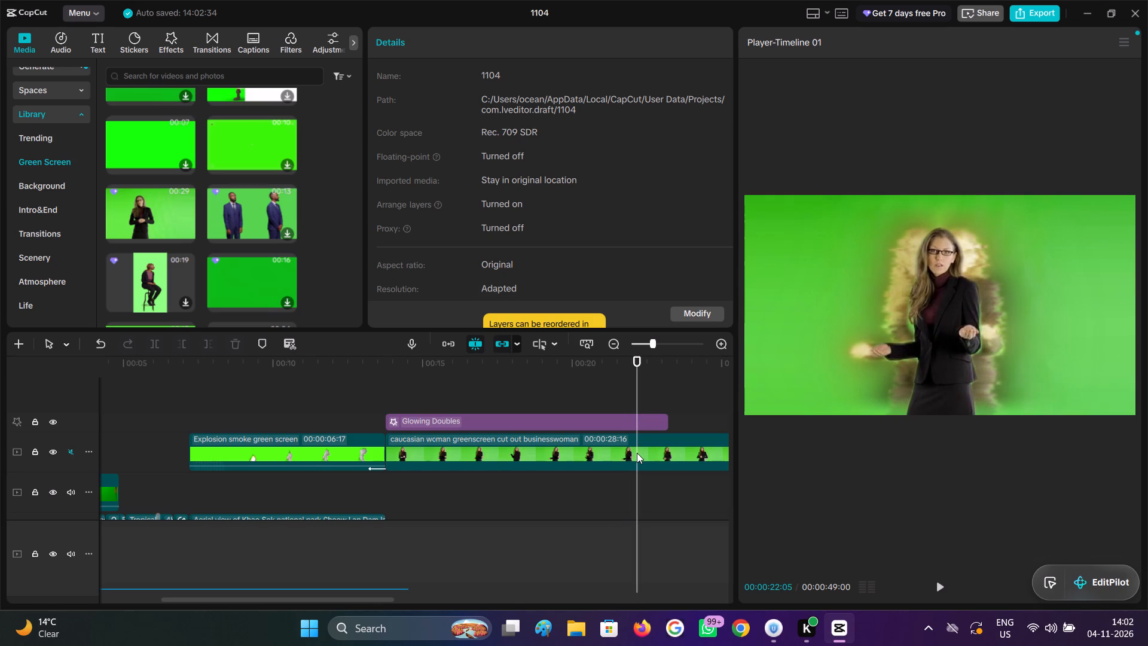
{"action": "key", "text": "Right"}
{"action": "key", "text": "Right"}
{"action": "key", "text": "Right"}
{"action": "key", "text": "Right"}
{"action": "key", "text": "Right"}
{"action": "key", "text": "Right"}
{"action": "key", "text": "Right"}
{"action": "key", "text": "Right"}
{"action": "key", "text": "Right"}
{"action": "key", "text": "Right"}
{"action": "key", "text": "Right"}
{"action": "key", "text": "Right"}
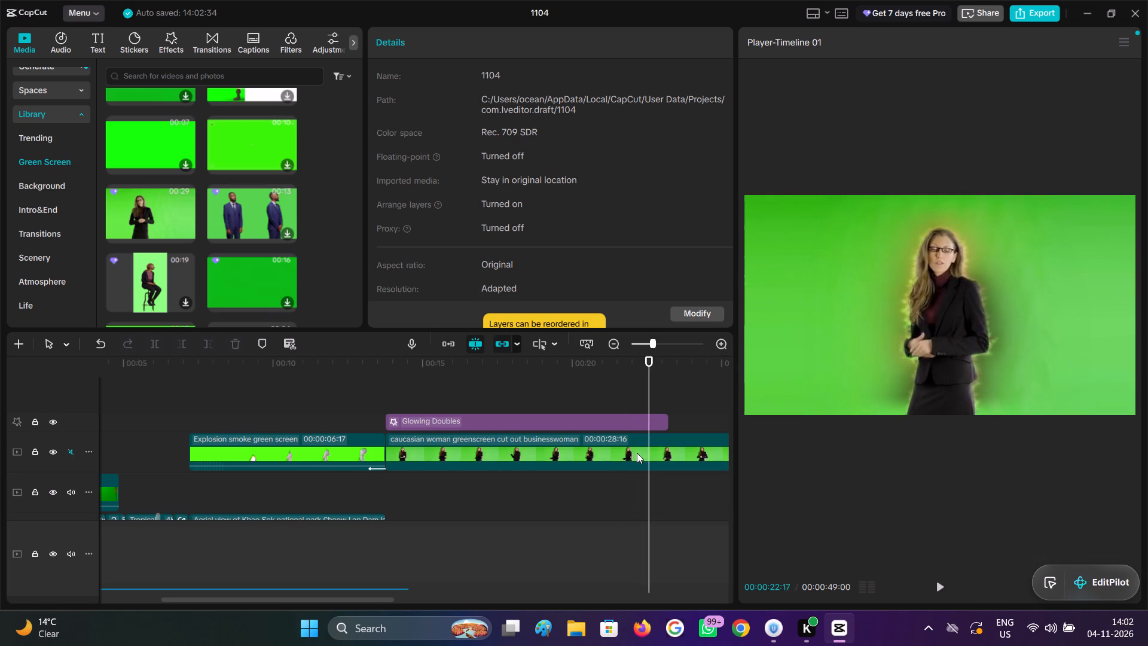
{"action": "key", "text": "Right"}
{"action": "key", "text": "Right"}
{"action": "key", "text": "Right"}
{"action": "key", "text": "Right"}
{"action": "key", "text": "Right"}
{"action": "key", "text": "Right"}
{"action": "key", "text": "Right"}
{"action": "key", "text": "Right"}
{"action": "key", "text": "Left"}
{"action": "key", "text": "Left"}
{"action": "key", "text": "Left"}
{"action": "key", "text": "Left"}
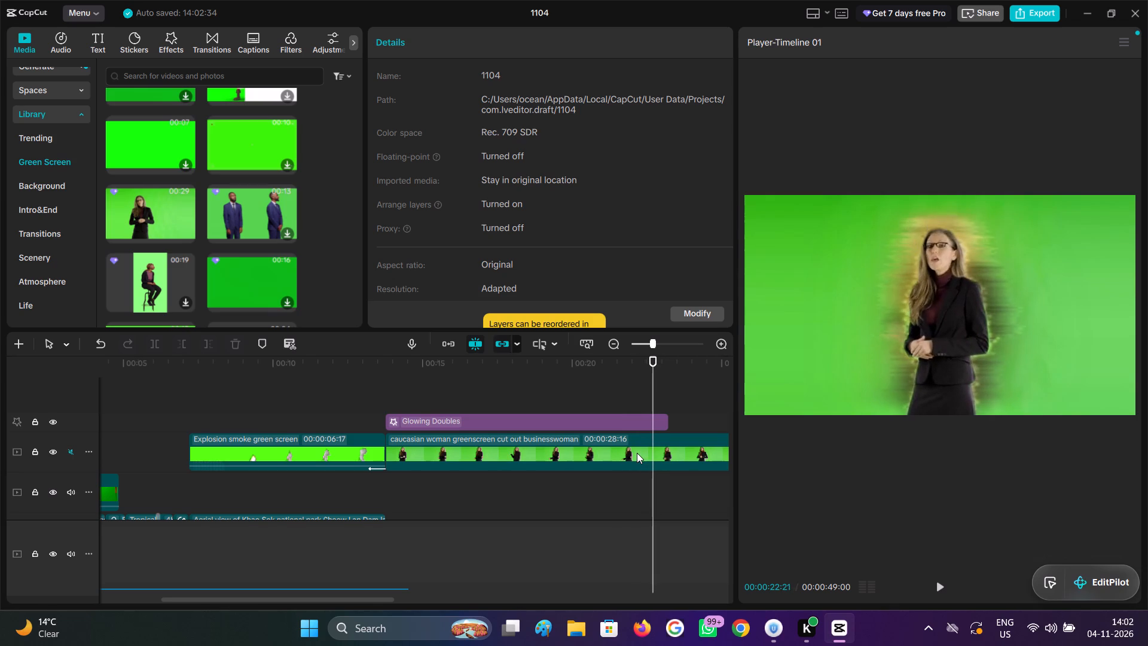
{"action": "key", "text": "Left"}
{"action": "key", "text": "Left"}
{"action": "key", "text": "Left"}
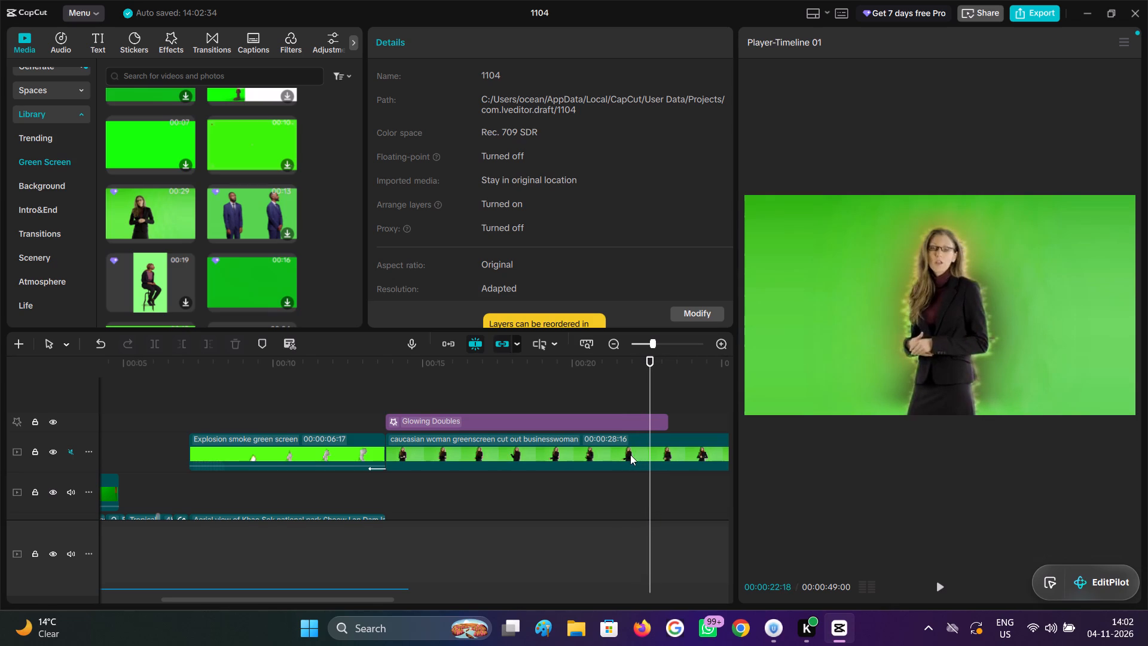
{"action": "left_click", "coordinate": [650, 426]}
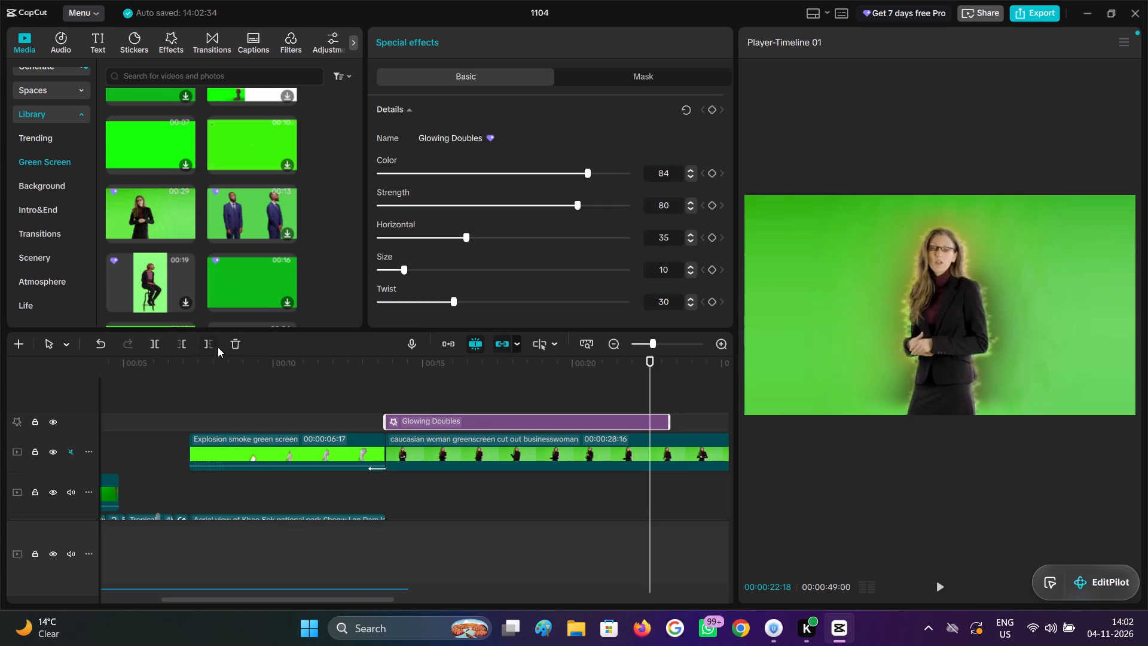
{"action": "left_click", "coordinate": [218, 347]}
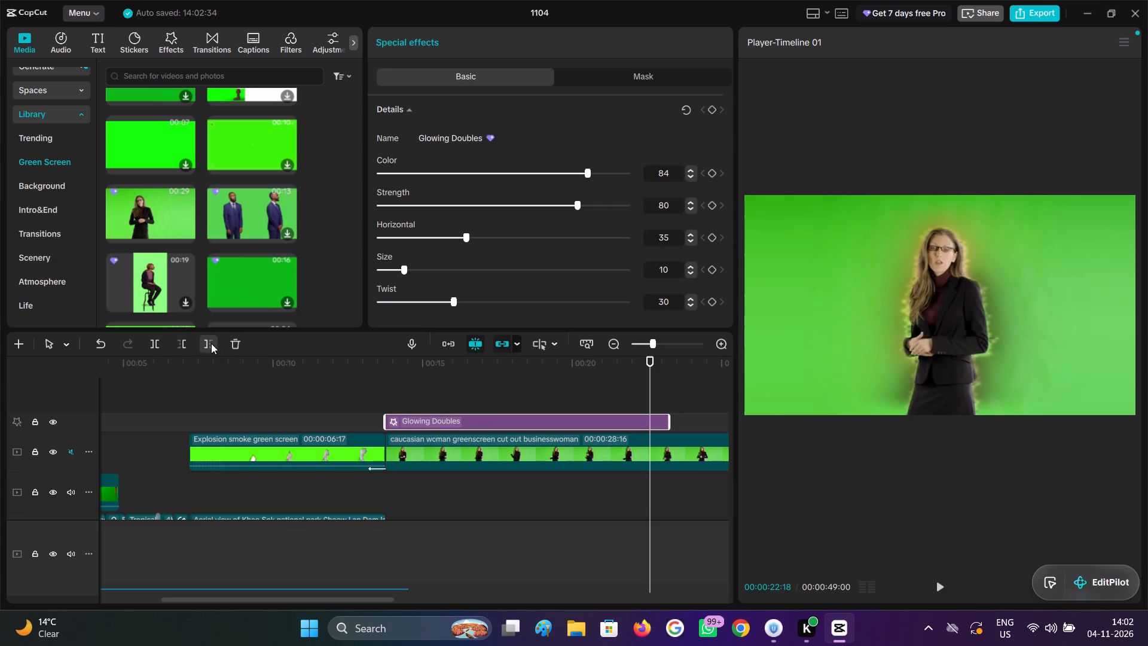
{"action": "left_click", "coordinate": [211, 343]}
Examine the trimmed end of the Glowing Doubles effect frame by frame, and check its look earlier in the businesswoman clip.
{"action": "key", "text": "Left"}
{"action": "key", "text": "Left"}
{"action": "key", "text": "Left"}
{"action": "key", "text": "Left"}
{"action": "key", "text": "Left"}
{"action": "key", "text": "Left"}
{"action": "key", "text": "Left"}
{"action": "key", "text": "Left"}
{"action": "key", "text": "Left"}
{"action": "key", "text": "Left"}
{"action": "key", "text": "Left"}
{"action": "key", "text": "Left"}
{"action": "key", "text": "Left"}
{"action": "key", "text": "Left"}
{"action": "key", "text": "Left"}
{"action": "key", "text": "Left"}
{"action": "key", "text": "Left"}
{"action": "key", "text": "Left"}
{"action": "key", "text": "Left"}
{"action": "key", "text": "Left"}
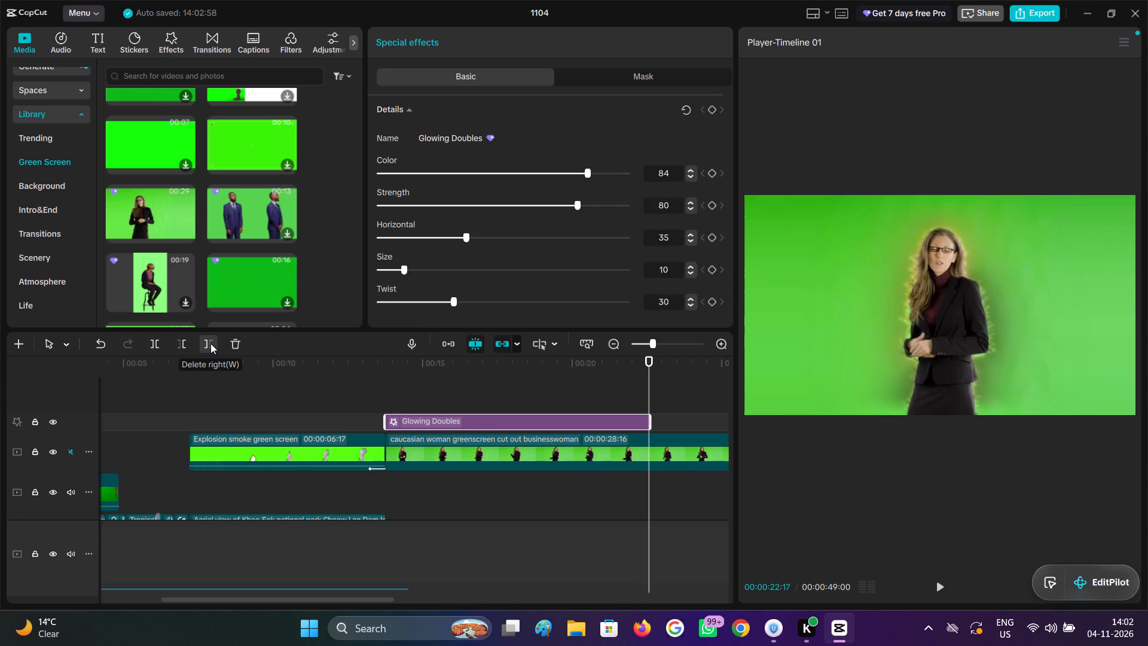
{"action": "key", "text": "Right"}
{"action": "key", "text": "Right"}
{"action": "key", "text": "Right"}
{"action": "key", "text": "Right"}
{"action": "key", "text": "Right"}
{"action": "key", "text": "Right"}
{"action": "key", "text": "Right"}
{"action": "key", "text": "Right"}
{"action": "key", "text": "Right"}
{"action": "key", "text": "Right"}
{"action": "key", "text": "Right"}
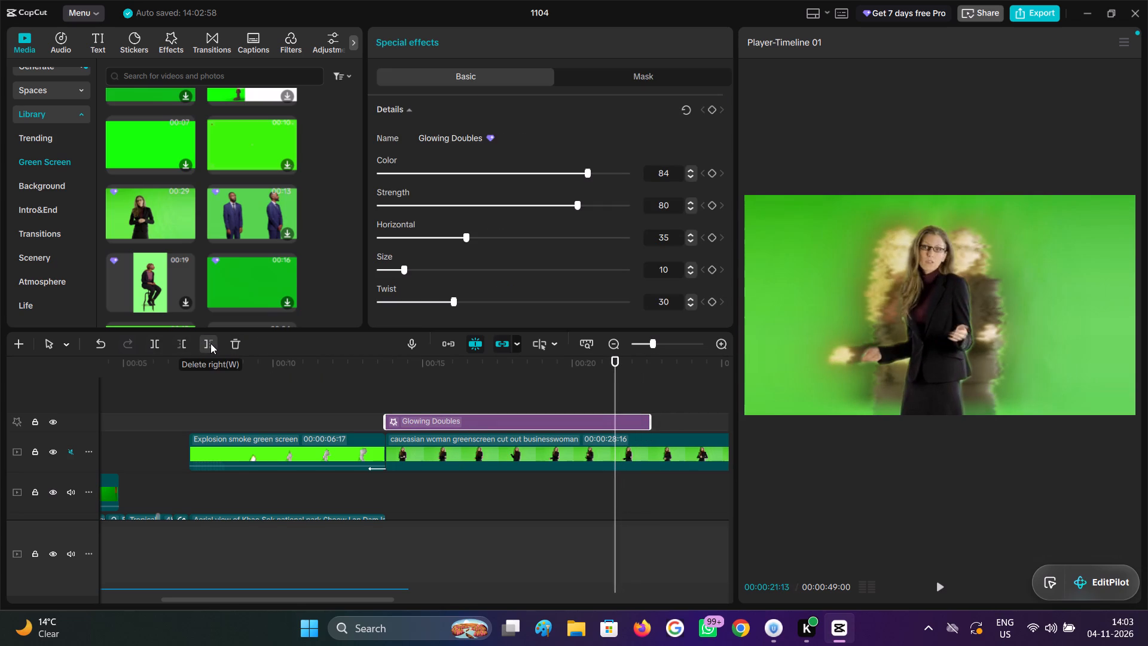
{"action": "key", "text": "Right"}
{"action": "key", "text": "Right"}
{"action": "key", "text": "Right"}
{"action": "key", "text": "Right"}
{"action": "key", "text": "Right"}
{"action": "key", "text": "Right"}
{"action": "key", "text": "Right"}
{"action": "key", "text": "Right"}
{"action": "key", "text": "Right"}
{"action": "key", "text": "Right"}
{"action": "key", "text": "Right"}
{"action": "key", "text": "Right"}
{"action": "key", "text": "Right"}
{"action": "key", "text": "Right"}
{"action": "key", "text": "Right"}
{"action": "key", "text": "Right"}
{"action": "key", "text": "Right"}
{"action": "key", "text": "Right"}
{"action": "key", "text": "Right"}
{"action": "key", "text": "Right"}
{"action": "key", "text": "Right"}
{"action": "key", "text": "Right"}
{"action": "key", "text": "Right"}
{"action": "key", "text": "Right"}
{"action": "key", "text": "Right"}
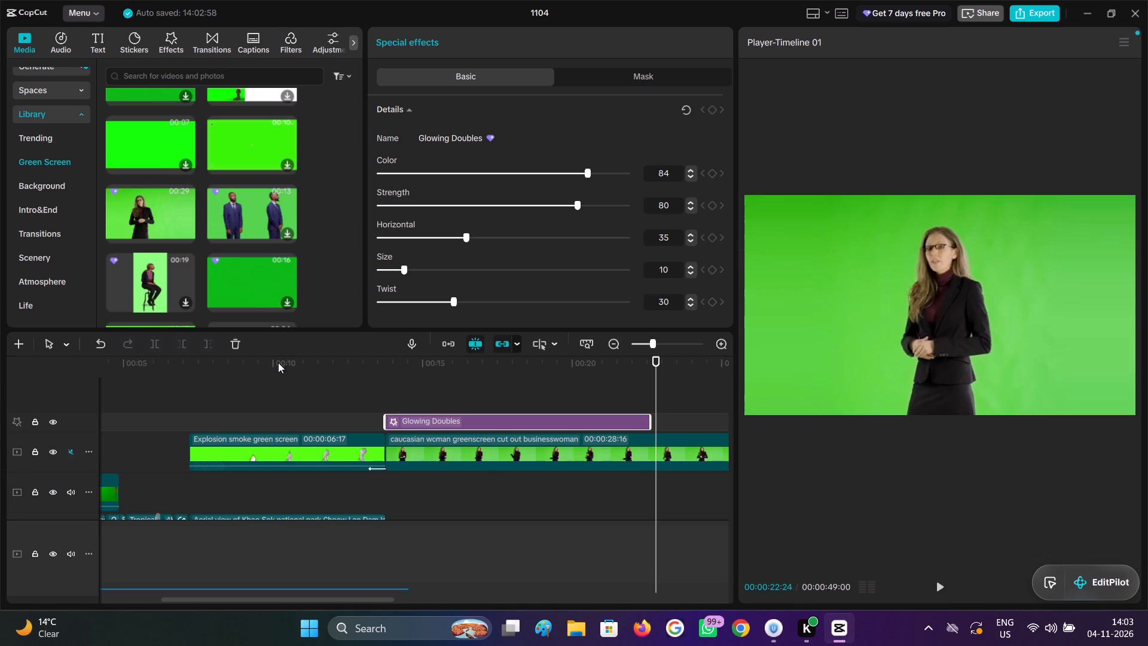
{"action": "left_click_drag", "start_coordinate": [344, 361], "coordinate": [346, 376]}
{"action": "left_click", "coordinate": [435, 388]}
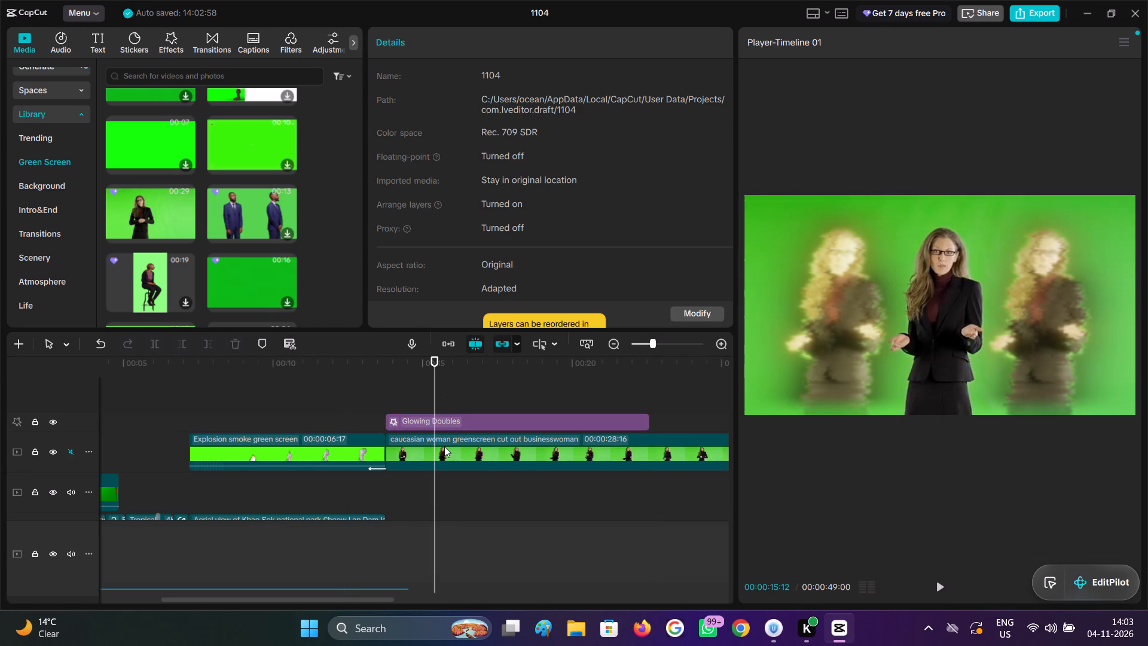
Set the Glowing Doubles effect's Color to 70 and Strength to 57.
{"action": "left_click", "coordinate": [456, 422]}
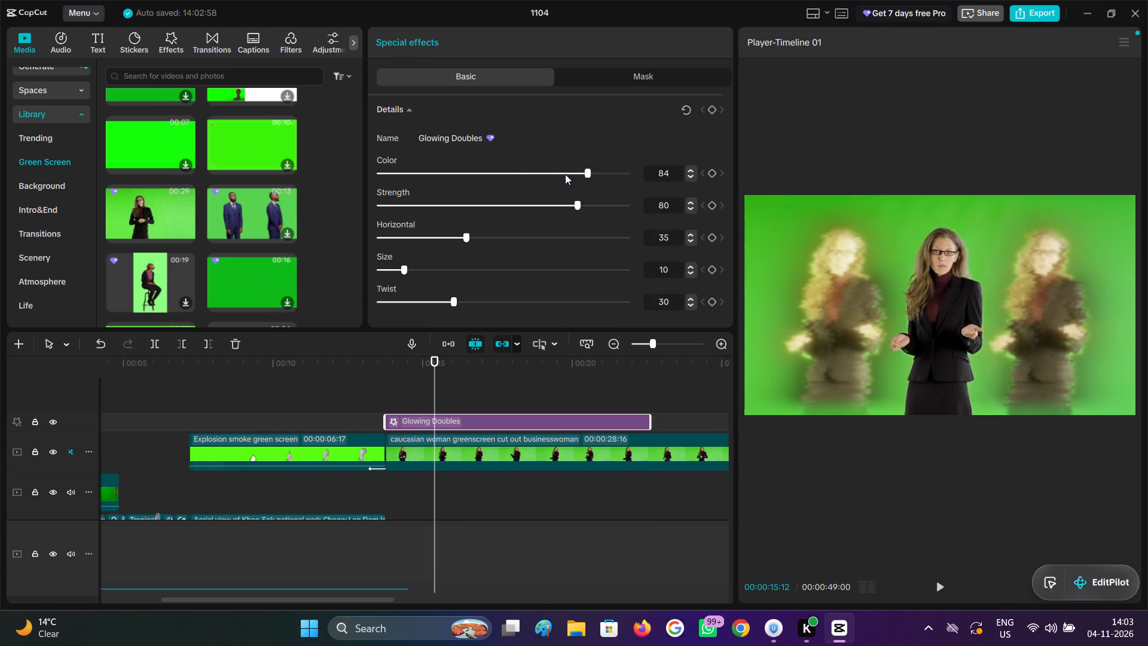
{"action": "left_click_drag", "start_coordinate": [585, 172], "coordinate": [550, 182]}
{"action": "left_click_drag", "start_coordinate": [549, 207], "coordinate": [521, 216]}
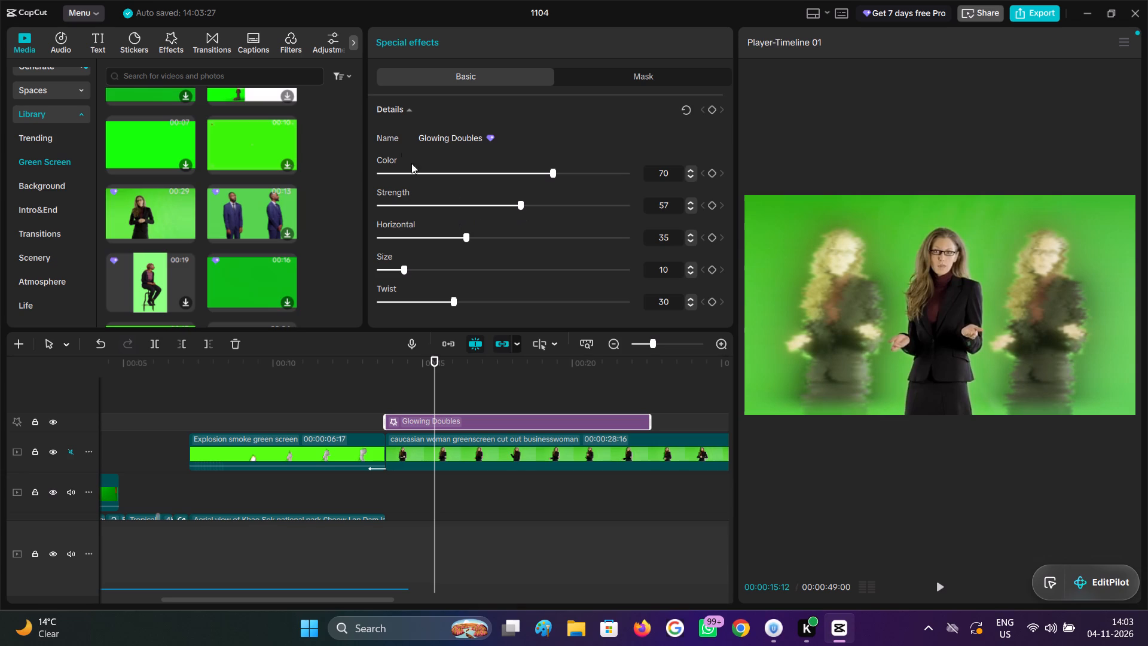
Apply a chroma key to the businesswoman clip, picking the green background as key colour, and set Intensity to 74.
{"action": "left_click", "coordinate": [524, 446]}
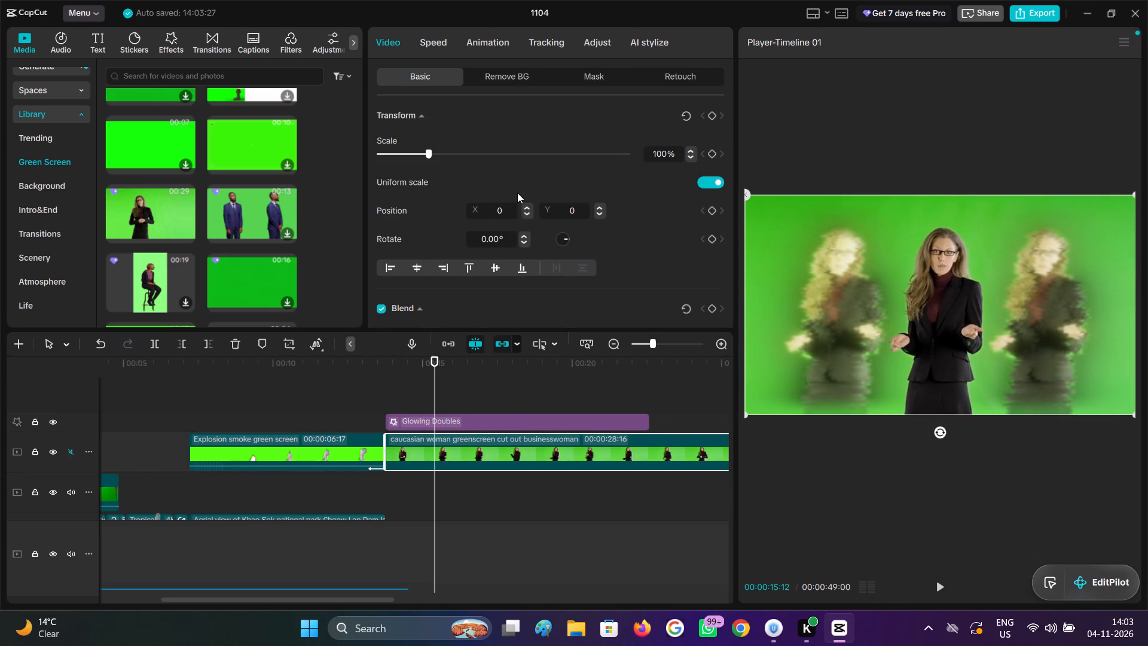
{"action": "left_click", "coordinate": [495, 77]}
{"action": "scroll", "coordinate": [404, 233], "scroll_direction": "down", "scroll_amount": 1}
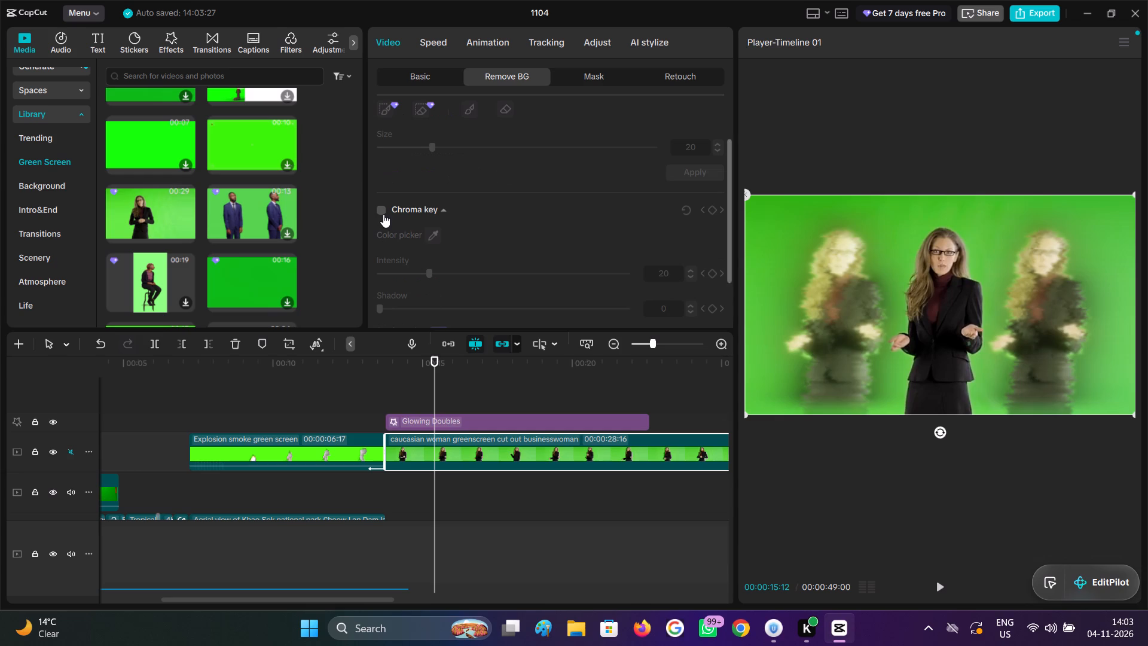
{"action": "left_click", "coordinate": [380, 213]}
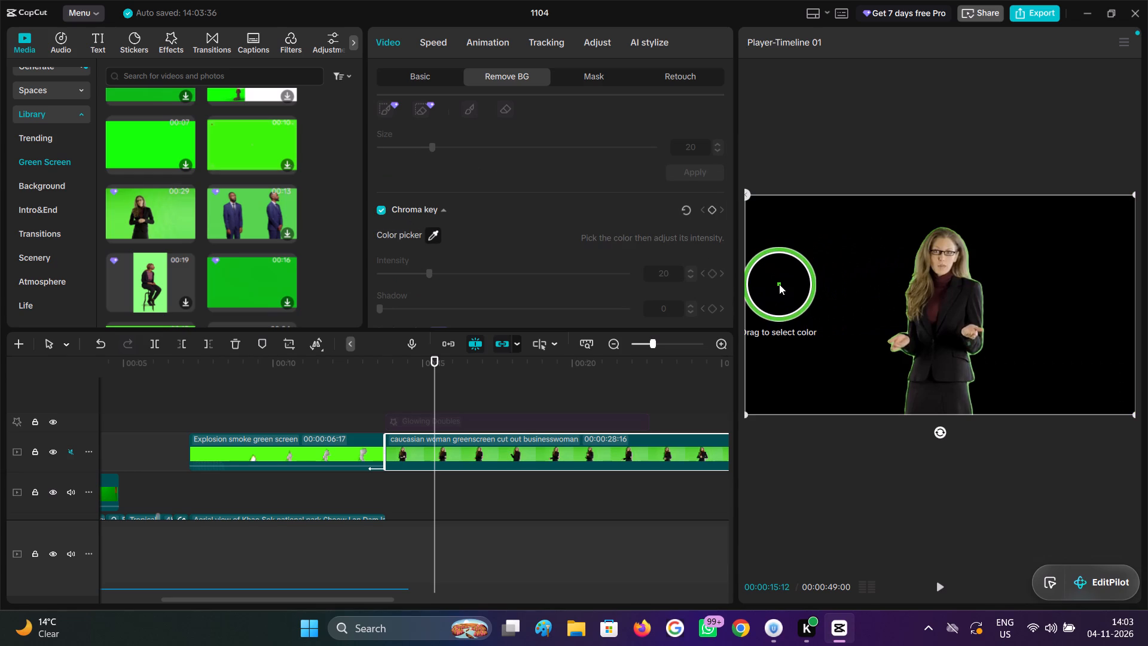
{"action": "left_click", "coordinate": [779, 284]}
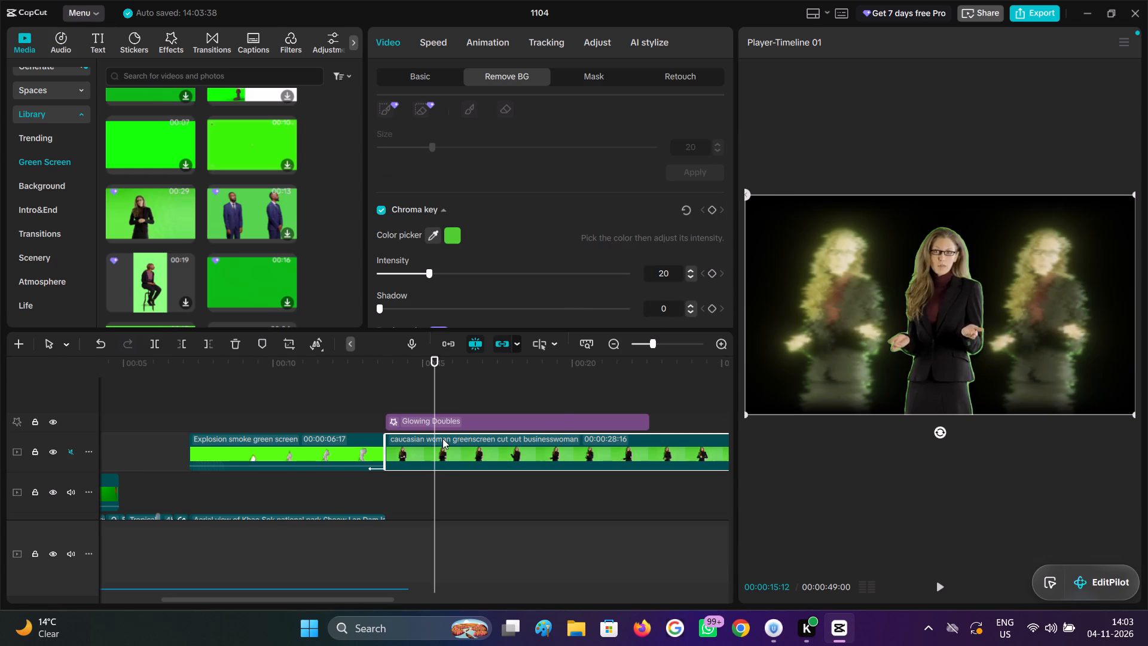
{"action": "left_click_drag", "start_coordinate": [432, 270], "coordinate": [512, 288]}
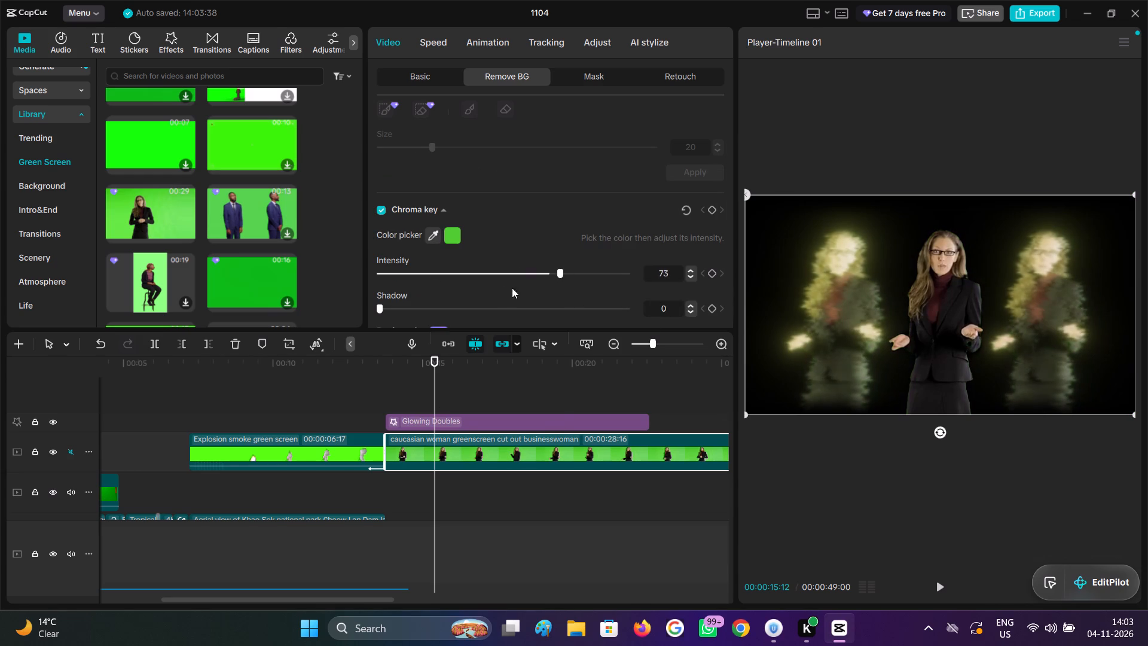
{"action": "left_click_drag", "start_coordinate": [512, 288], "coordinate": [466, 285]}
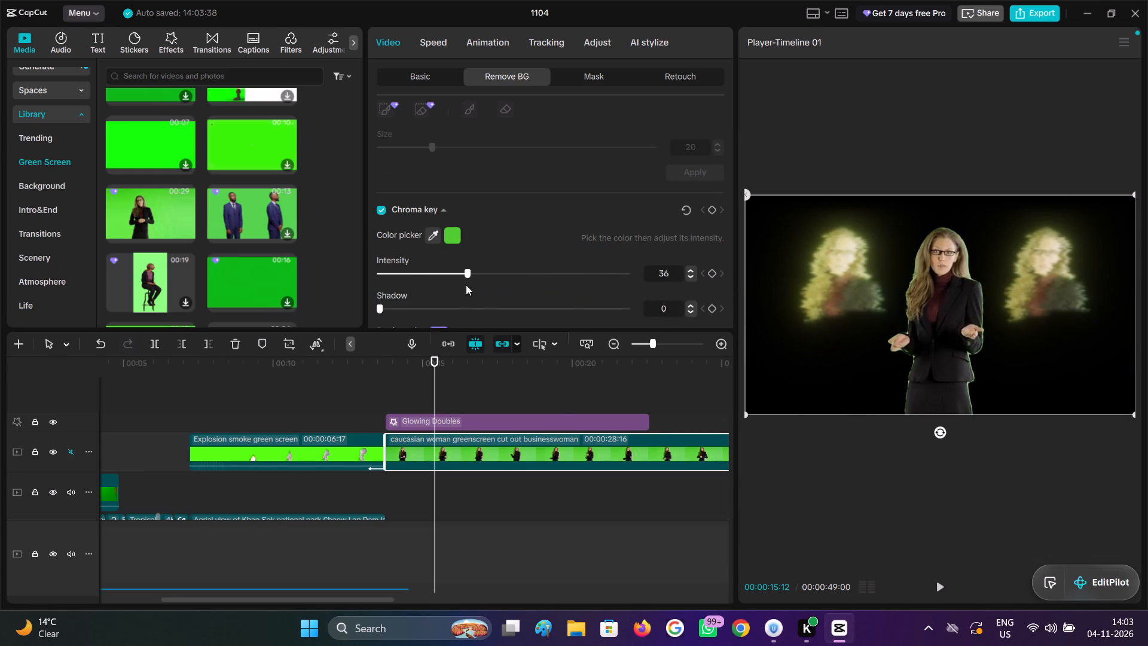
{"action": "left_click_drag", "start_coordinate": [466, 285], "coordinate": [529, 283]}
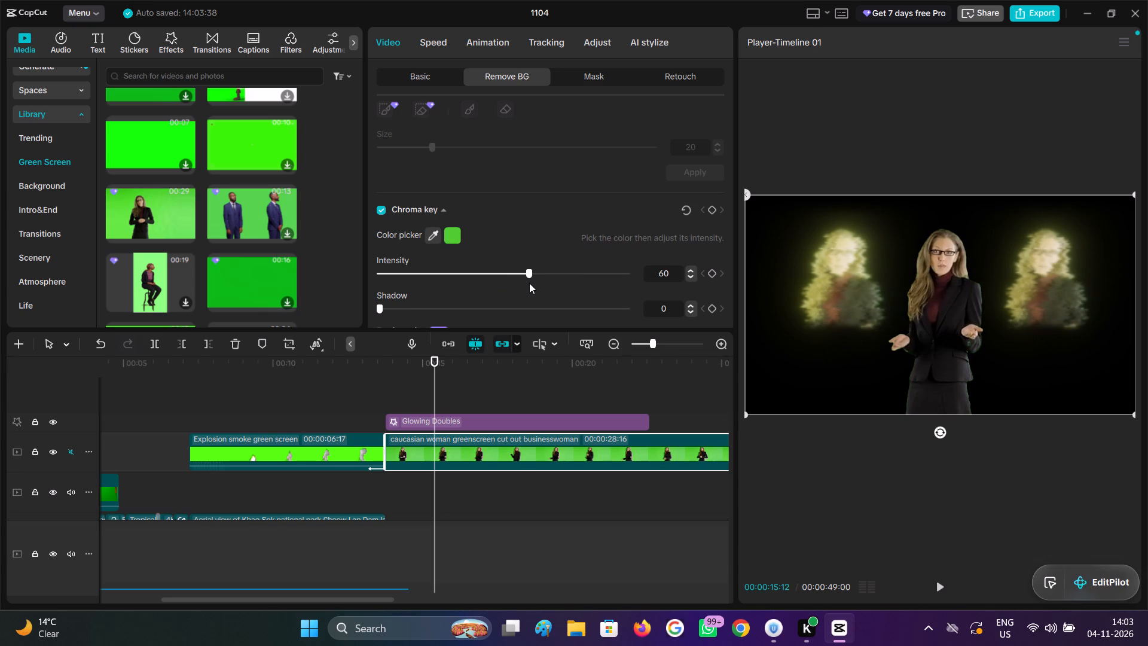
{"action": "left_click_drag", "start_coordinate": [529, 283], "coordinate": [487, 281]}
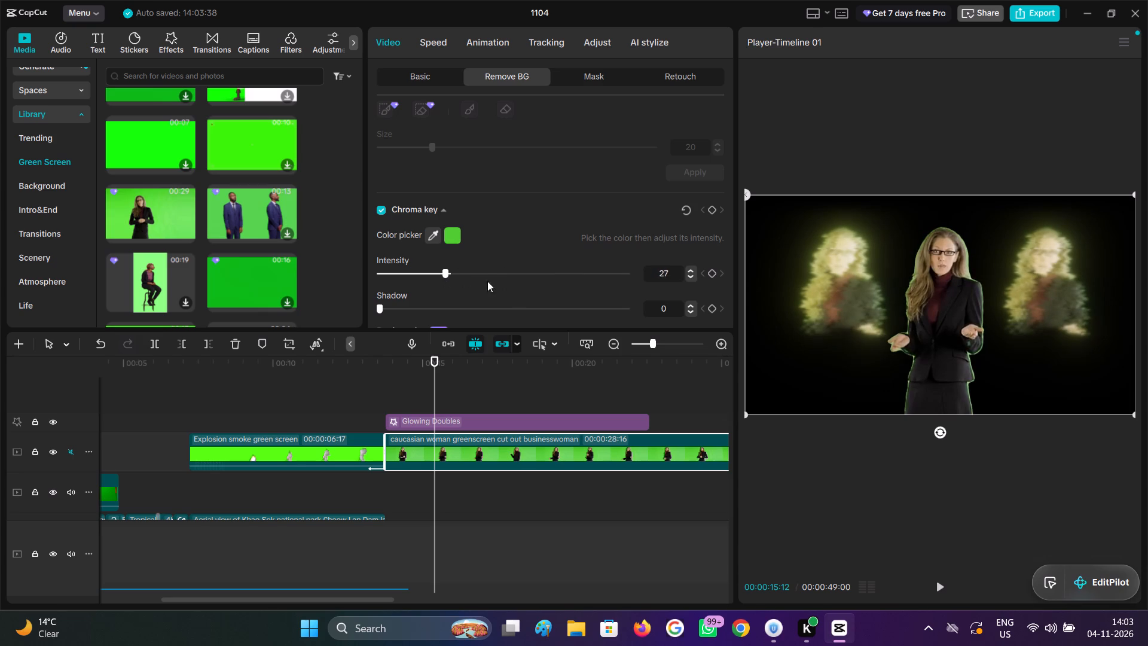
{"action": "left_click_drag", "start_coordinate": [487, 281], "coordinate": [563, 287]}
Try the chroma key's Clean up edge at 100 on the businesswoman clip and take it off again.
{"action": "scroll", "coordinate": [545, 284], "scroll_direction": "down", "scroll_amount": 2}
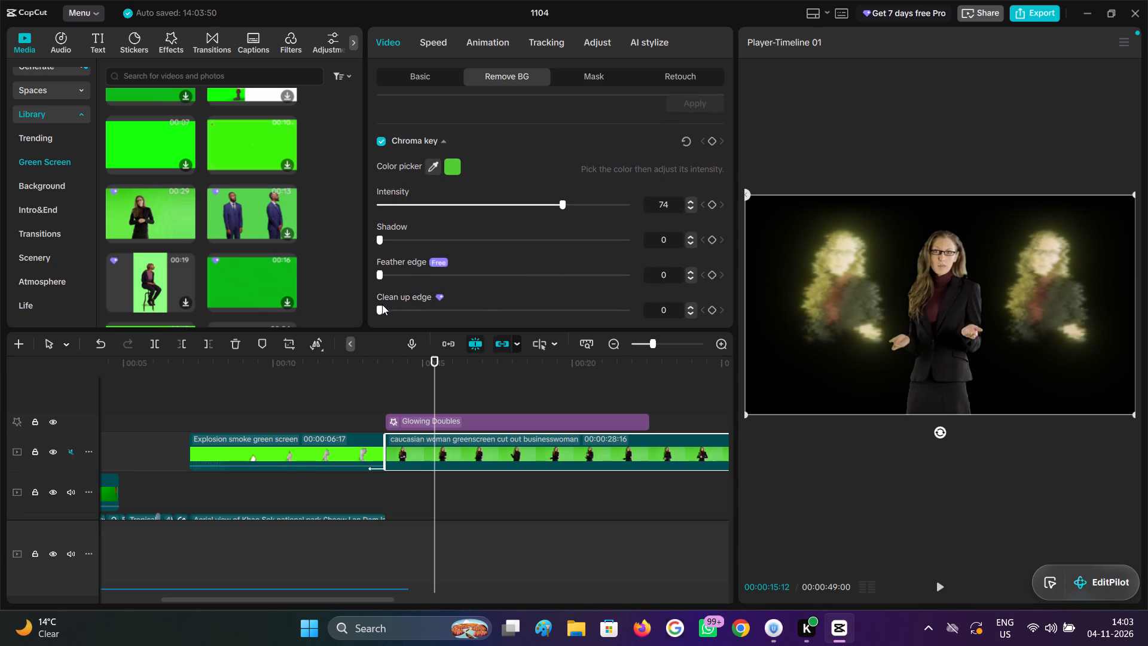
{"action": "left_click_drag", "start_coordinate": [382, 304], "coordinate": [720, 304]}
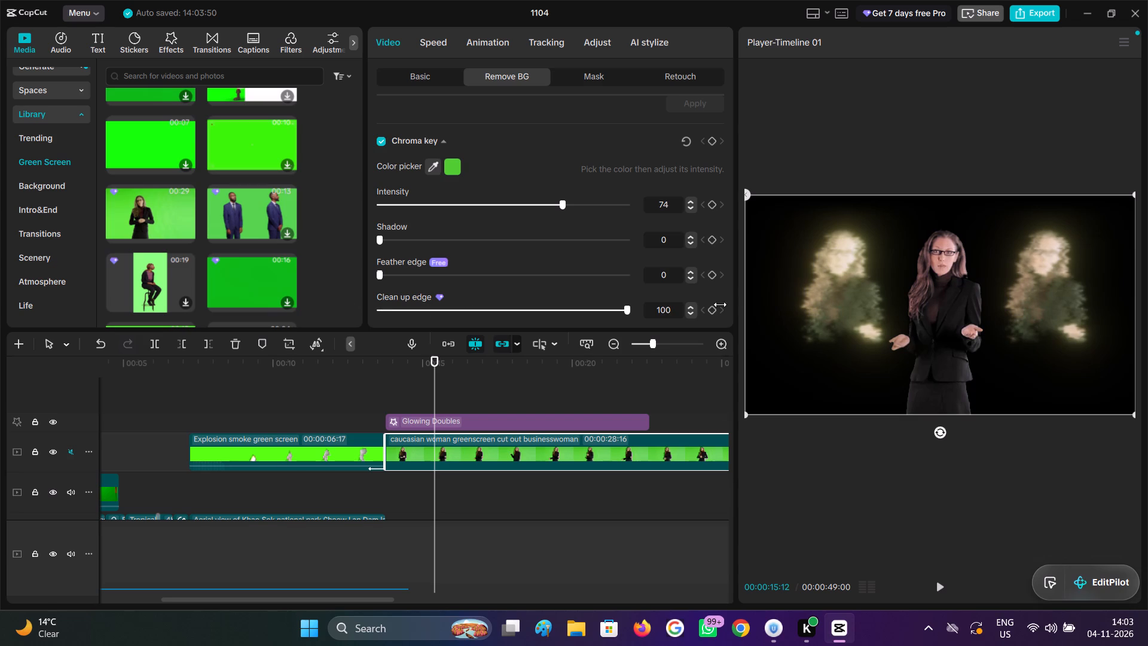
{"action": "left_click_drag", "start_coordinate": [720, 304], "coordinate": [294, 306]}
Play back the keyed businesswoman clip under the Glowing Doubles effect up to about 00:00:20.
{"action": "left_click", "coordinate": [378, 403]}
{"action": "key", "text": "space"}
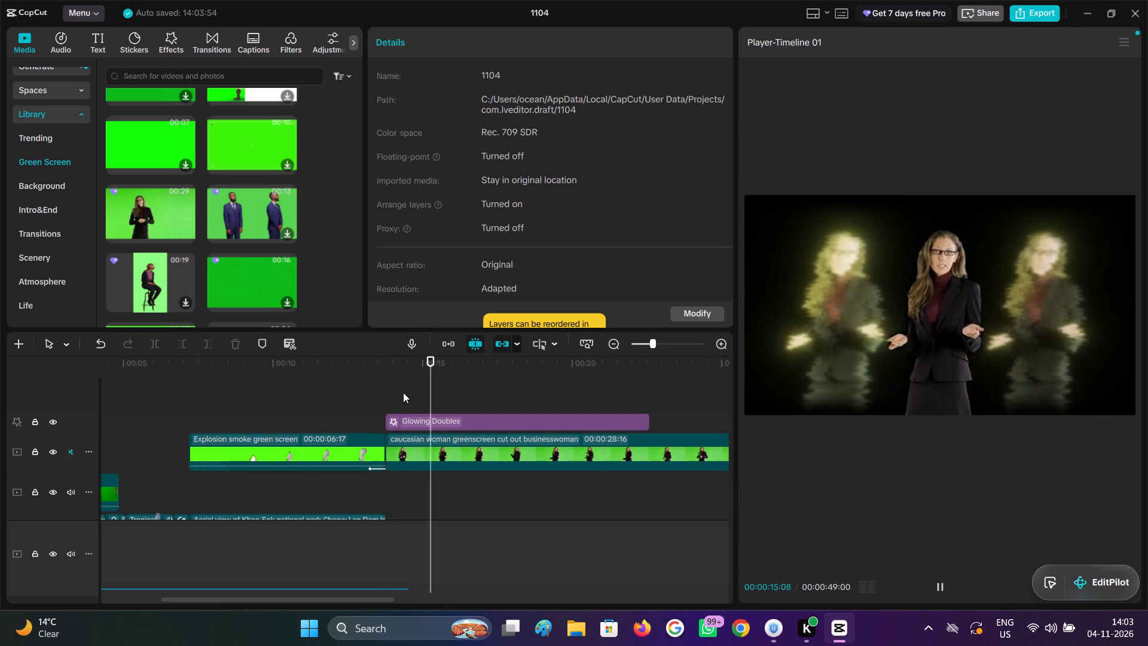
{"action": "key", "text": "space"}
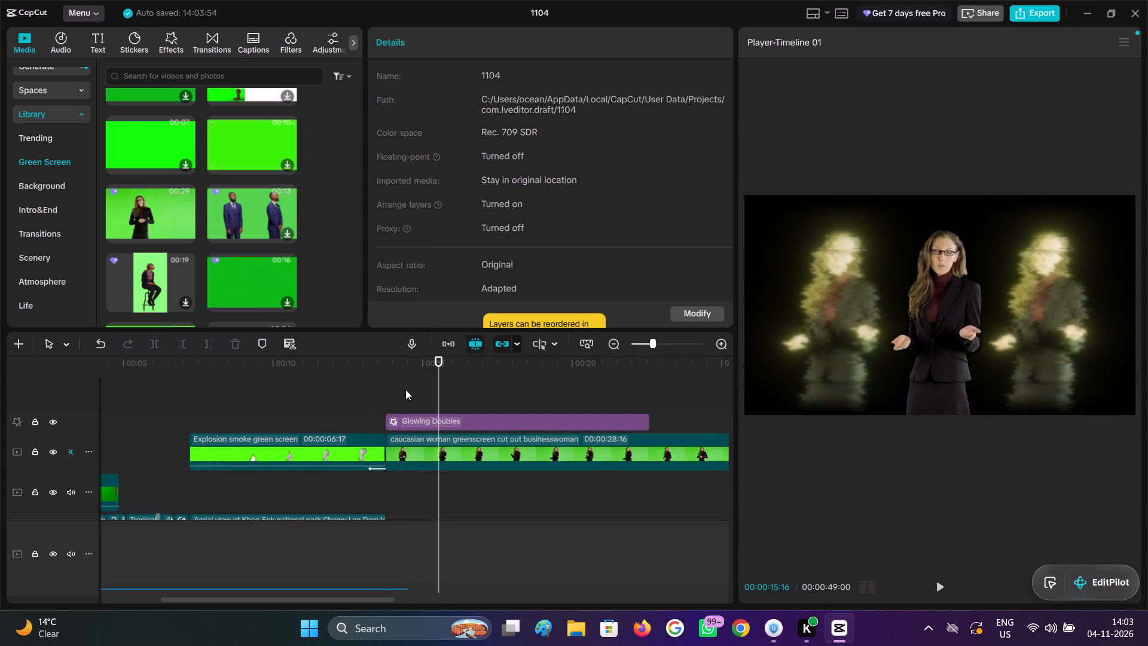
{"action": "key", "text": "space"}
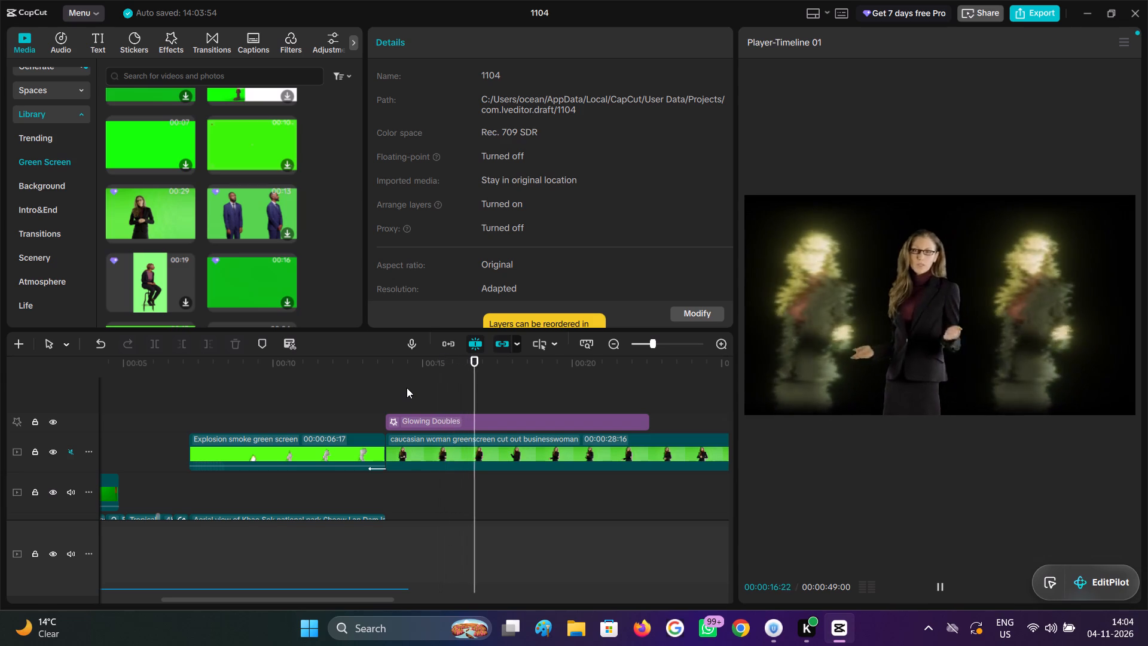
{"action": "key", "text": "space"}
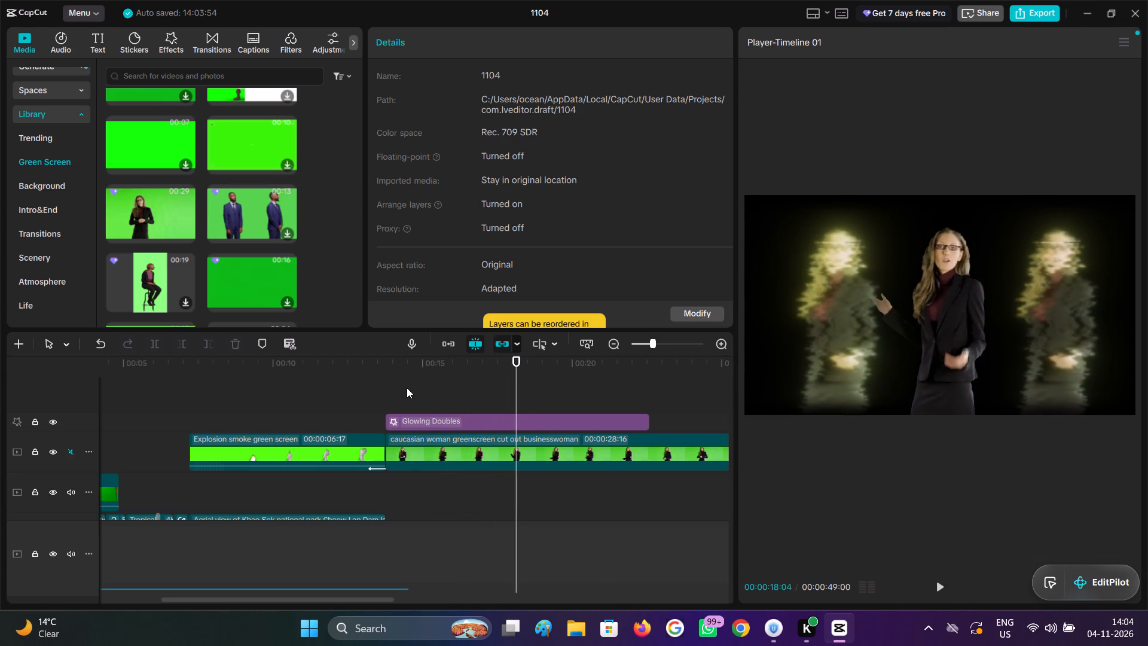
{"action": "key", "text": "space"}
{"action": "key", "text": "space"}
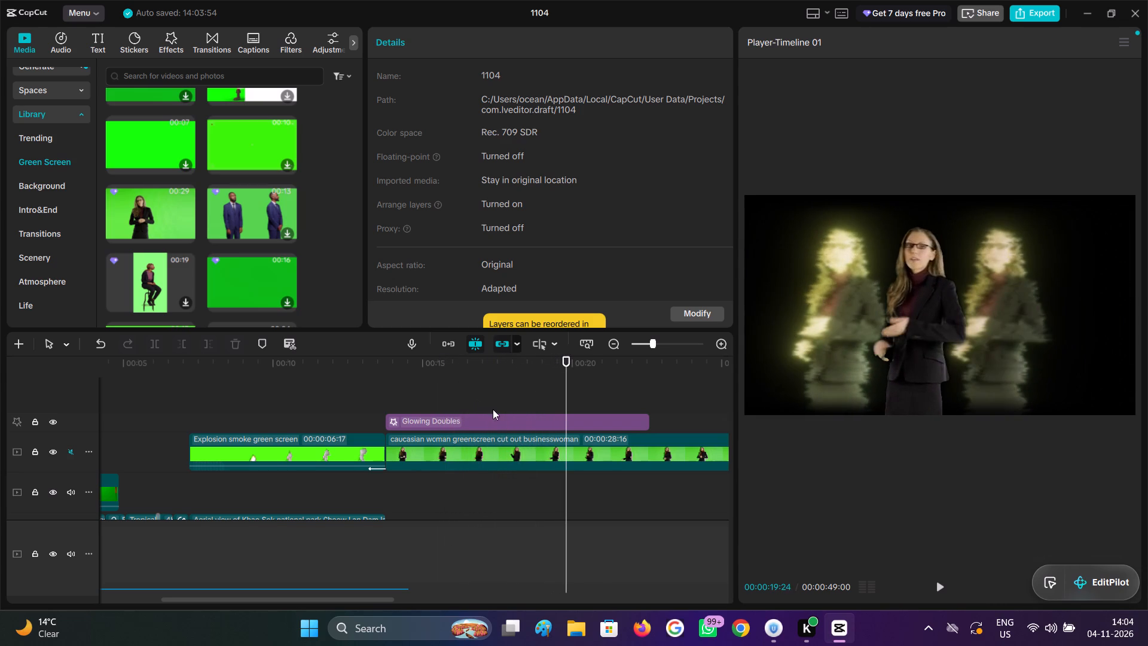
Shorten the Glowing Doubles effect to end at about 00:00:16:07 and play back the shortened effect.
{"action": "left_click", "coordinate": [520, 422]}
{"action": "left_click_drag", "start_coordinate": [648, 428], "coordinate": [456, 434]}
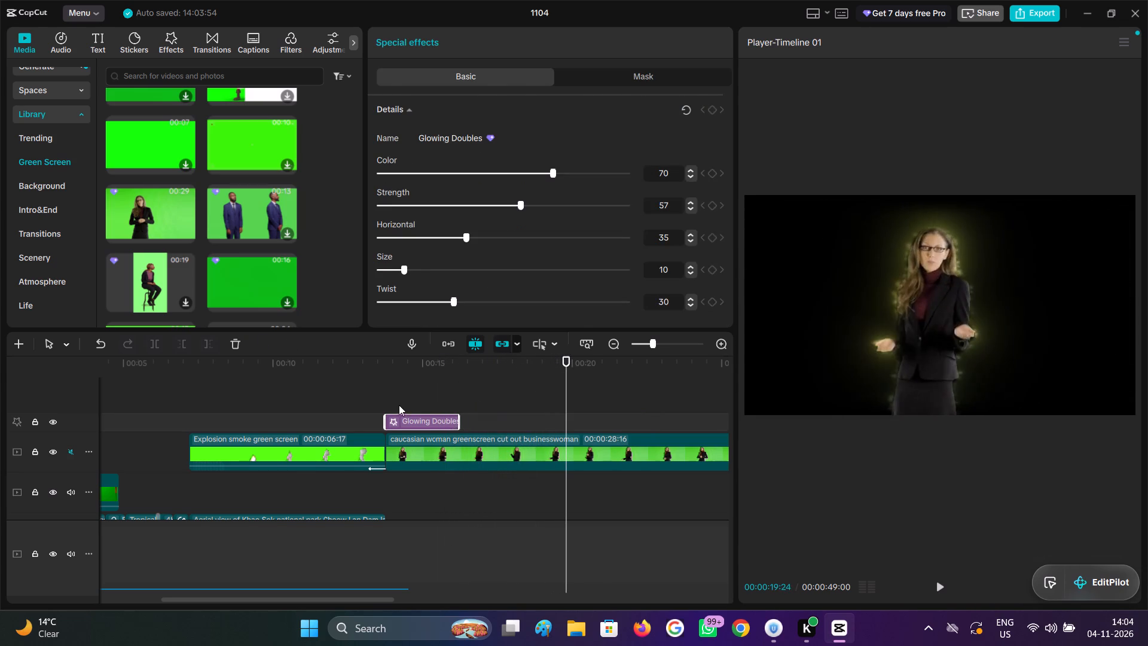
{"action": "left_click_drag", "start_coordinate": [401, 396], "coordinate": [393, 395]}
{"action": "left_click", "coordinate": [381, 395]}
{"action": "key", "text": "space"}
{"action": "key", "text": "space"}
{"action": "key", "text": "space"}
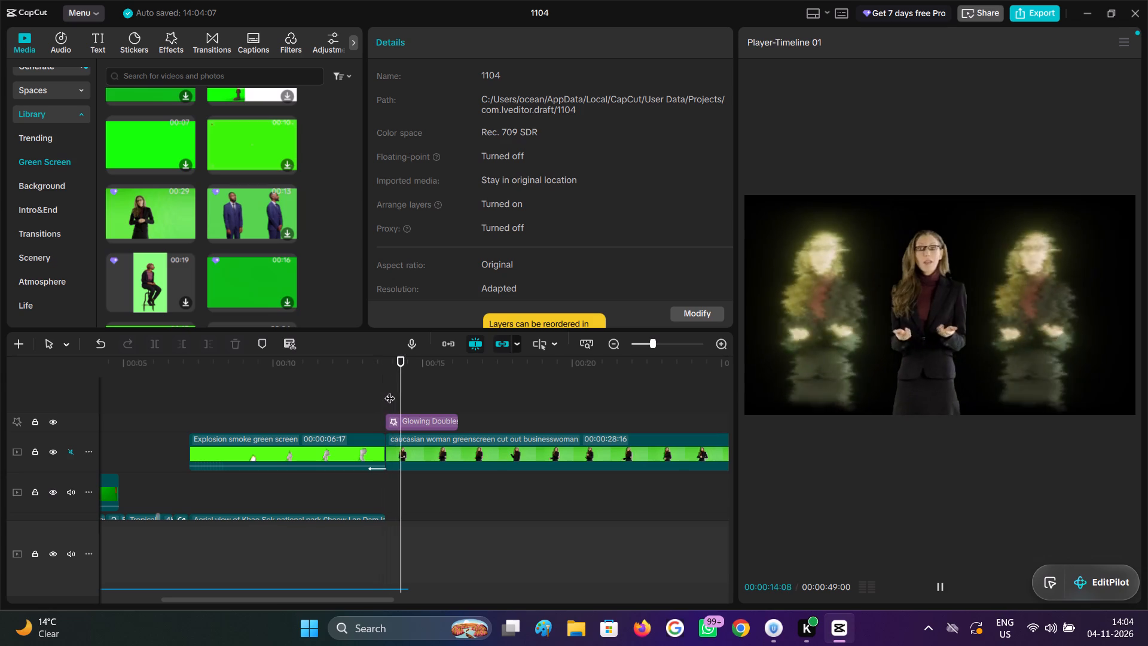
{"action": "key", "text": "space"}
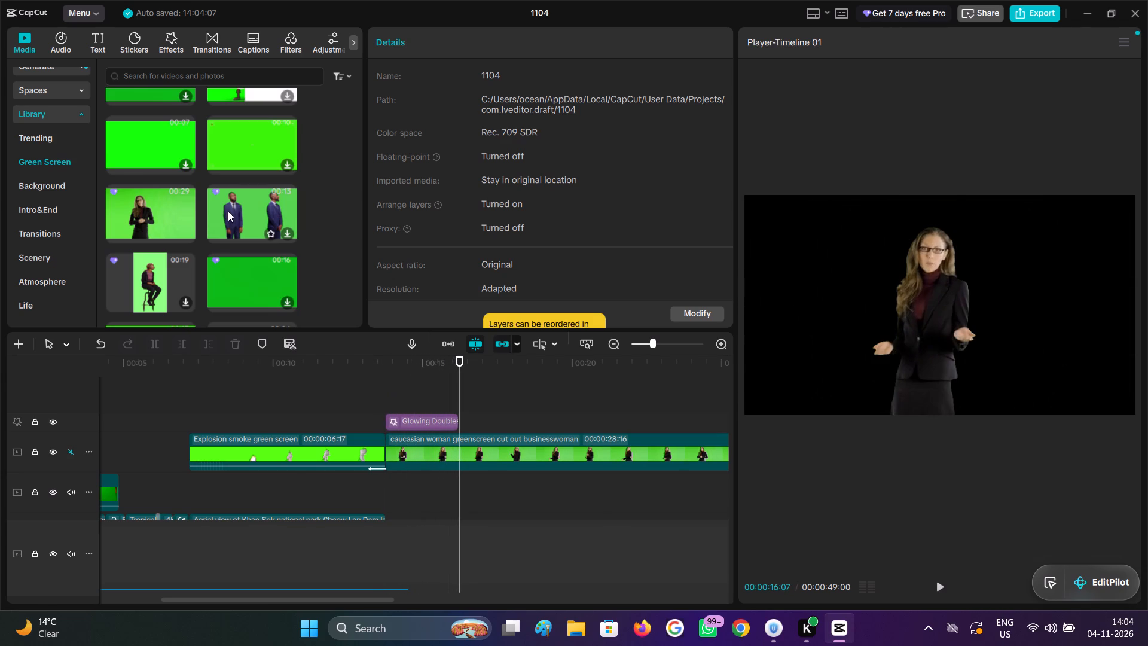
Cut off the businesswoman clip after 00:00:16:06, at the end of the Glowing Doubles effect, and play back the section.
{"action": "scroll", "coordinate": [227, 218], "scroll_direction": "down", "scroll_amount": 1}
{"action": "left_click", "coordinate": [484, 455]}
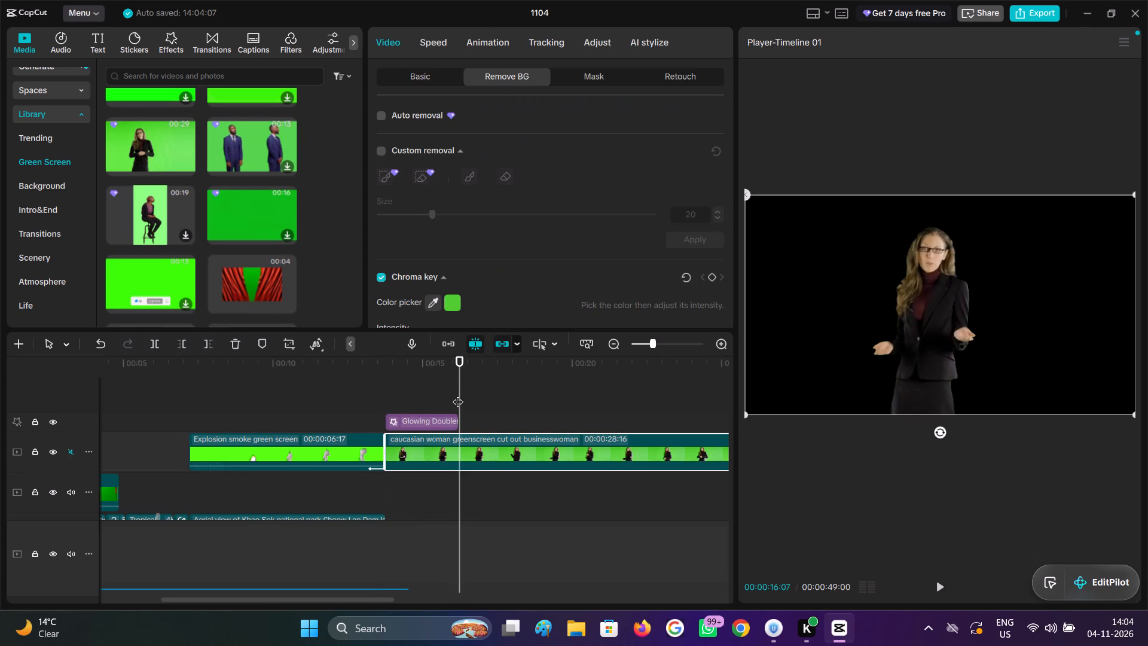
{"action": "left_click", "coordinate": [458, 394]}
{"action": "left_click", "coordinate": [210, 347]}
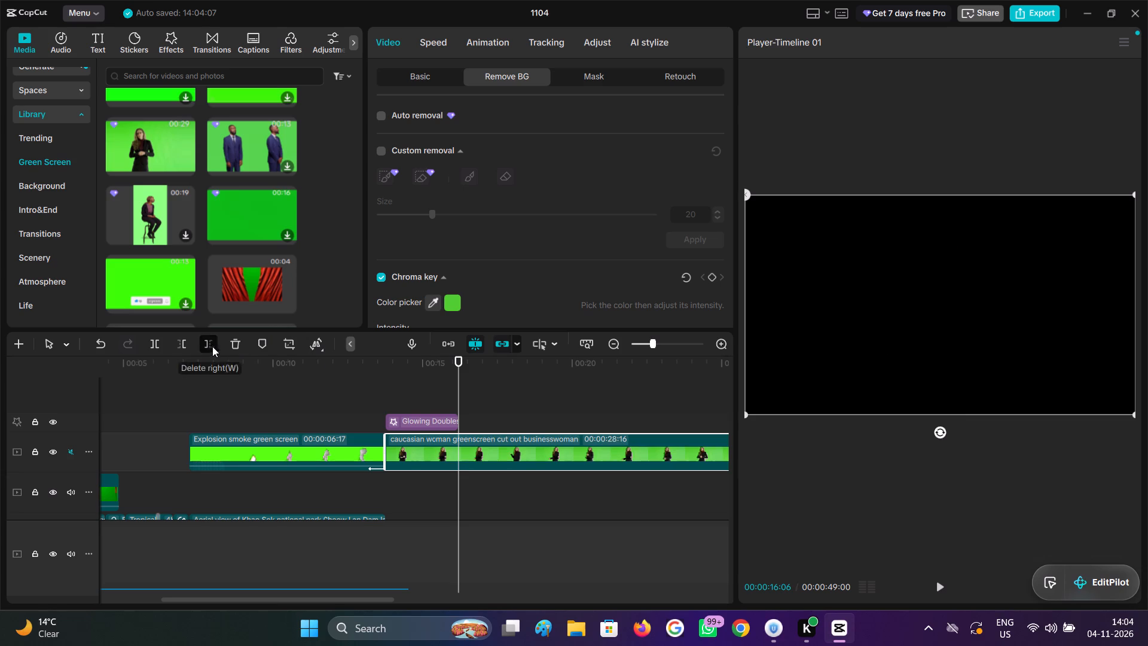
{"action": "left_click", "coordinate": [403, 382]}
{"action": "double_click", "coordinate": [389, 394]}
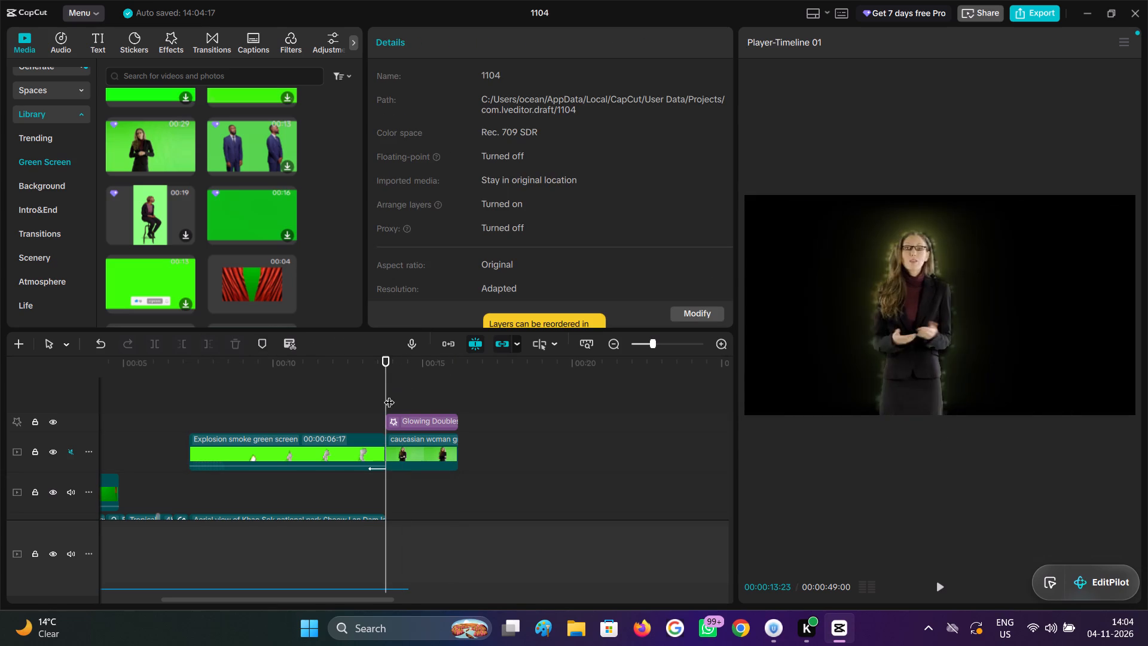
{"action": "key", "text": "space"}
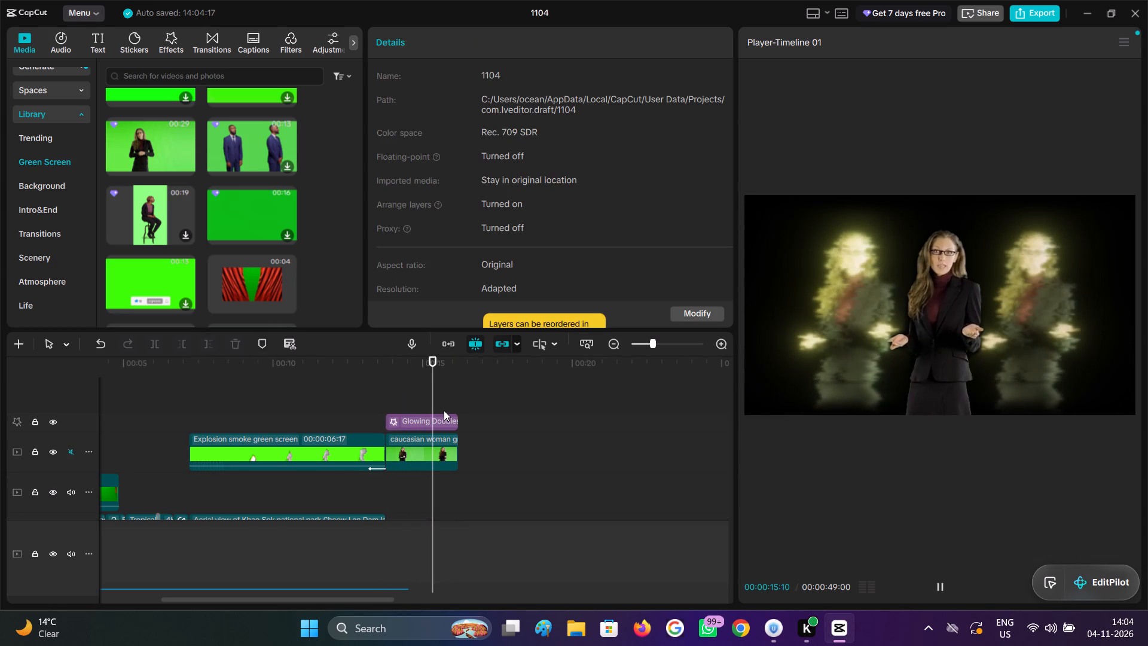
{"action": "key", "text": "space"}
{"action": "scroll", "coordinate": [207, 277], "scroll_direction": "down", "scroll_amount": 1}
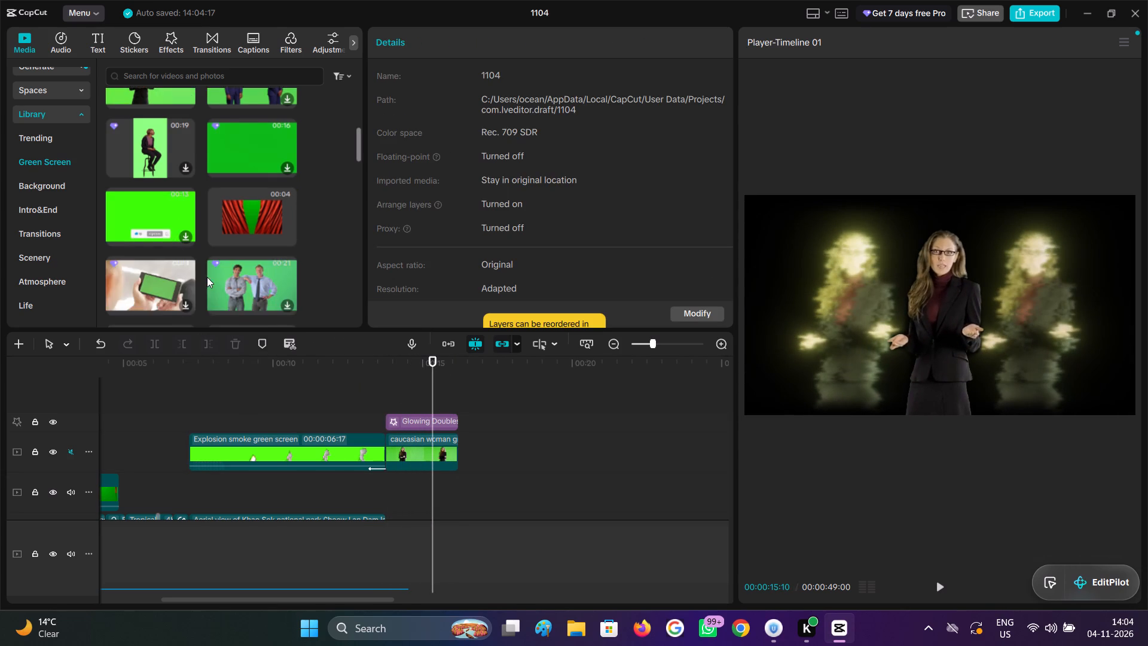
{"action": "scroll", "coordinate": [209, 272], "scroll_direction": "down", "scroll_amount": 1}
Enable Skin retouching on the businesswoman clip and set Clear to 100.
{"action": "scroll", "coordinate": [470, 431], "scroll_direction": "up", "scroll_amount": 13, "text": "ctrl"}
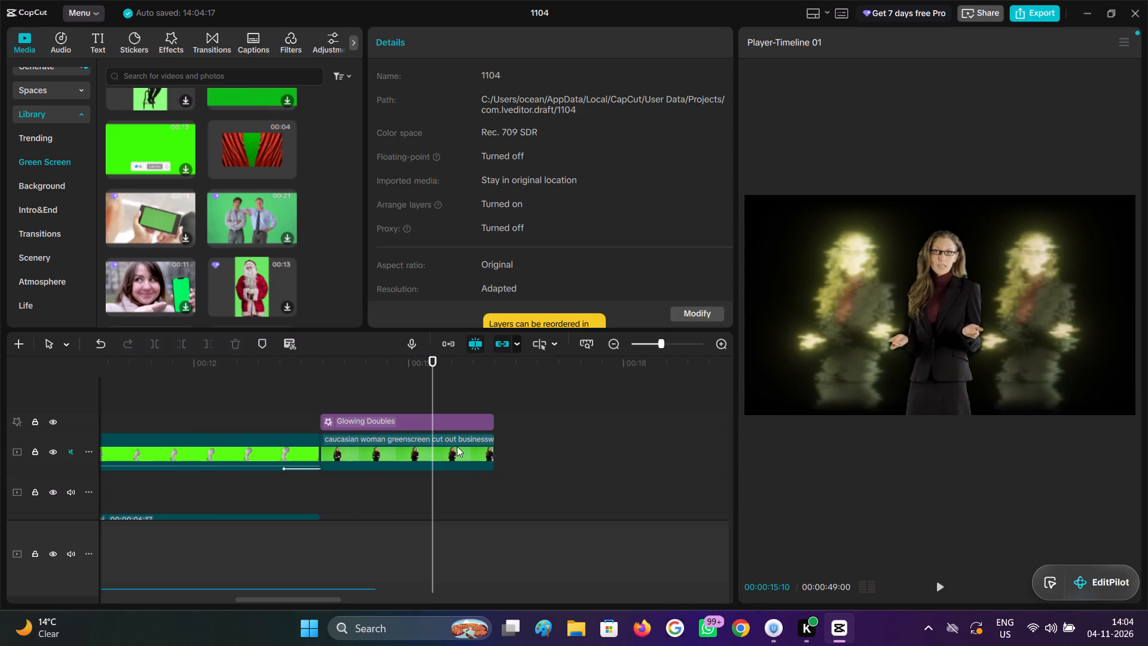
{"action": "left_click", "coordinate": [456, 447]}
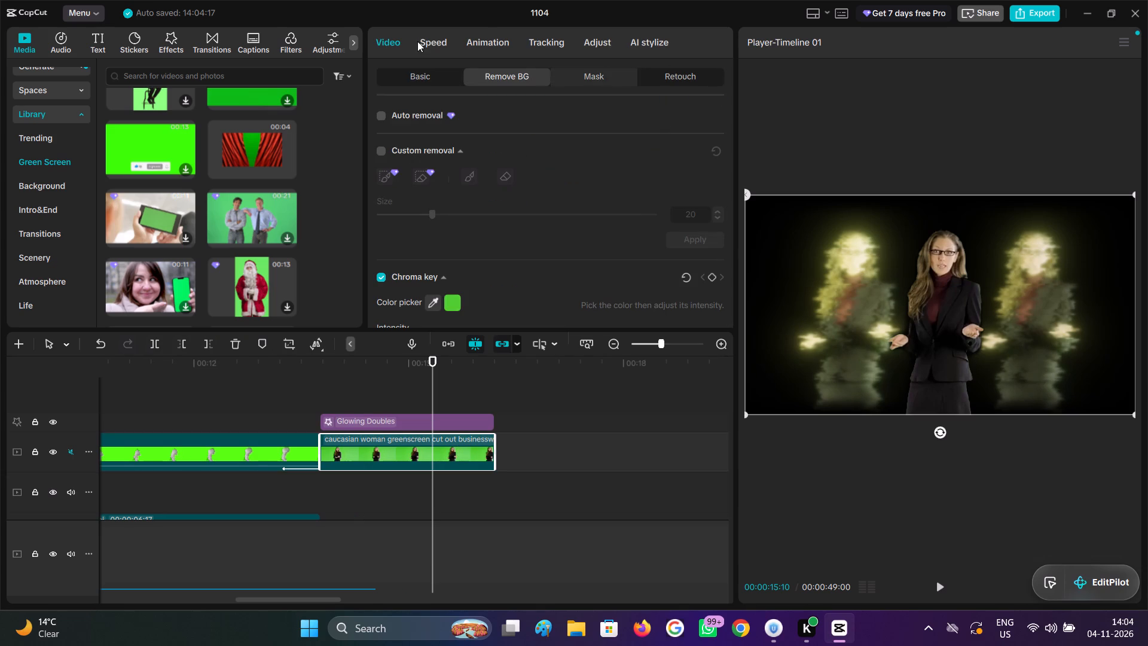
{"action": "left_click", "coordinate": [402, 76]}
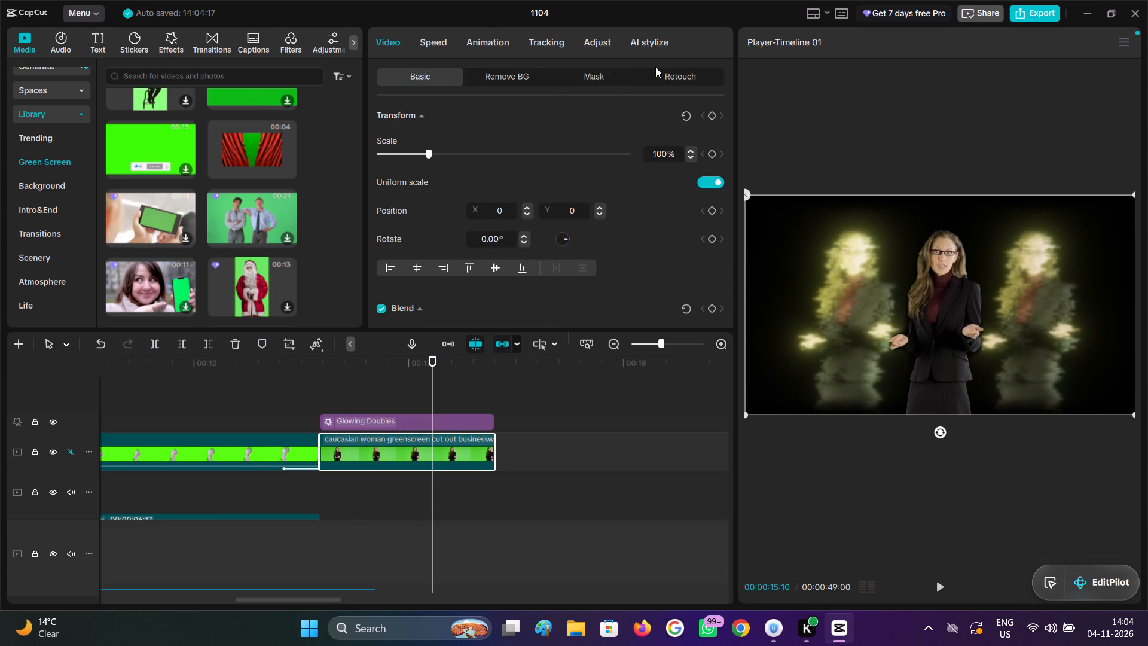
{"action": "left_click", "coordinate": [655, 67]}
{"action": "left_click", "coordinate": [657, 71]}
{"action": "scroll", "coordinate": [416, 201], "scroll_direction": "down", "scroll_amount": 4}
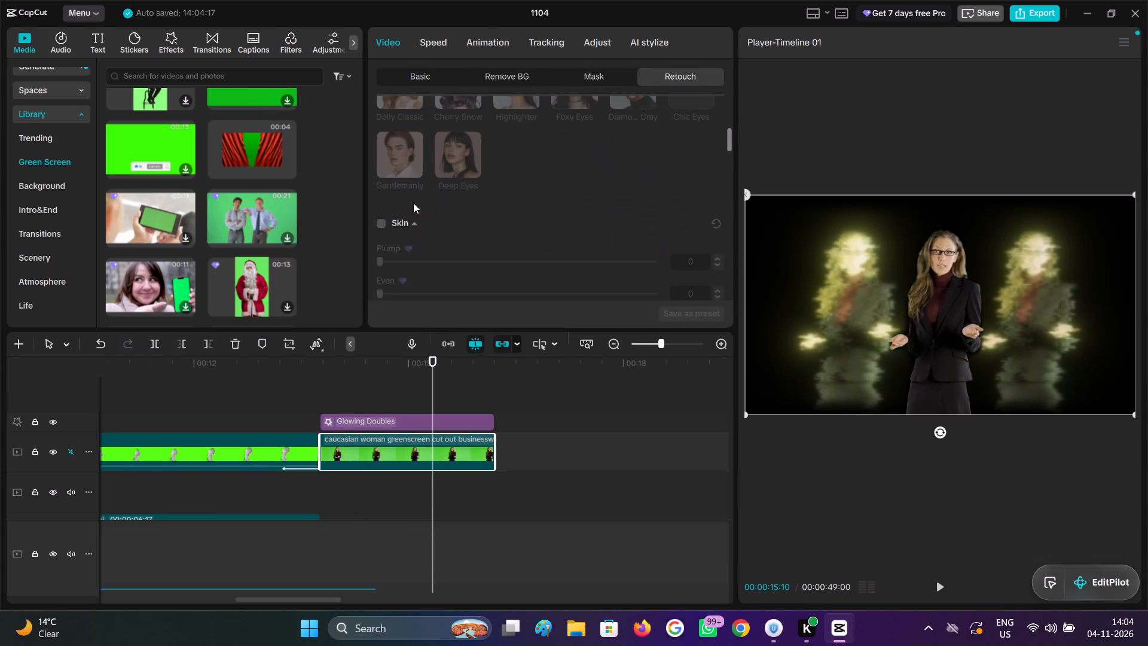
{"action": "left_click", "coordinate": [381, 221]}
{"action": "scroll", "coordinate": [433, 235], "scroll_direction": "down", "scroll_amount": 3}
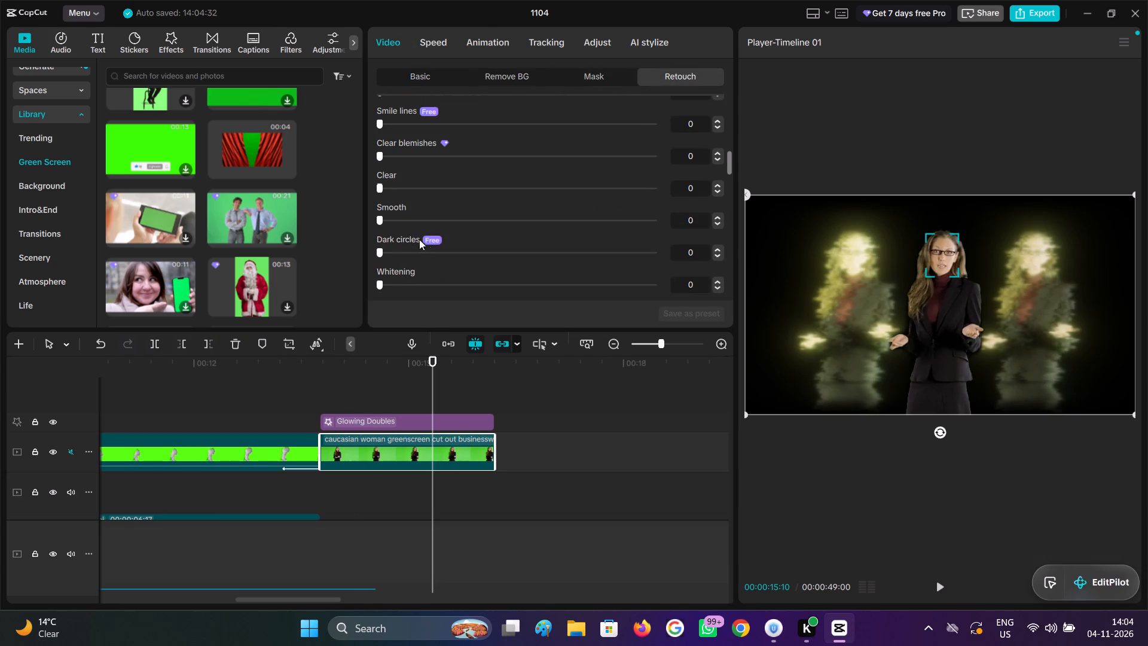
{"action": "left_click_drag", "start_coordinate": [383, 189], "coordinate": [673, 165]}
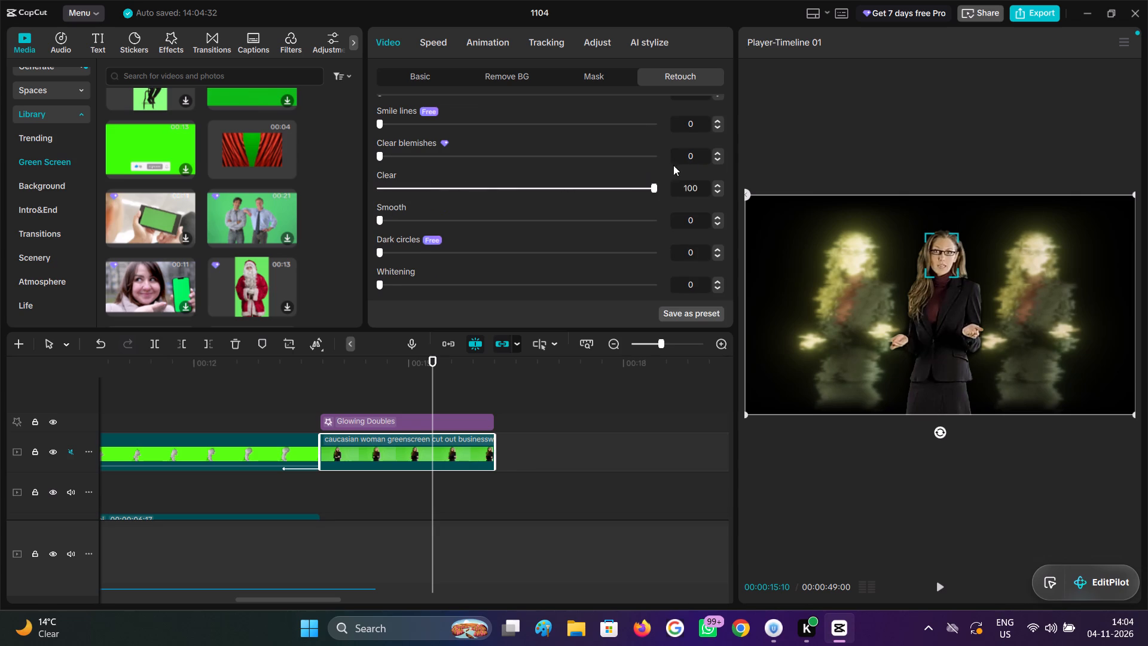
{"action": "left_click_drag", "start_coordinate": [673, 165], "coordinate": [738, 170]}
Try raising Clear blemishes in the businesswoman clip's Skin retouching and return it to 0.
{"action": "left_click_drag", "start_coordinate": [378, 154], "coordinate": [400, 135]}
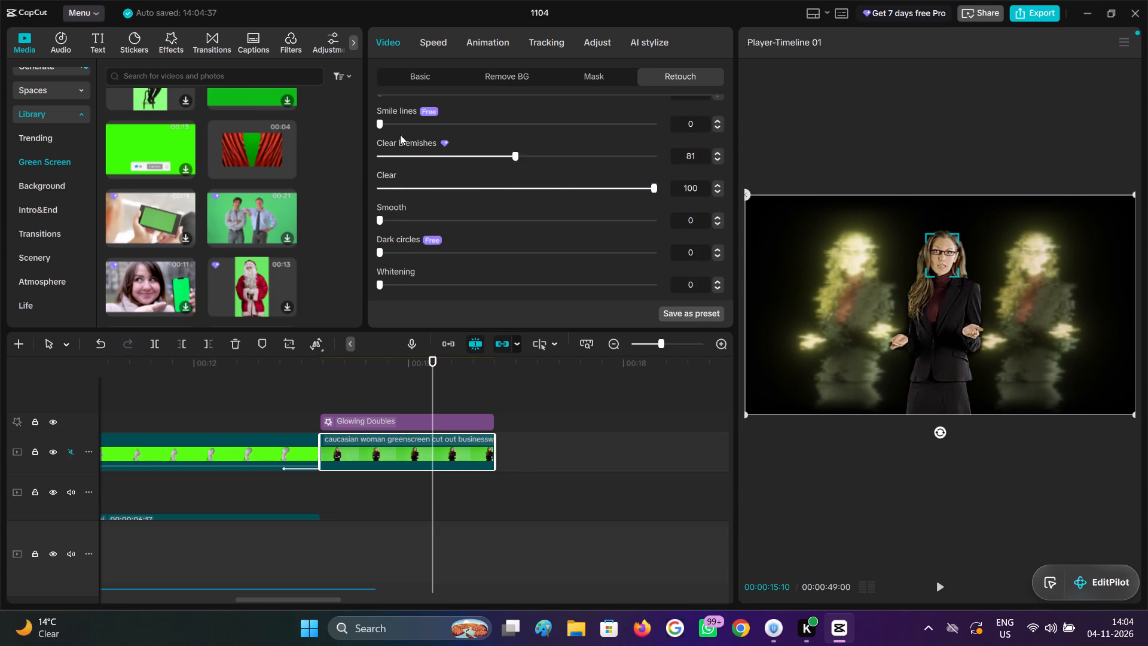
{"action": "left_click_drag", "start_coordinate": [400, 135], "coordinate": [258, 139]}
Play back the retouched businesswoman clip from about 00:00:14 to 00:00:15:21.
{"action": "double_click", "coordinate": [340, 389]}
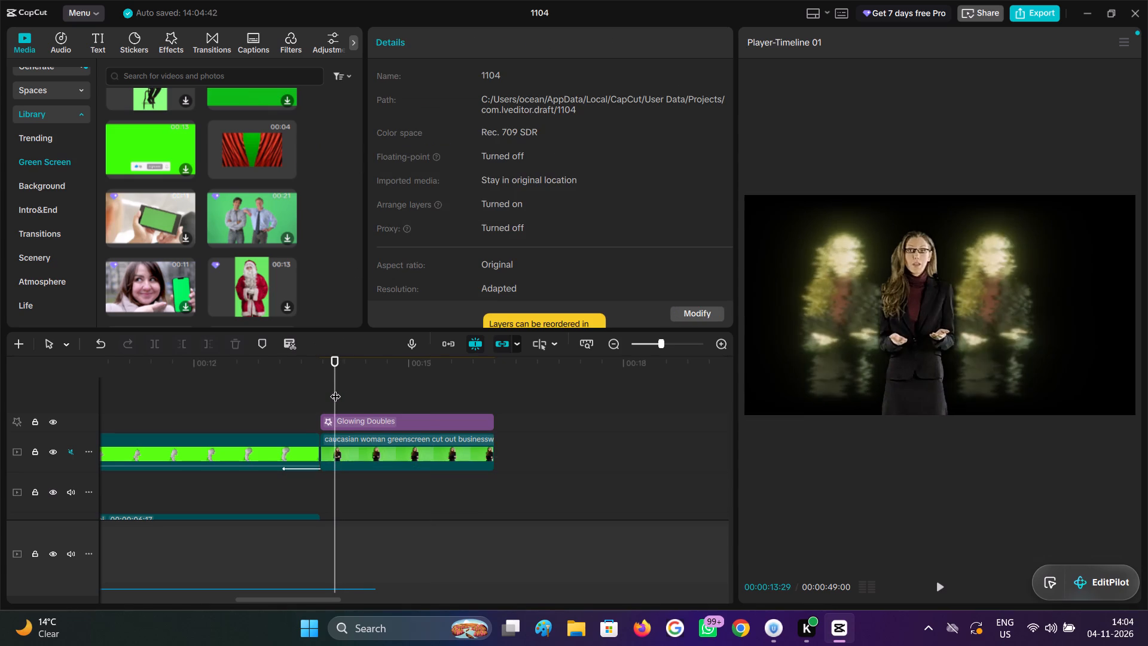
{"action": "key", "text": "space"}
{"action": "key", "text": "space"}
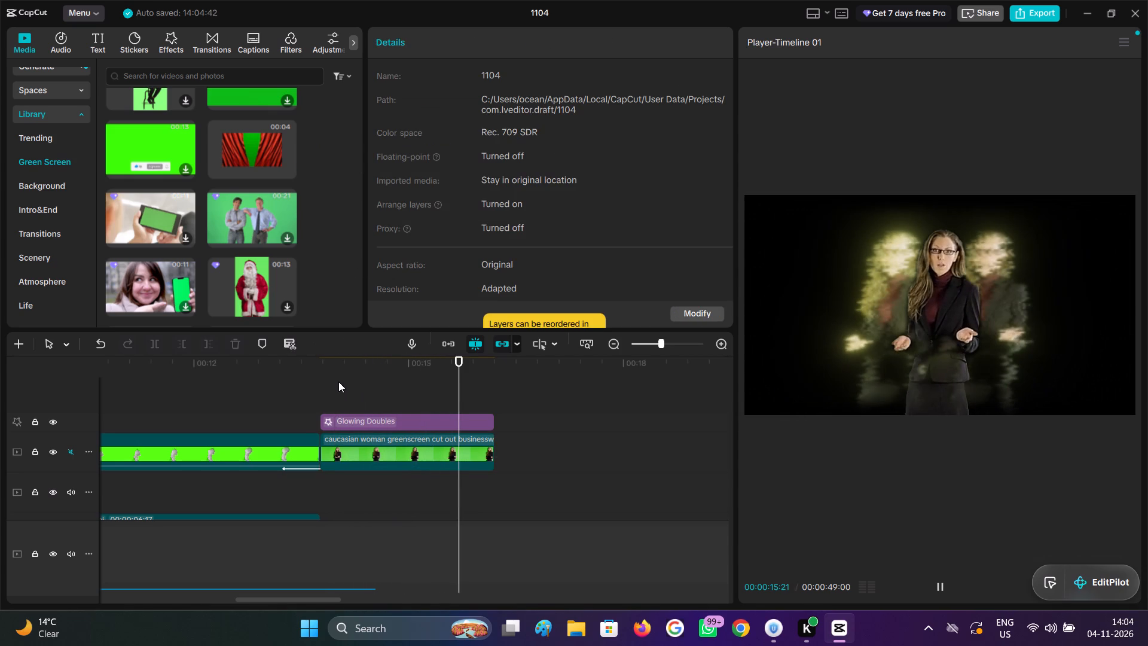
Enable the hair Style retouching on the businesswoman clip with the playhead at 00:00:14:28.
{"action": "left_click", "coordinate": [422, 420]}
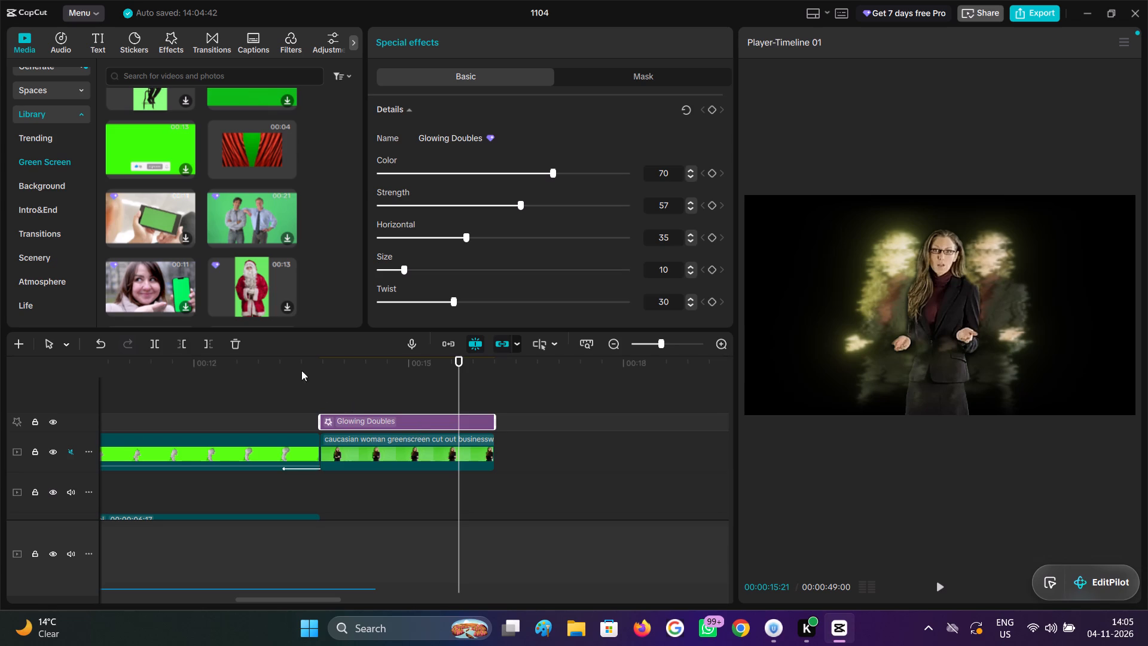
{"action": "left_click", "coordinate": [384, 386]}
{"action": "left_click_drag", "start_coordinate": [384, 386], "coordinate": [404, 395]}
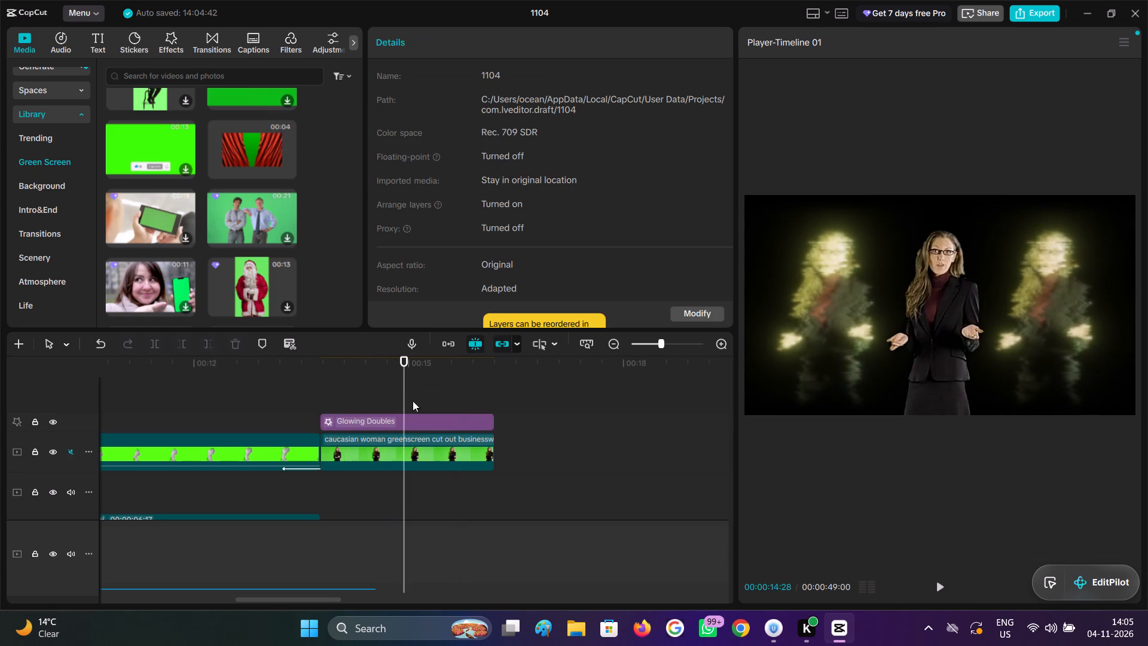
{"action": "left_click", "coordinate": [433, 446]}
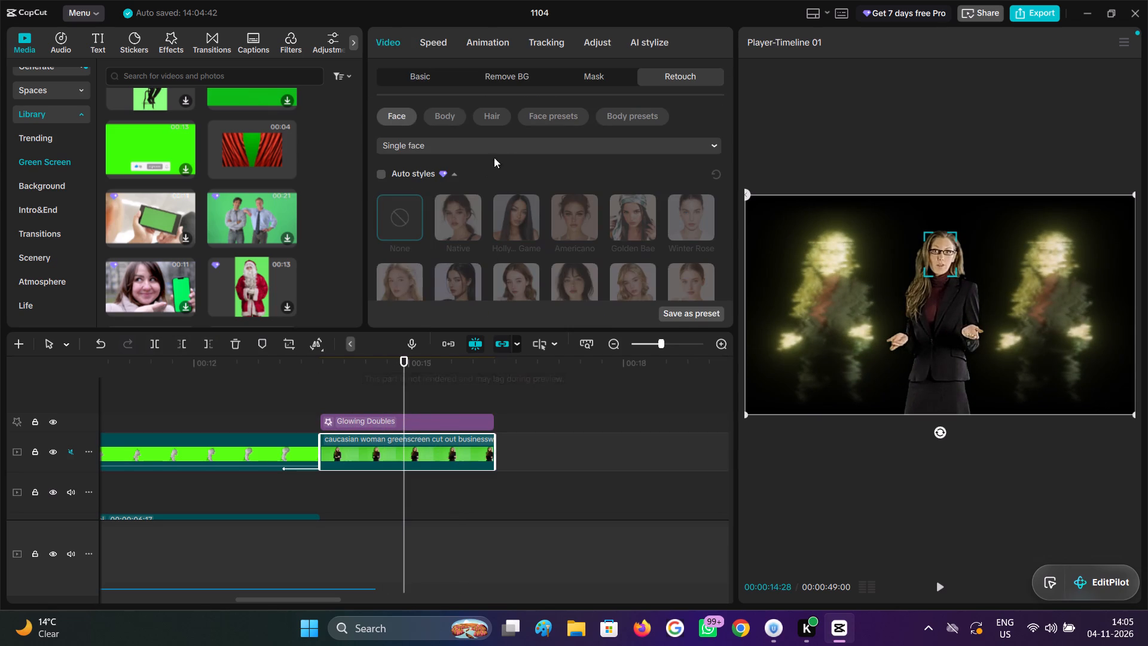
{"action": "left_click", "coordinate": [453, 124]}
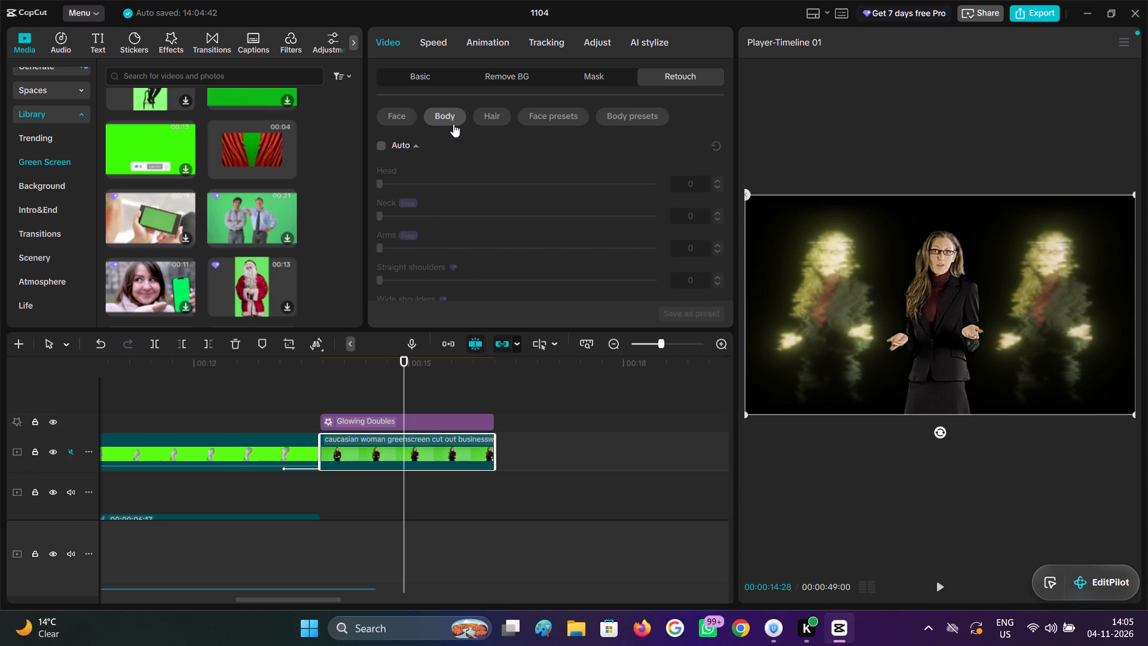
{"action": "left_click", "coordinate": [488, 121]}
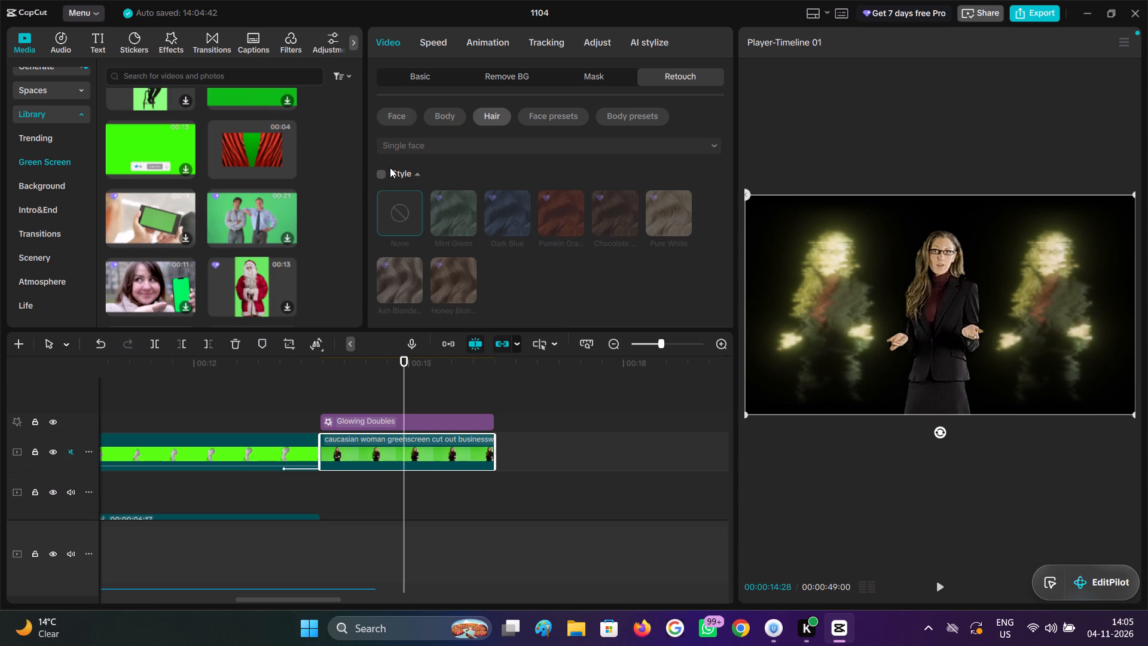
{"action": "scroll", "coordinate": [430, 248], "scroll_direction": "down", "scroll_amount": 2}
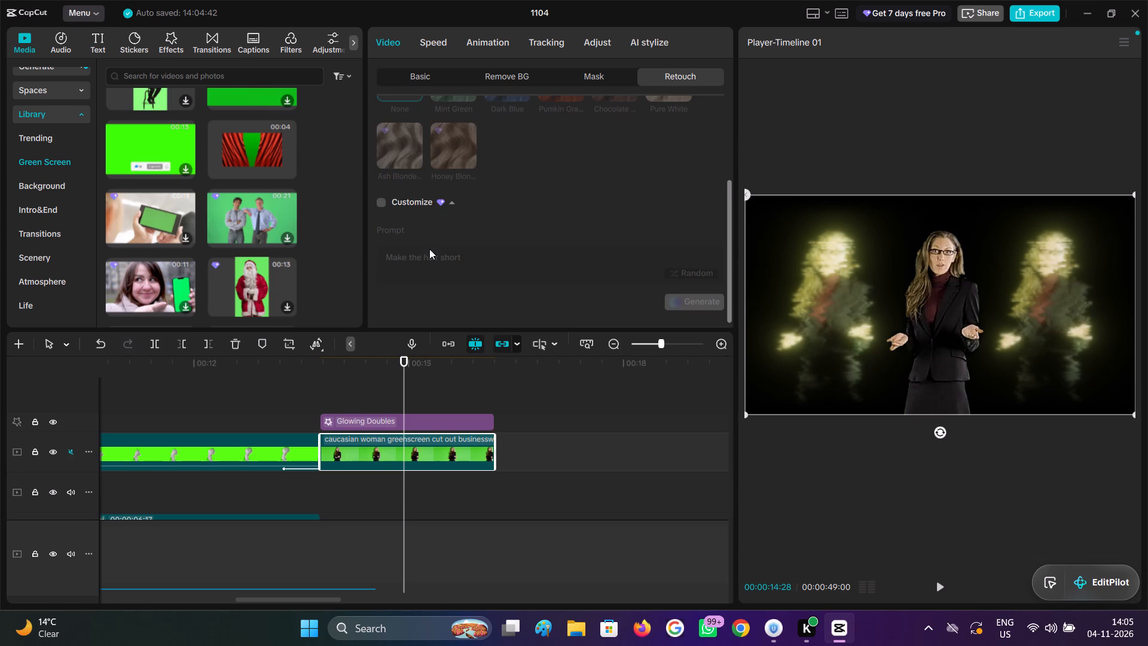
{"action": "scroll", "coordinate": [380, 203], "scroll_direction": "up", "scroll_amount": 3}
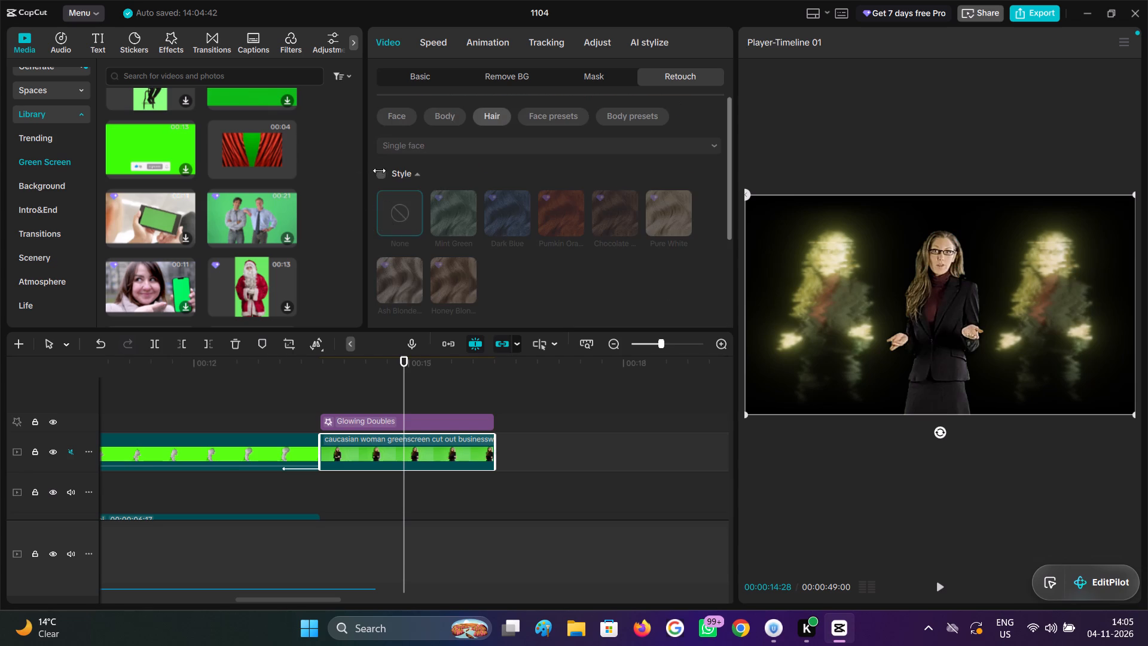
{"action": "left_click", "coordinate": [382, 174]}
{"action": "left_click", "coordinate": [599, 352]}
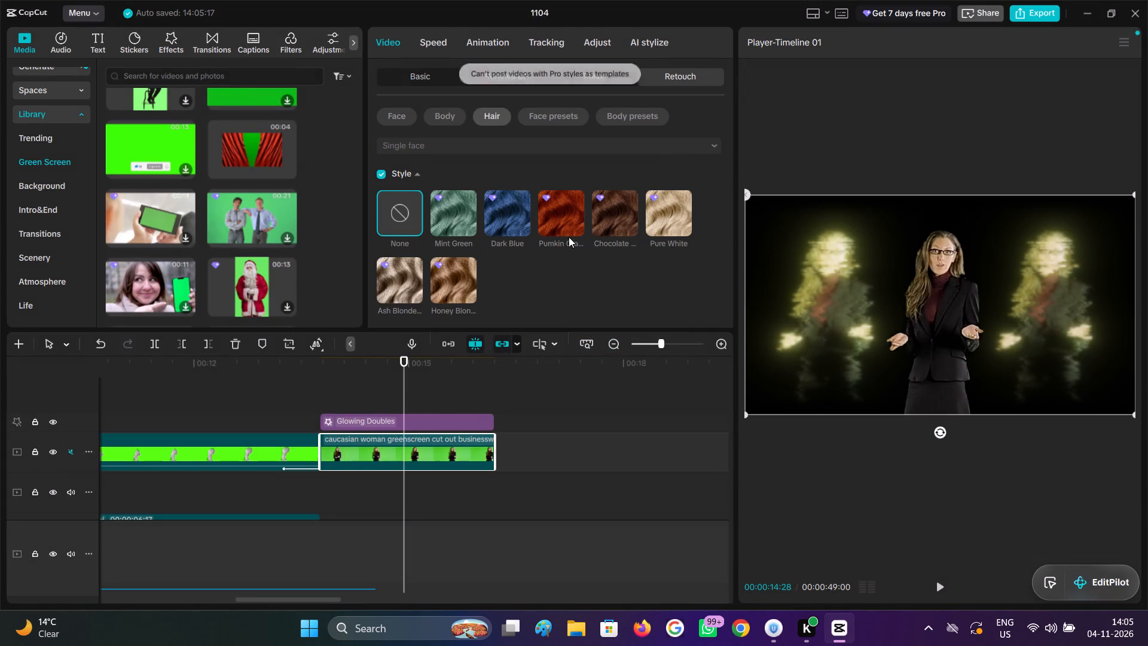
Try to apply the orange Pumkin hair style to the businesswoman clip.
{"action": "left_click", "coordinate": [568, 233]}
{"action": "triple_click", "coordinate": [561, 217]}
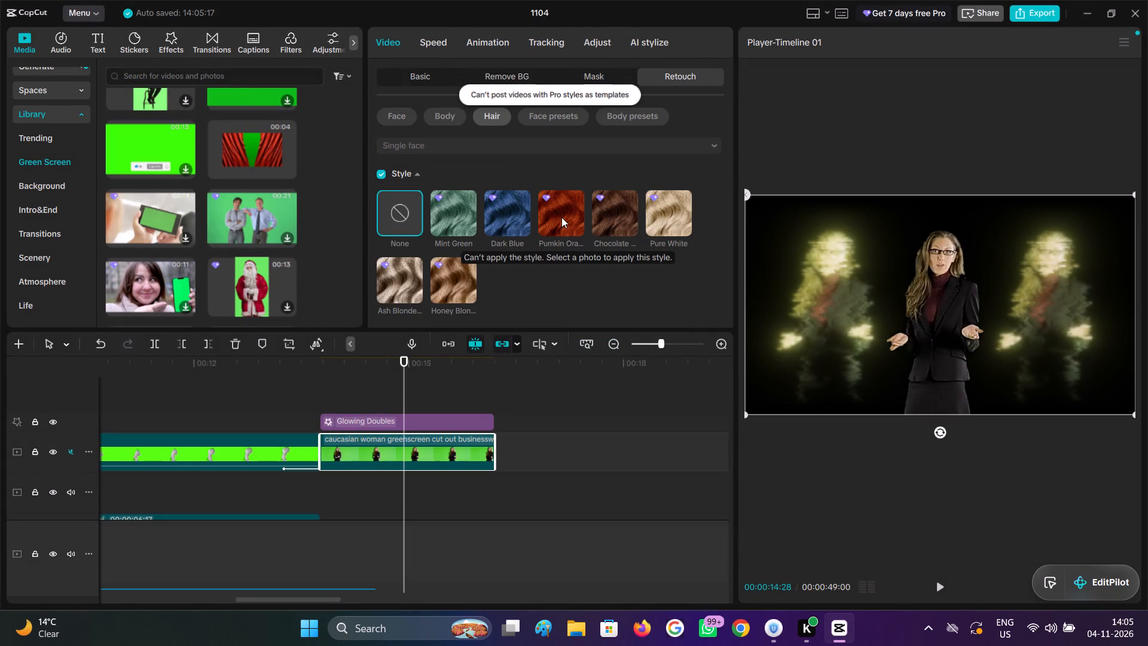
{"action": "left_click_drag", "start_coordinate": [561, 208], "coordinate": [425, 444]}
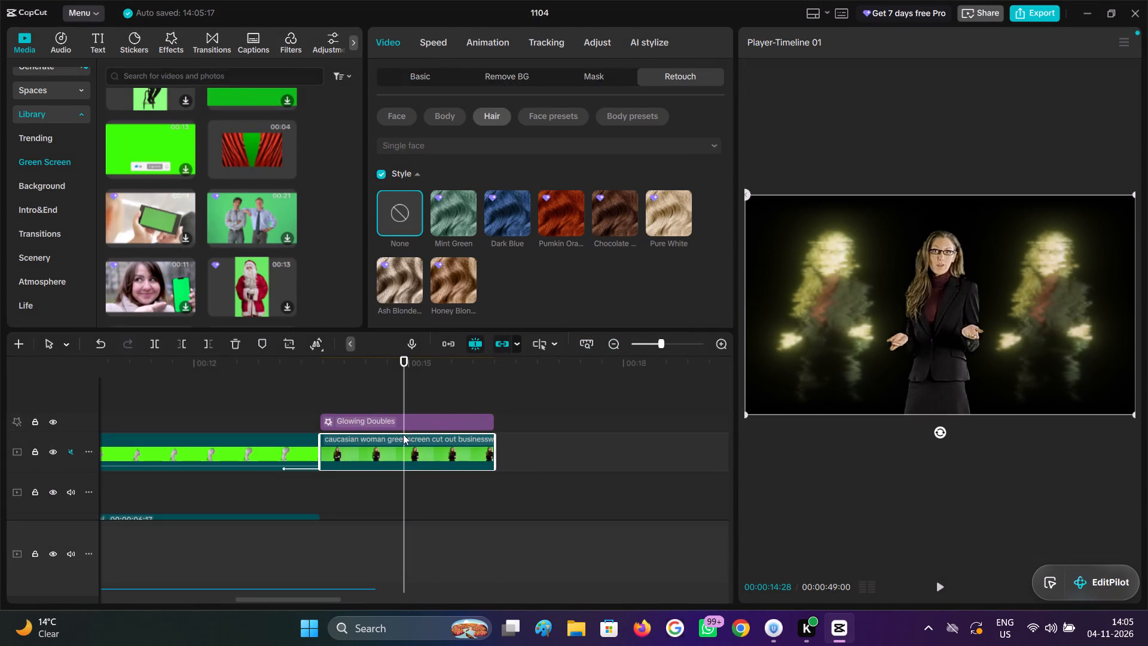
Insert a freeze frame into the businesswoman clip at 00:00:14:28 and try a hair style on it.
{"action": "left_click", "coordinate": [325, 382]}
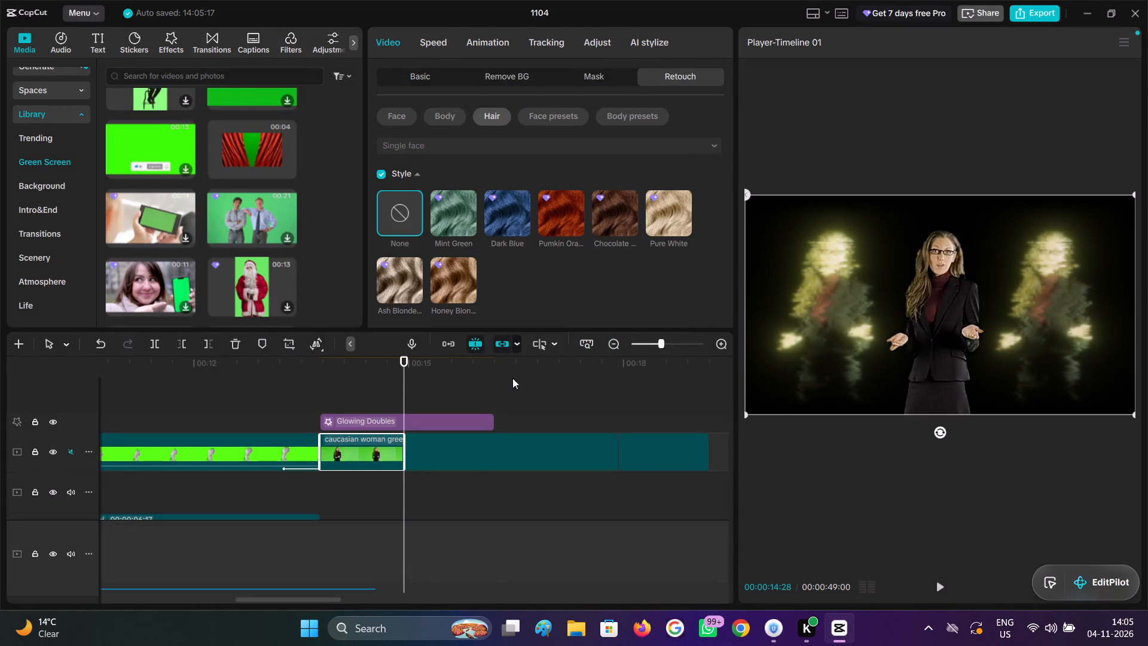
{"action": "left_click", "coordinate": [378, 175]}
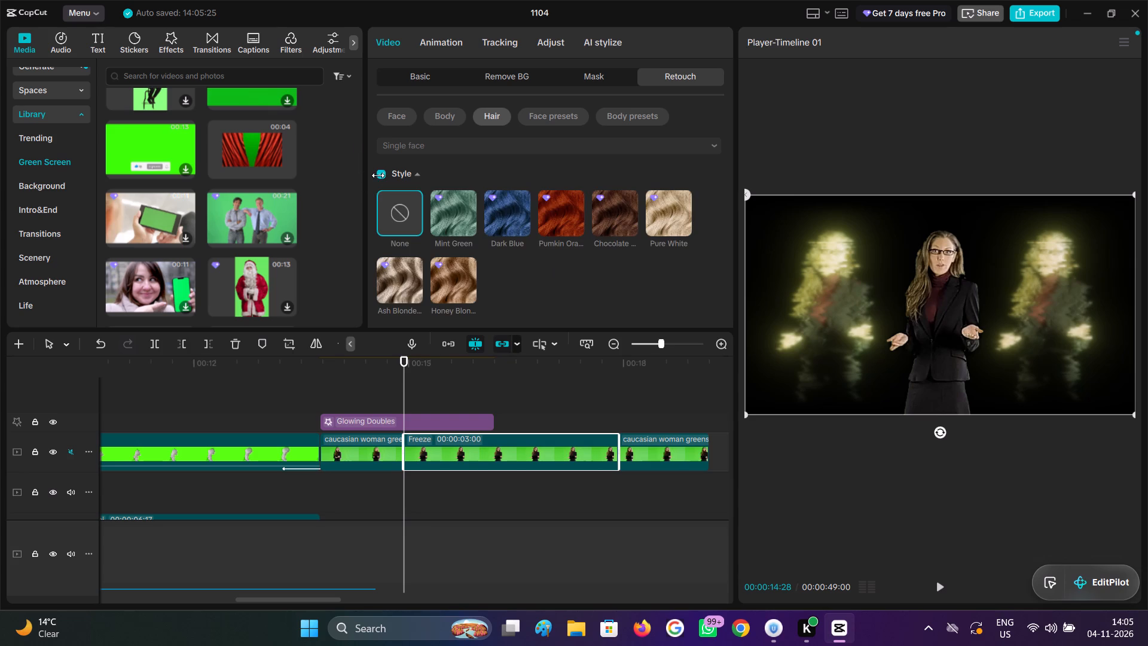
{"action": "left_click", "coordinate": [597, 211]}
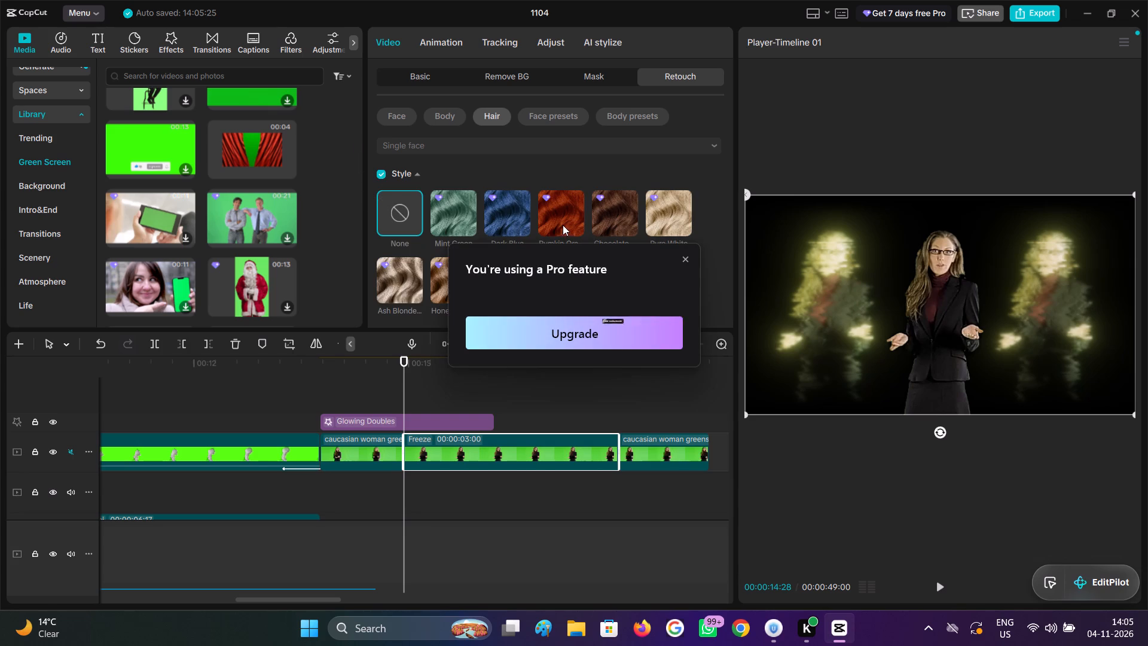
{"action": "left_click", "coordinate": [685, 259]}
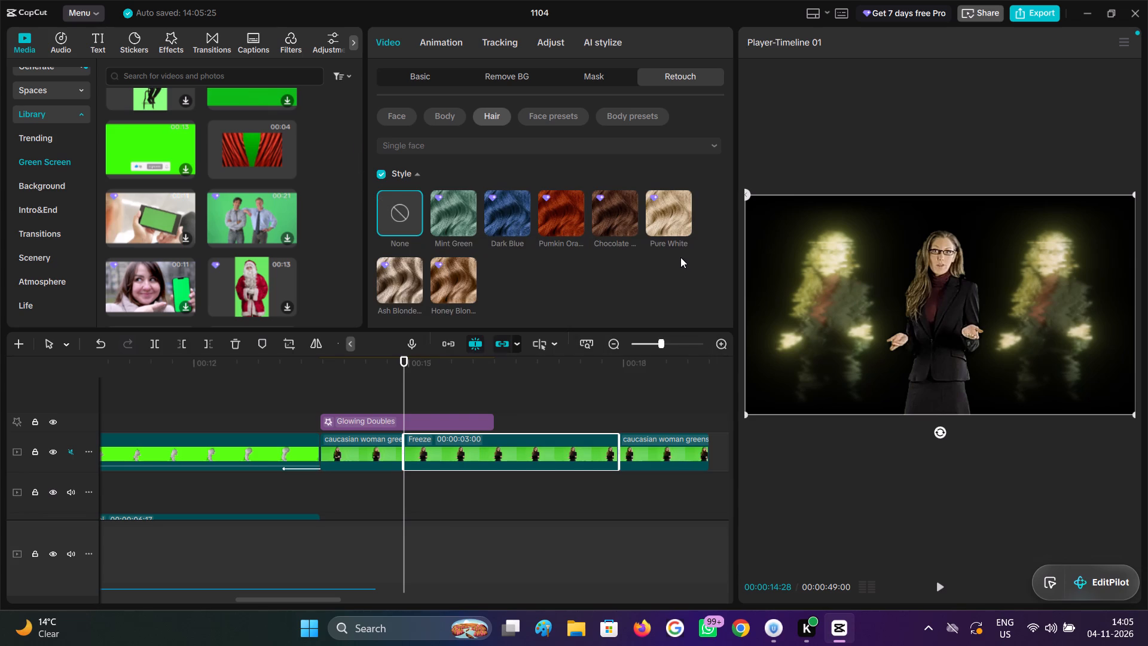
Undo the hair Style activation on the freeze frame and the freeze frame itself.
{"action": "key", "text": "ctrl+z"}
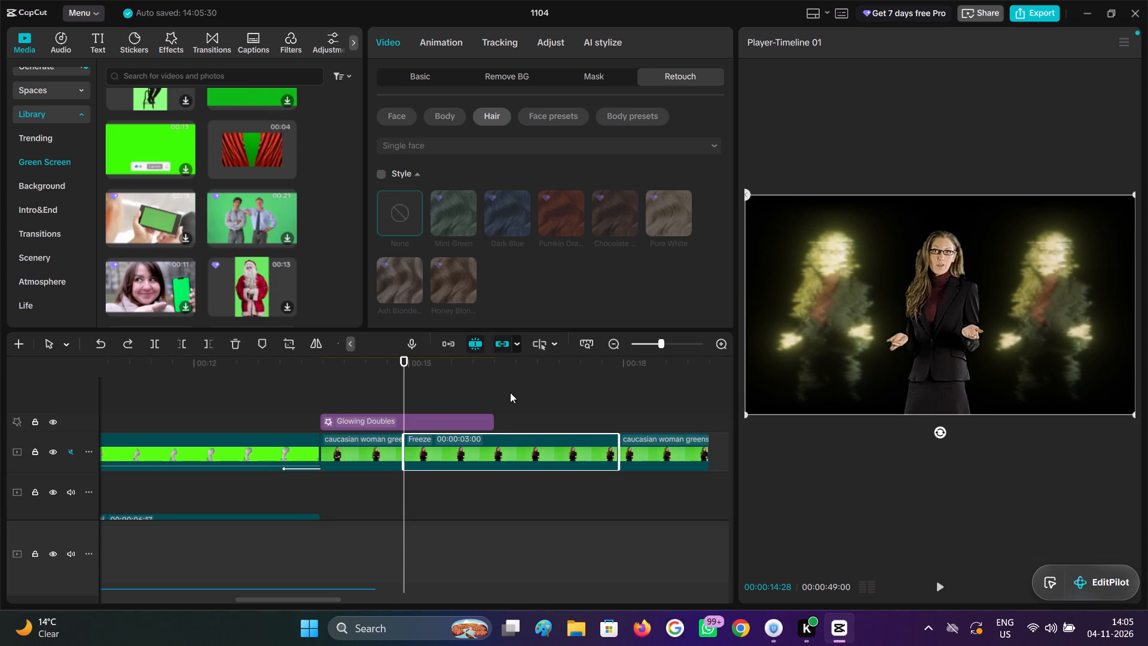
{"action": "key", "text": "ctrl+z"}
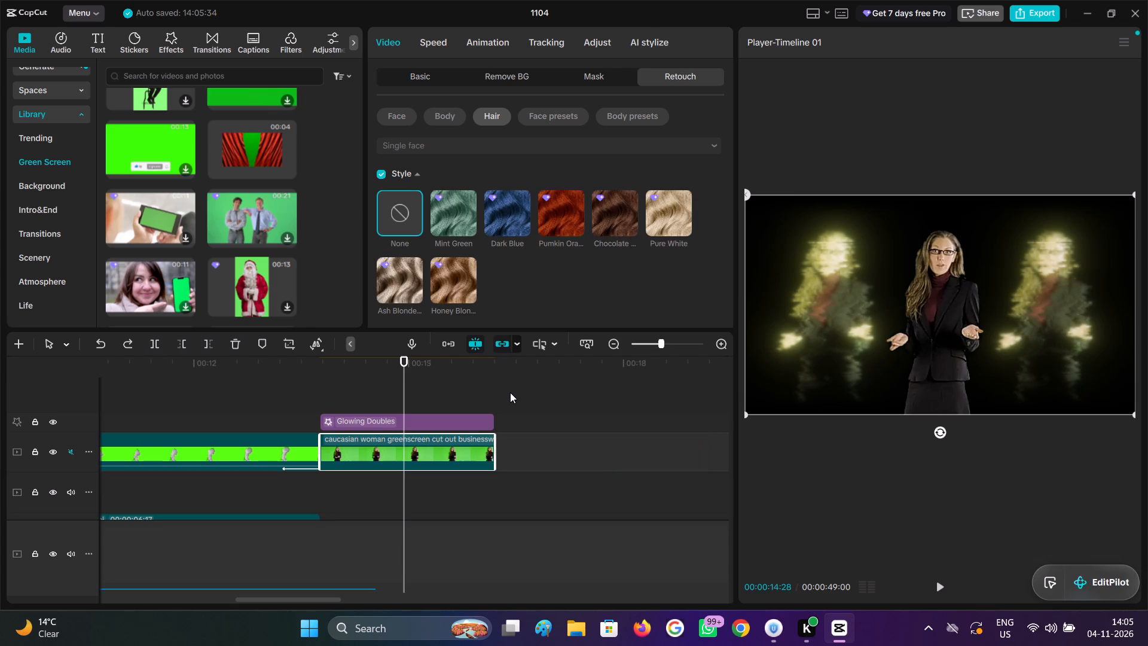
Play back the businesswoman clip from just before its start to 00:00:14:20.
{"action": "left_click", "coordinate": [314, 395]}
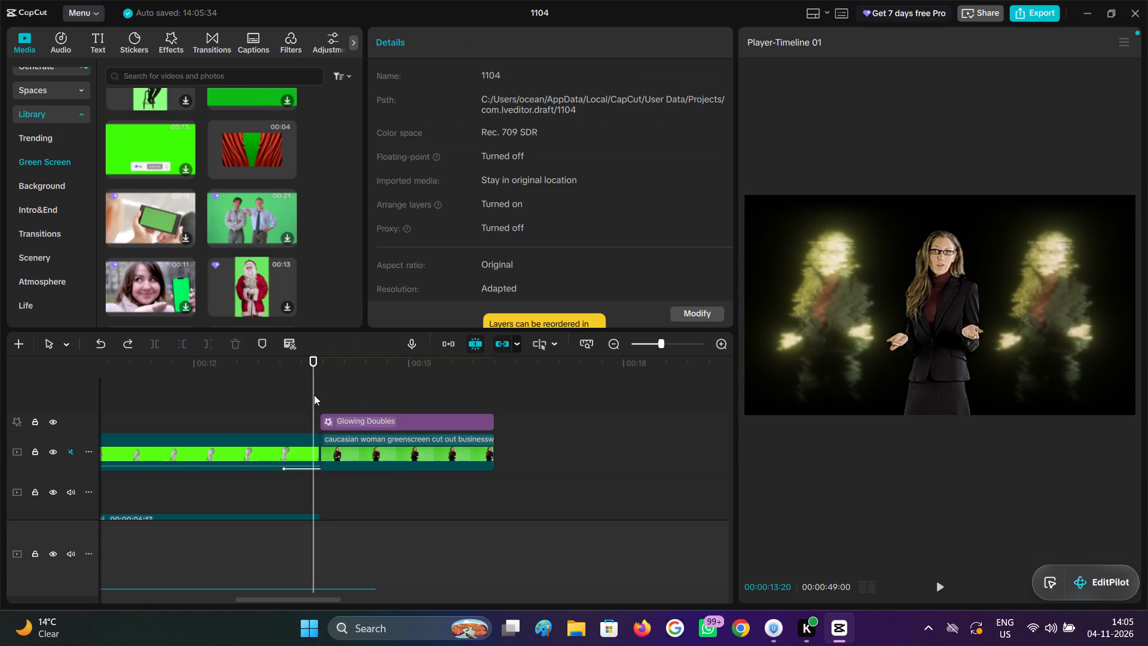
{"action": "key", "text": "space"}
{"action": "key", "text": "space"}
{"action": "left_click", "coordinate": [317, 391]}
{"action": "key", "text": "space"}
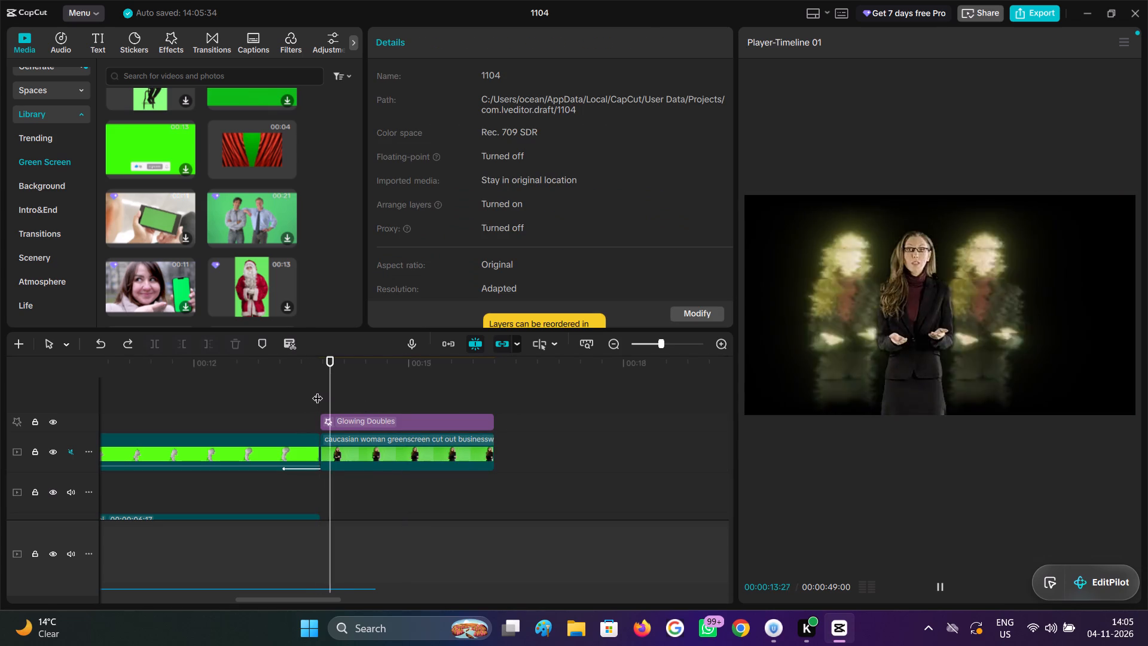
{"action": "key", "text": "space"}
Browse the Green Screen library and preview the clips of the women in orange and white bathrobes.
{"action": "left_click", "coordinate": [395, 452]}
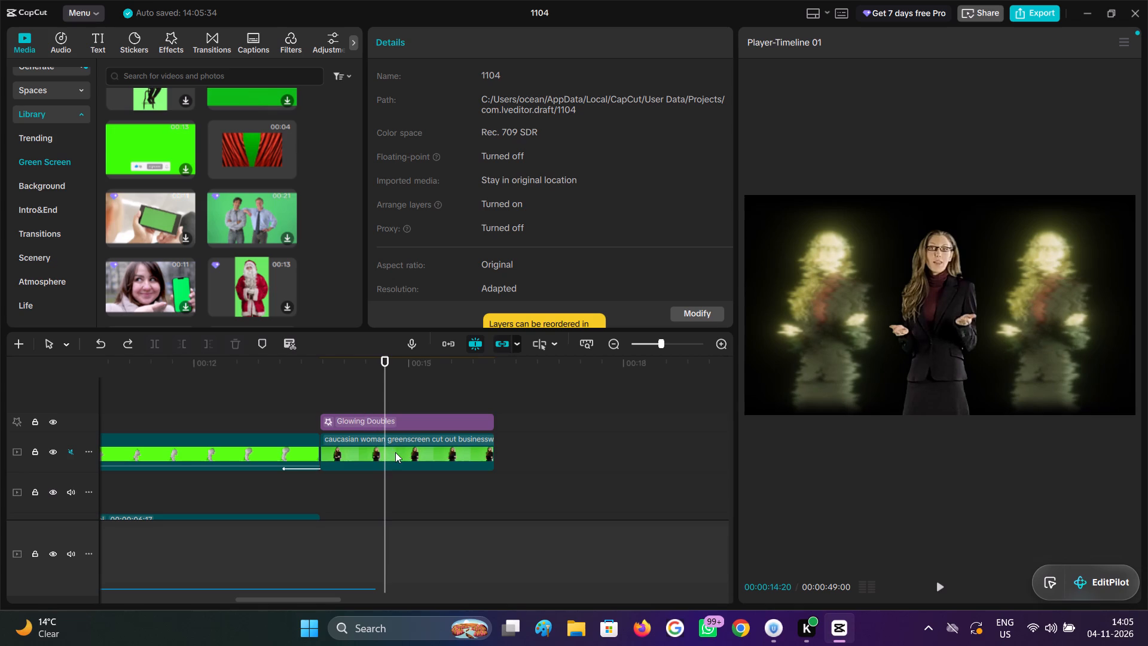
{"action": "scroll", "coordinate": [215, 276], "scroll_direction": "down", "scroll_amount": 5}
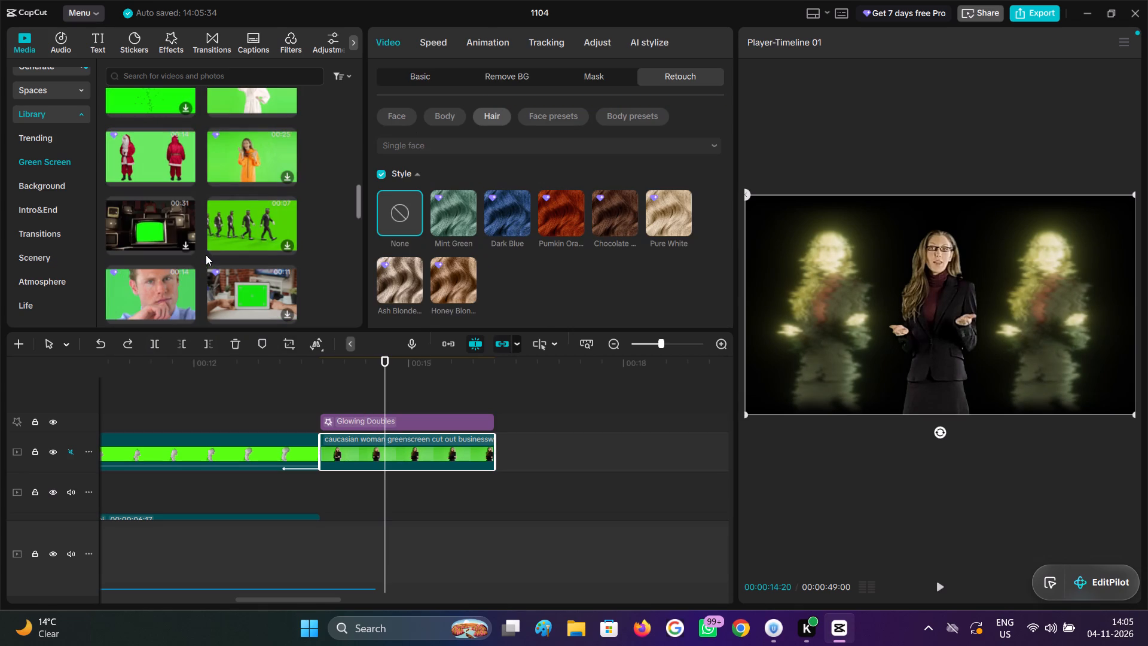
{"action": "left_click", "coordinate": [231, 162]}
{"action": "scroll", "coordinate": [253, 162], "scroll_direction": "up", "scroll_amount": 1}
{"action": "left_click", "coordinate": [255, 166]}
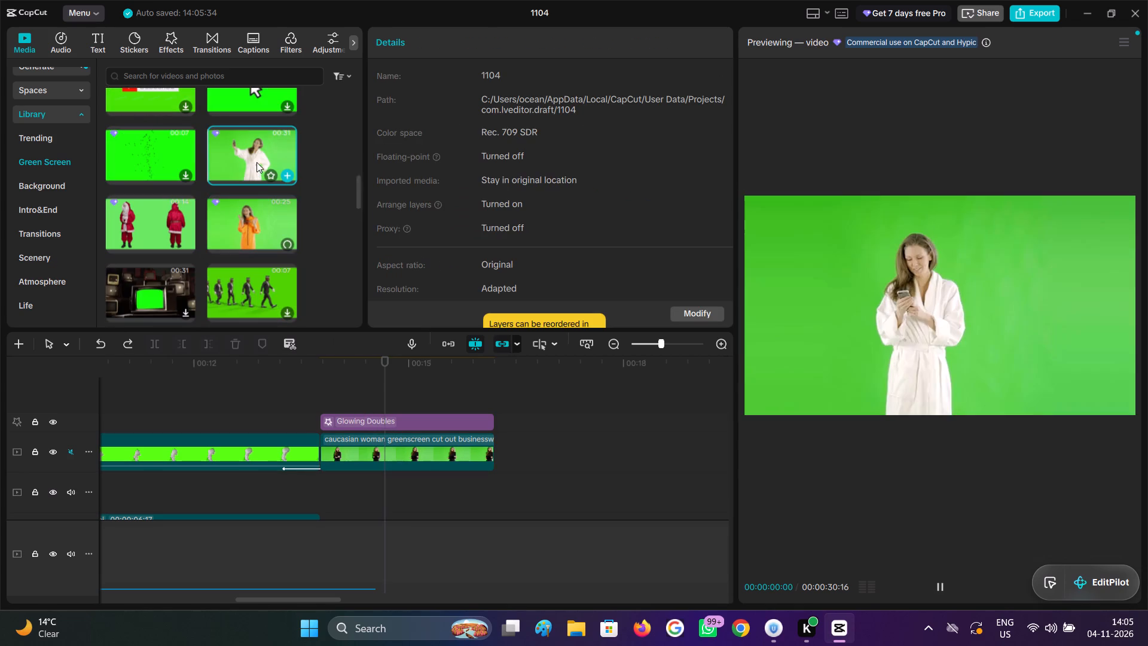
{"action": "key", "text": "space"}
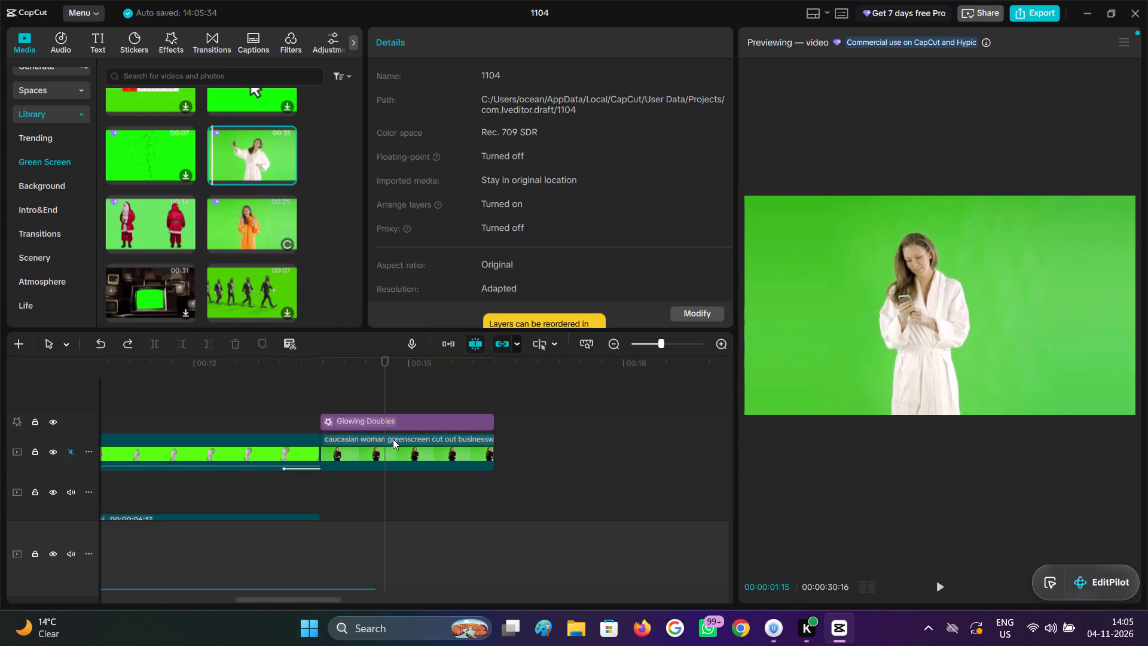
Enable Color correction on the businesswoman clip and set its intensity to 20.
{"action": "left_click", "coordinate": [407, 449]}
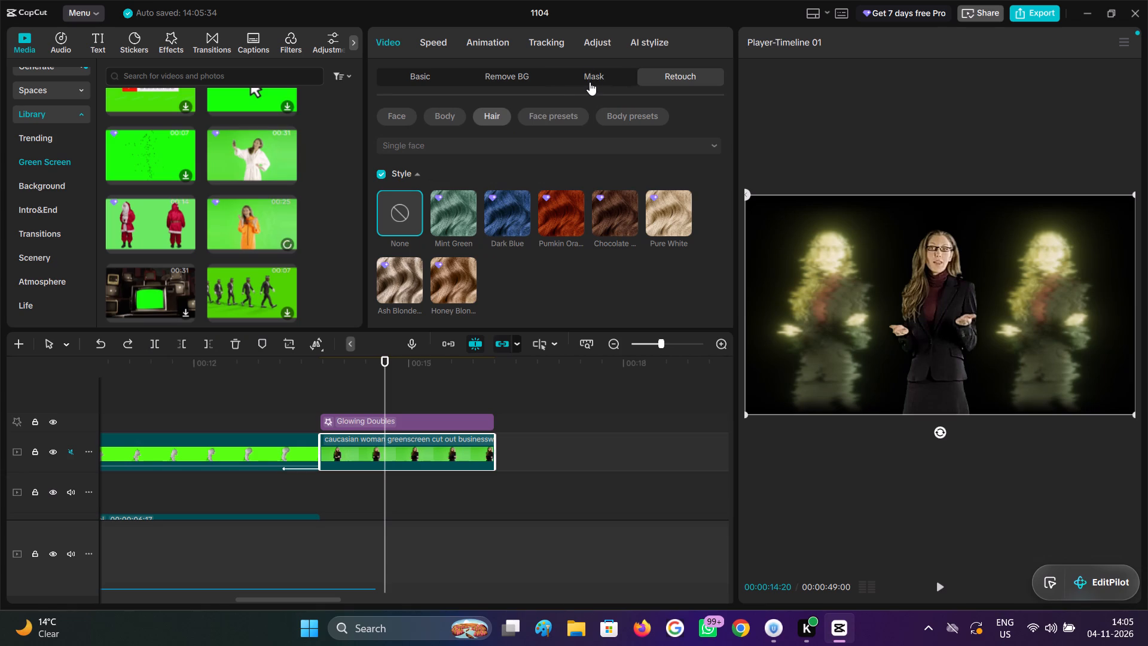
{"action": "left_click", "coordinate": [589, 79]}
{"action": "left_click", "coordinate": [596, 47]}
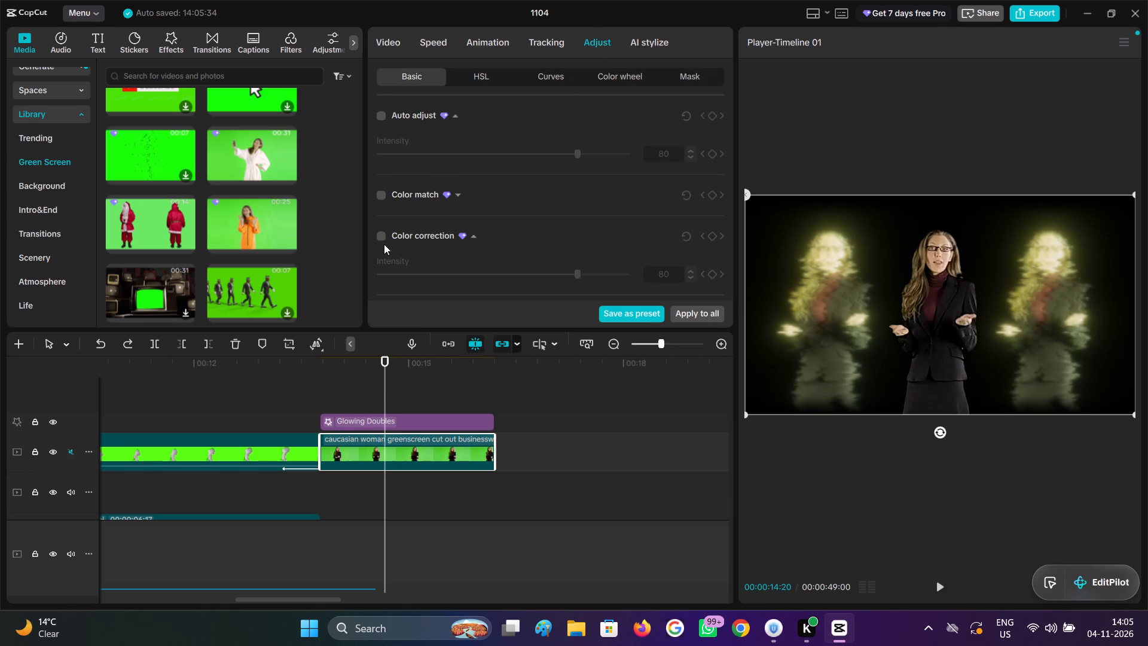
{"action": "left_click", "coordinate": [381, 237]}
{"action": "scroll", "coordinate": [468, 239], "scroll_direction": "down", "scroll_amount": 1}
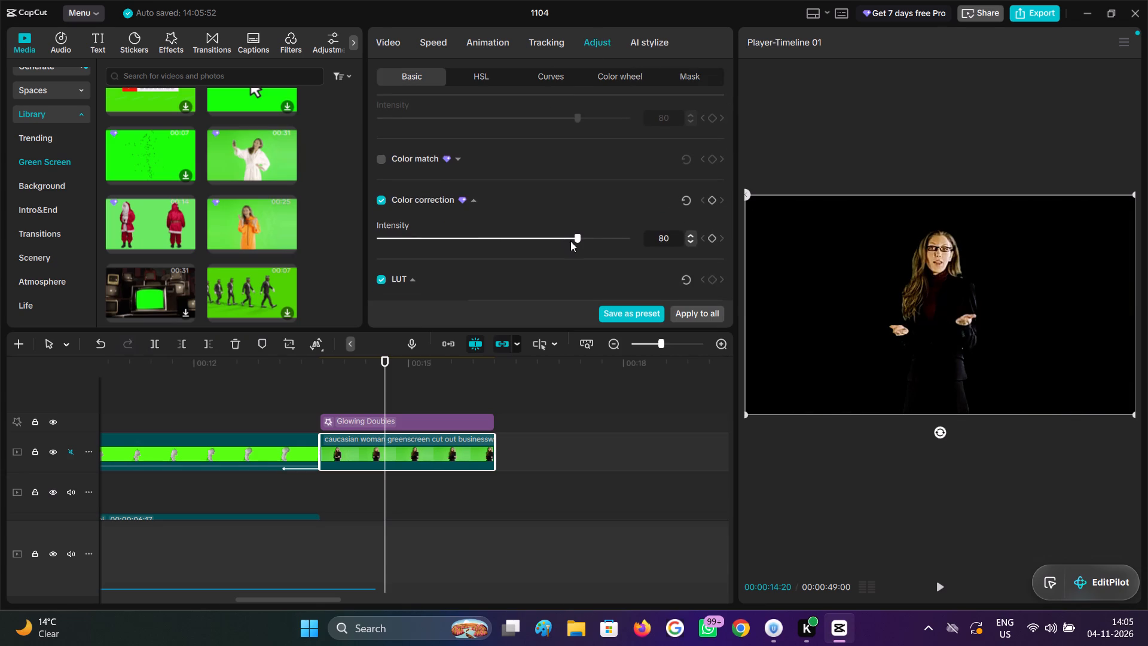
{"action": "left_click_drag", "start_coordinate": [570, 241], "coordinate": [429, 245]}
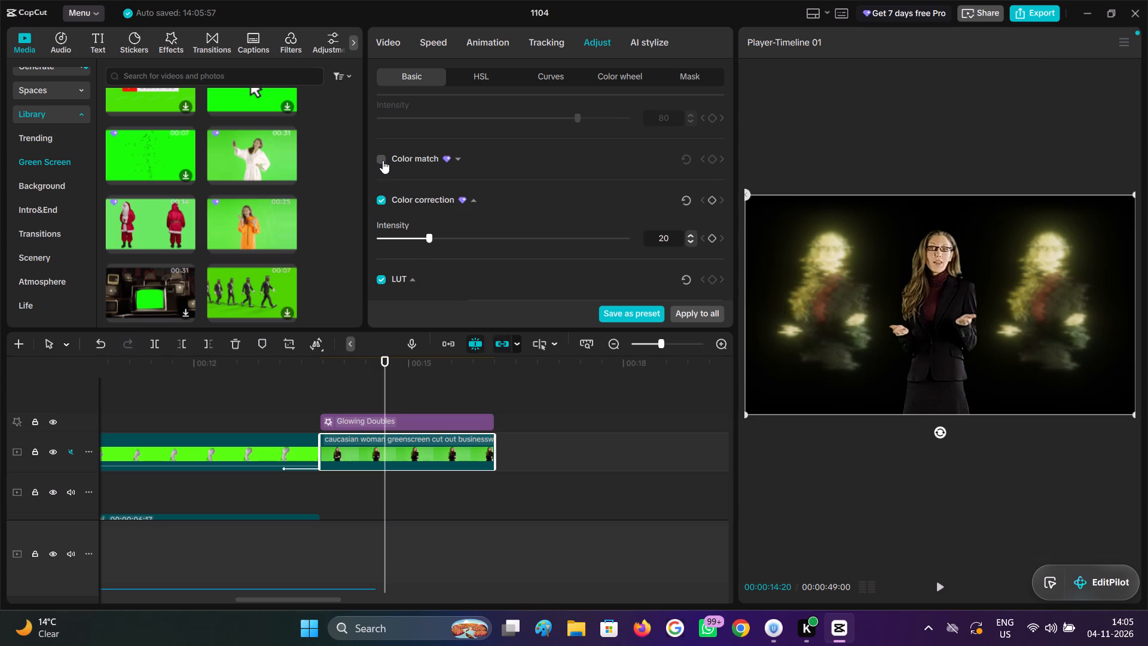
Start Color match on the businesswoman clip with a purple starry-sky frame from the video as the color reference.
{"action": "left_click", "coordinate": [383, 160]}
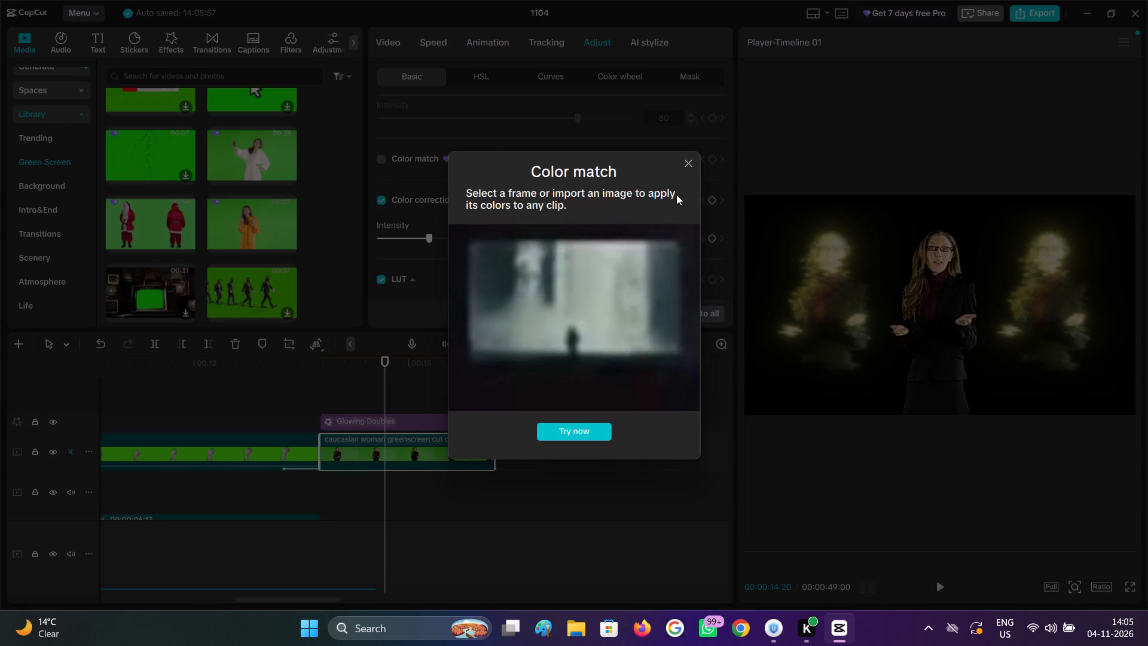
{"action": "left_click", "coordinate": [689, 164]}
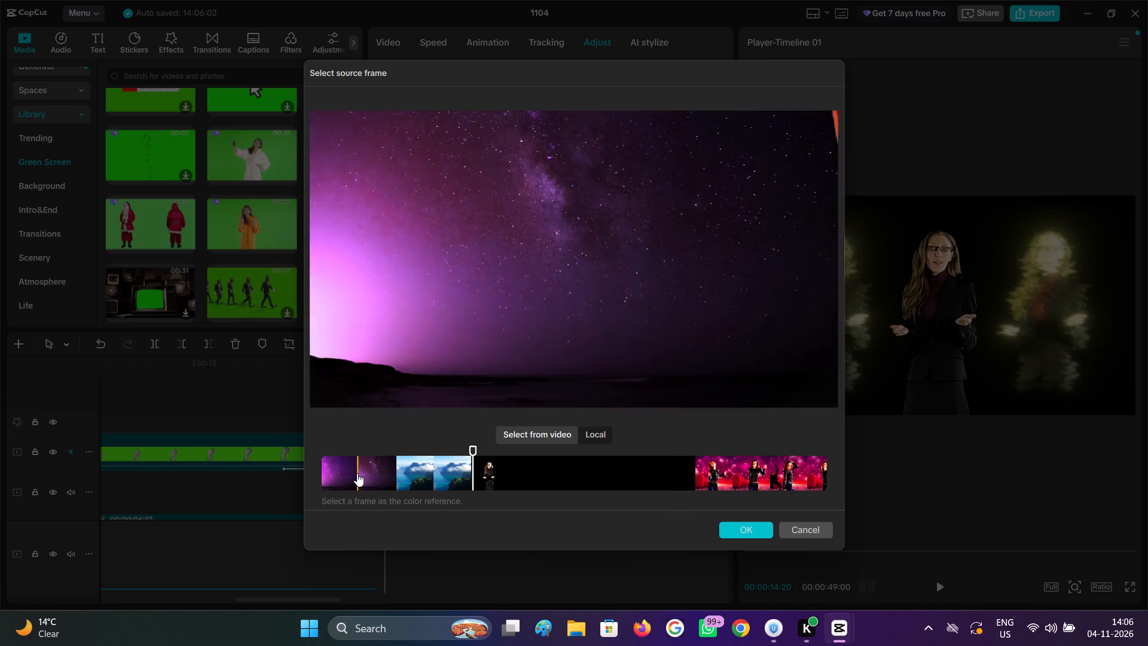
{"action": "left_click", "coordinate": [359, 473]}
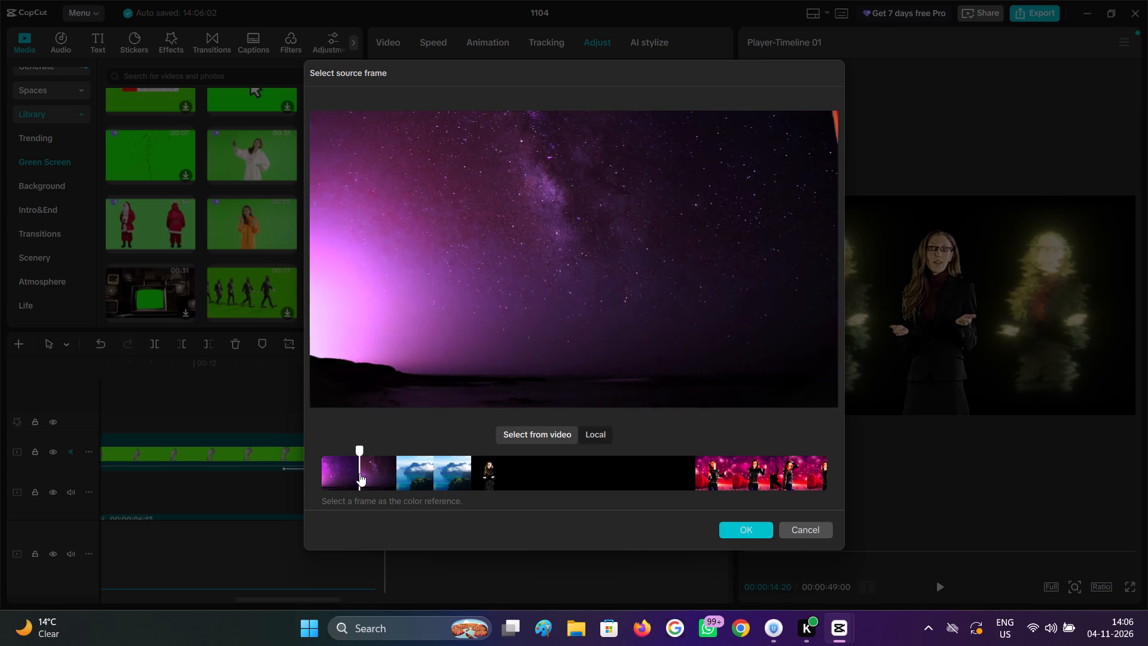
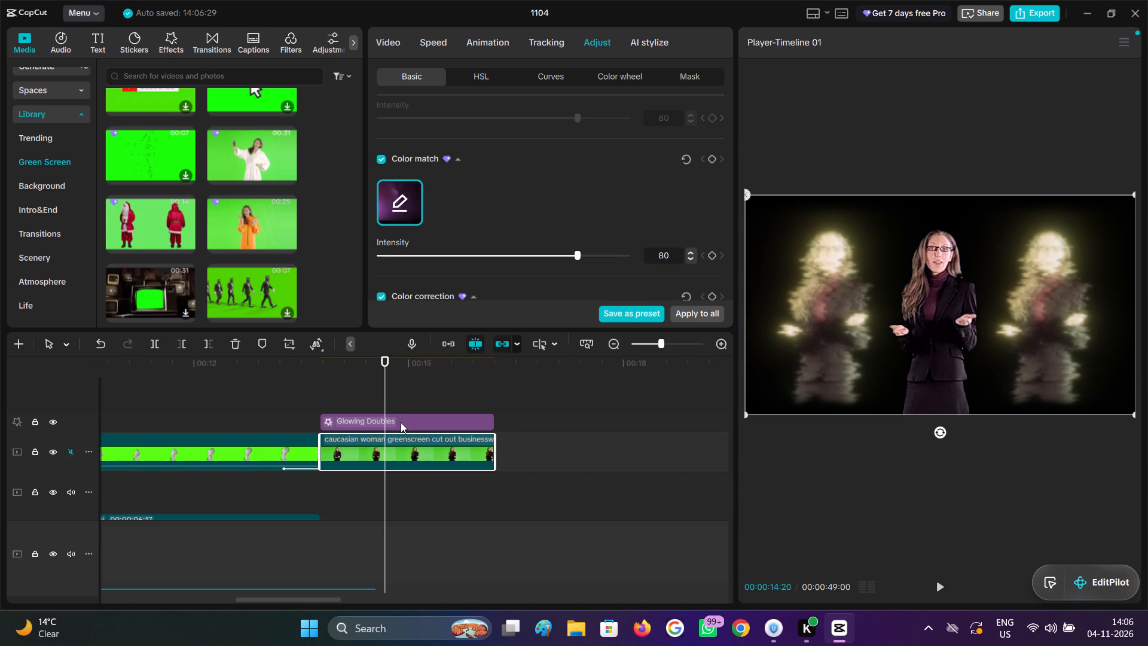
Undo the Color match applied to the businesswoman clip.
{"action": "left_click", "coordinate": [100, 348]}
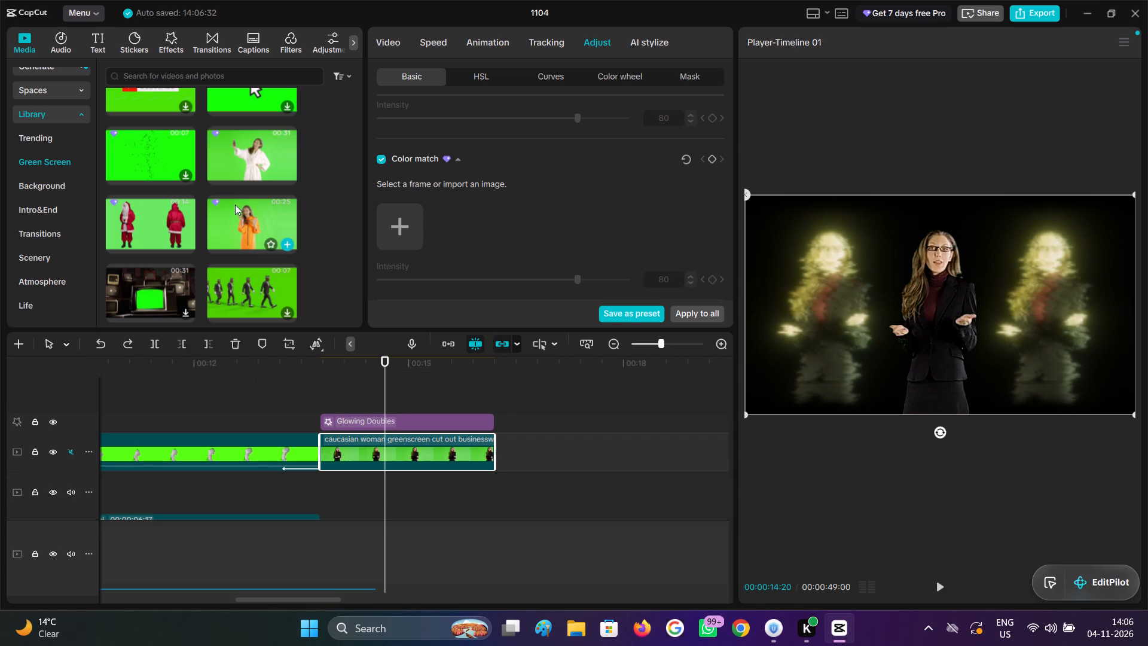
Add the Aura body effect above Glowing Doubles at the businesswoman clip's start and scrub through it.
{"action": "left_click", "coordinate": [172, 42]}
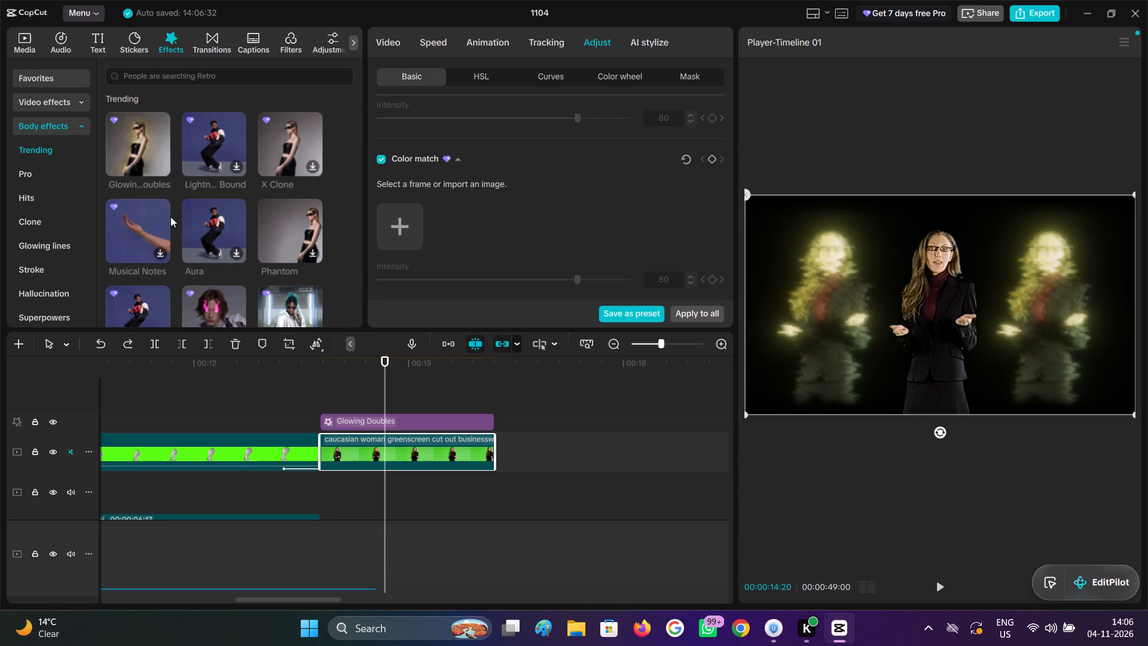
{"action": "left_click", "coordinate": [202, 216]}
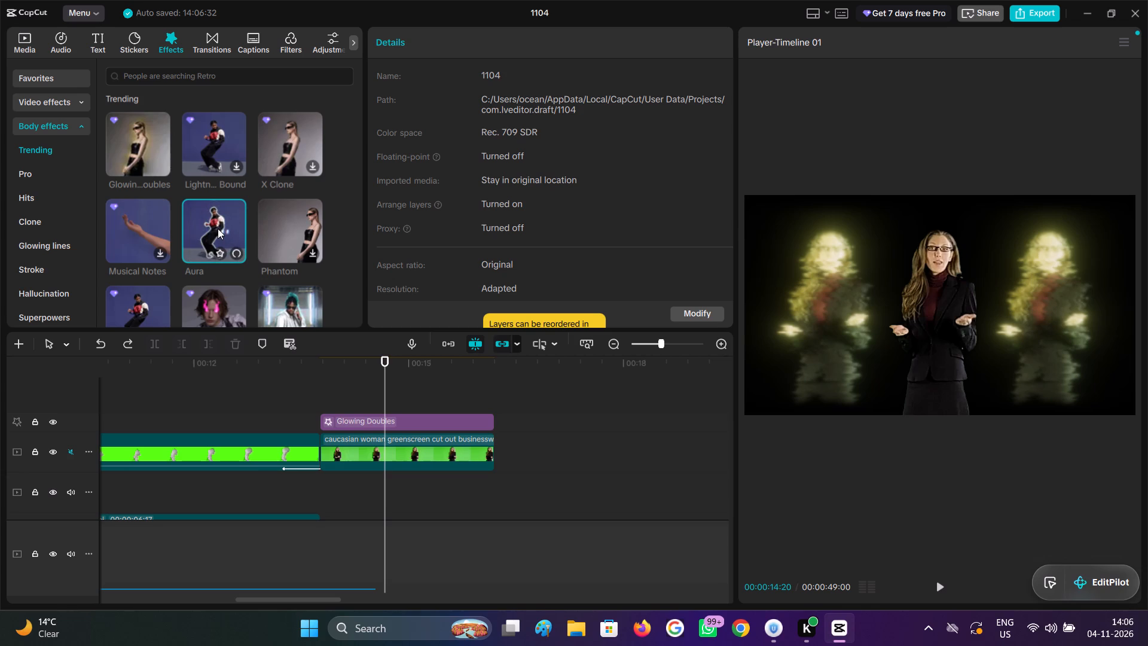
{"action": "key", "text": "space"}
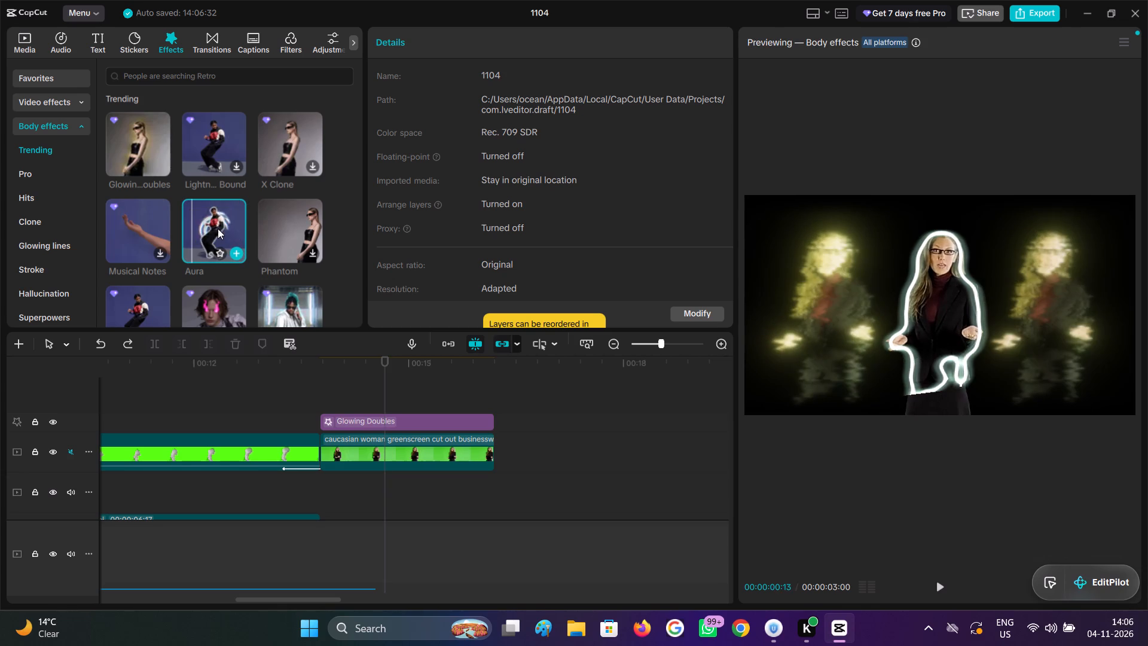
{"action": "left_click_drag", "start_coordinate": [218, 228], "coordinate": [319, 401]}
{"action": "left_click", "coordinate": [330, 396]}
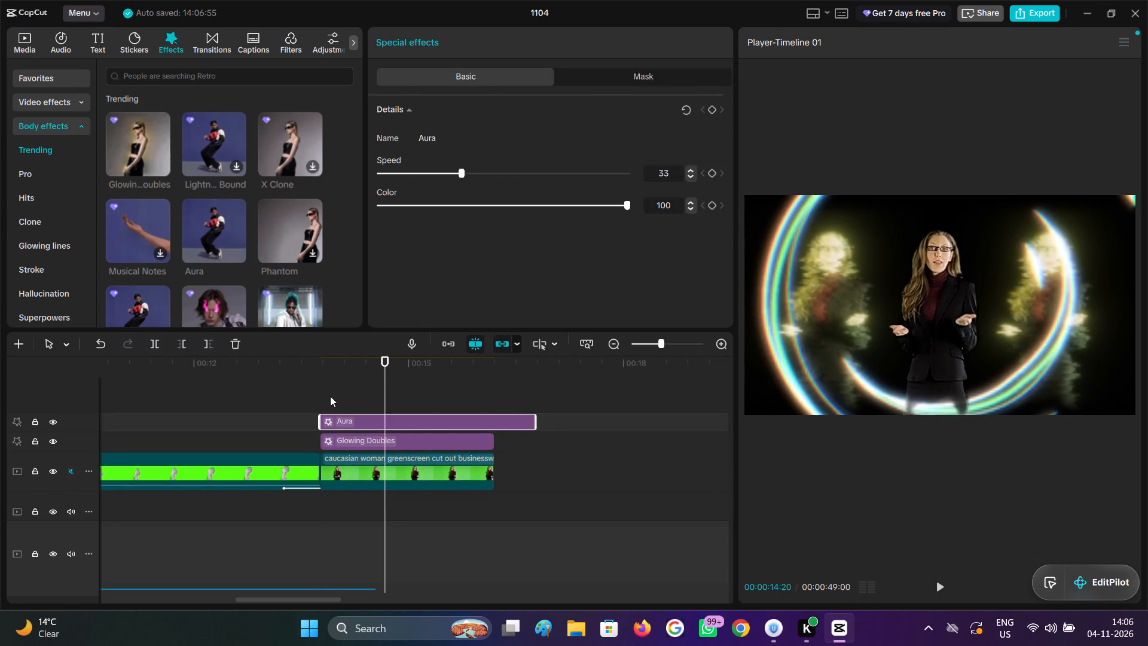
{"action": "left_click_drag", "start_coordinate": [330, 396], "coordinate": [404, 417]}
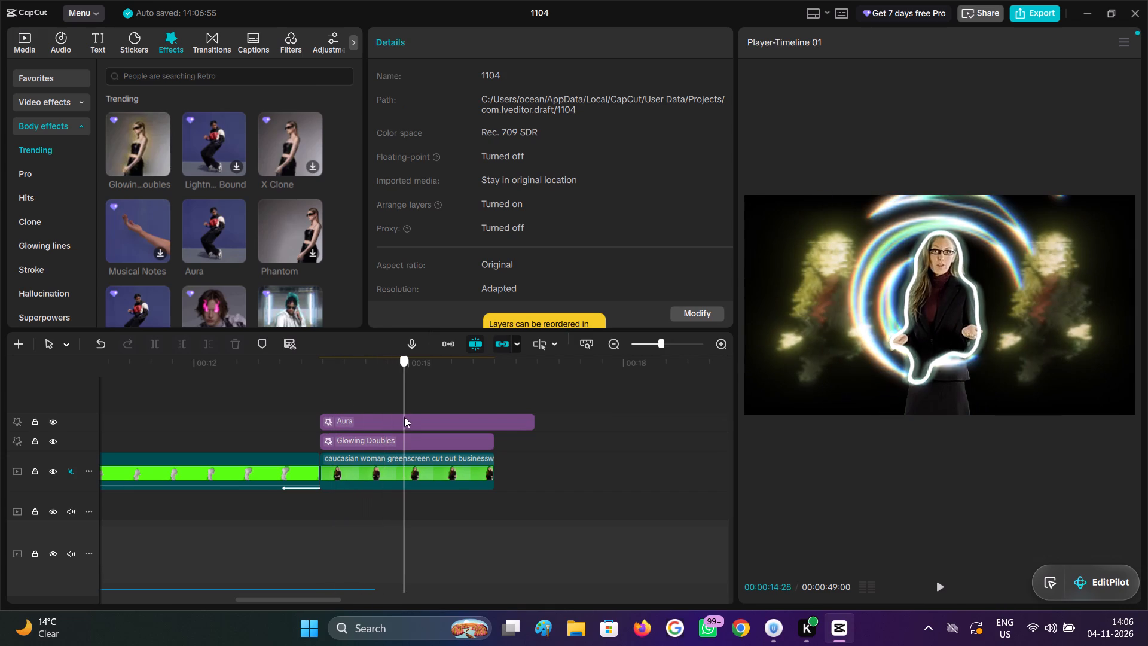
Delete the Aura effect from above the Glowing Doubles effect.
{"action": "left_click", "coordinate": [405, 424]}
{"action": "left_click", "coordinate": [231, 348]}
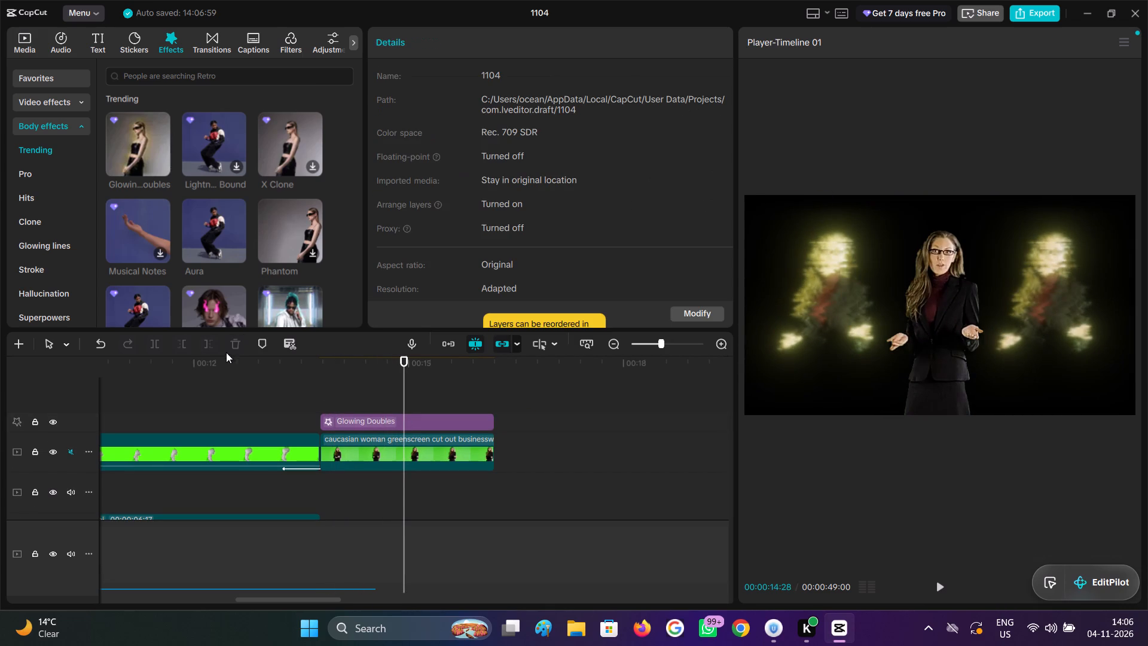
Browse the trending body effects, trying Flame Eyes 2, Optical Scan and Hurricane, and preview Aura on the businesswoman clip.
{"action": "scroll", "coordinate": [227, 288], "scroll_direction": "down", "scroll_amount": 1}
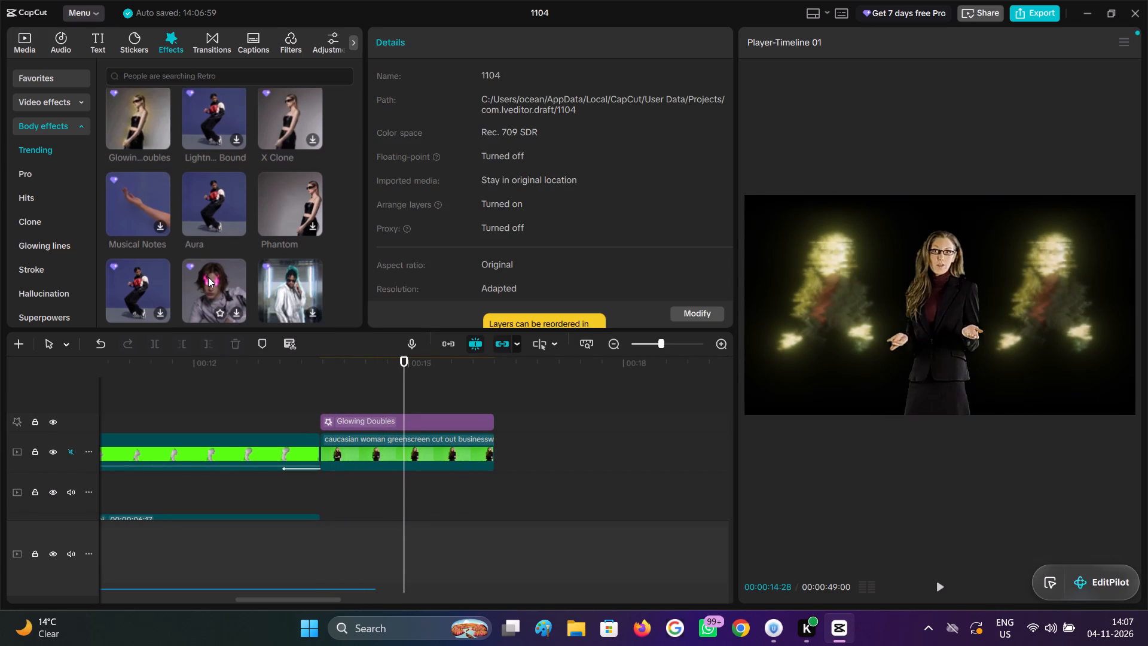
{"action": "left_click", "coordinate": [208, 277]}
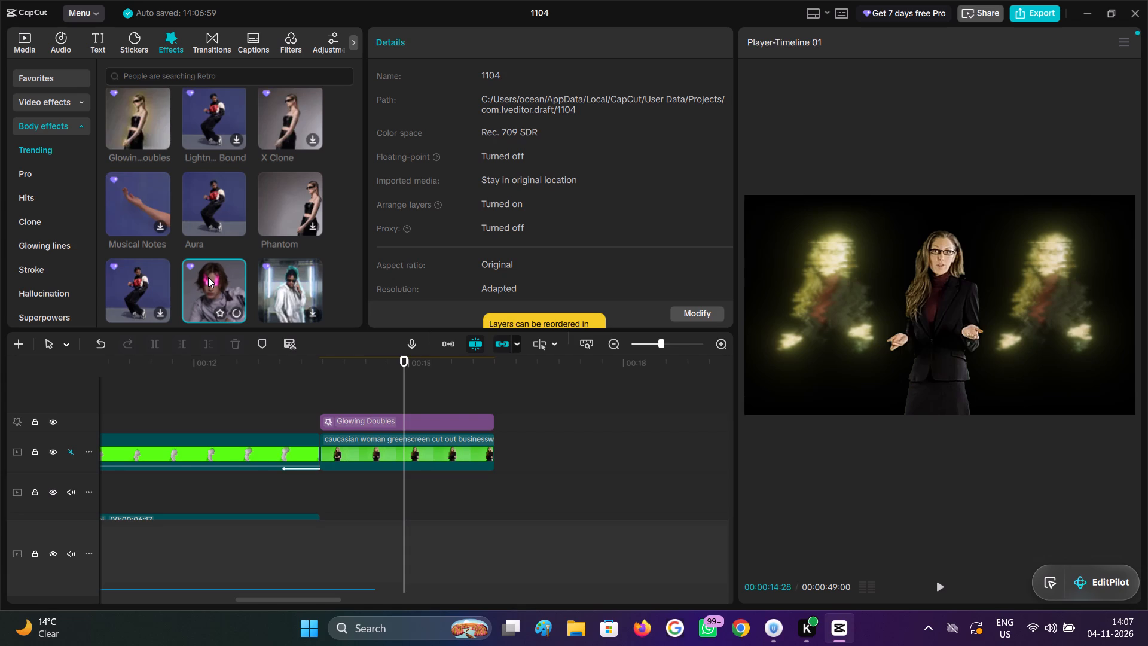
{"action": "scroll", "coordinate": [209, 277], "scroll_direction": "down", "scroll_amount": 1}
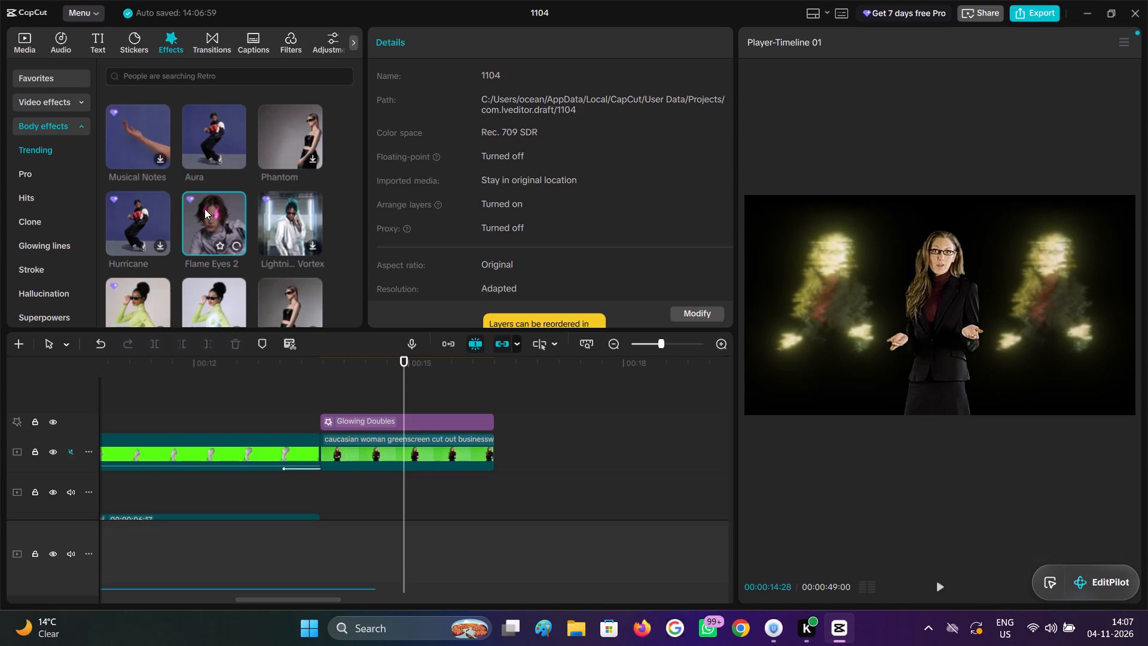
{"action": "scroll", "coordinate": [196, 315], "scroll_direction": "down", "scroll_amount": 1}
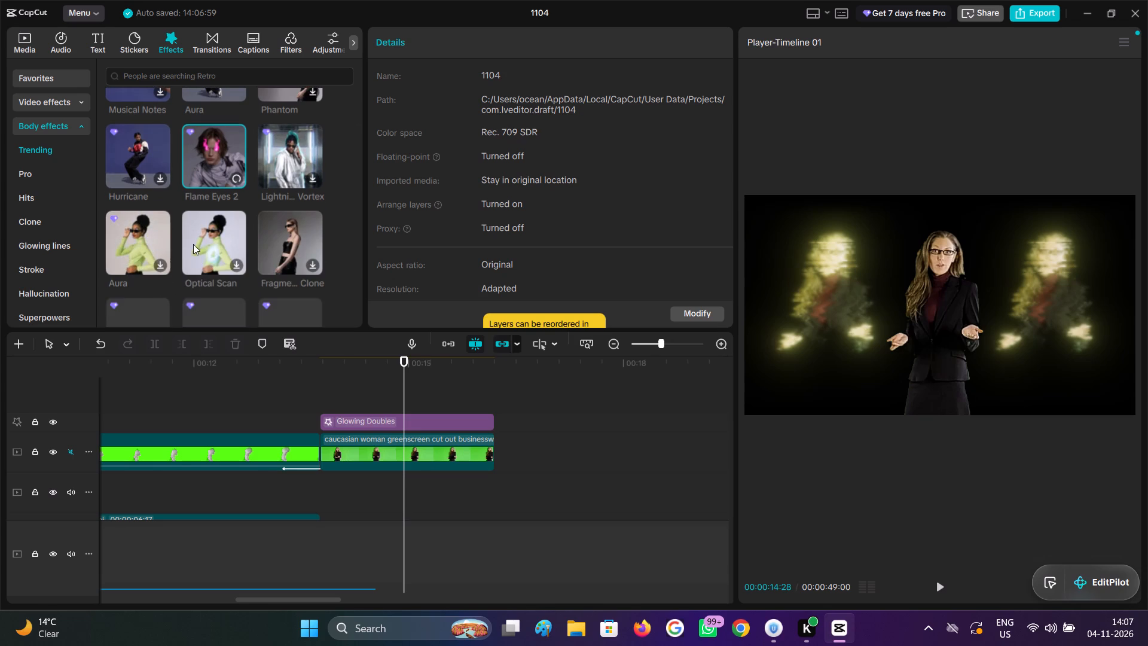
{"action": "left_click", "coordinate": [193, 244]}
{"action": "scroll", "coordinate": [196, 209], "scroll_direction": "down", "scroll_amount": 1}
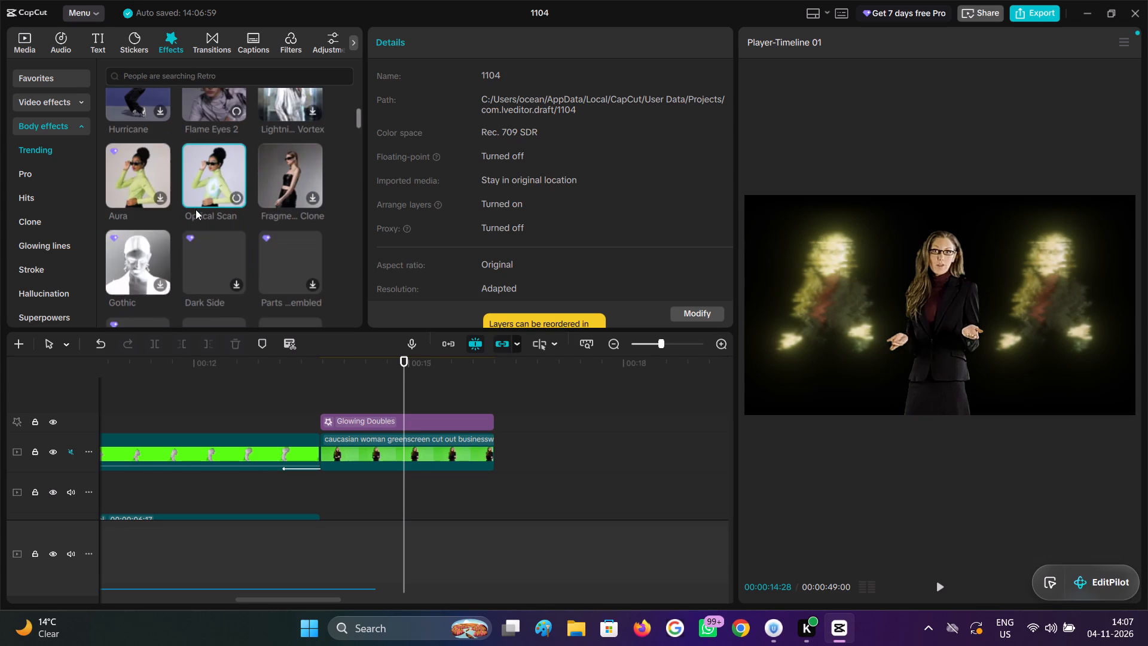
{"action": "scroll", "coordinate": [129, 246], "scroll_direction": "up", "scroll_amount": 1}
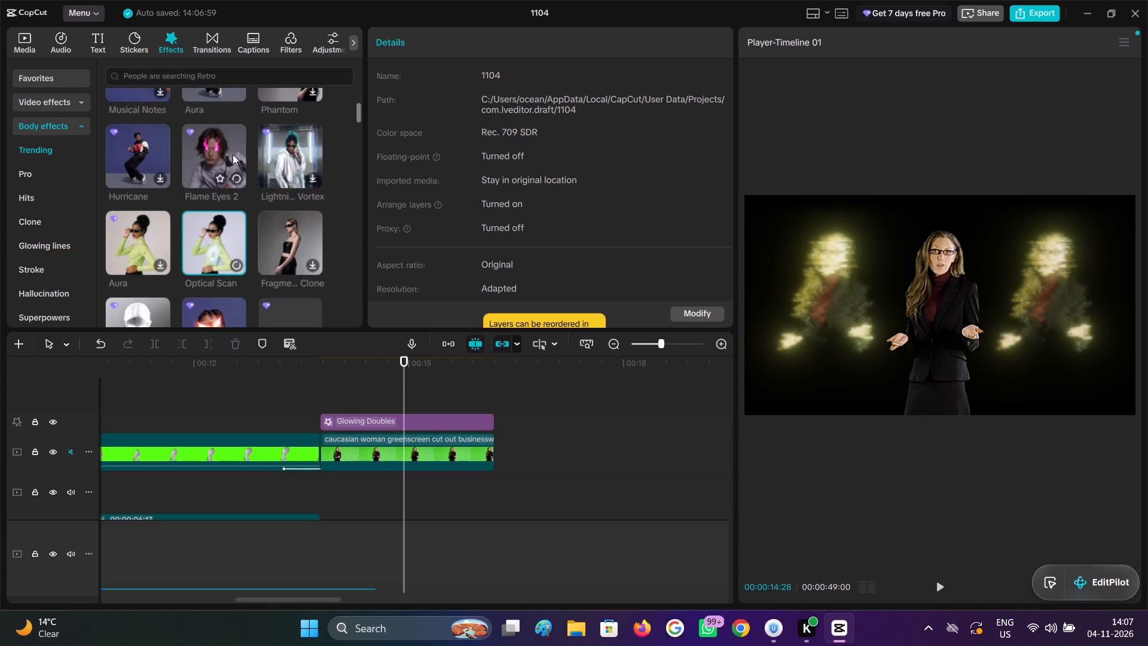
{"action": "left_click", "coordinate": [140, 155]}
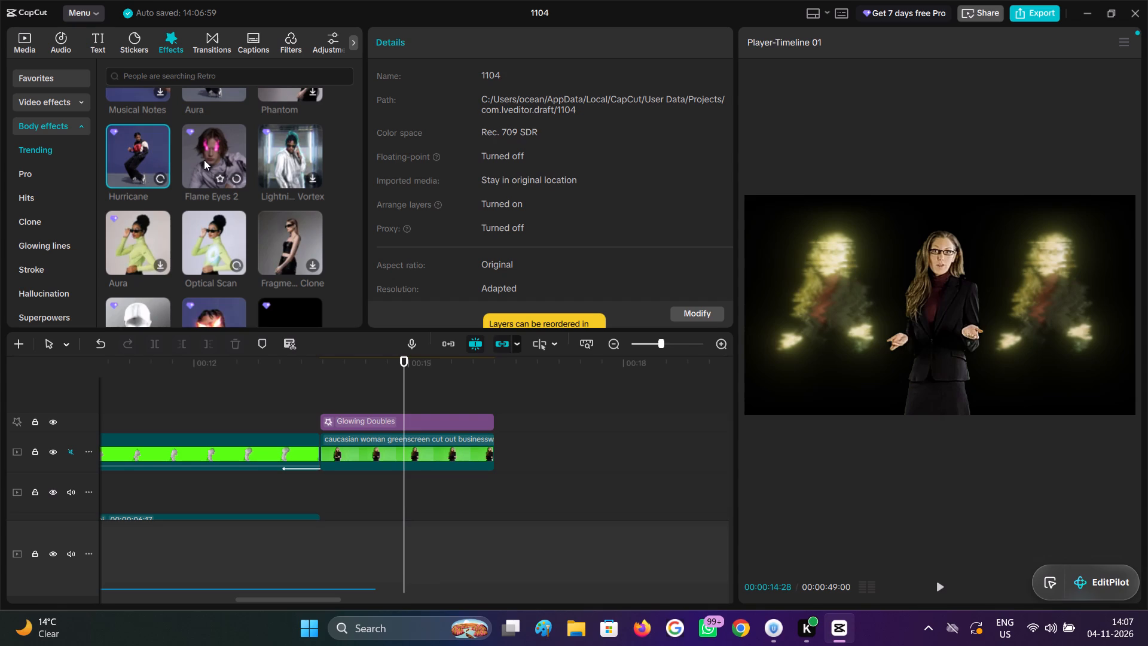
{"action": "scroll", "coordinate": [197, 183], "scroll_direction": "up", "scroll_amount": 2}
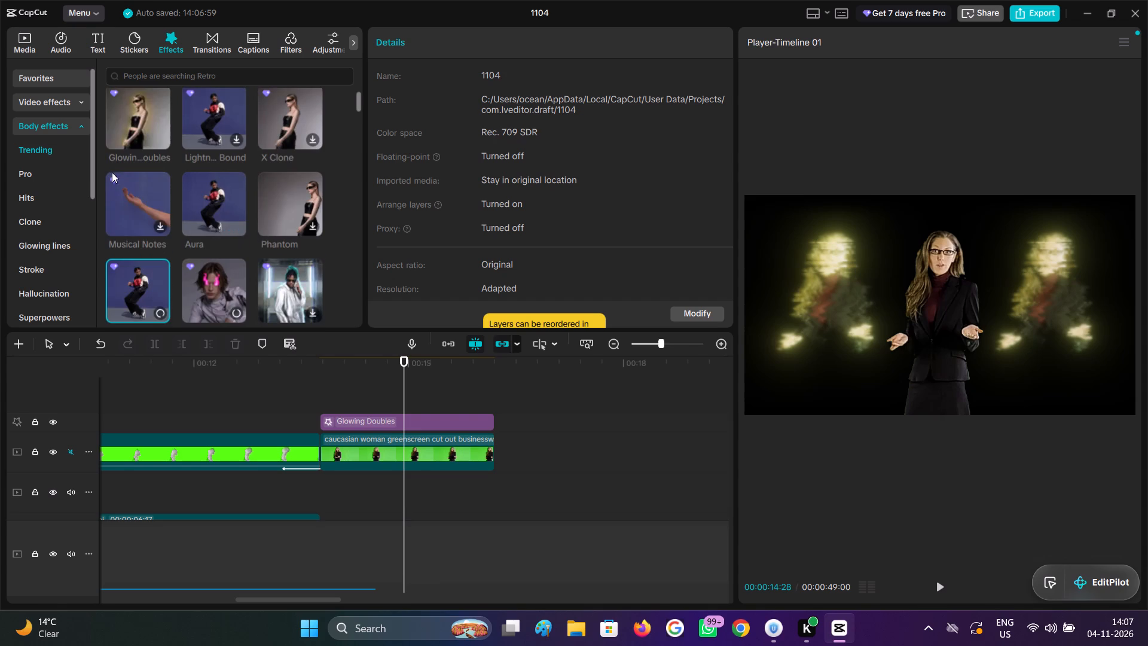
{"action": "left_click", "coordinate": [207, 203]}
{"action": "key", "text": "space"}
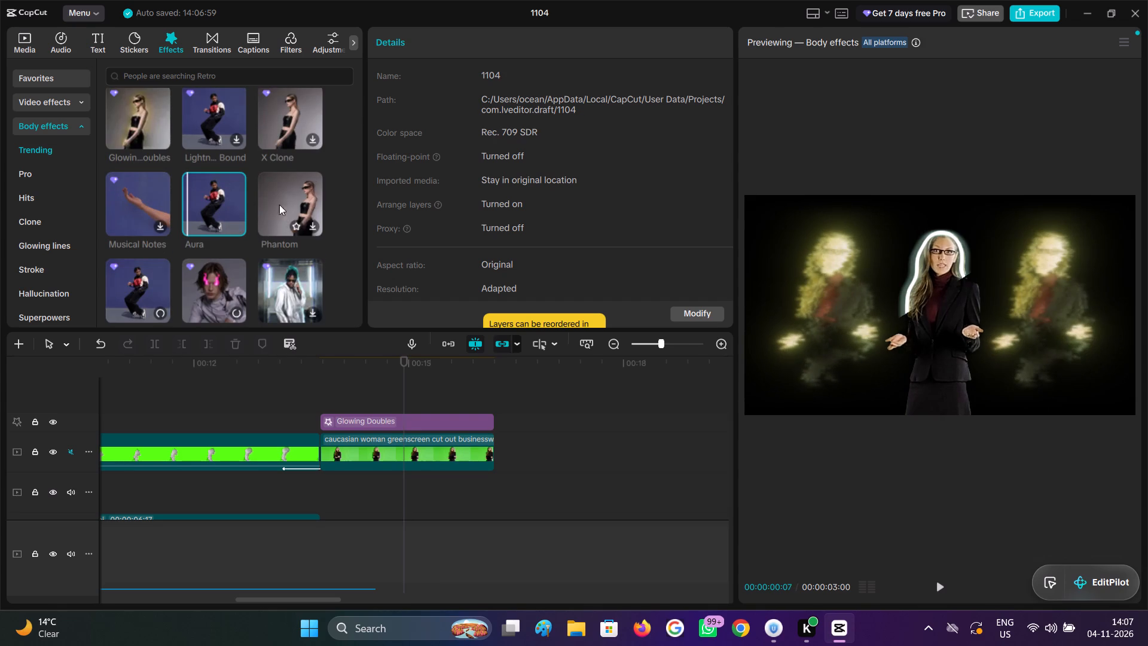
Preview the palm-tree sunset filter from the NEW filters and search the filter library for bright.
{"action": "left_click", "coordinate": [295, 45]}
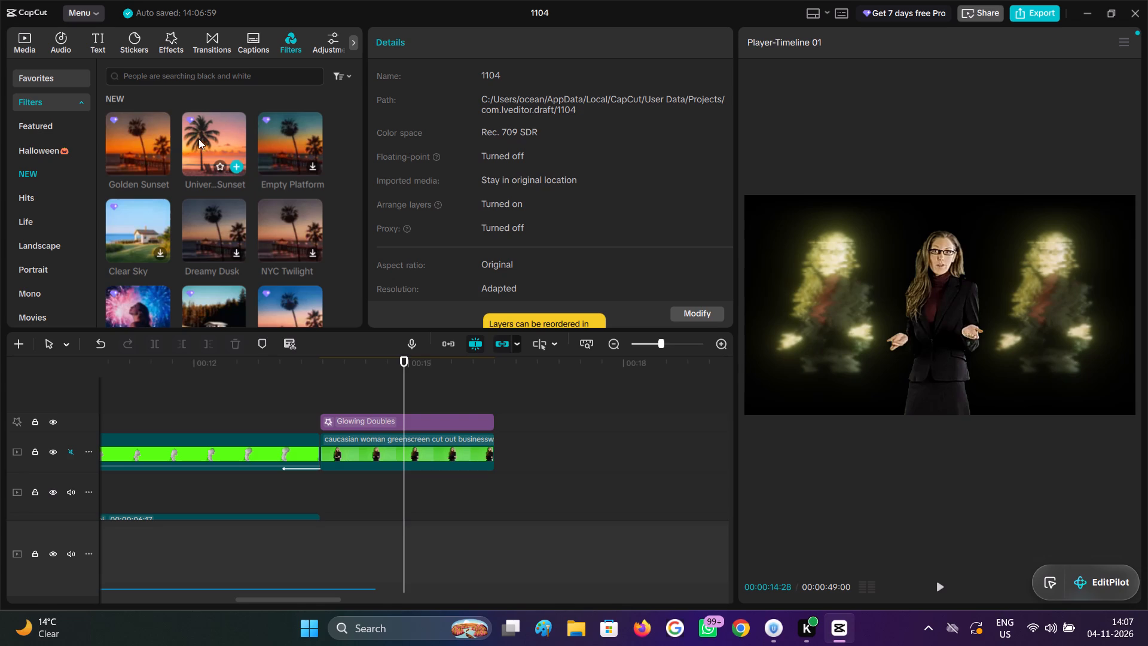
{"action": "left_click", "coordinate": [201, 138]}
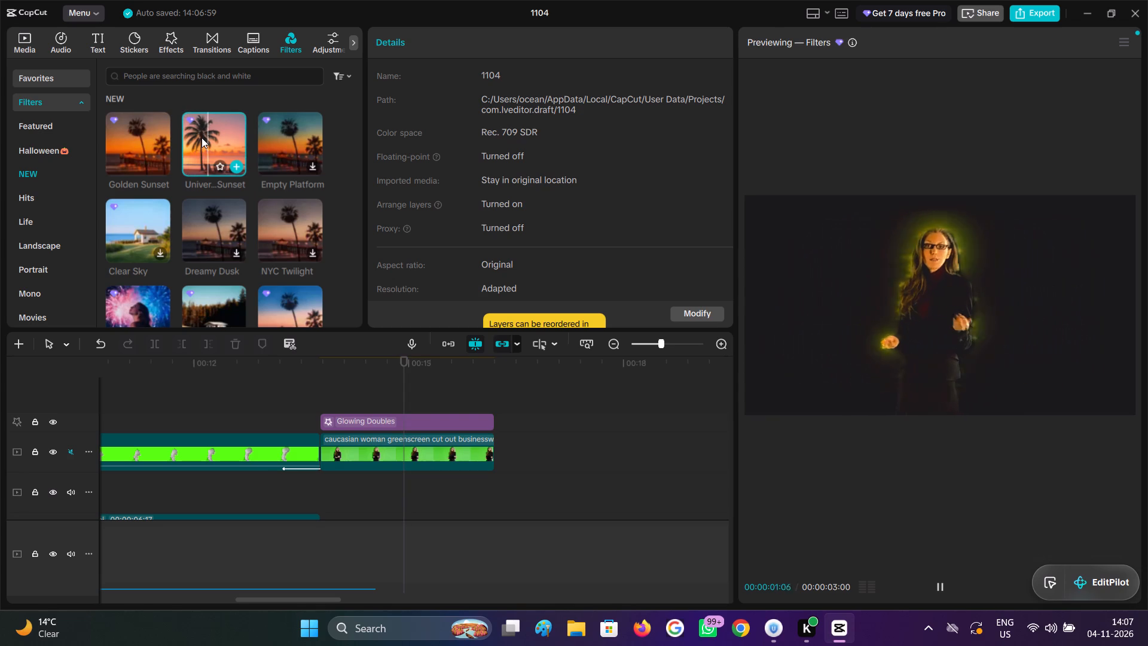
{"action": "key", "text": "space"}
{"action": "scroll", "coordinate": [204, 221], "scroll_direction": "down", "scroll_amount": 1}
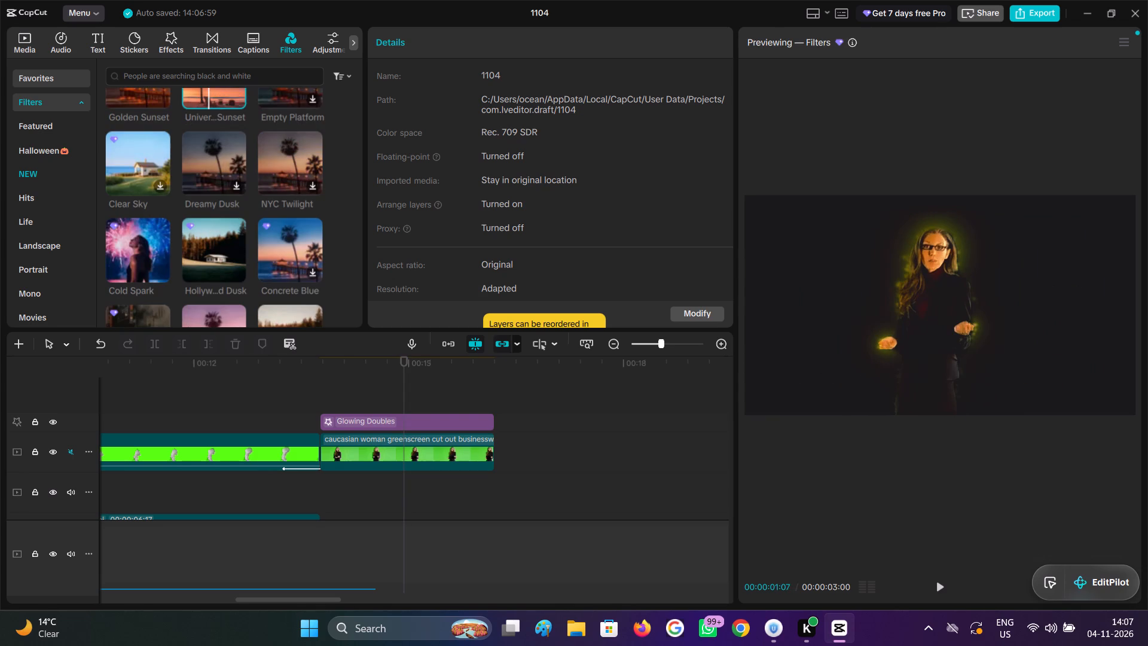
{"action": "left_click", "coordinate": [209, 77]}
{"action": "left_click", "coordinate": [118, 115]}
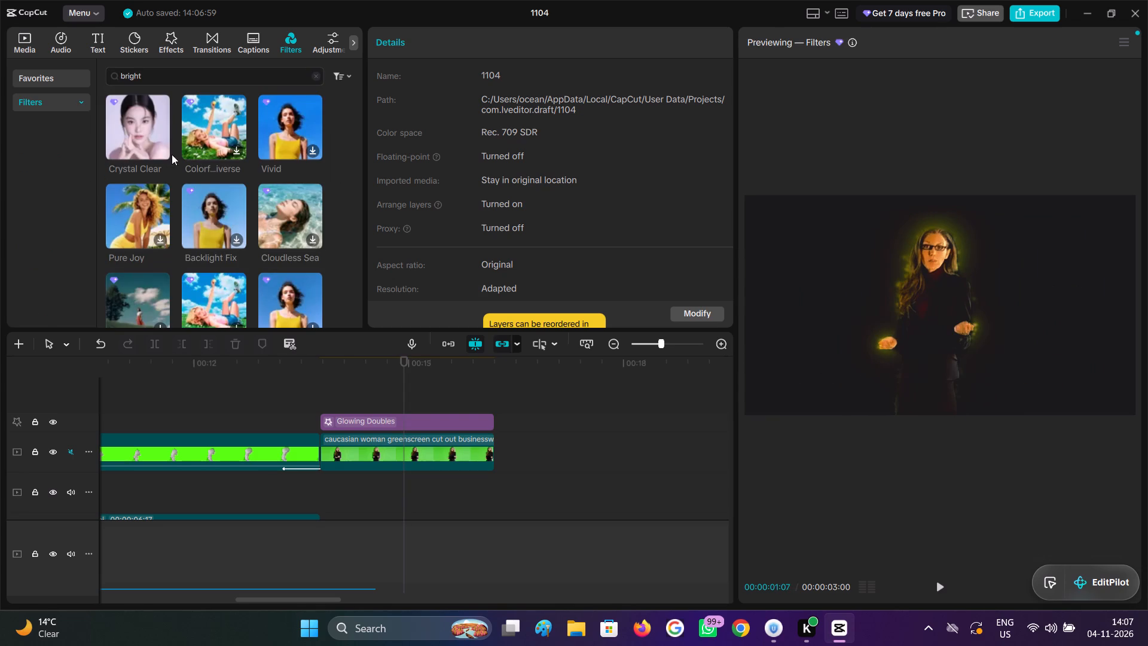
Add the 4K filter from Favorites above Glowing Doubles, aligned with the businesswoman clip's start.
{"action": "left_click", "coordinate": [62, 87]}
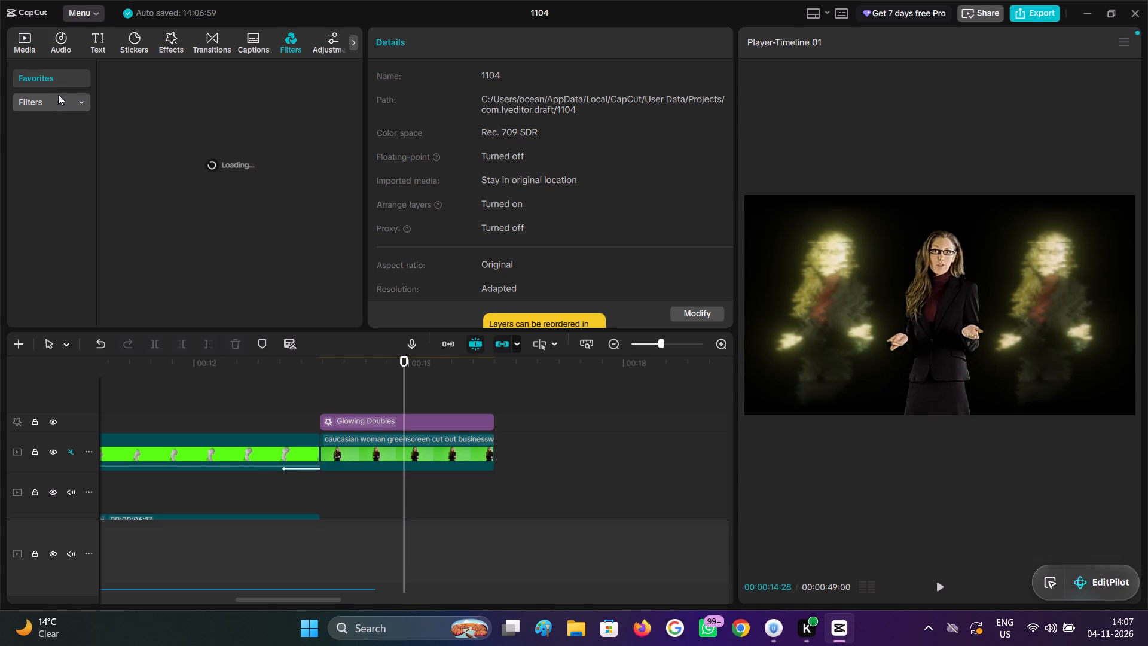
{"action": "left_click", "coordinate": [133, 130]}
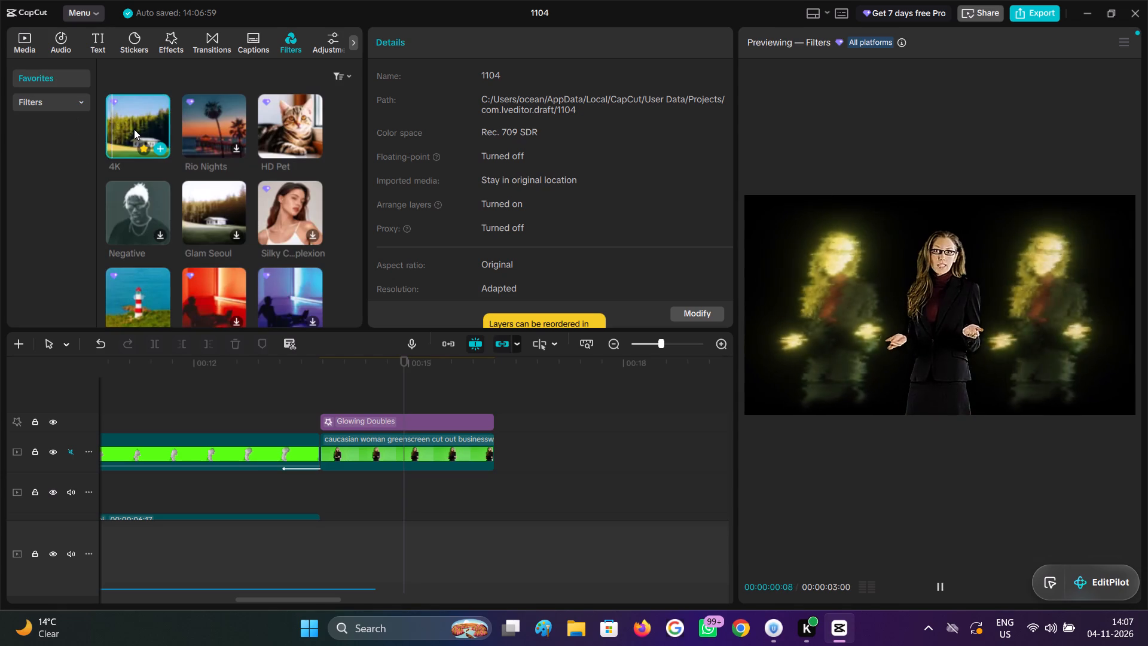
{"action": "left_click_drag", "start_coordinate": [134, 129], "coordinate": [313, 402]}
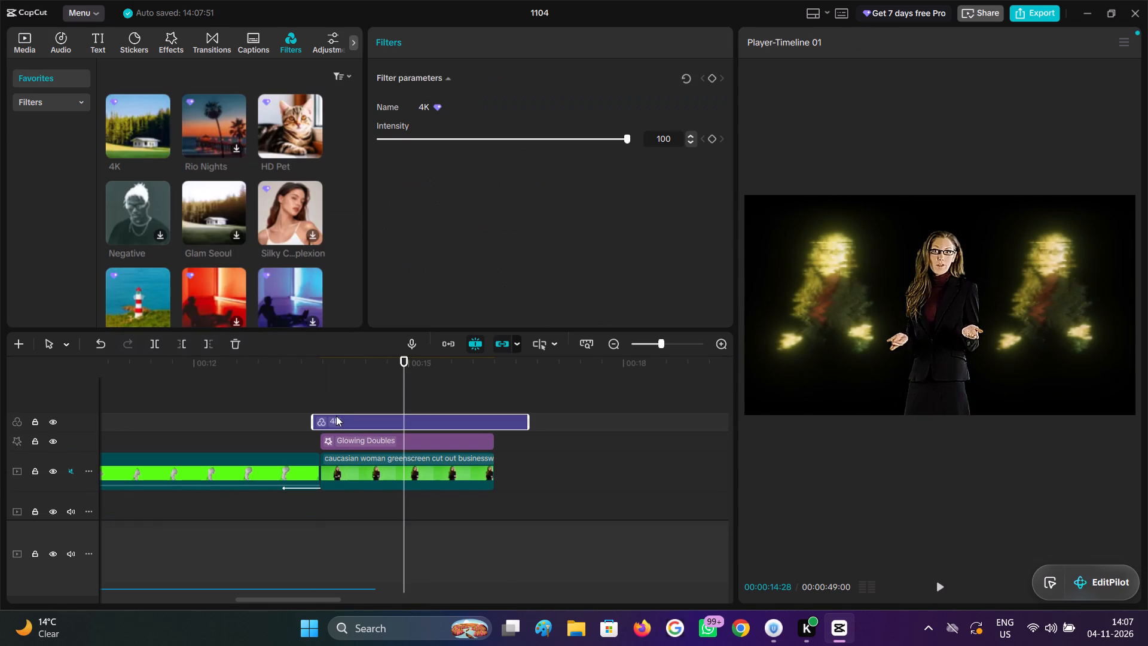
{"action": "left_click_drag", "start_coordinate": [342, 419], "coordinate": [350, 423]}
{"action": "left_click", "coordinate": [325, 403]}
{"action": "left_click_drag", "start_coordinate": [325, 401], "coordinate": [461, 425]}
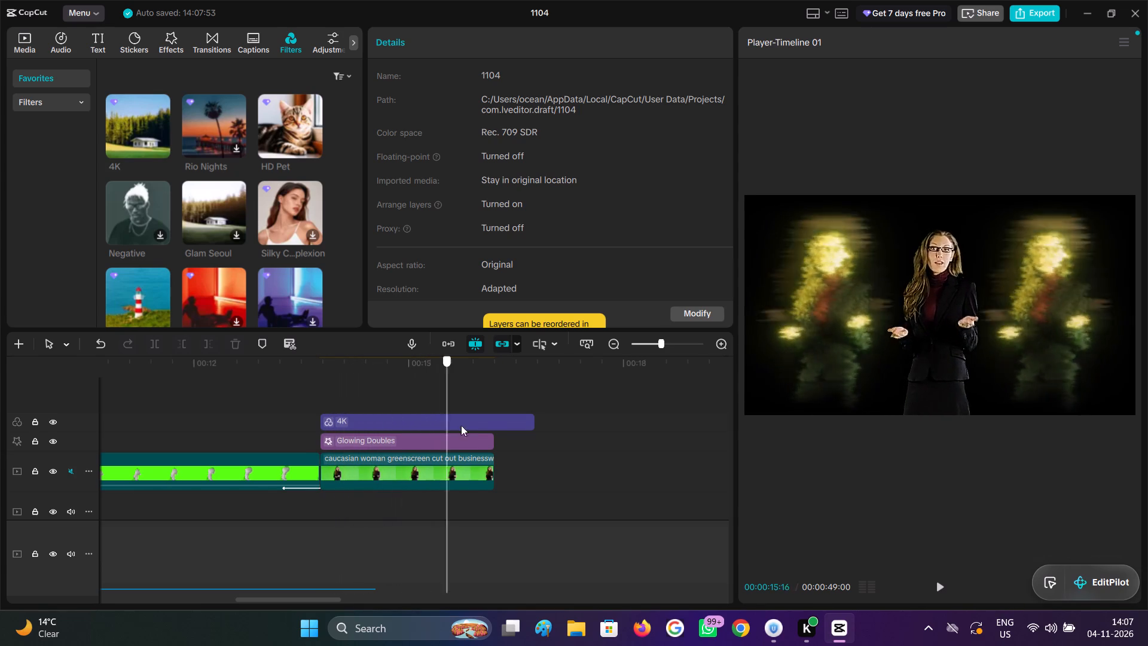
Trim the 4K filter to end with the businesswoman clip at 00:00:16:06 and scrub back through the result.
{"action": "left_click_drag", "start_coordinate": [461, 425], "coordinate": [495, 431]}
{"action": "left_click", "coordinate": [475, 425]}
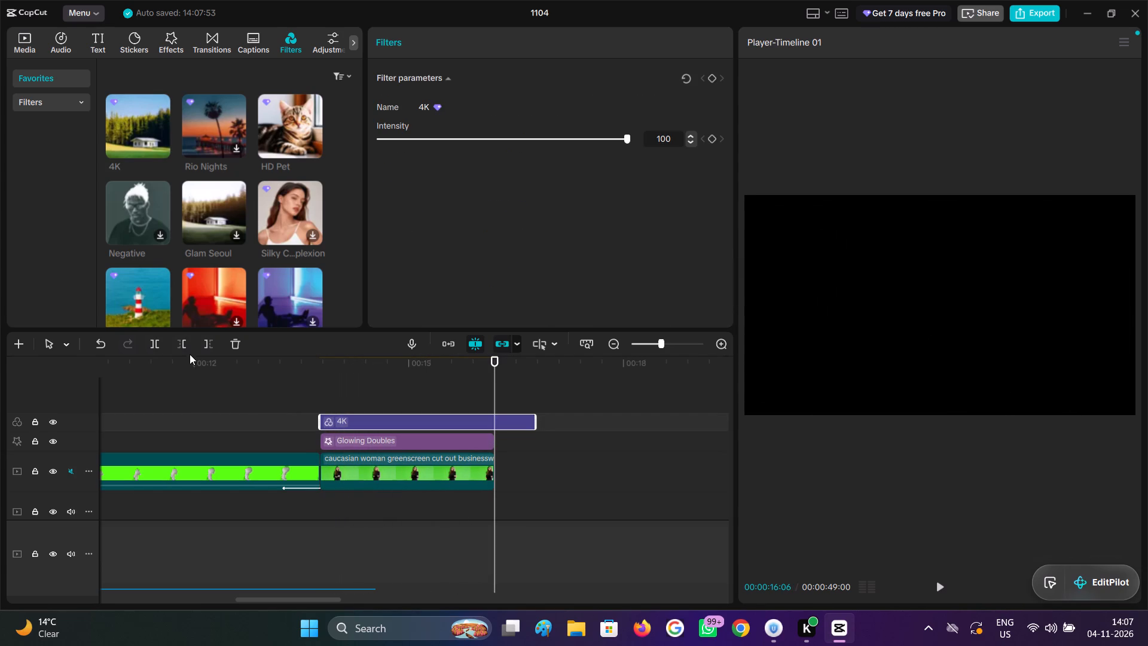
{"action": "left_click", "coordinate": [205, 346]}
{"action": "left_click", "coordinate": [431, 403]}
{"action": "left_click_drag", "start_coordinate": [432, 400], "coordinate": [374, 404]}
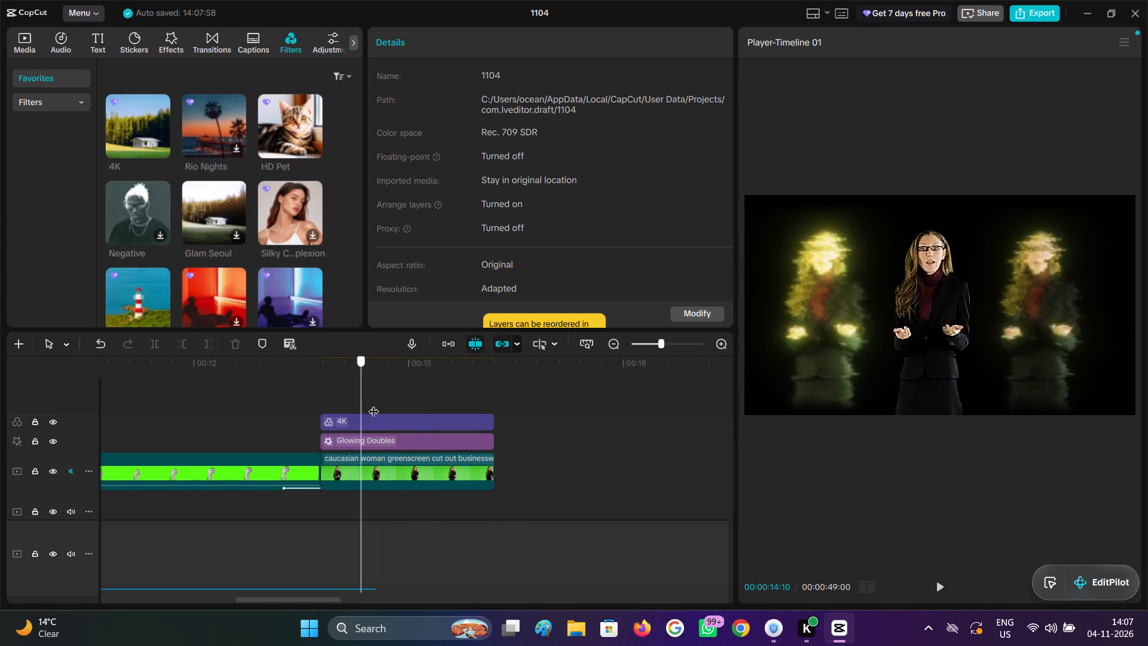
{"action": "left_click_drag", "start_coordinate": [374, 404], "coordinate": [379, 405]}
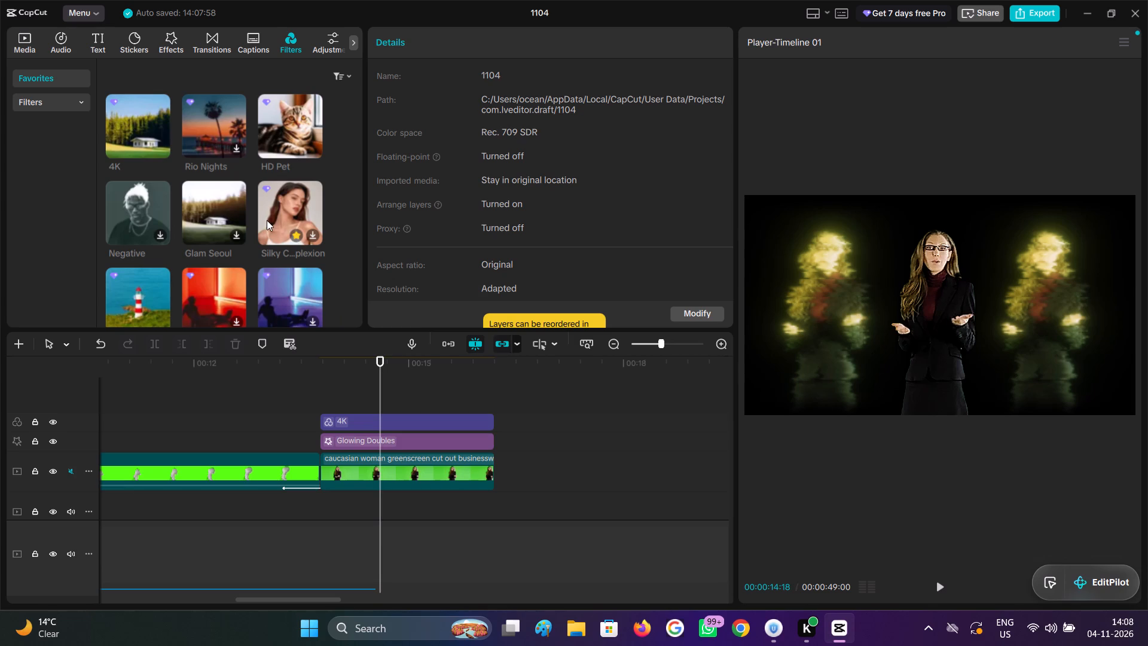
Add the Clear II filter from Favorites above the 4K filter, starting with the businesswoman clip.
{"action": "scroll", "coordinate": [267, 221], "scroll_direction": "down", "scroll_amount": 1}
{"action": "scroll", "coordinate": [185, 256], "scroll_direction": "down", "scroll_amount": 1}
{"action": "left_click_drag", "start_coordinate": [129, 175], "coordinate": [199, 250]}
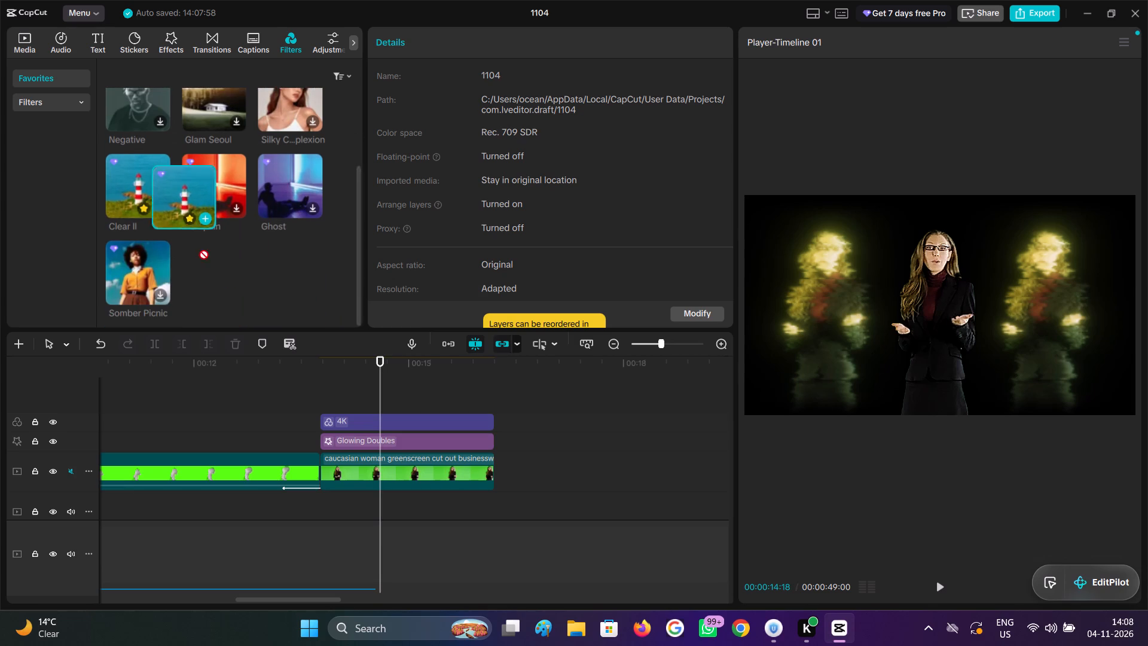
{"action": "left_click_drag", "start_coordinate": [199, 250], "coordinate": [317, 400]}
{"action": "left_click", "coordinate": [351, 381]}
{"action": "left_click_drag", "start_coordinate": [350, 381], "coordinate": [386, 397]}
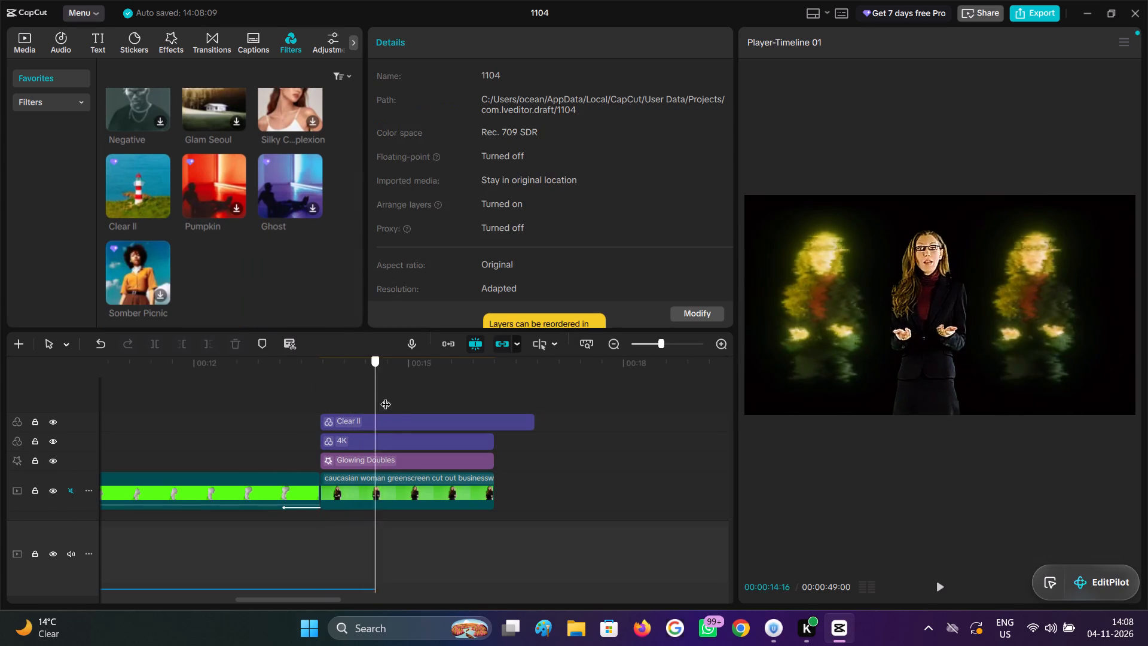
Trim the Clear II filter to end with the businesswoman clip at 00:00:16:06 and scrub back to 00:00:14:14.
{"action": "left_click_drag", "start_coordinate": [386, 397], "coordinate": [427, 408]}
{"action": "double_click", "coordinate": [493, 413]}
{"action": "left_click", "coordinate": [492, 422]}
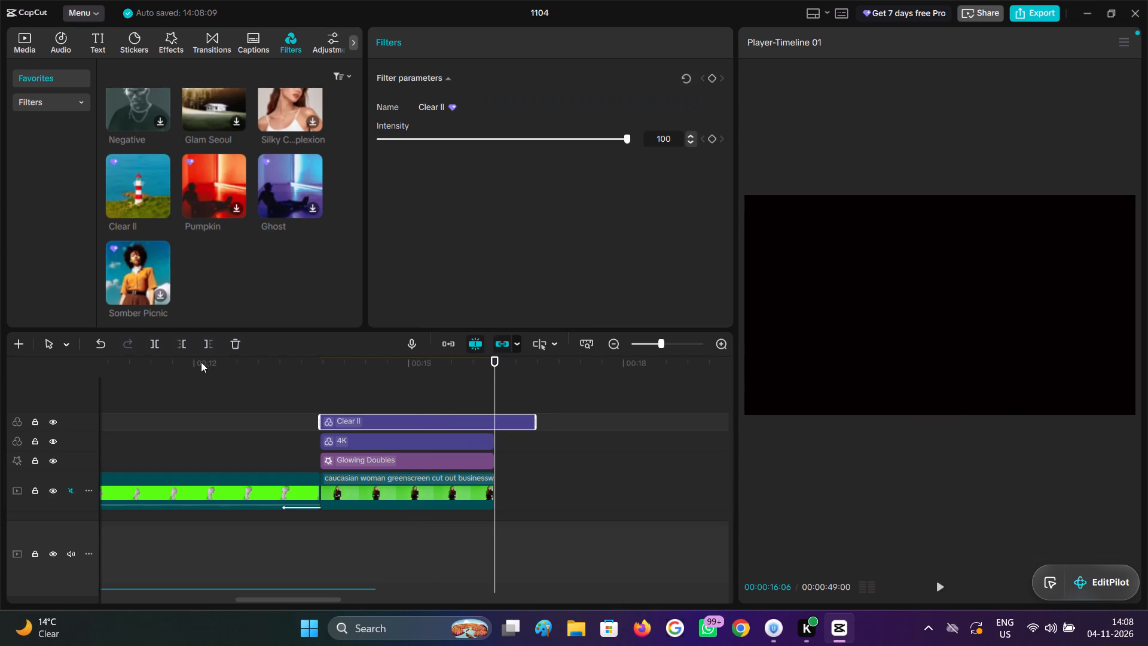
{"action": "left_click", "coordinate": [207, 348]}
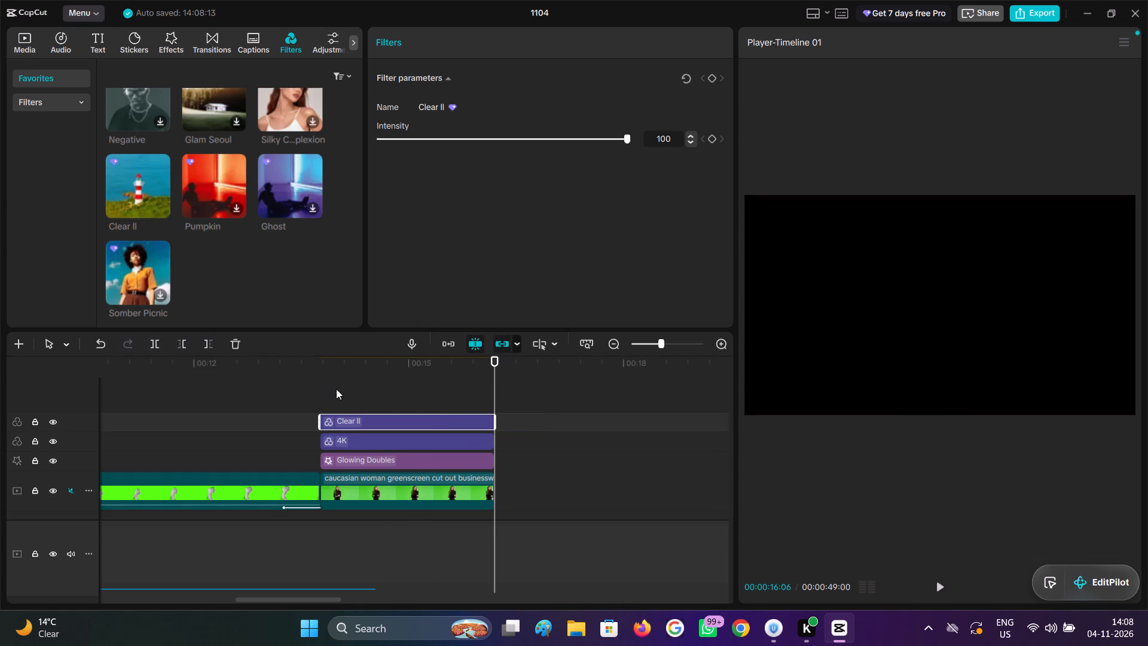
{"action": "left_click", "coordinate": [336, 389]}
{"action": "left_click_drag", "start_coordinate": [337, 389], "coordinate": [371, 394]}
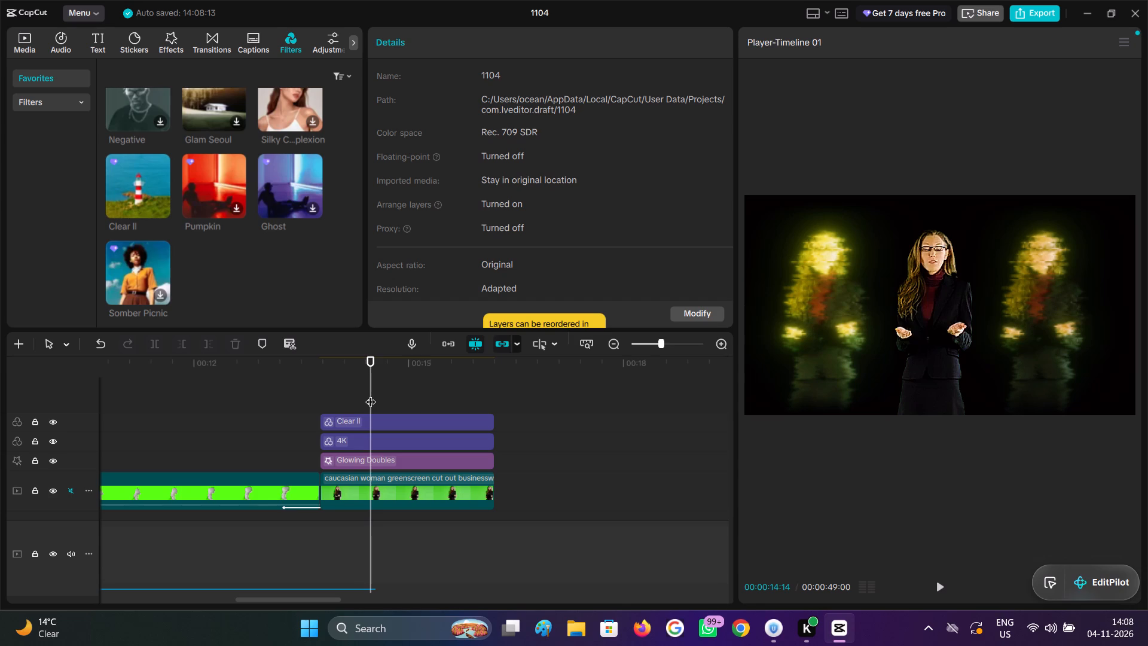
Add the Flame Eyes 2 body effect above the Clear II filter, starting with the businesswoman clip.
{"action": "left_click", "coordinate": [213, 41]}
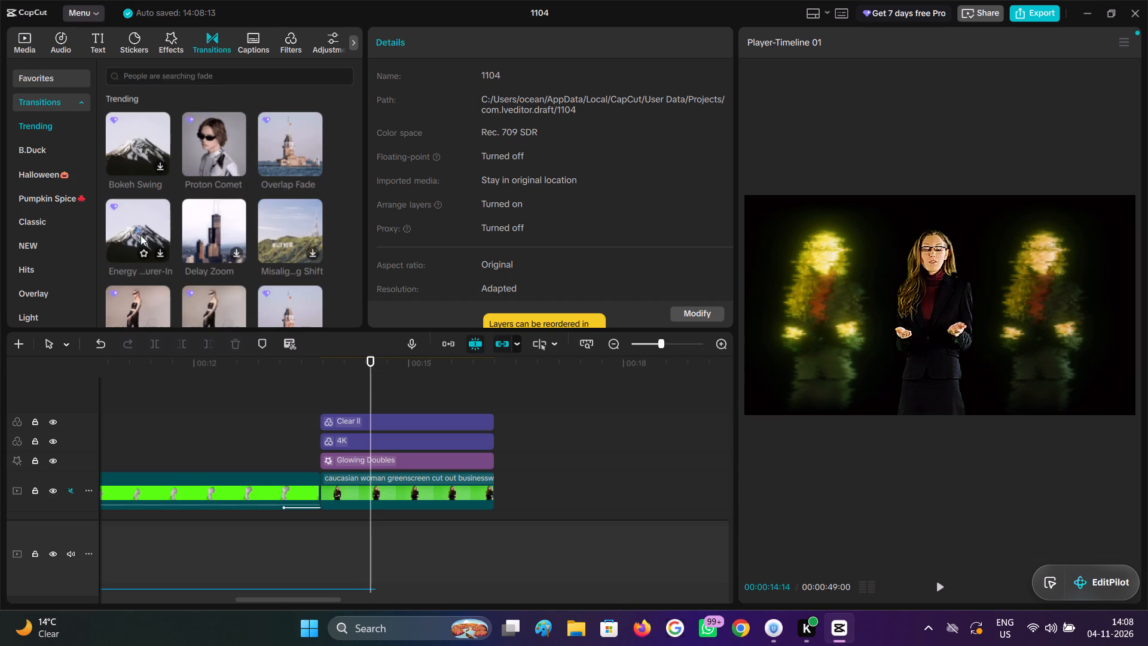
{"action": "left_click", "coordinate": [167, 51]}
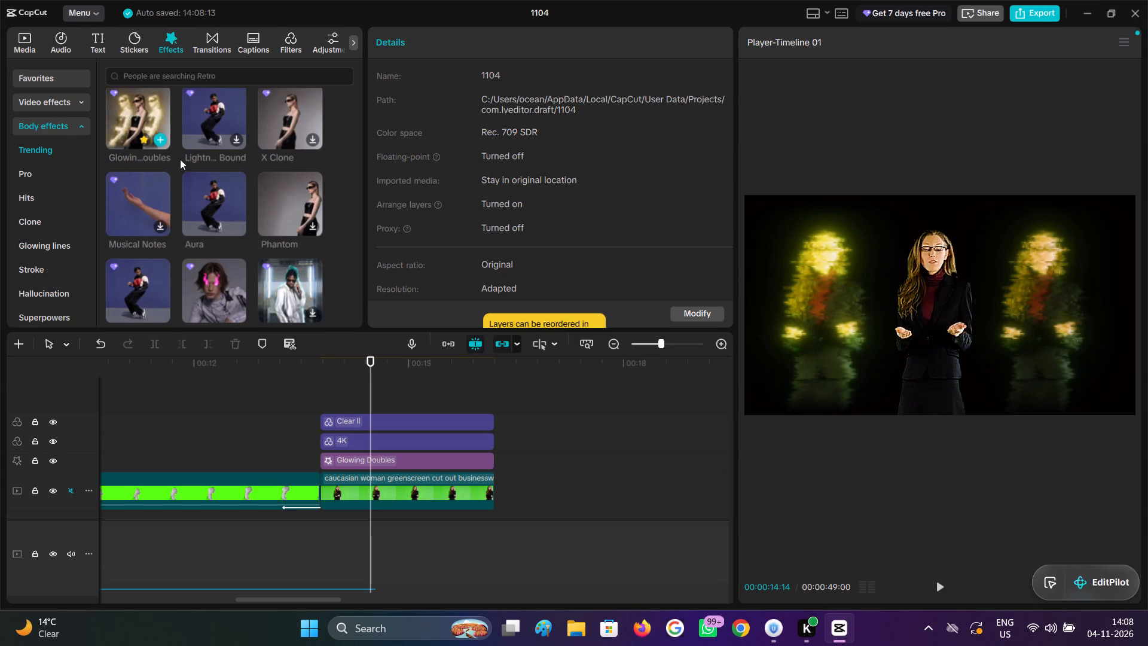
{"action": "scroll", "coordinate": [219, 273], "scroll_direction": "down", "scroll_amount": 1}
{"action": "left_click", "coordinate": [216, 230]}
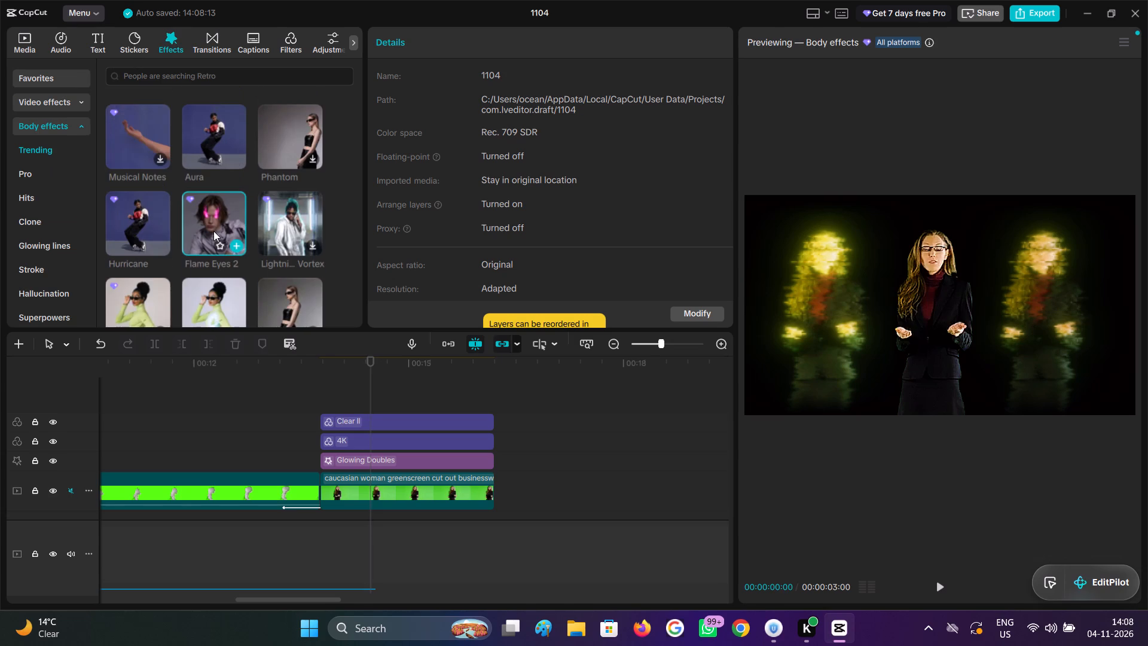
{"action": "left_click_drag", "start_coordinate": [213, 231], "coordinate": [325, 404]}
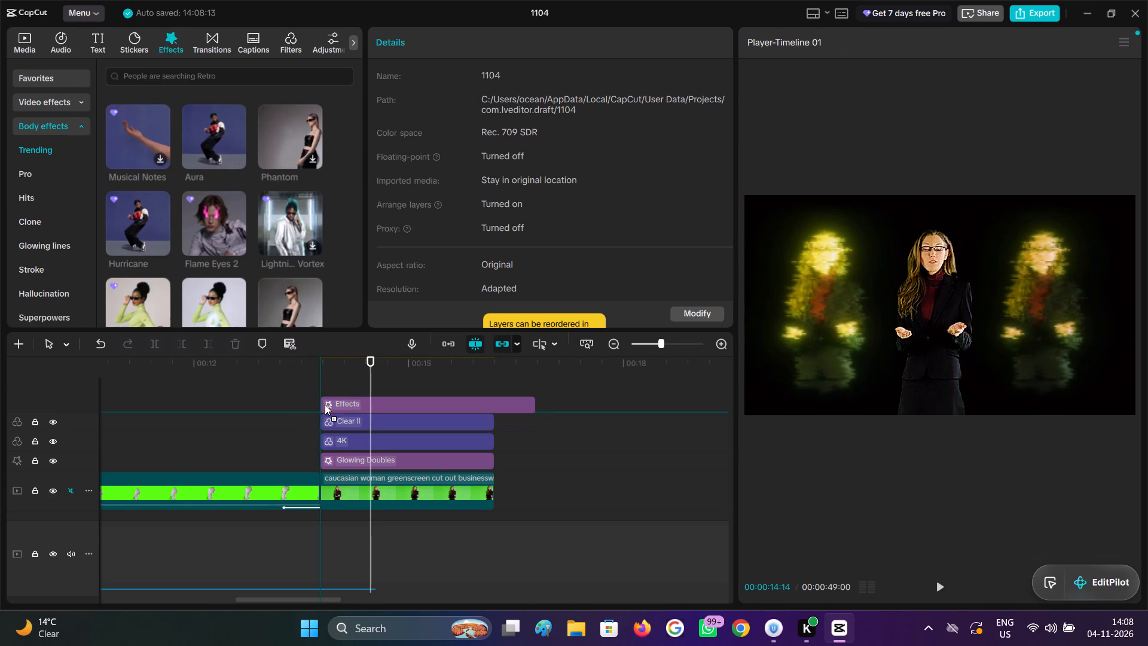
{"action": "left_click_drag", "start_coordinate": [325, 404], "coordinate": [319, 404]}
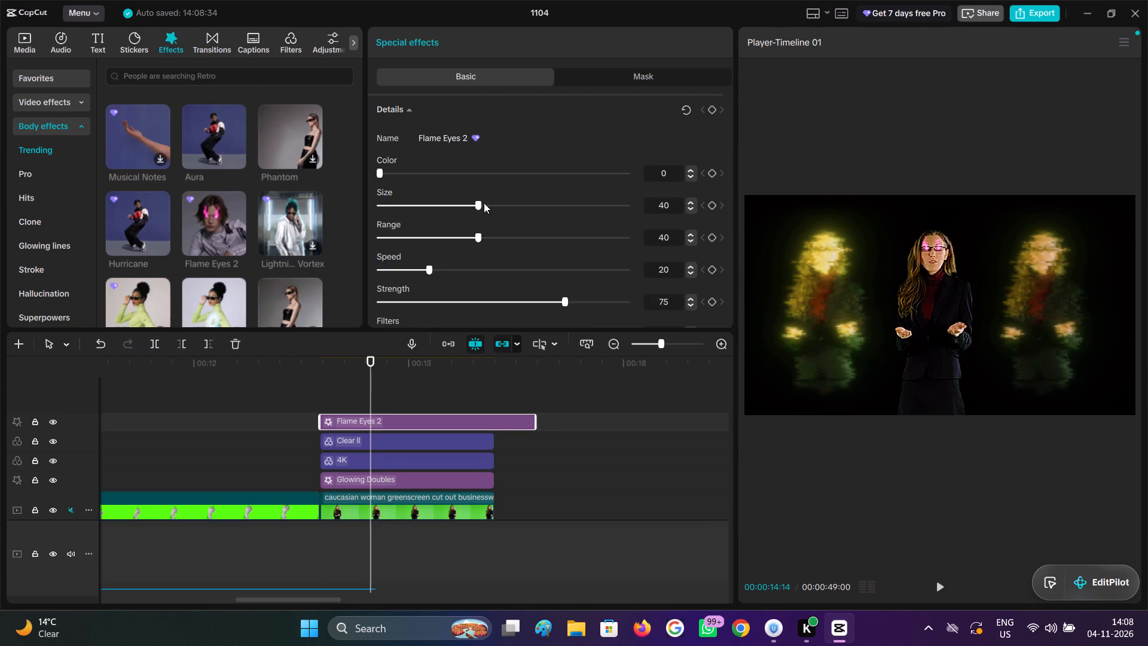
Set Flame Eyes 2 to size 90, range 34, speed 43, strength 100 and color 9.
{"action": "left_click_drag", "start_coordinate": [478, 205], "coordinate": [602, 211]}
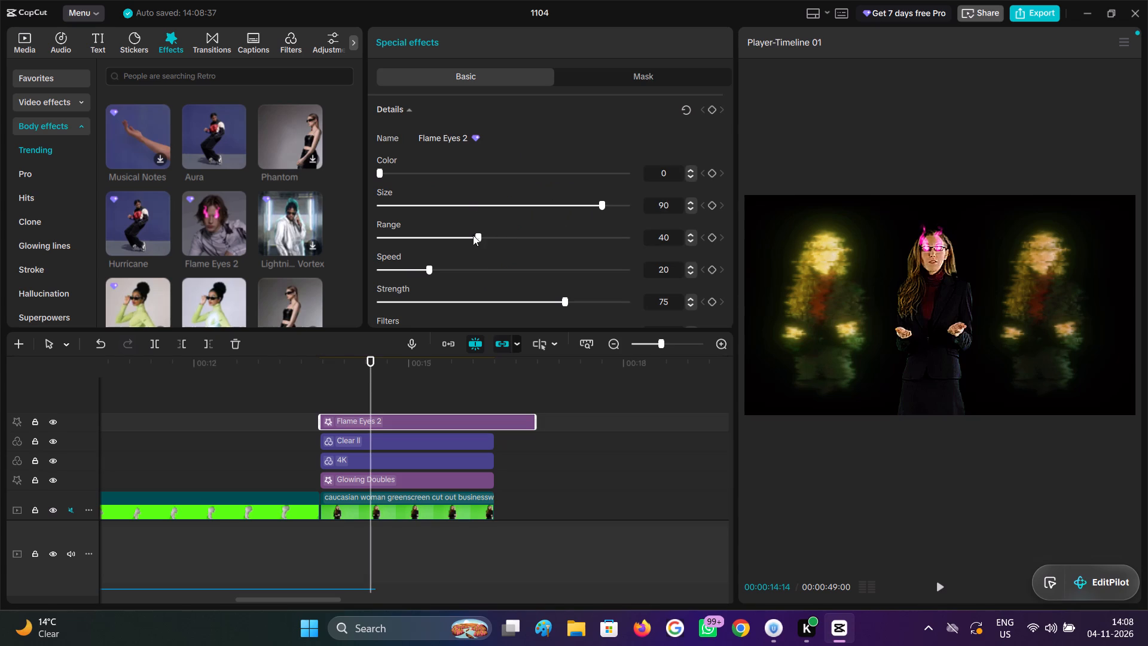
{"action": "left_click_drag", "start_coordinate": [477, 238], "coordinate": [463, 257]}
{"action": "left_click_drag", "start_coordinate": [427, 274], "coordinate": [483, 283]}
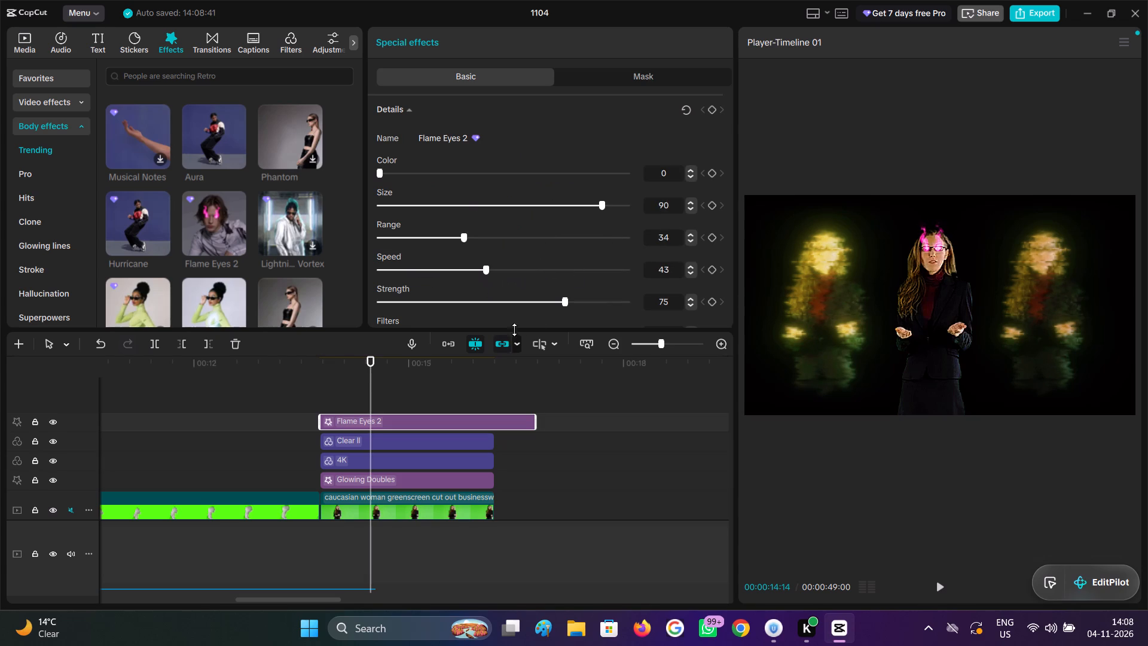
{"action": "left_click_drag", "start_coordinate": [566, 306], "coordinate": [695, 312]}
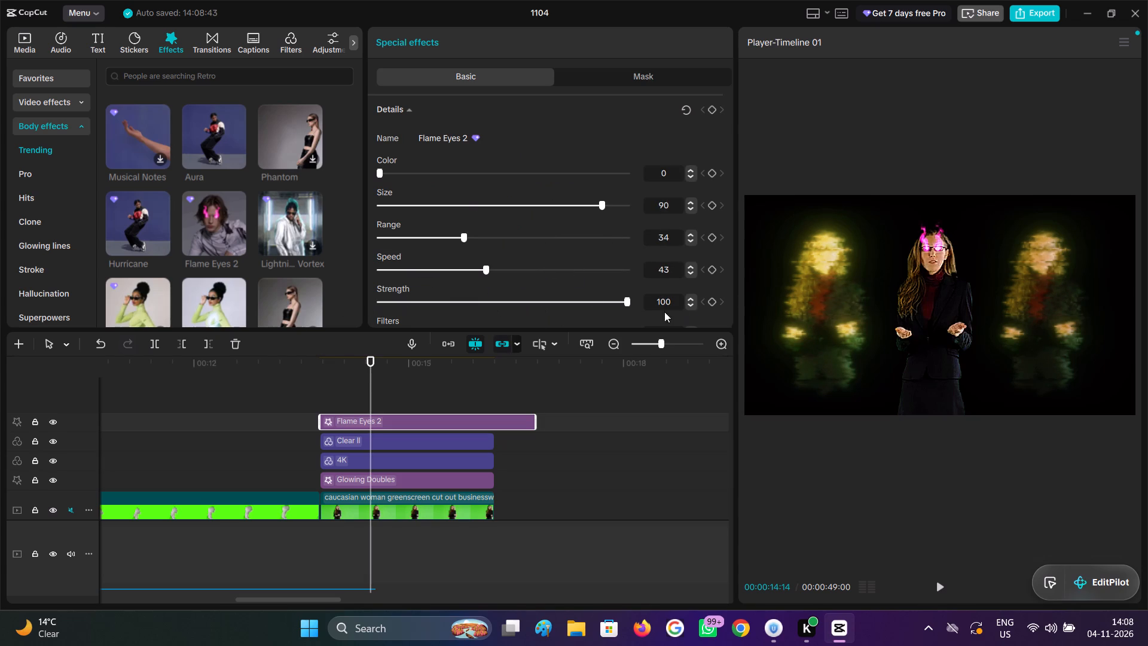
{"action": "left_click_drag", "start_coordinate": [431, 169], "coordinate": [483, 173]}
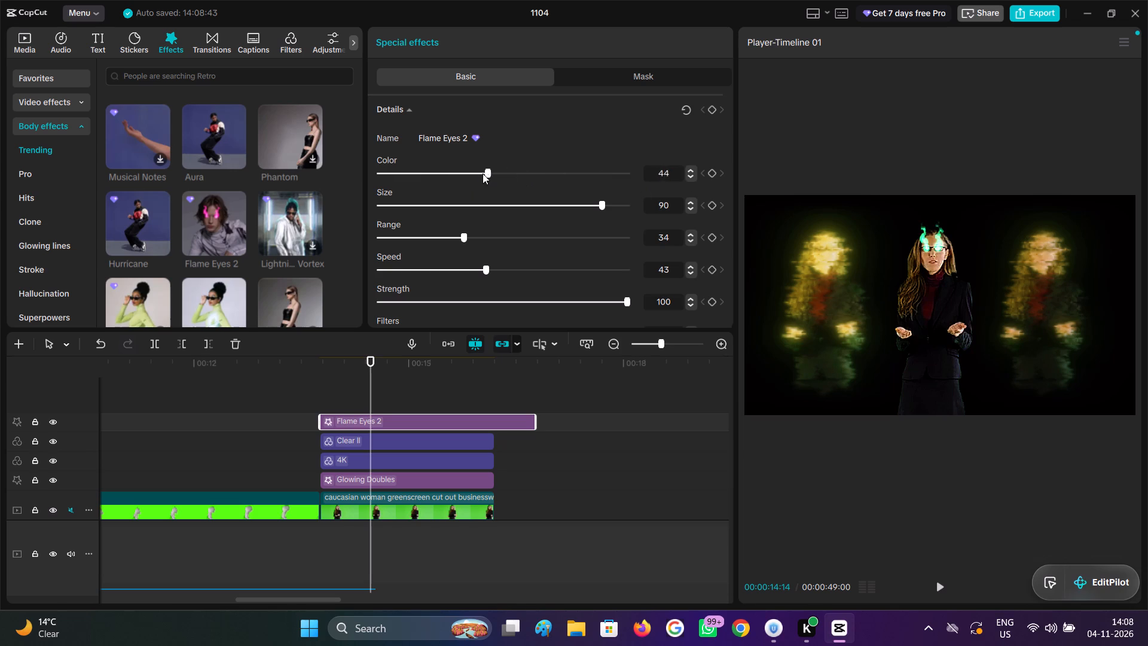
{"action": "left_click_drag", "start_coordinate": [483, 173], "coordinate": [402, 181]}
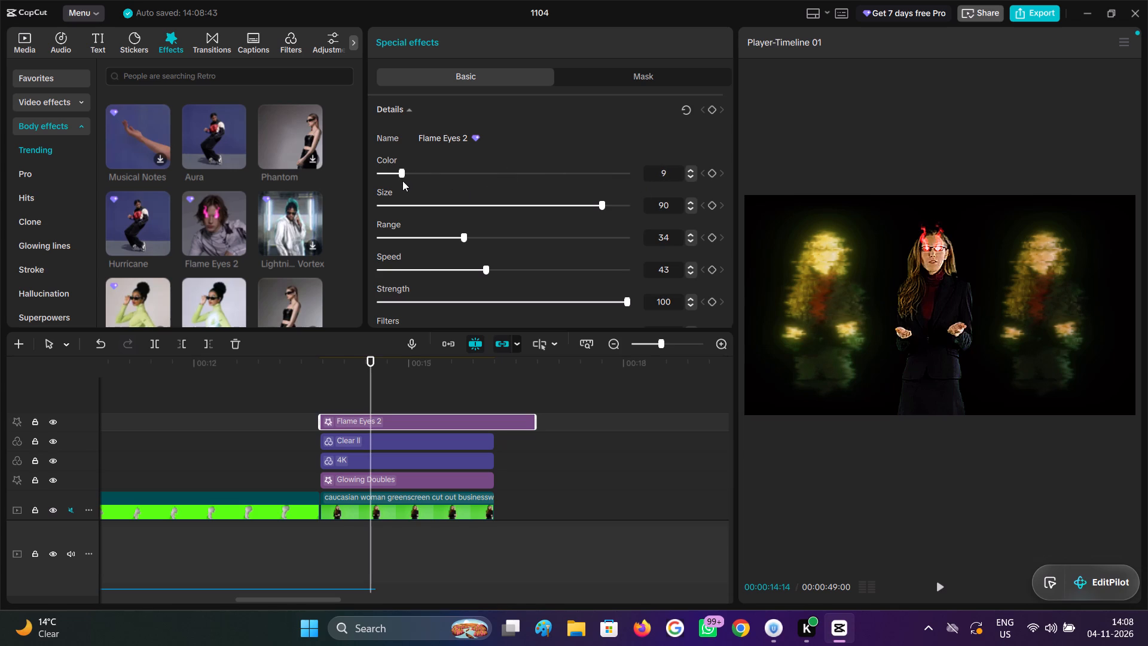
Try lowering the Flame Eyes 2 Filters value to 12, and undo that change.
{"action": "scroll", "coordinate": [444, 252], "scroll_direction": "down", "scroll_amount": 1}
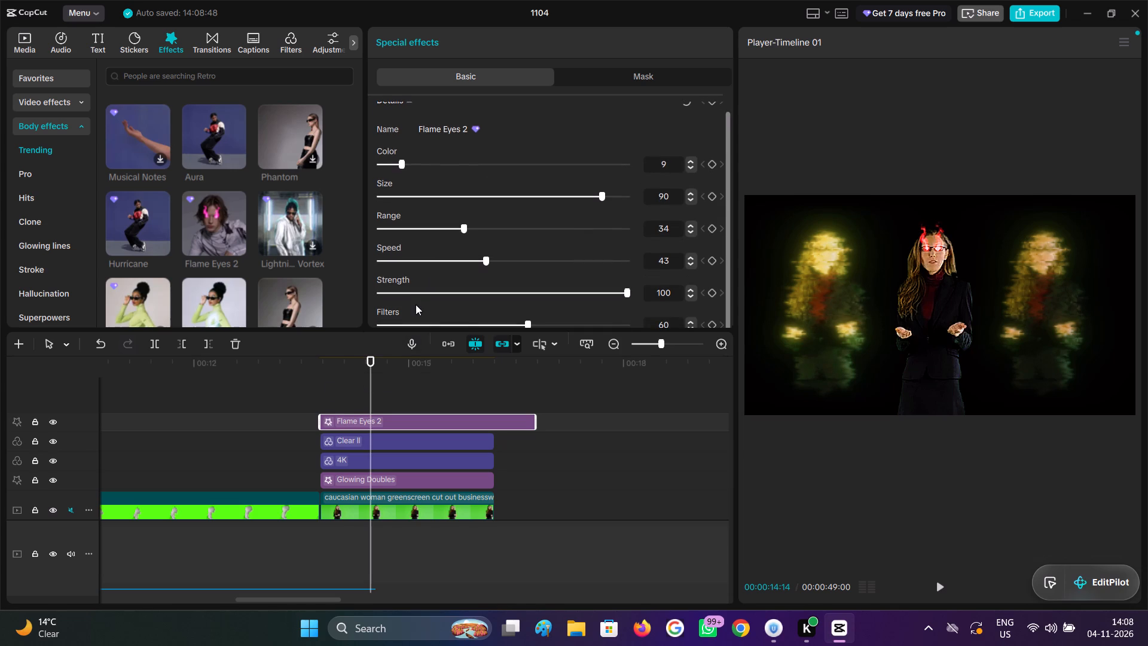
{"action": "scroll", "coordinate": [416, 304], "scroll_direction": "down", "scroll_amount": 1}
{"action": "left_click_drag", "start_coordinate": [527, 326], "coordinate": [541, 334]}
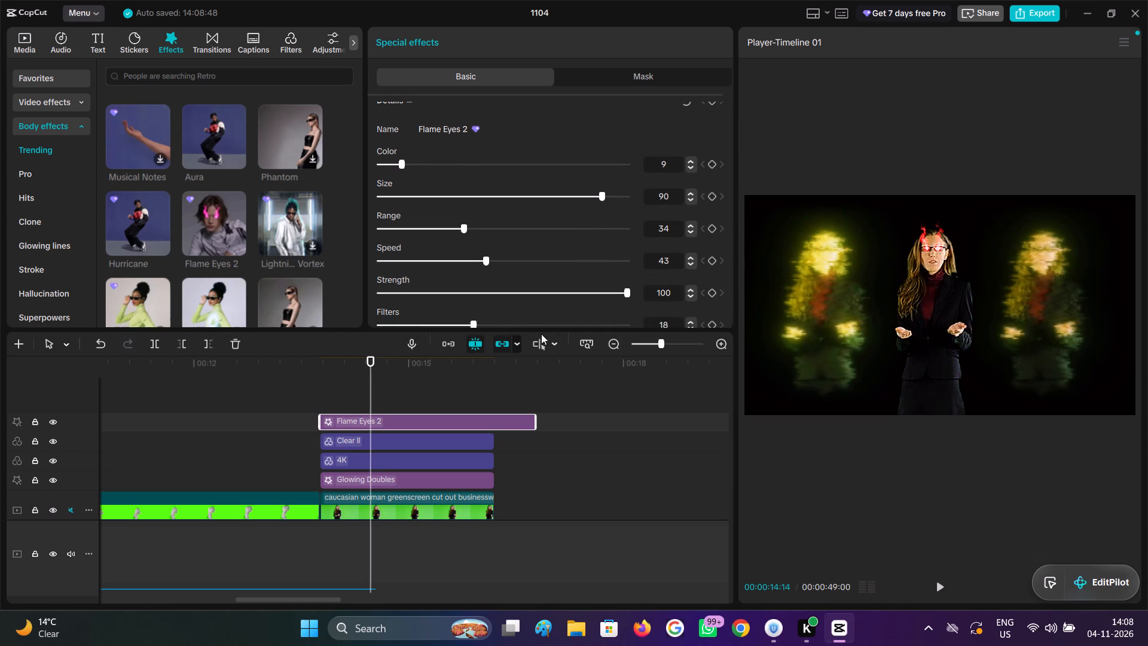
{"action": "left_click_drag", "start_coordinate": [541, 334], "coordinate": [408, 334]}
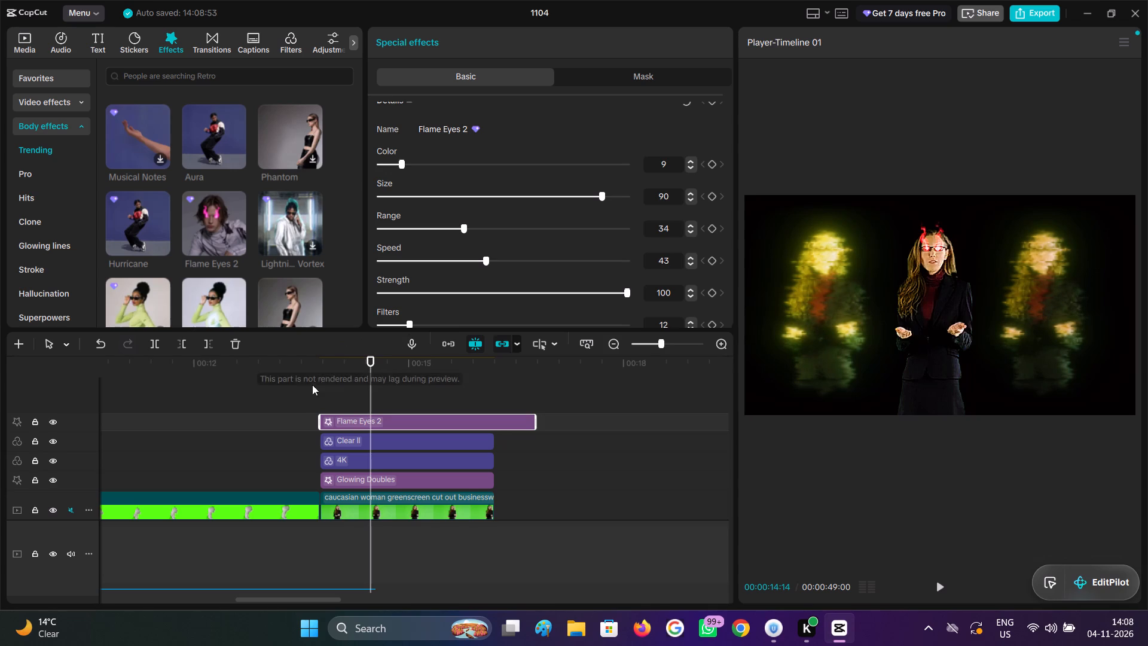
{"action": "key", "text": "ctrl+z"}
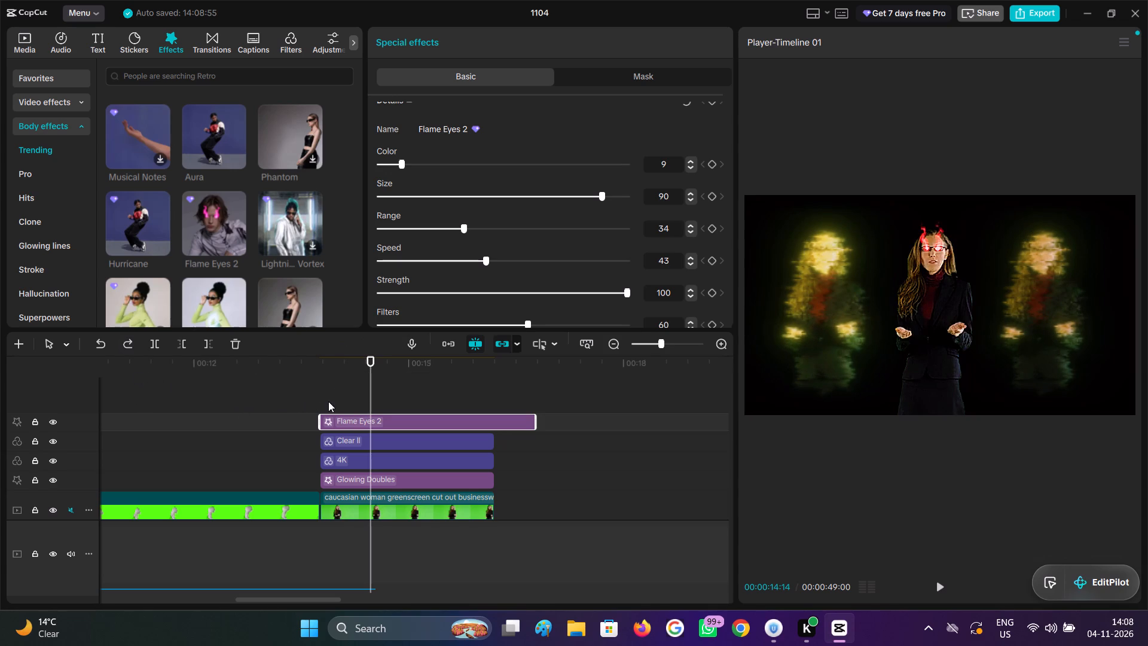
Play the result, trim Flame Eyes 2 to end with the businesswoman clip at 00:00:16:06, and scrub back to 00:00:14:13.
{"action": "left_click", "coordinate": [323, 401]}
{"action": "key", "text": "space"}
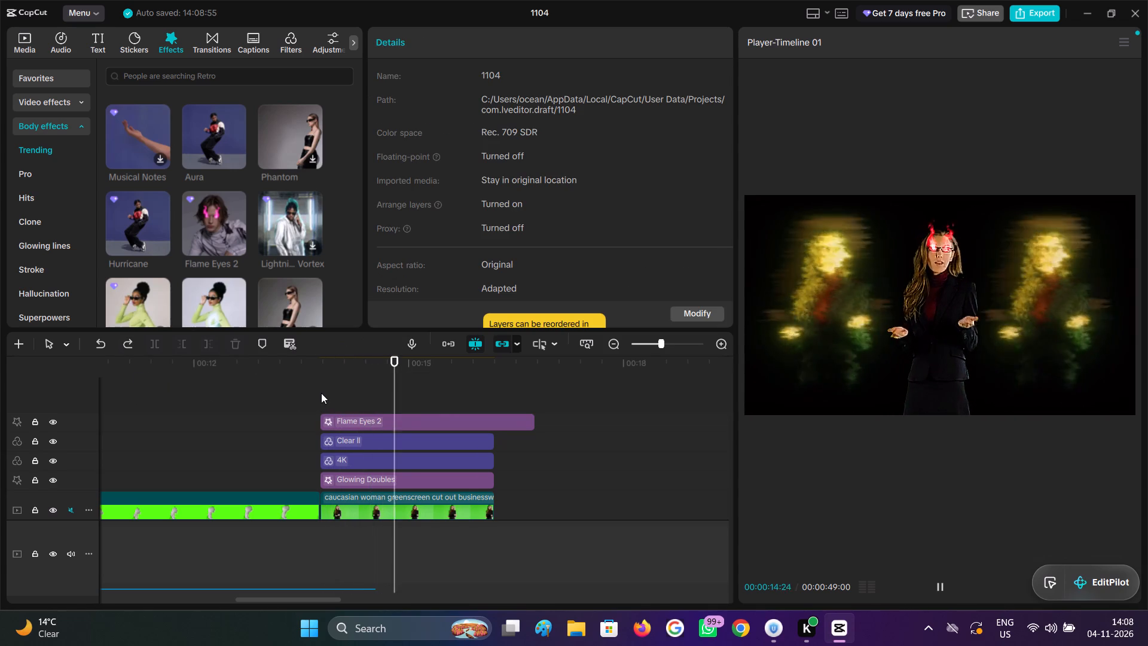
{"action": "key", "text": "space"}
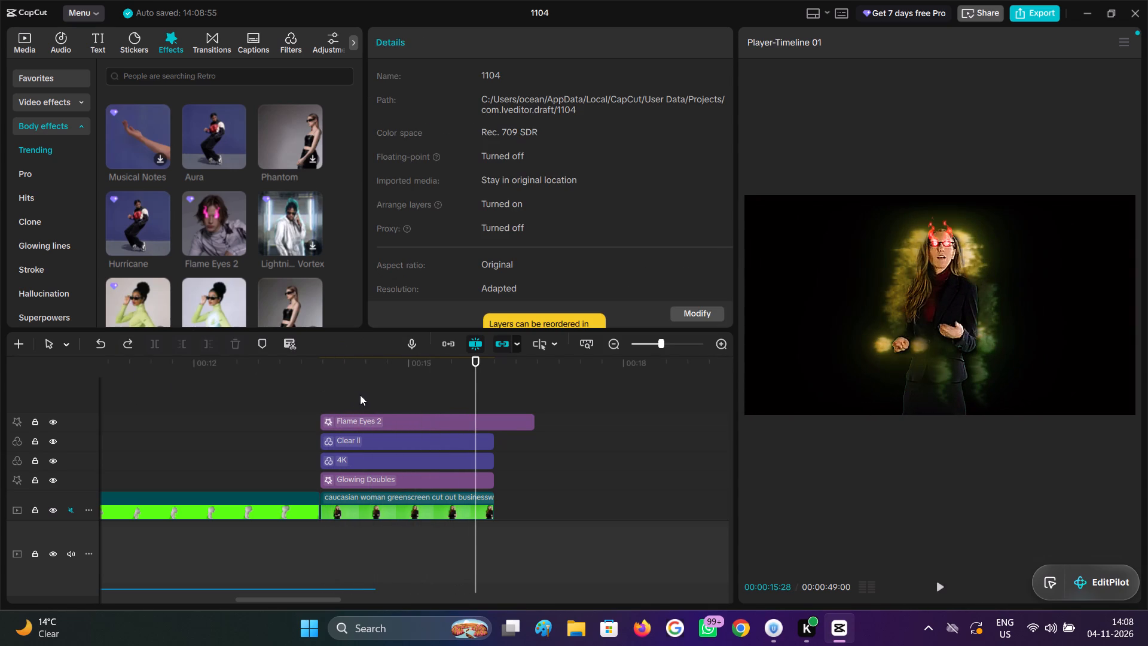
{"action": "left_click_drag", "start_coordinate": [475, 398], "coordinate": [484, 398]}
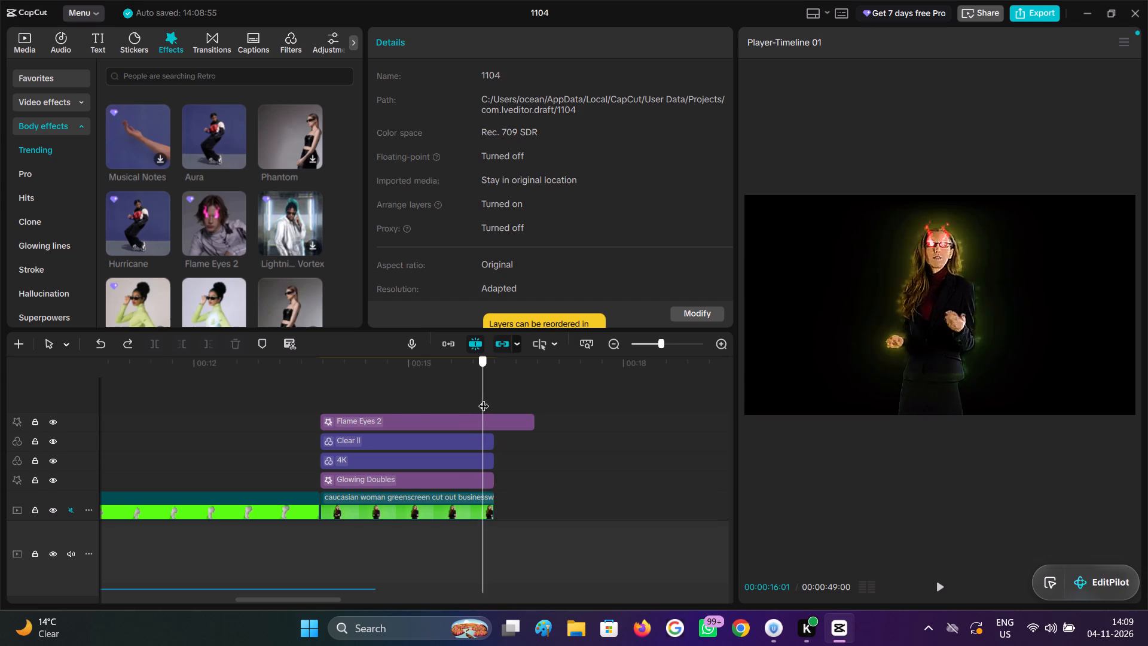
{"action": "left_click_drag", "start_coordinate": [484, 398], "coordinate": [491, 401]}
{"action": "left_click", "coordinate": [478, 415]}
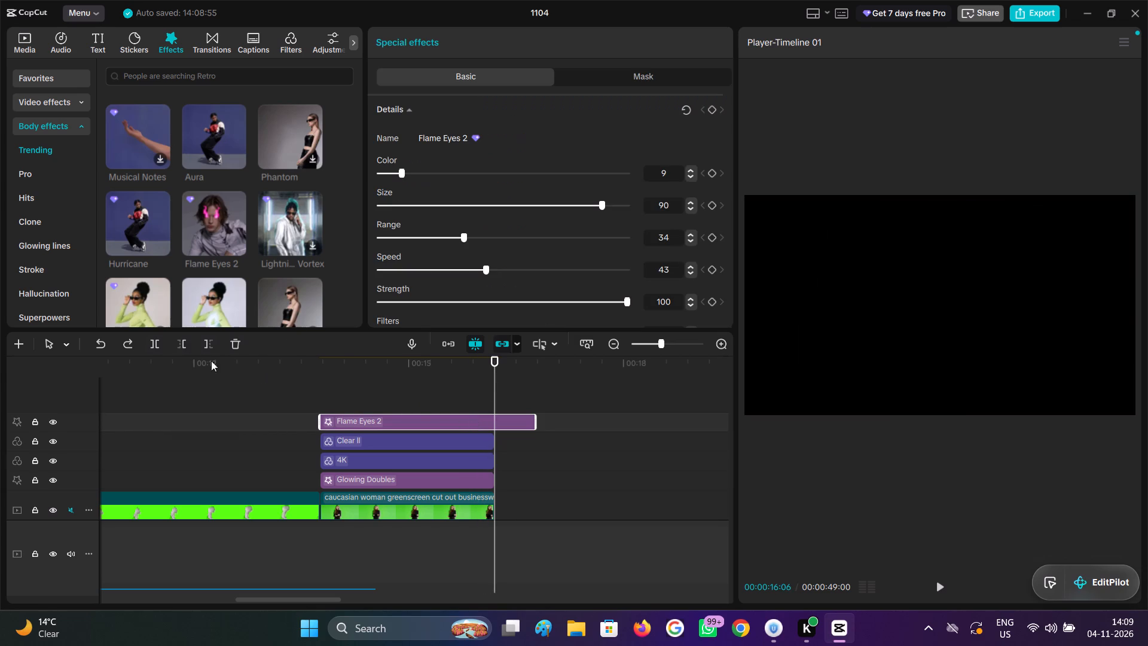
{"action": "left_click", "coordinate": [206, 347]}
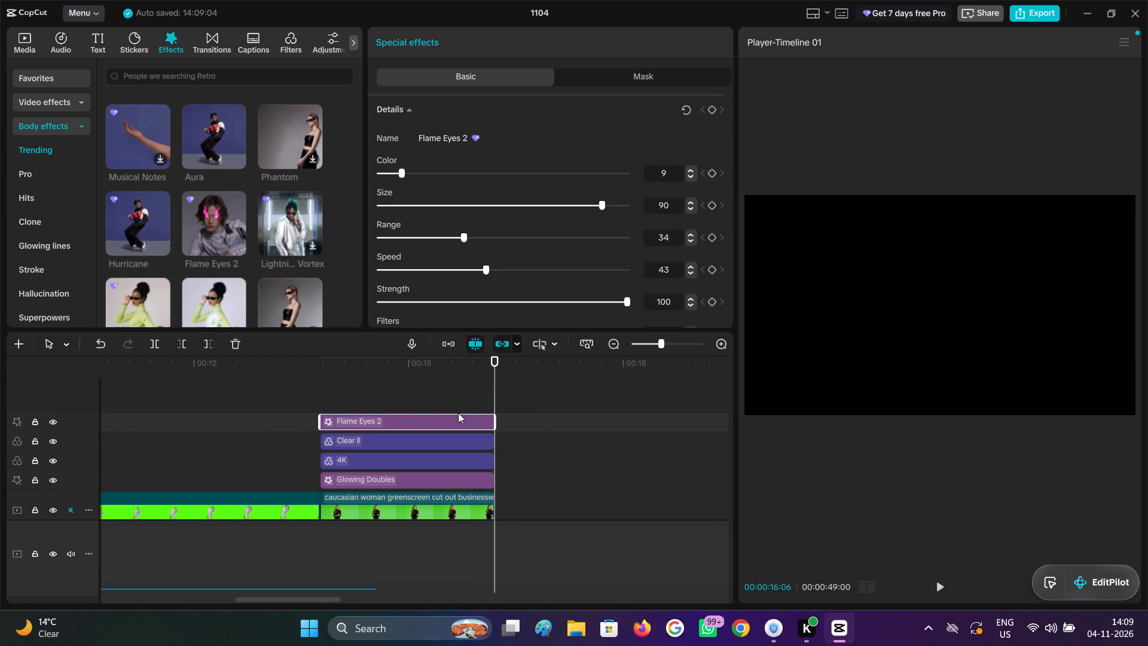
{"action": "scroll", "coordinate": [487, 443], "scroll_direction": "down", "scroll_amount": 6, "text": "ctrl"}
{"action": "scroll", "coordinate": [491, 446], "scroll_direction": "down", "scroll_amount": 1}
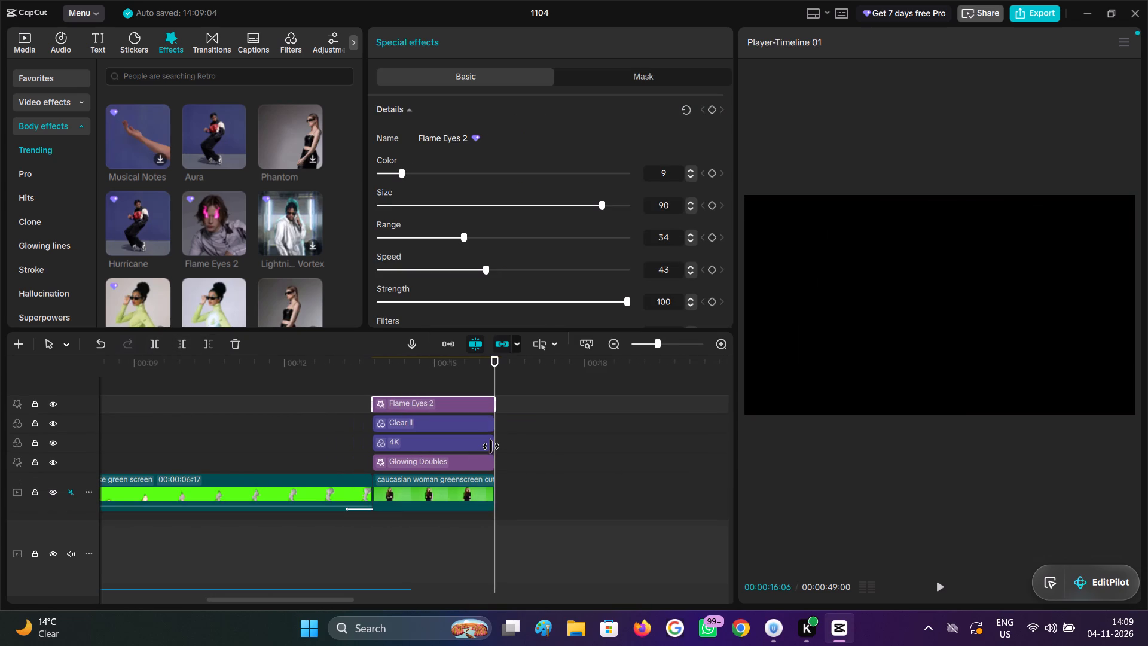
{"action": "scroll", "coordinate": [491, 446], "scroll_direction": "down", "scroll_amount": 1}
{"action": "scroll", "coordinate": [451, 477], "scroll_direction": "down", "scroll_amount": 2}
{"action": "left_click", "coordinate": [384, 477]}
{"action": "left_click_drag", "start_coordinate": [383, 477], "coordinate": [405, 481]}
Add the Trending Overlap Fade transition, 1.2 s long, between the preceding green screen clip and the businesswoman clip.
{"action": "scroll", "coordinate": [407, 480], "scroll_direction": "up", "scroll_amount": 2}
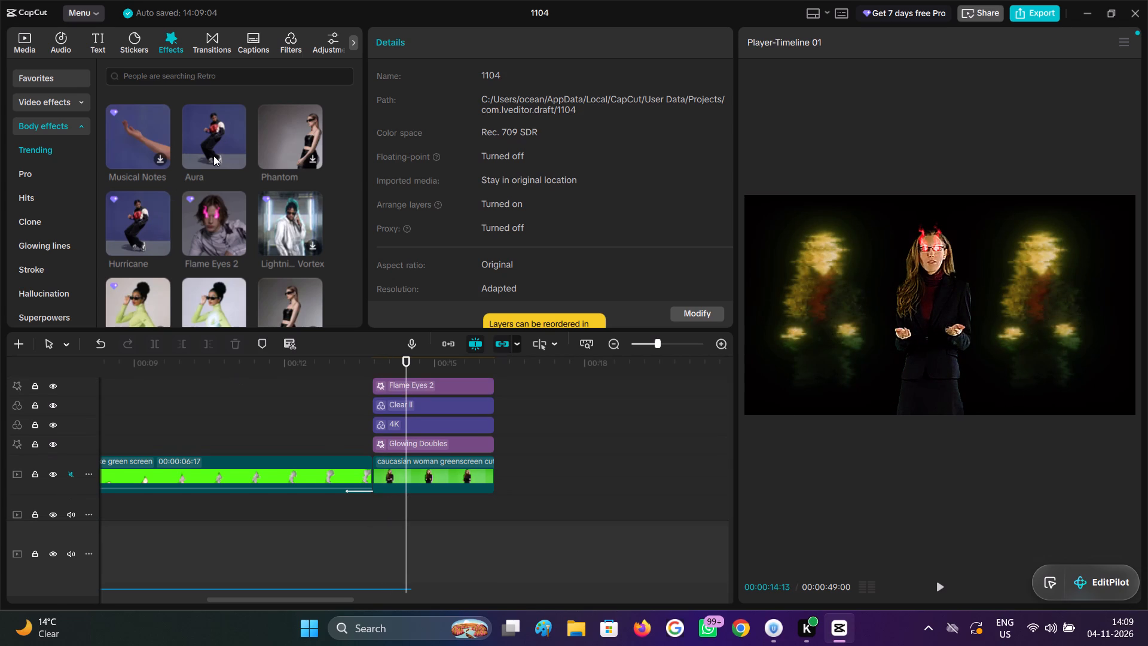
{"action": "scroll", "coordinate": [176, 246], "scroll_direction": "down", "scroll_amount": 1}
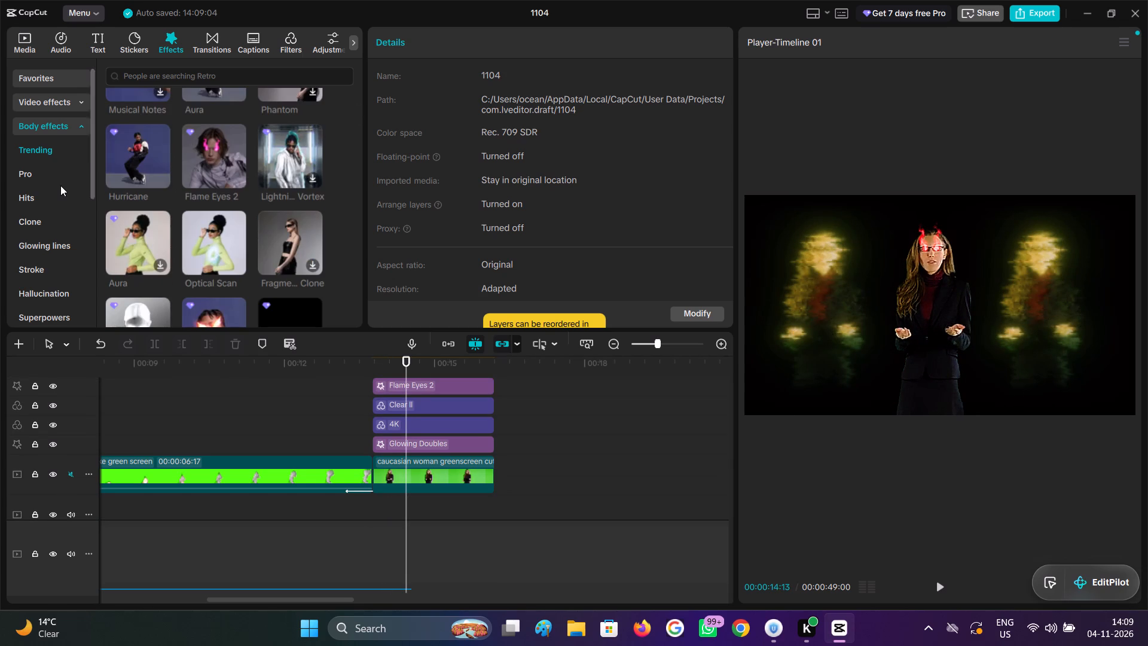
{"action": "left_click", "coordinate": [61, 176]}
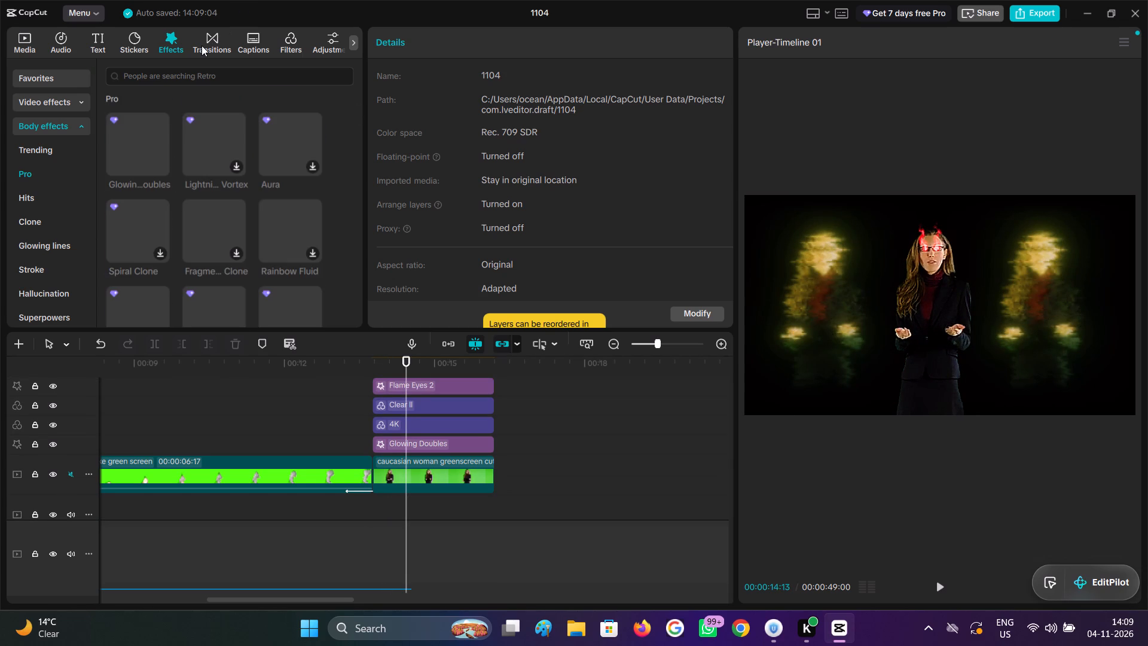
{"action": "left_click", "coordinate": [201, 45]}
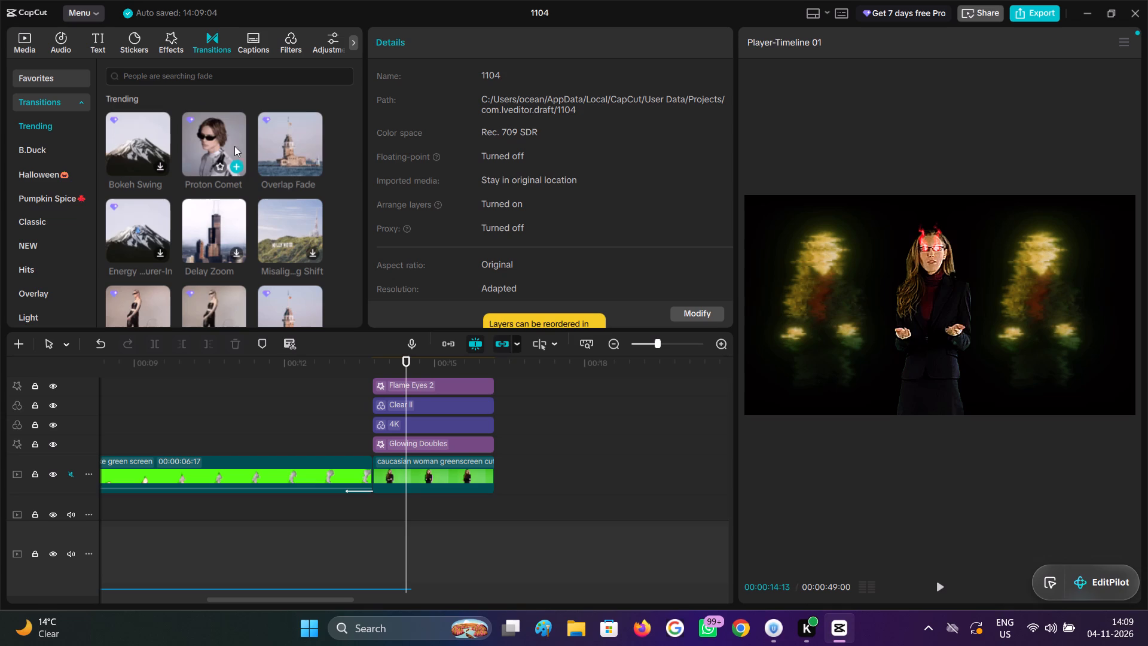
{"action": "left_click_drag", "start_coordinate": [288, 132], "coordinate": [334, 477]}
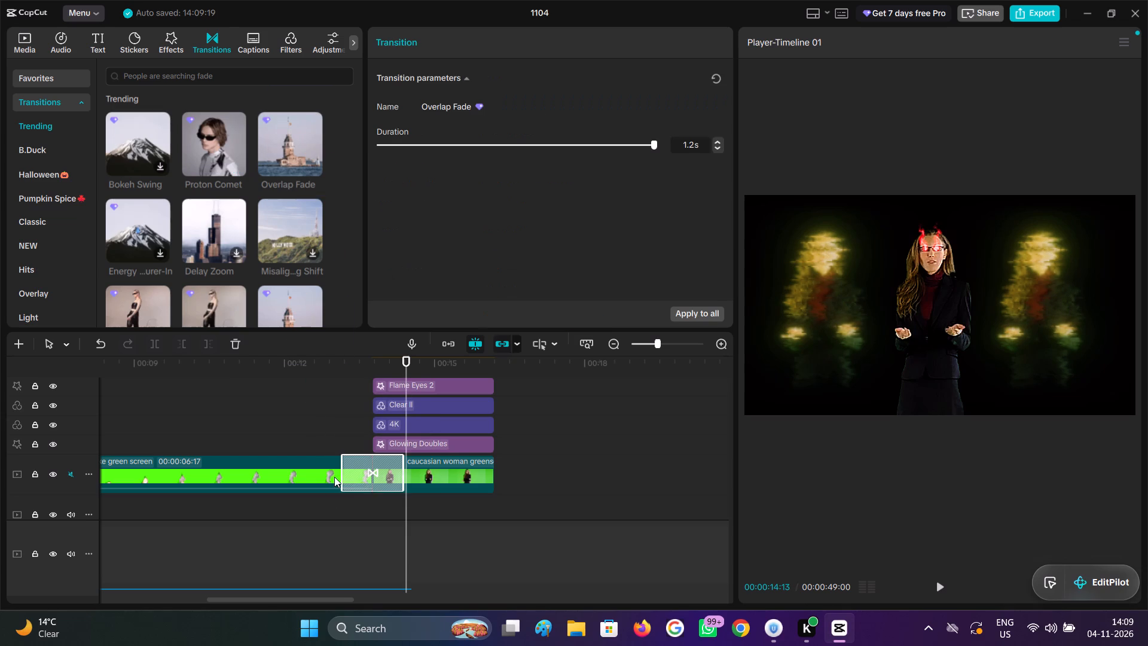
{"action": "left_click_drag", "start_coordinate": [400, 476], "coordinate": [408, 480]}
Add the favorited Trending caption template with coloured word boxes above Flame Eyes 2, aligned with the businesswoman clip's end.
{"action": "left_click", "coordinate": [245, 53]}
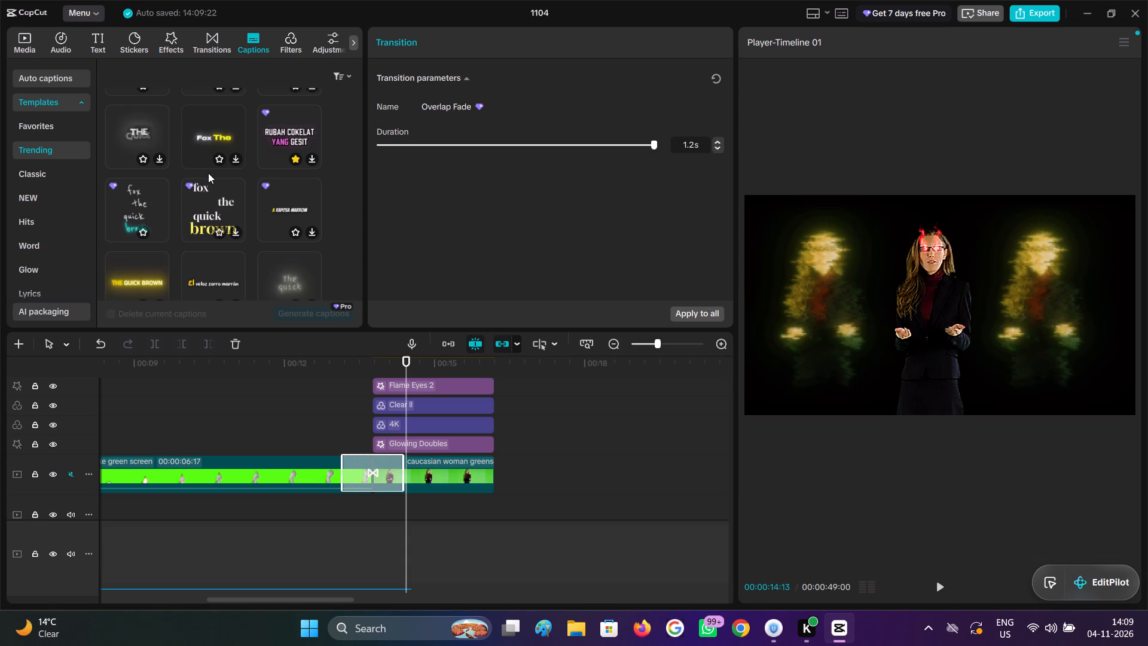
{"action": "scroll", "coordinate": [212, 263], "scroll_direction": "down", "scroll_amount": 1}
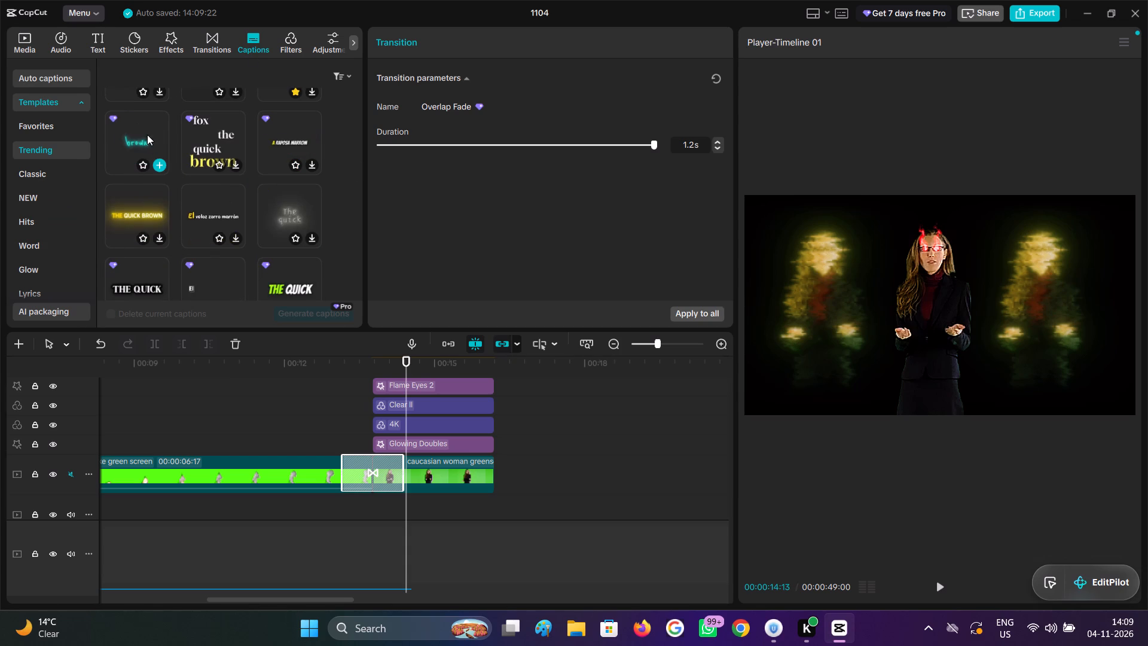
{"action": "scroll", "coordinate": [161, 263], "scroll_direction": "down", "scroll_amount": 1}
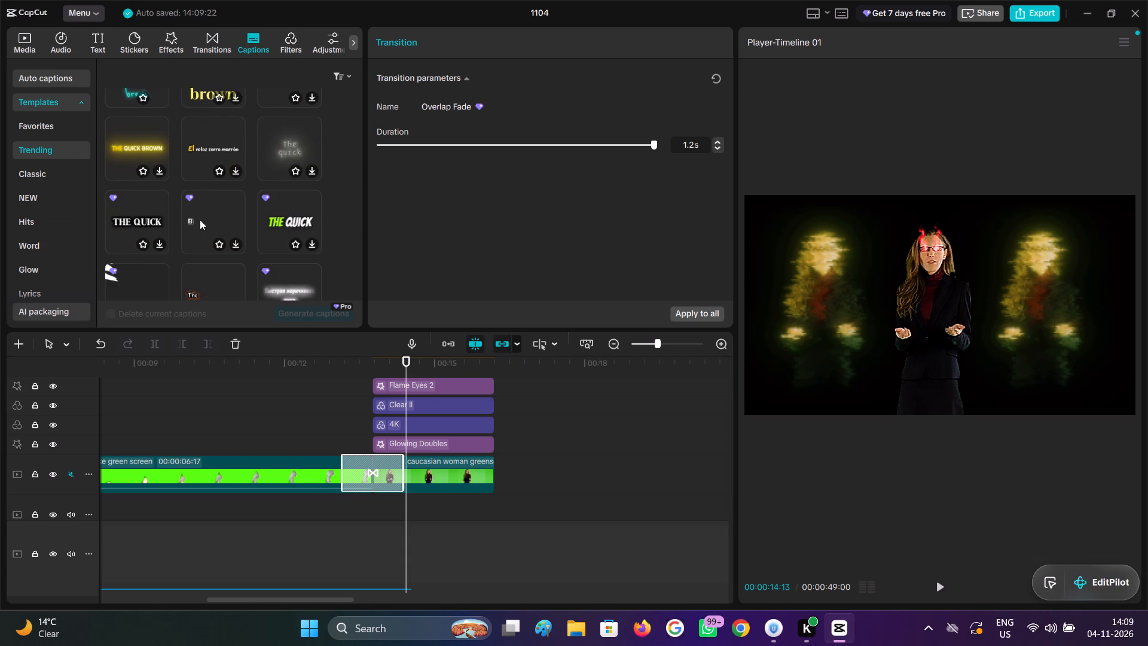
{"action": "scroll", "coordinate": [204, 220], "scroll_direction": "down", "scroll_amount": 1}
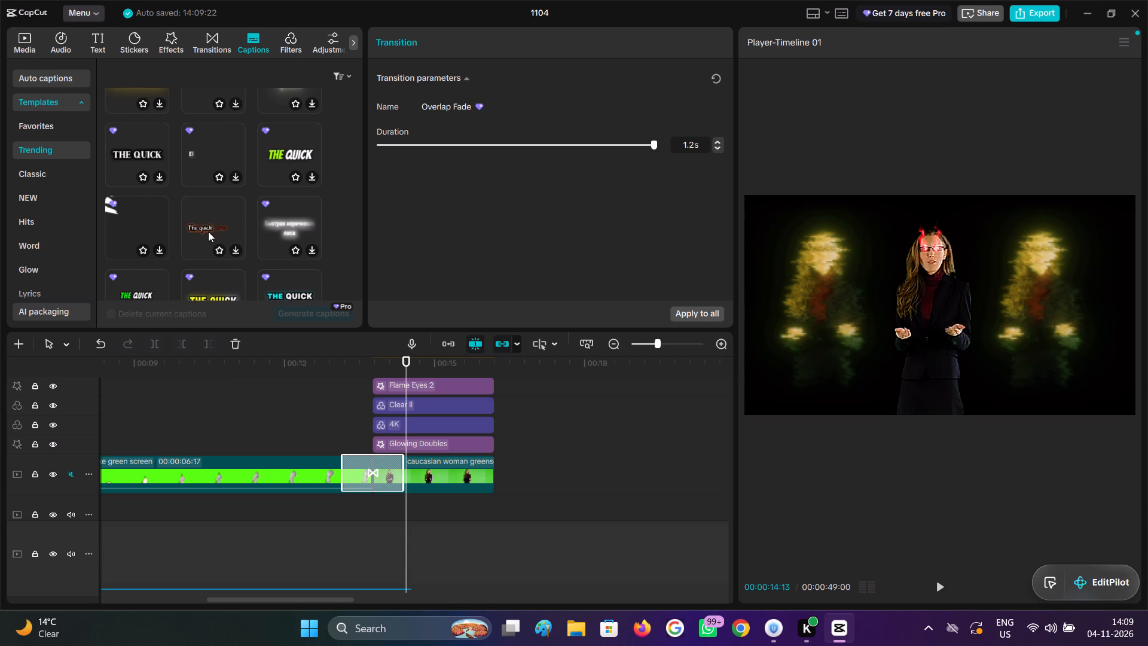
{"action": "scroll", "coordinate": [208, 231], "scroll_direction": "down", "scroll_amount": 2}
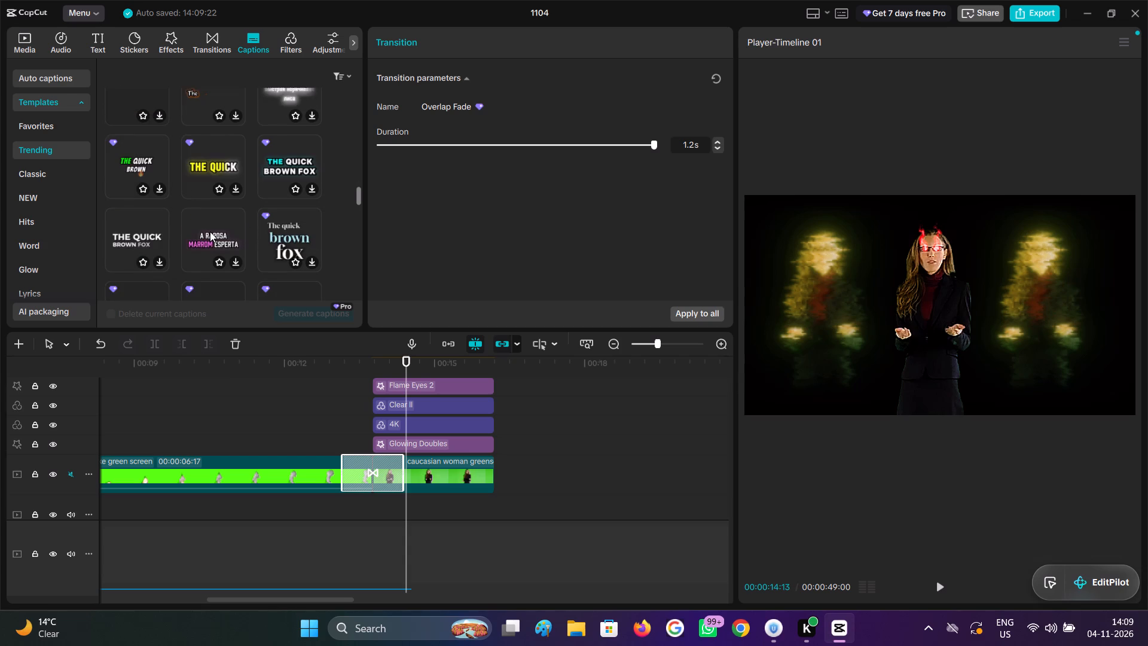
{"action": "scroll", "coordinate": [210, 231], "scroll_direction": "down", "scroll_amount": 1}
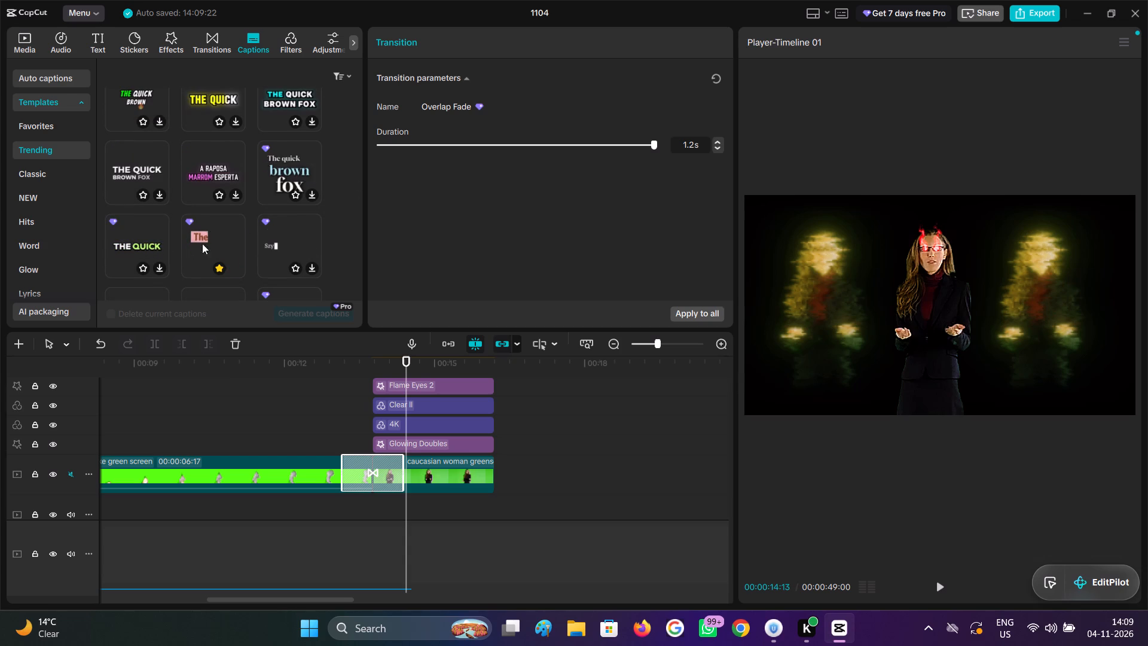
{"action": "left_click", "coordinate": [215, 240]}
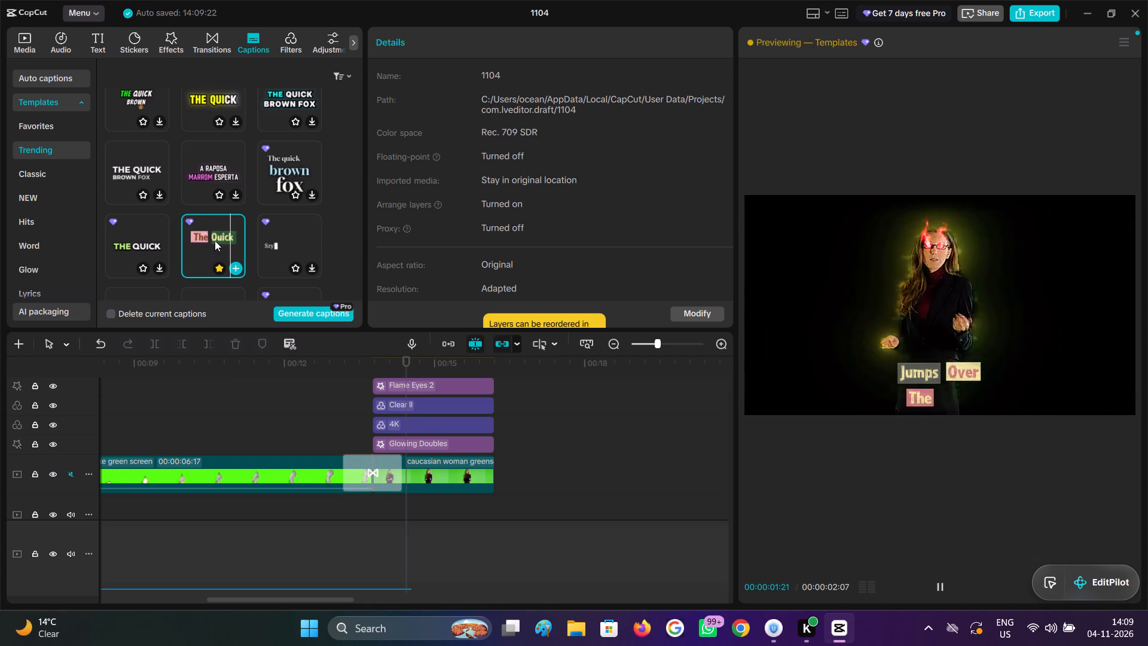
{"action": "key", "text": "space"}
{"action": "left_click_drag", "start_coordinate": [215, 240], "coordinate": [251, 377]}
{"action": "left_click_drag", "start_coordinate": [304, 388], "coordinate": [429, 389]}
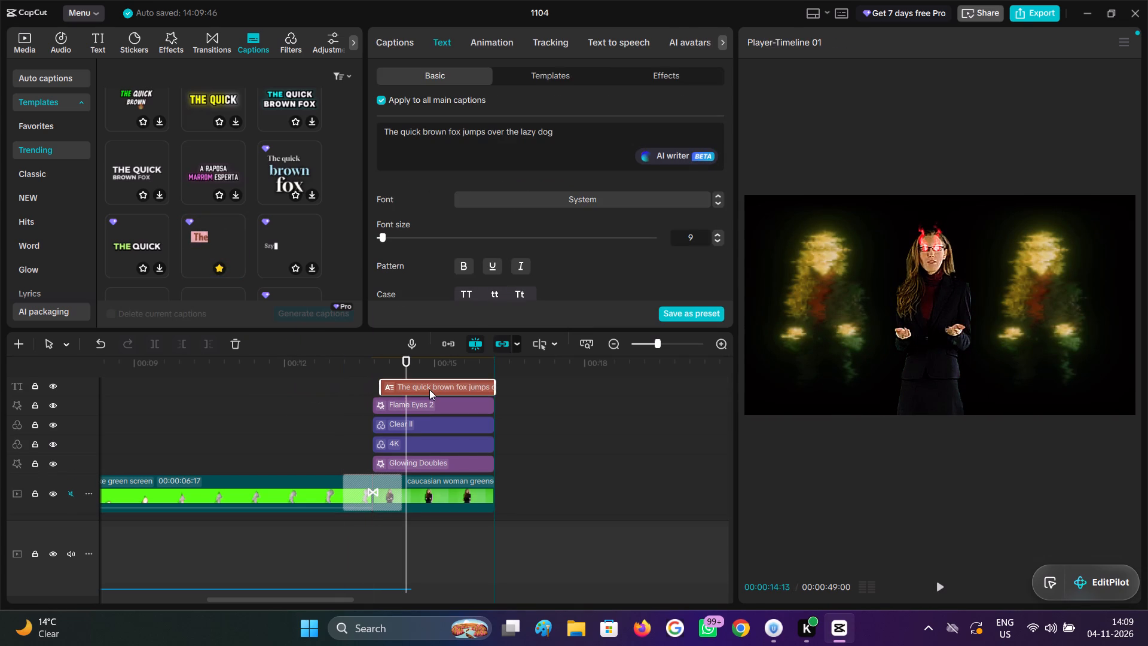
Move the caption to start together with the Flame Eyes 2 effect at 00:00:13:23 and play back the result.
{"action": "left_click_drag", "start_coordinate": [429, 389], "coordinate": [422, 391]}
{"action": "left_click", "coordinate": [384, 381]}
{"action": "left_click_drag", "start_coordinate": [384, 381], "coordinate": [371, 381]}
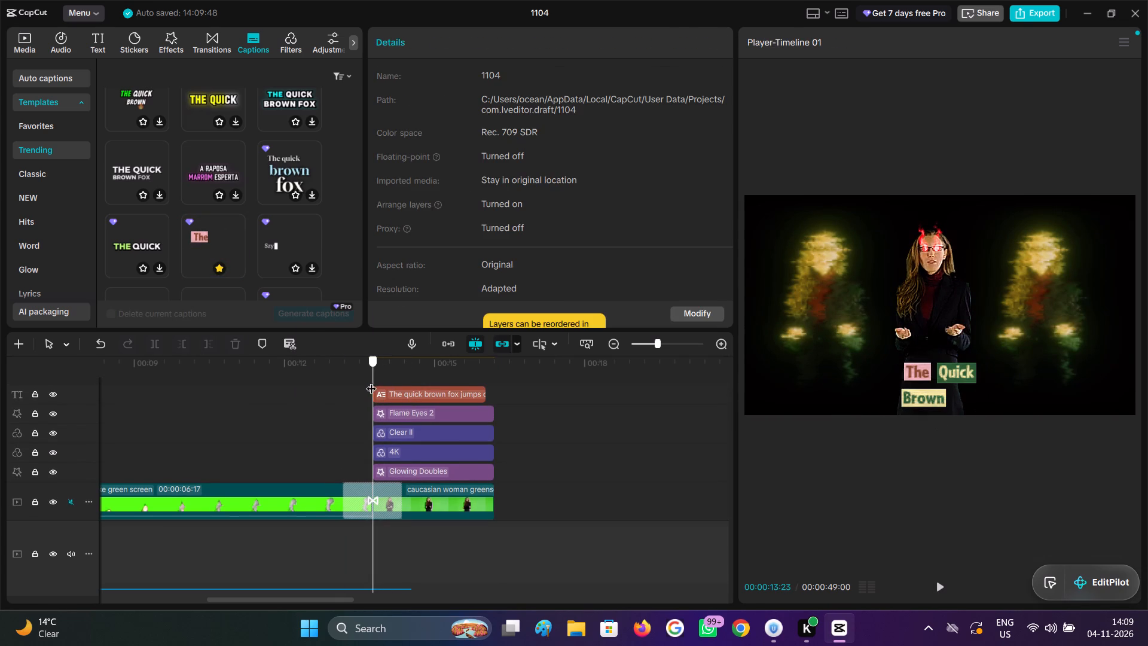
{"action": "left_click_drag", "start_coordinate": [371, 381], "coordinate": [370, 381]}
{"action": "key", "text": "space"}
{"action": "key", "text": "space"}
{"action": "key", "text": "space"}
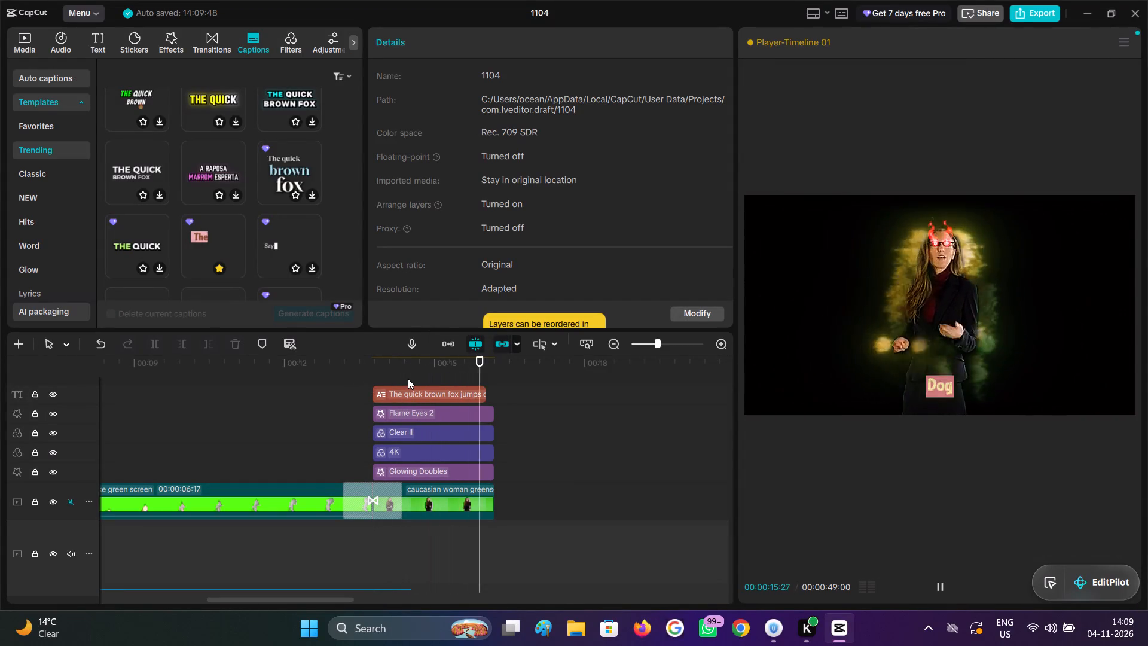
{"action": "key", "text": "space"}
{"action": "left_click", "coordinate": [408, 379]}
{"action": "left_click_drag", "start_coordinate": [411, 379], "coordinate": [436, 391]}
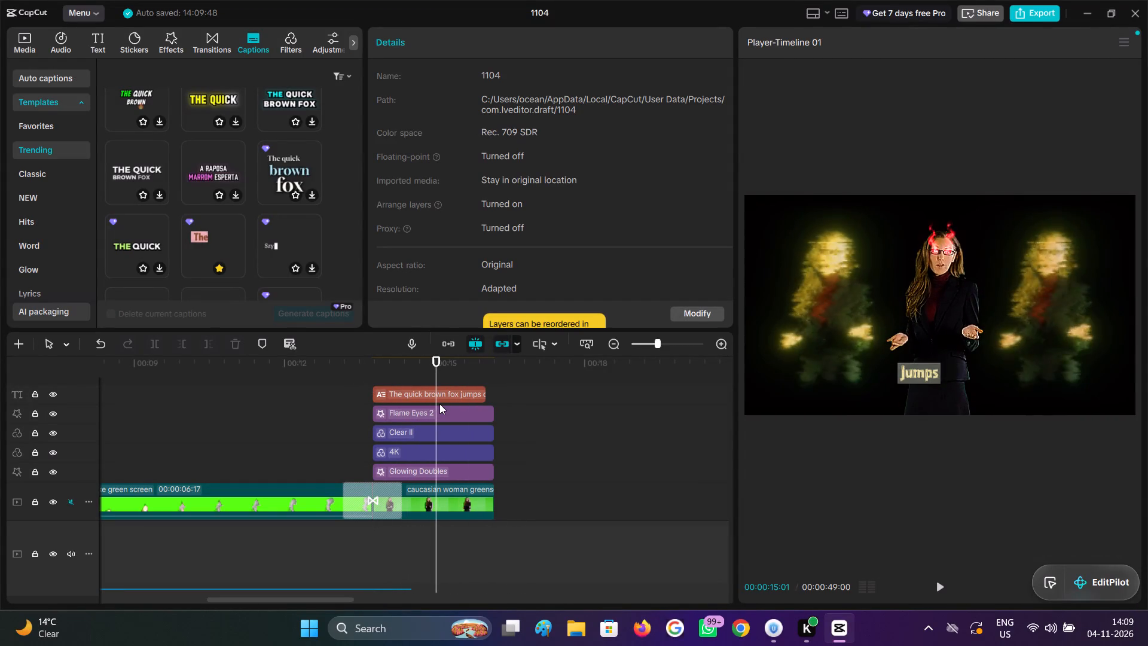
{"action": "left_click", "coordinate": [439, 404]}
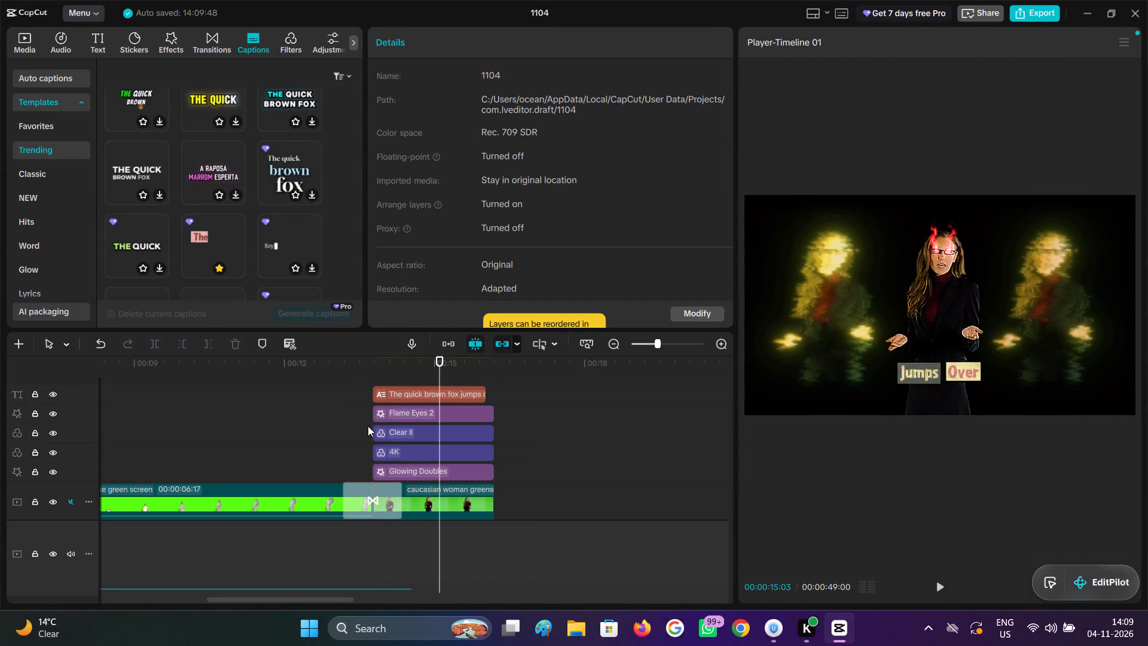
Delete the caption above the Flame Eyes 2 effect.
{"action": "left_click", "coordinate": [420, 397]}
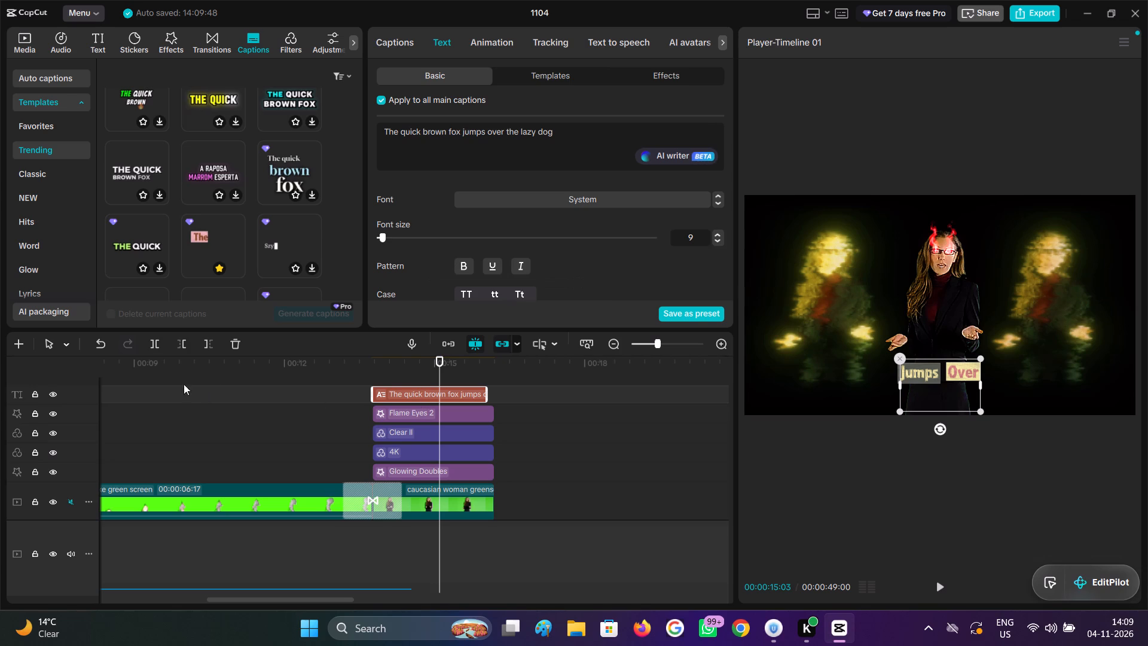
{"action": "left_click", "coordinate": [227, 342]}
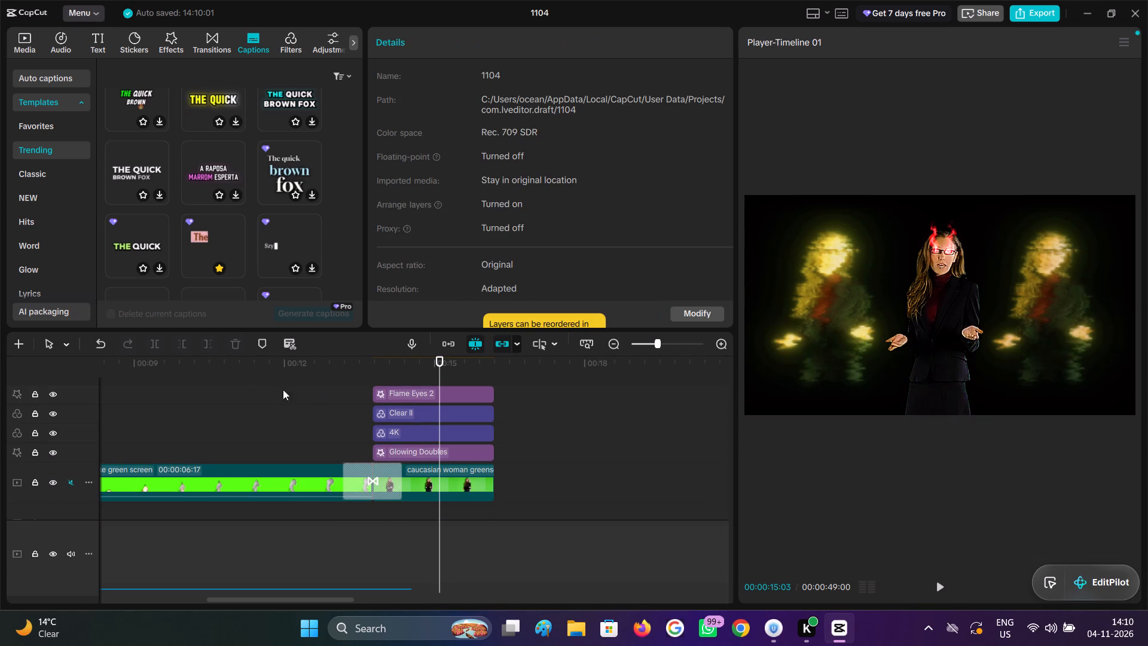
Scrub through the Overlap Fade into the businesswoman clip and look through further Trending caption templates.
{"action": "left_click", "coordinate": [264, 390]}
{"action": "left_click_drag", "start_coordinate": [264, 390], "coordinate": [231, 416]}
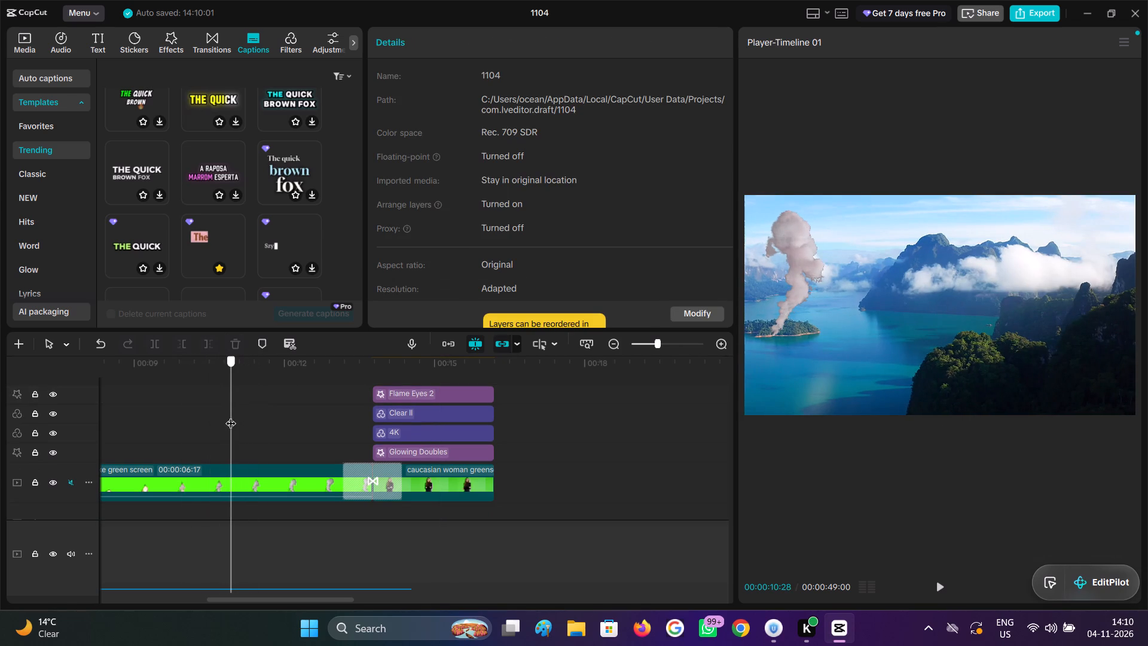
{"action": "left_click_drag", "start_coordinate": [231, 416], "coordinate": [396, 428]}
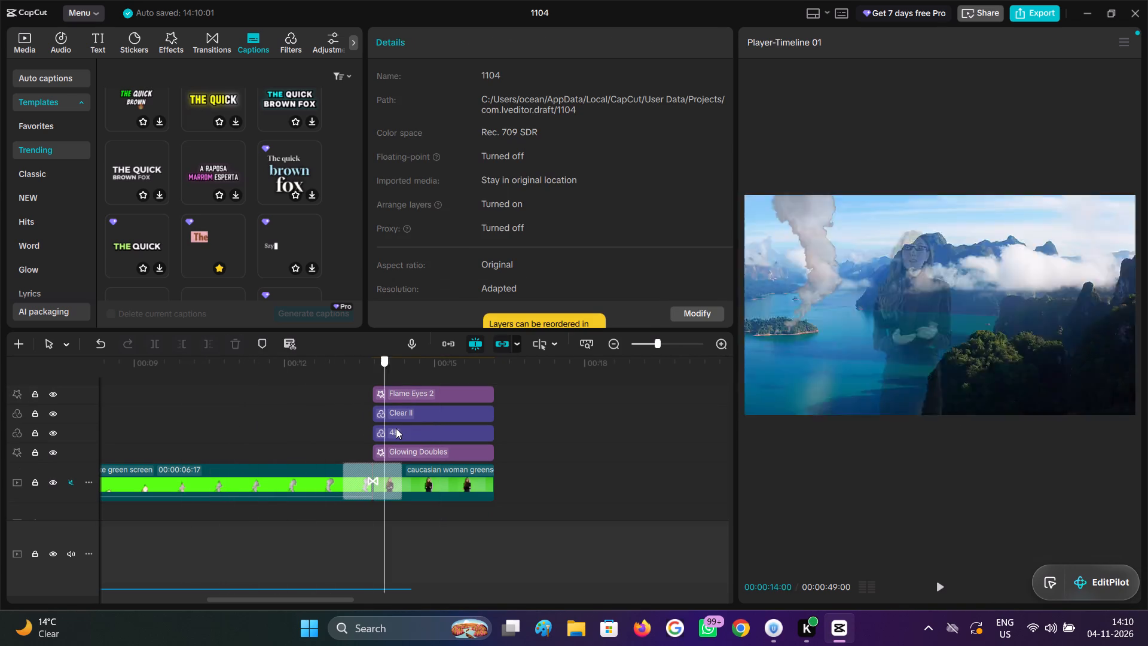
{"action": "left_click_drag", "start_coordinate": [396, 428], "coordinate": [428, 429]}
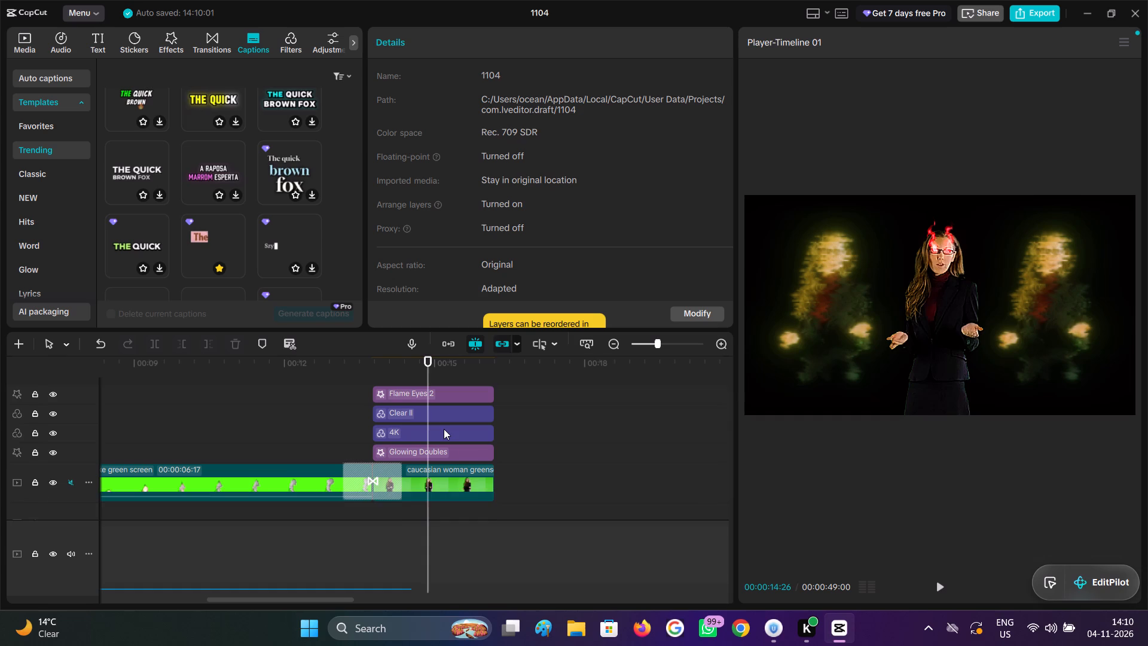
{"action": "scroll", "coordinate": [444, 429], "scroll_direction": "up", "scroll_amount": 2}
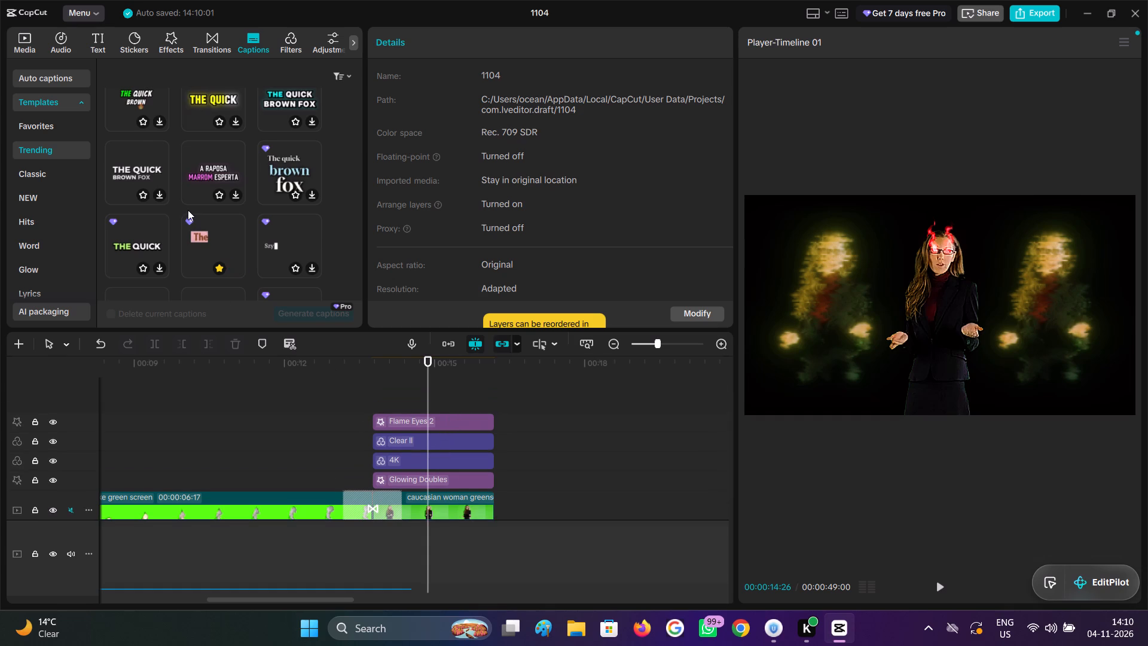
{"action": "scroll", "coordinate": [188, 209], "scroll_direction": "down", "scroll_amount": 2}
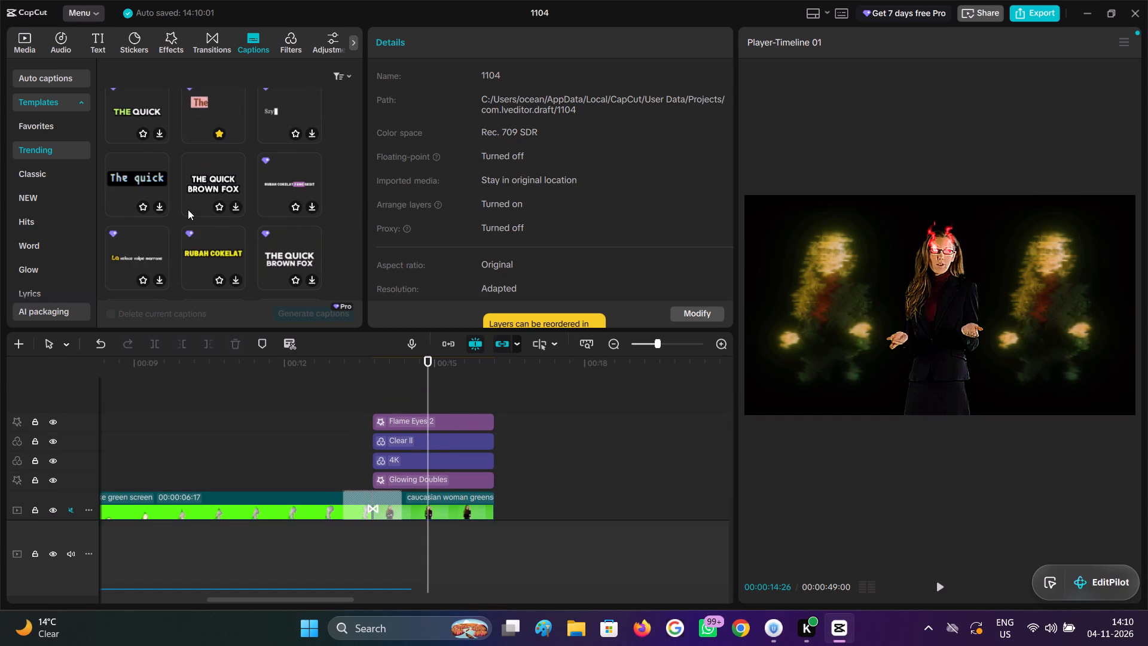
{"action": "scroll", "coordinate": [188, 209], "scroll_direction": "down", "scroll_amount": 1}
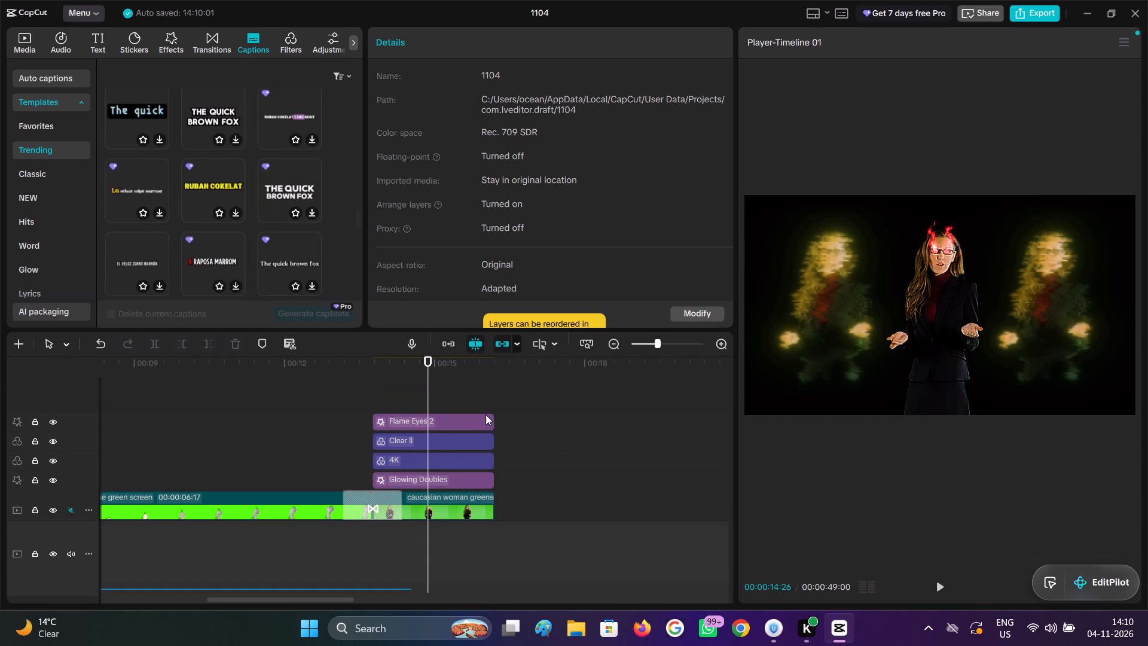
Add a custom adjustment layer above Flame Eyes 2, starting together with the effects on the businesswoman clip.
{"action": "left_click", "coordinate": [289, 33]}
{"action": "left_click", "coordinate": [366, 42]}
{"action": "left_click", "coordinate": [350, 39]}
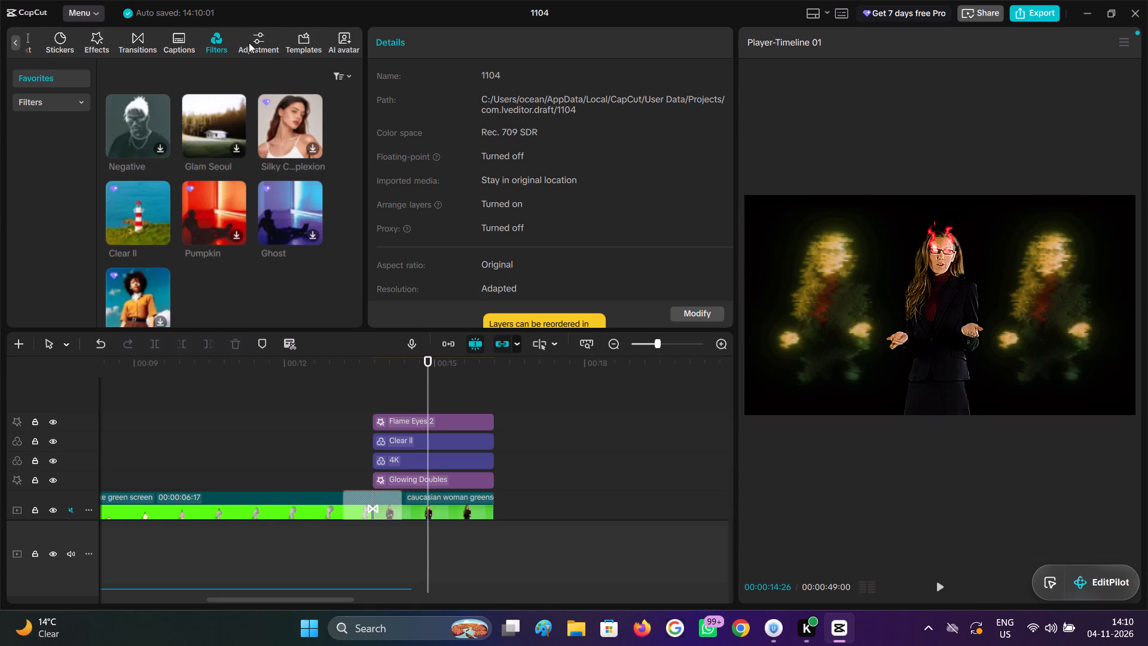
{"action": "left_click", "coordinate": [257, 43]}
{"action": "left_click", "coordinate": [160, 124]}
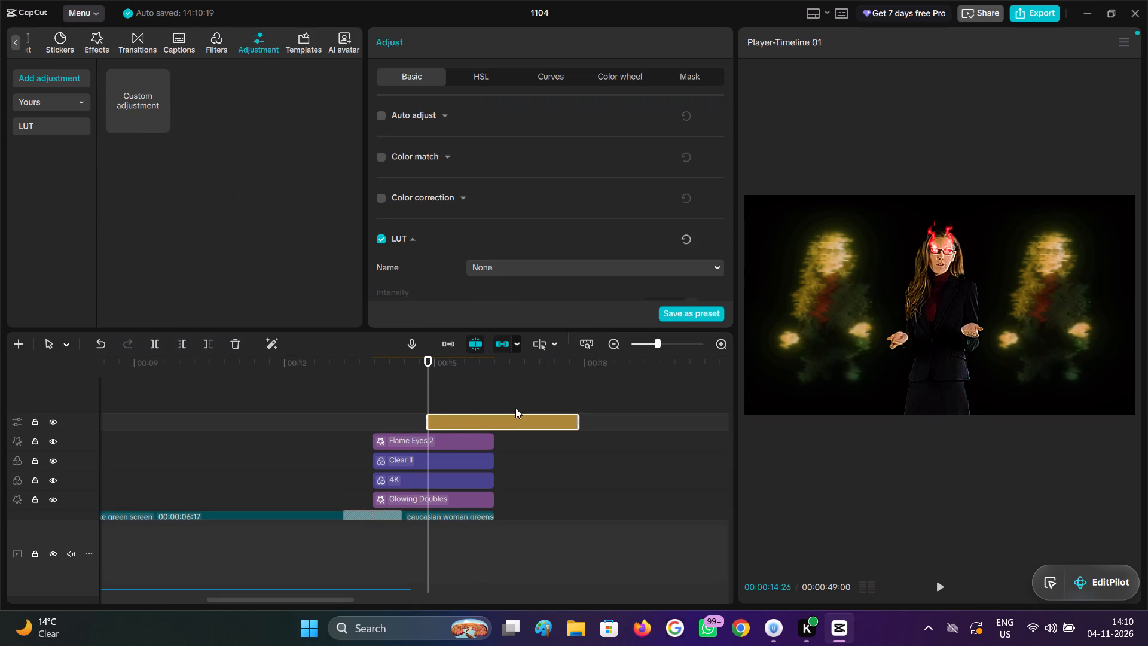
{"action": "left_click_drag", "start_coordinate": [477, 424], "coordinate": [420, 418]}
{"action": "left_click", "coordinate": [378, 397]}
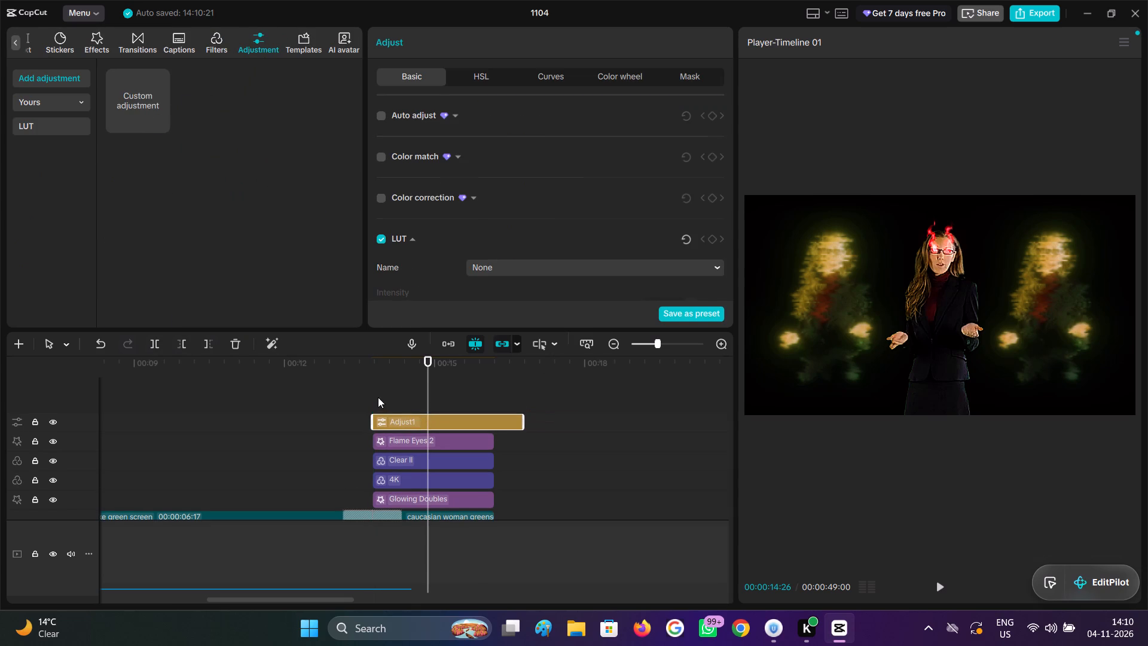
Try a colour slider change in the adjustment layer's basic Adjust settings, previewing it at 00:00:14:19.
{"action": "left_click_drag", "start_coordinate": [378, 397], "coordinate": [416, 407]}
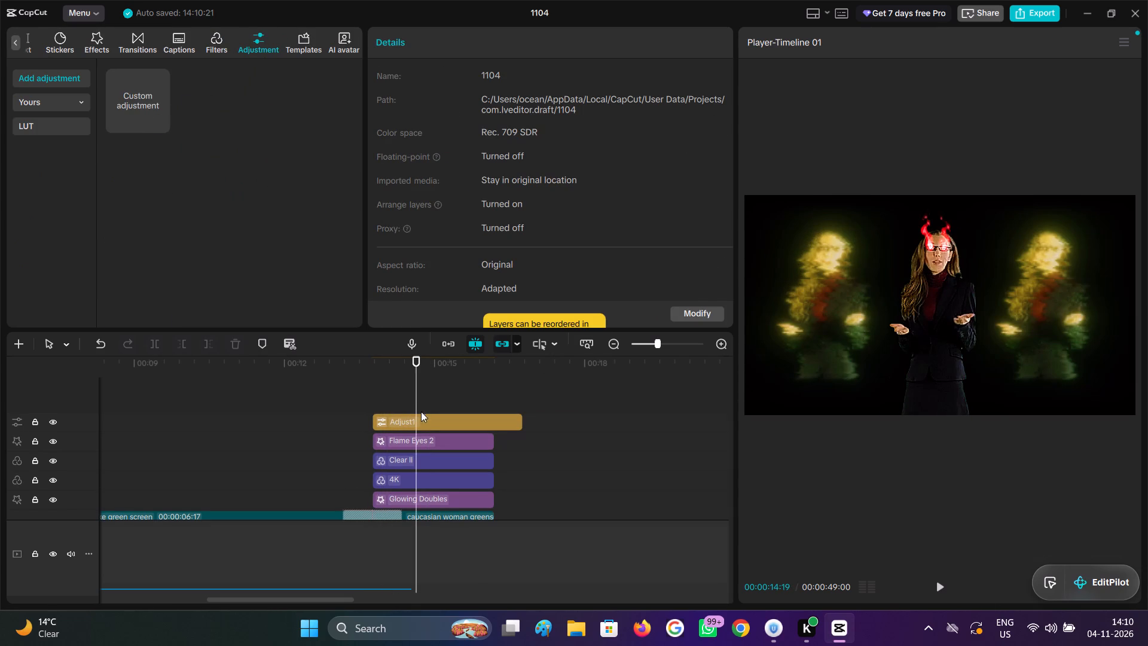
{"action": "left_click", "coordinate": [423, 418]}
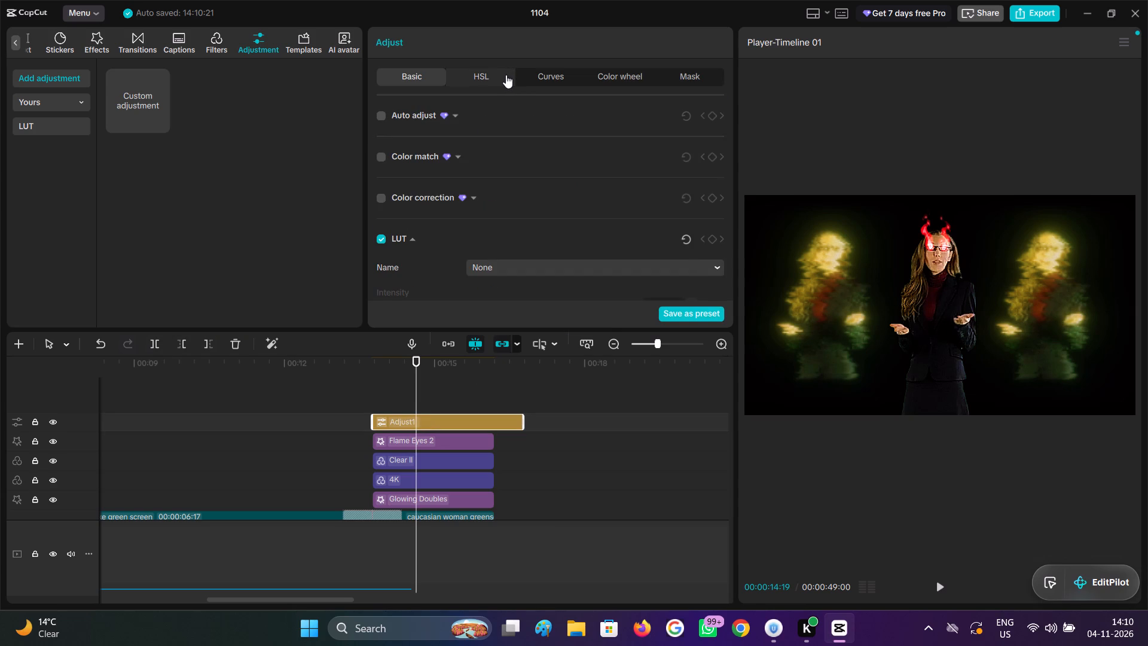
{"action": "scroll", "coordinate": [487, 228], "scroll_direction": "down", "scroll_amount": 3}
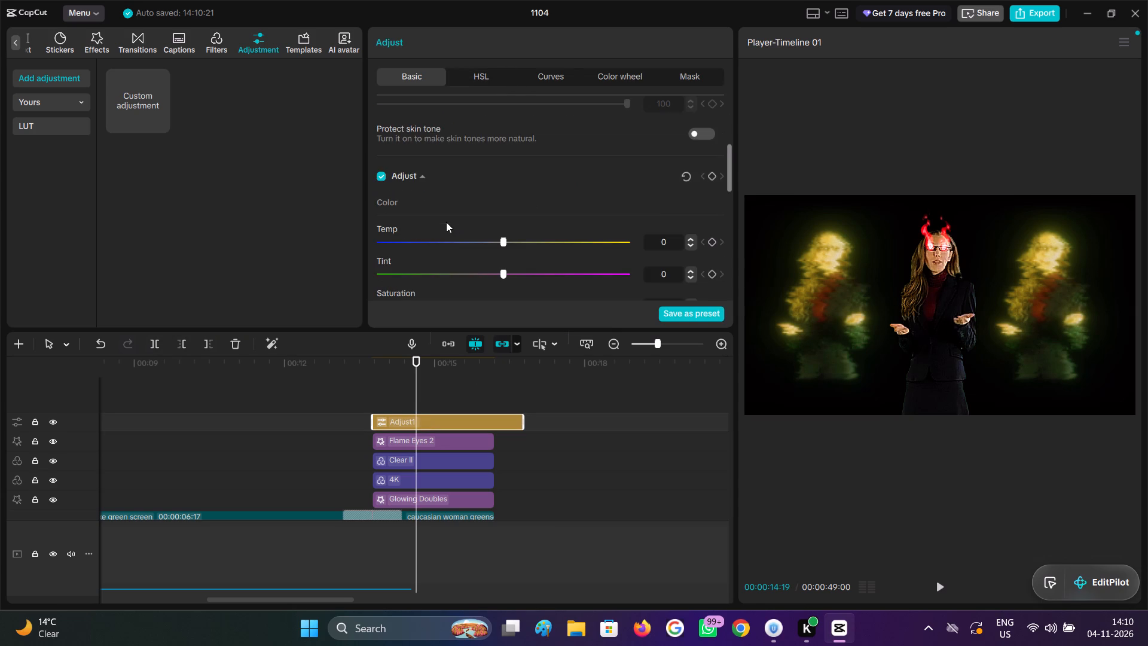
{"action": "scroll", "coordinate": [447, 234], "scroll_direction": "down", "scroll_amount": 1}
{"action": "left_click_drag", "start_coordinate": [506, 240], "coordinate": [503, 249]}
Place the playhead at 00:00:11:04 in the island scene and open the sticker library.
{"action": "left_click", "coordinate": [240, 403]}
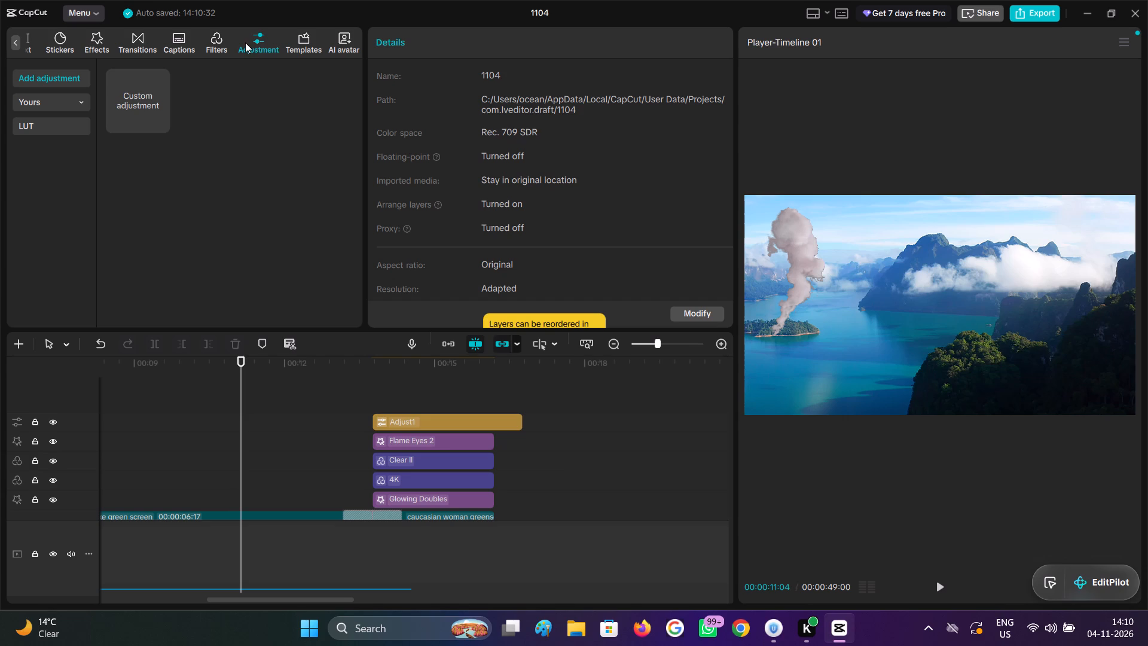
{"action": "left_click", "coordinate": [92, 44]}
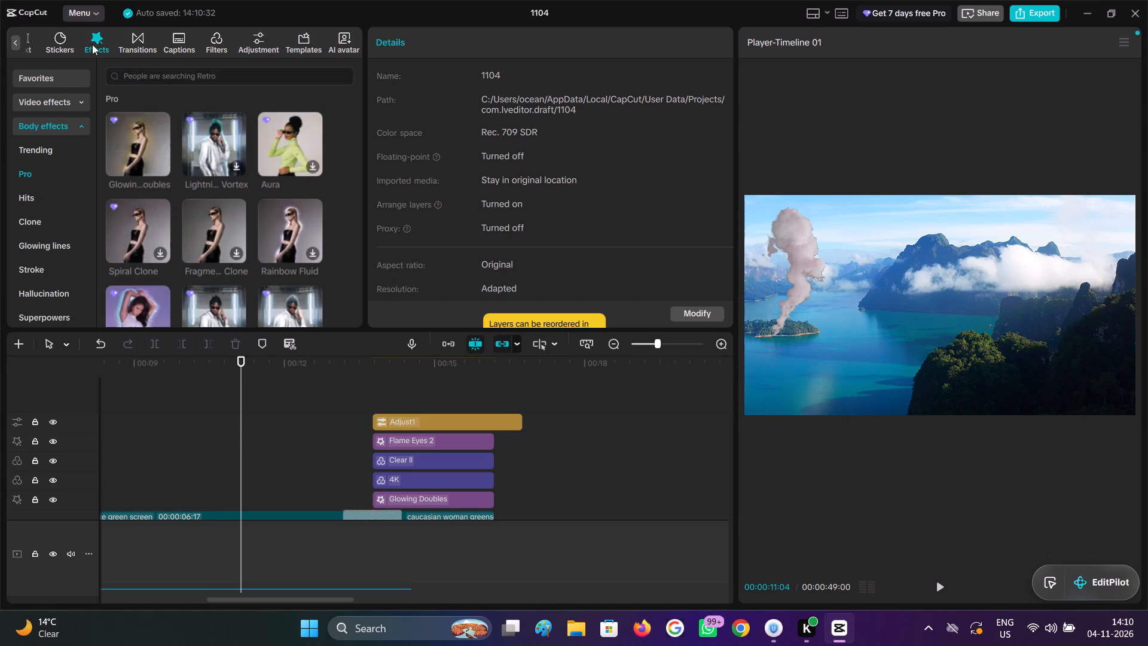
{"action": "left_click", "coordinate": [60, 45]}
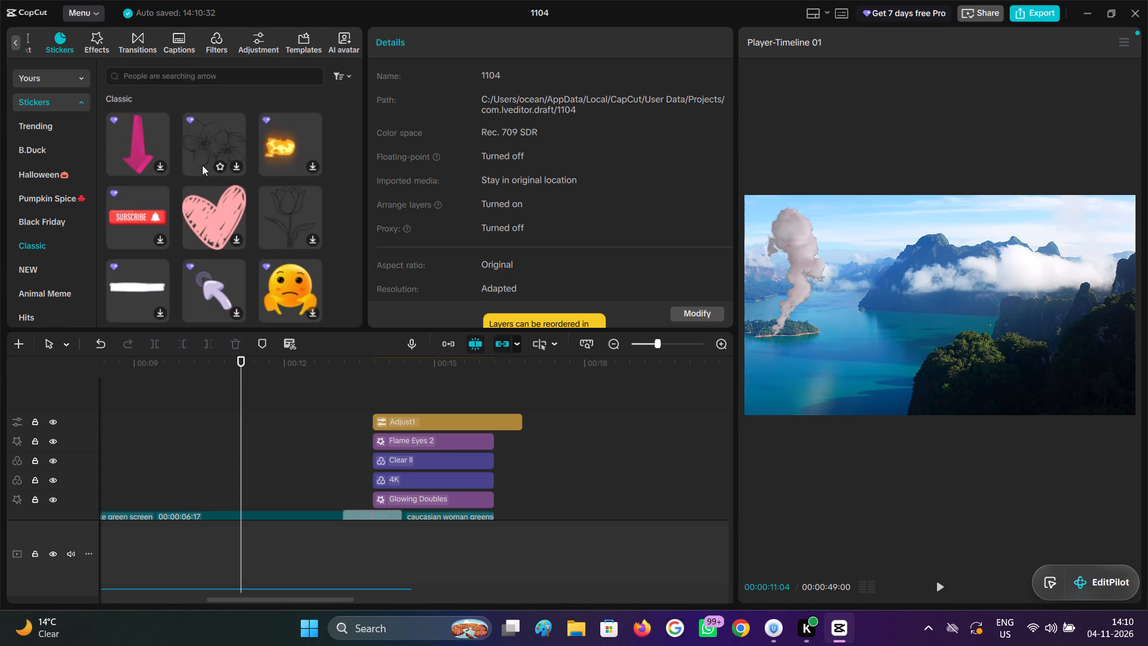
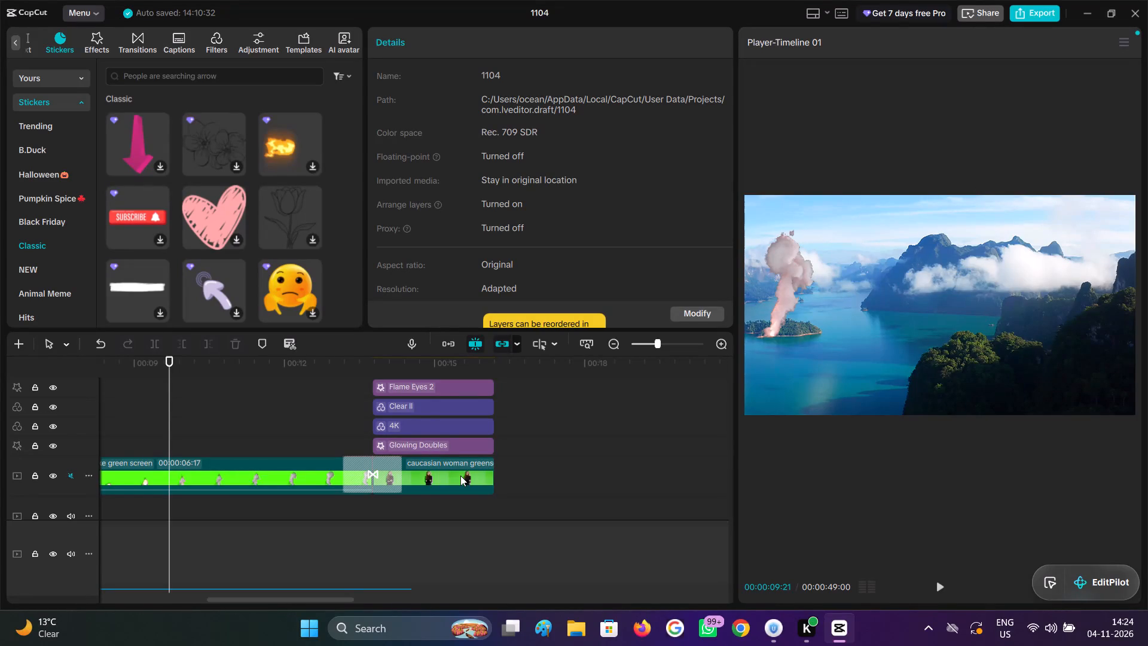
Preview Classic stickers and add the pink heart sticker to the timeline at 00:00:10:02 in the island explosion scene.
{"action": "left_click", "coordinate": [281, 275]}
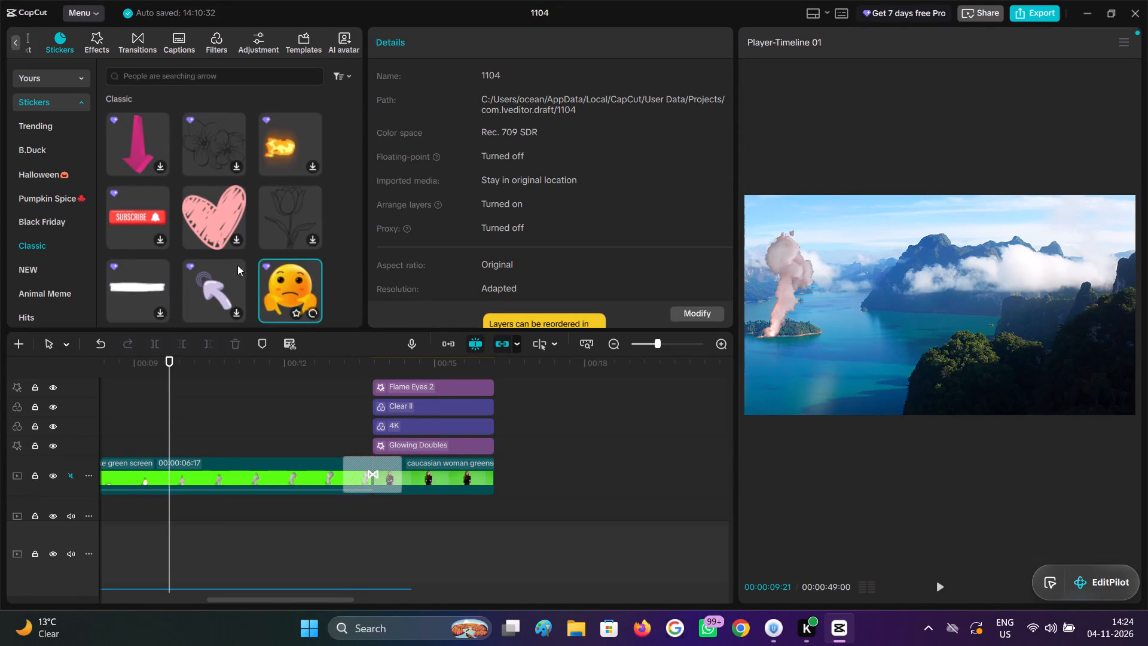
{"action": "left_click", "coordinate": [225, 214]}
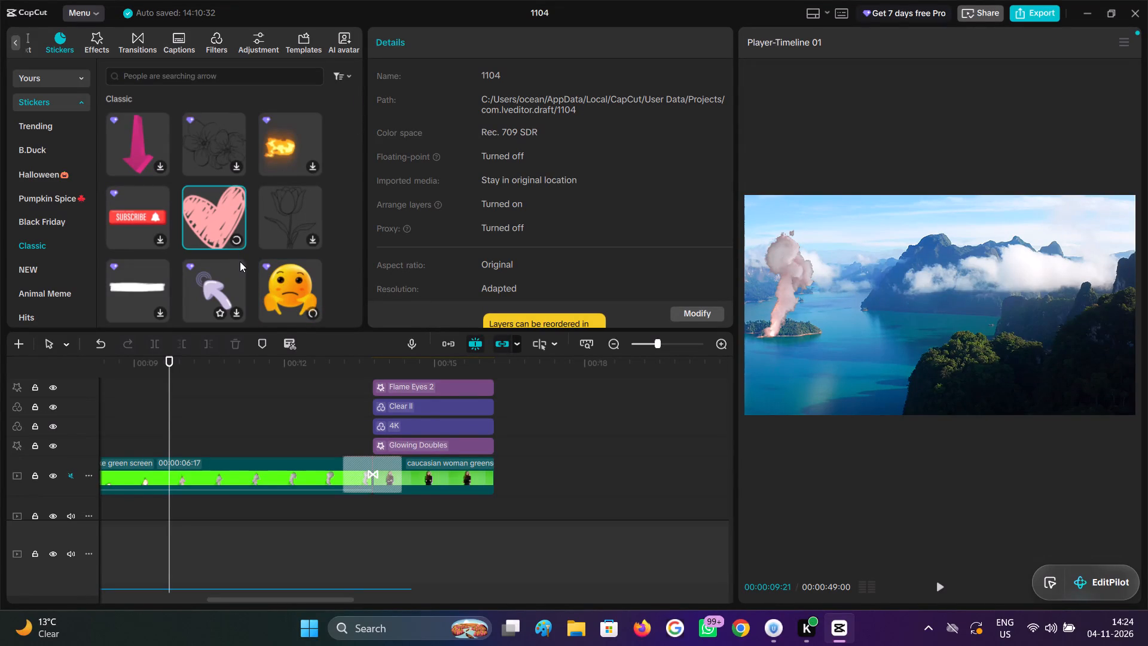
{"action": "left_click", "coordinate": [167, 421]}
{"action": "left_click_drag", "start_coordinate": [167, 421], "coordinate": [188, 428]}
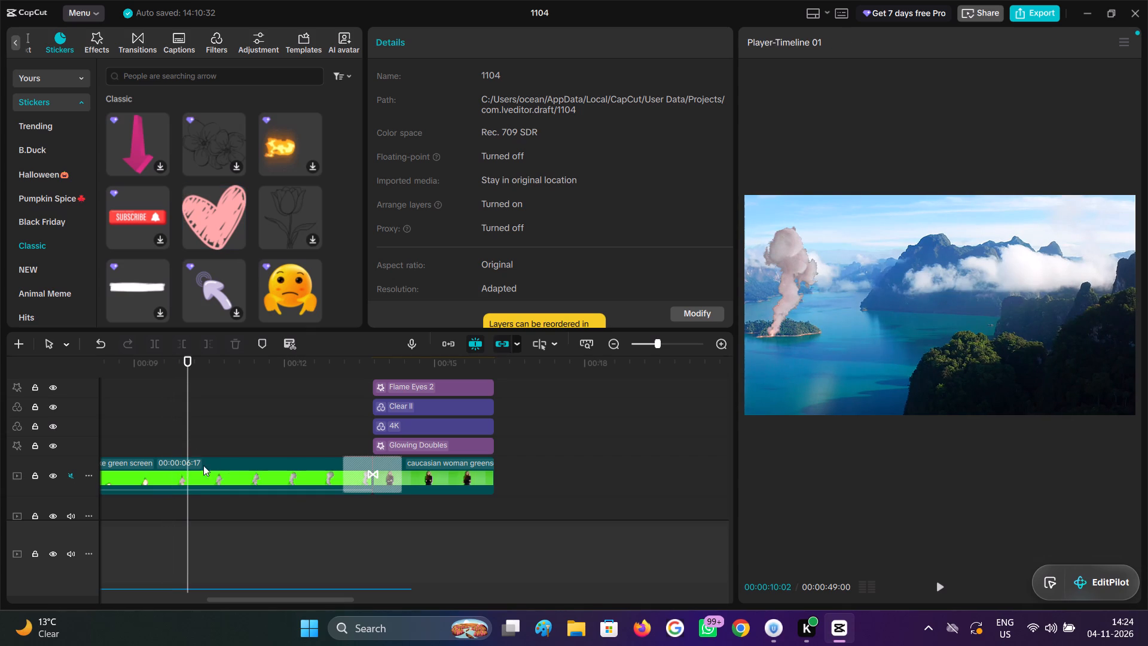
{"action": "left_click_drag", "start_coordinate": [200, 222], "coordinate": [189, 444]}
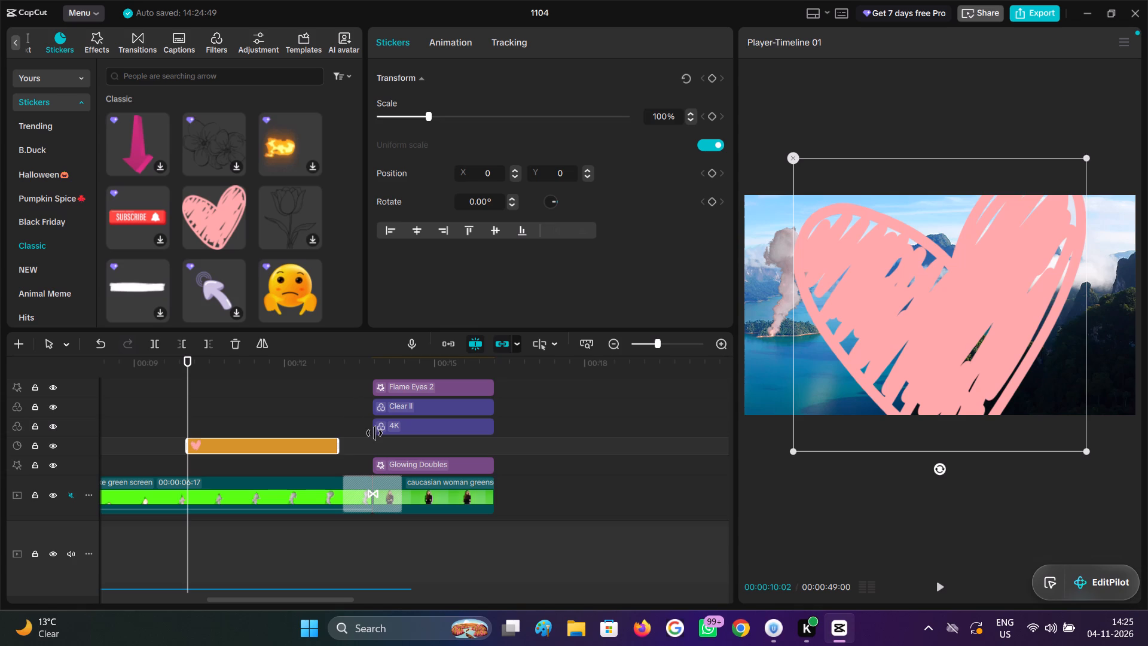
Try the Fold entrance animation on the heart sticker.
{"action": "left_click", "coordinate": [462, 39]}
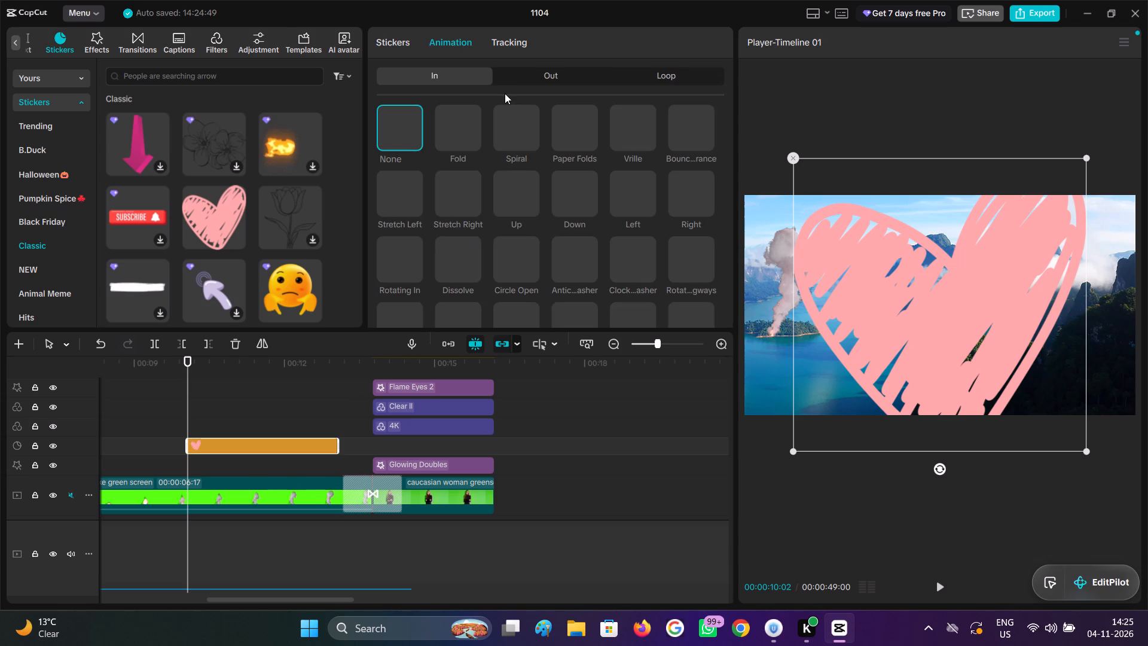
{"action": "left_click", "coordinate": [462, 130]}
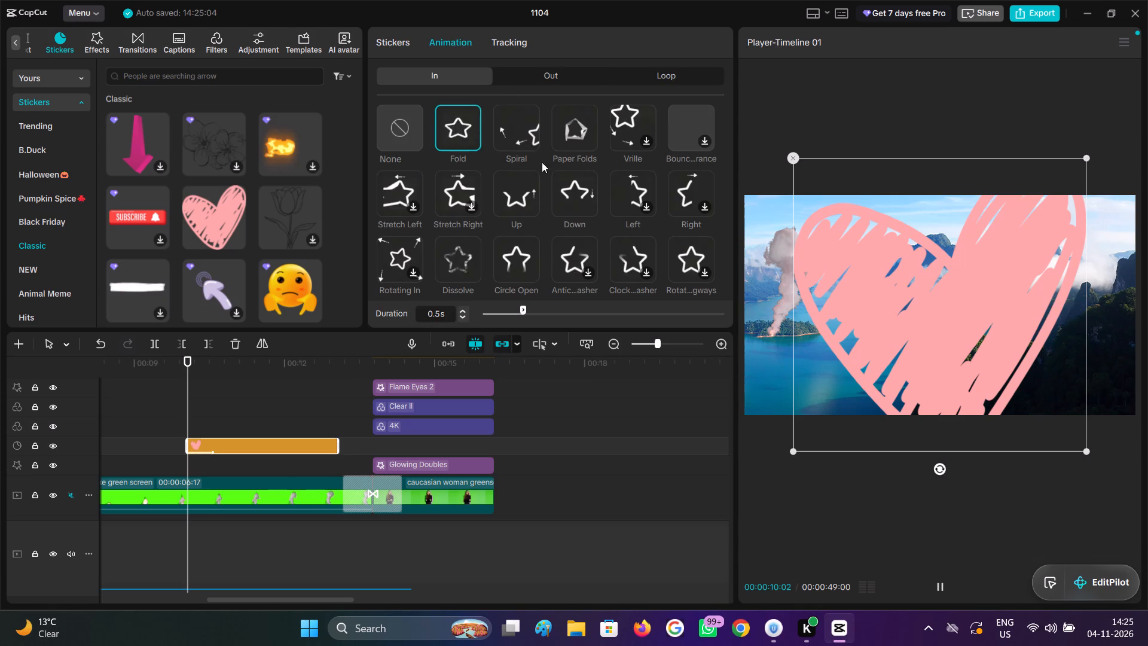
Scale the heart sticker down to about a third of its size, keeping it centred in the frame.
{"action": "left_click_drag", "start_coordinate": [1084, 453], "coordinate": [1024, 422]}
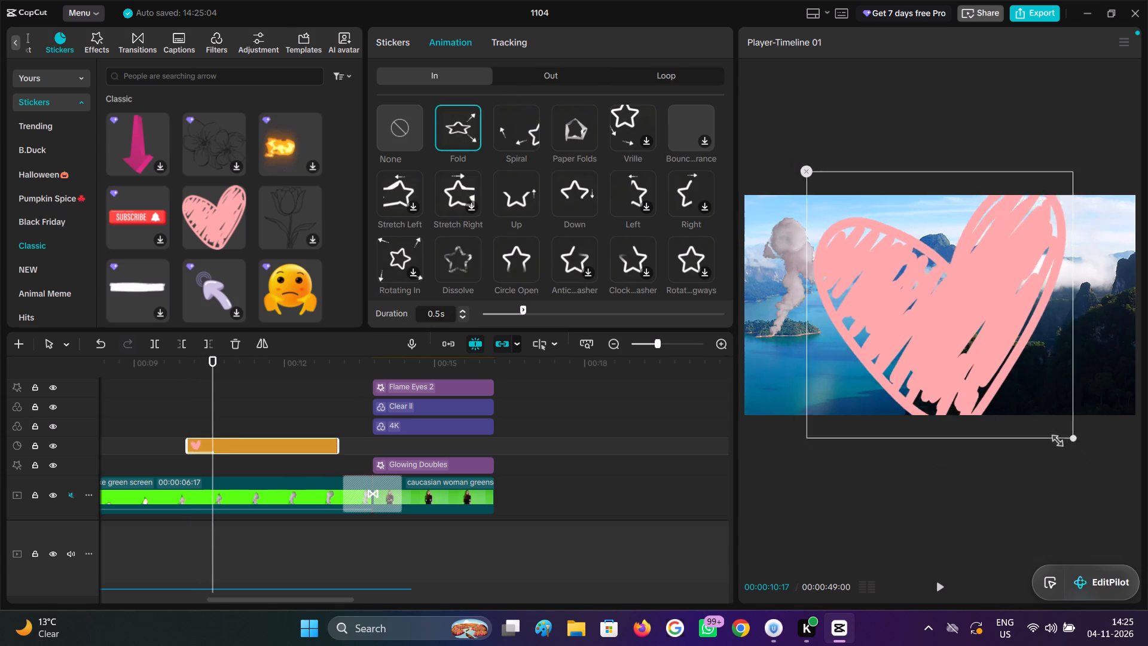
{"action": "left_click_drag", "start_coordinate": [1024, 422], "coordinate": [961, 321]}
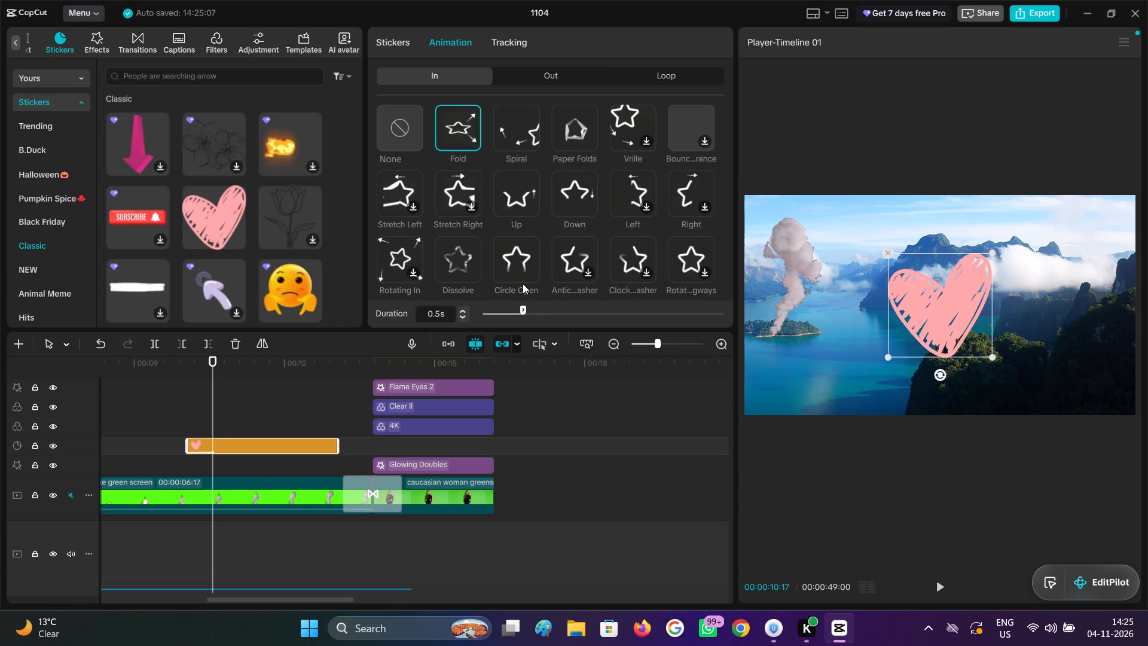
Try the Spiral, Up and Down entrances on the heart sticker, apply Dissolve with a 0.8 s duration and play it back.
{"action": "left_click", "coordinate": [504, 127]}
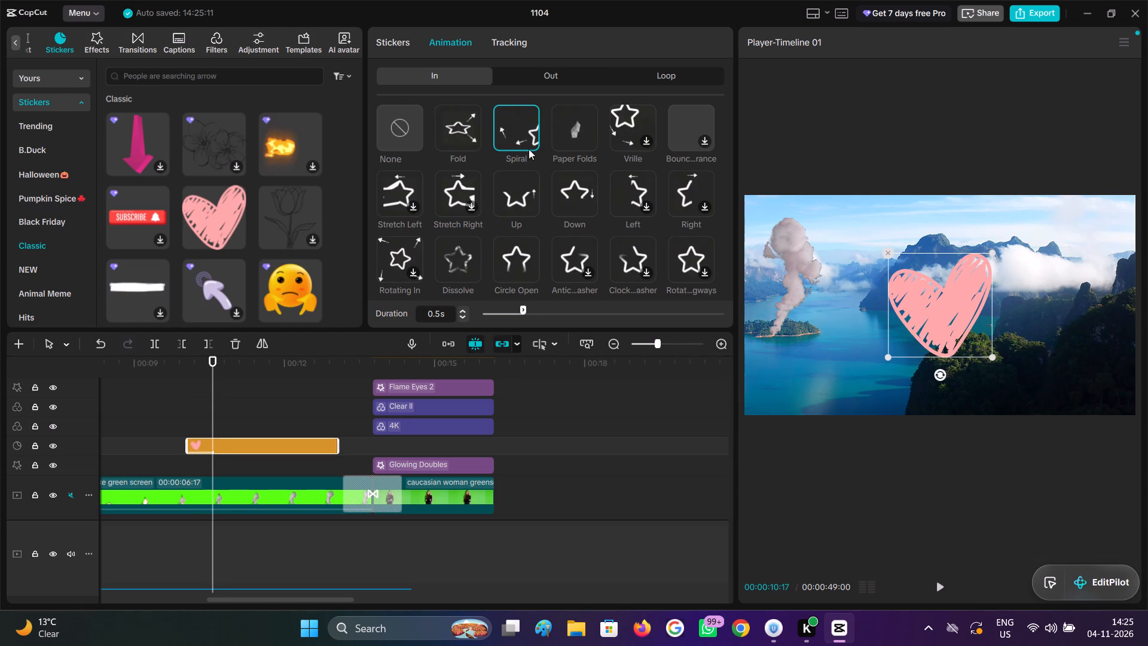
{"action": "left_click", "coordinate": [503, 188]}
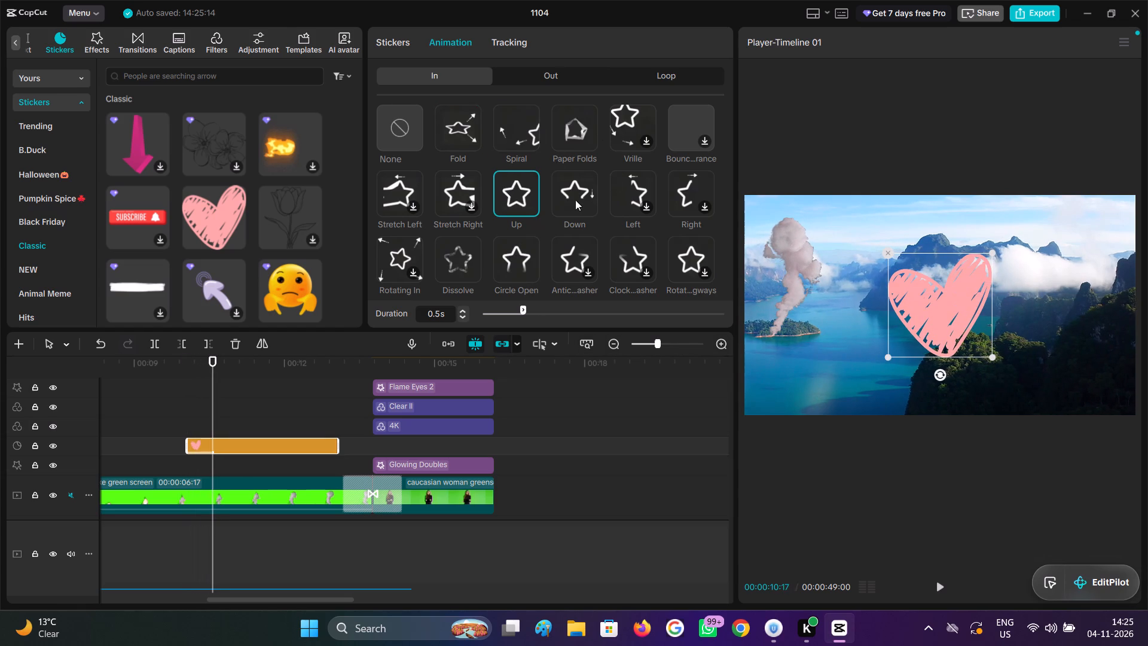
{"action": "left_click", "coordinate": [576, 200]}
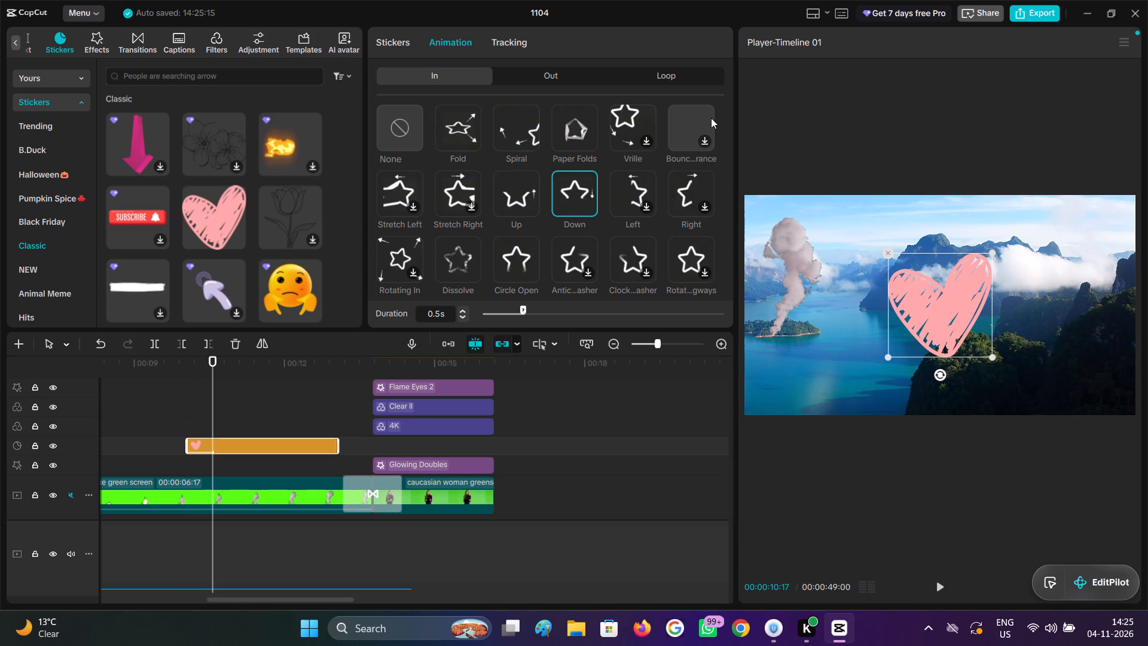
{"action": "left_click", "coordinate": [463, 252]}
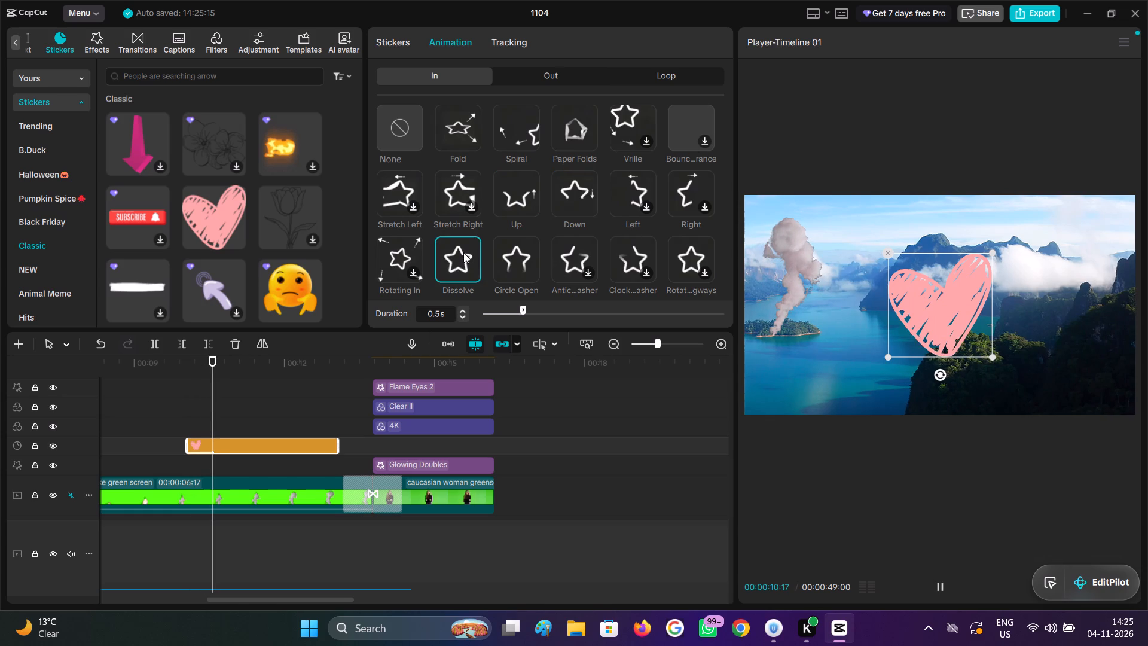
{"action": "left_click", "coordinate": [547, 314]}
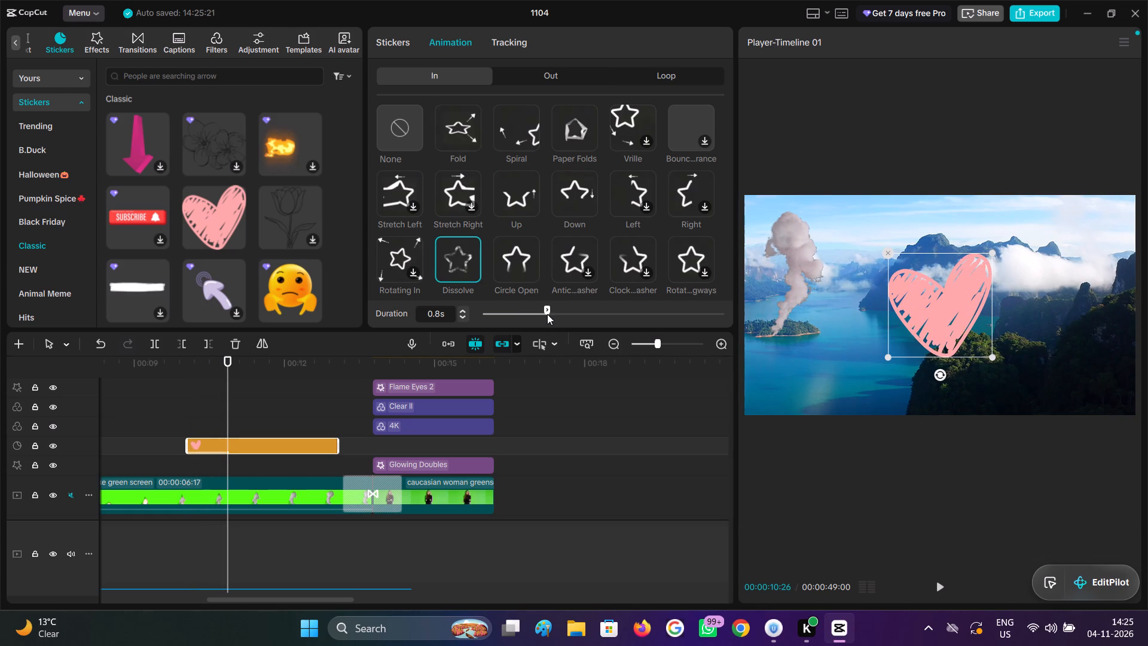
{"action": "left_click", "coordinate": [194, 425]}
{"action": "key", "text": "space"}
{"action": "left_click", "coordinate": [191, 422]}
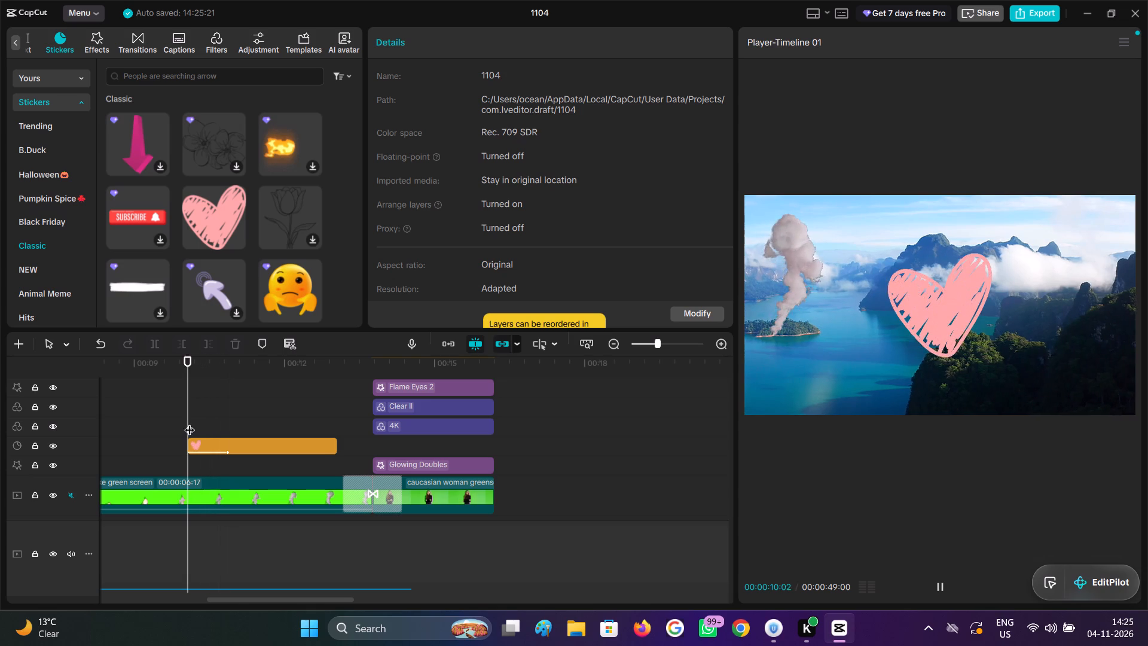
{"action": "left_click", "coordinate": [182, 421]}
{"action": "key", "text": "space"}
{"action": "key", "text": "space"}
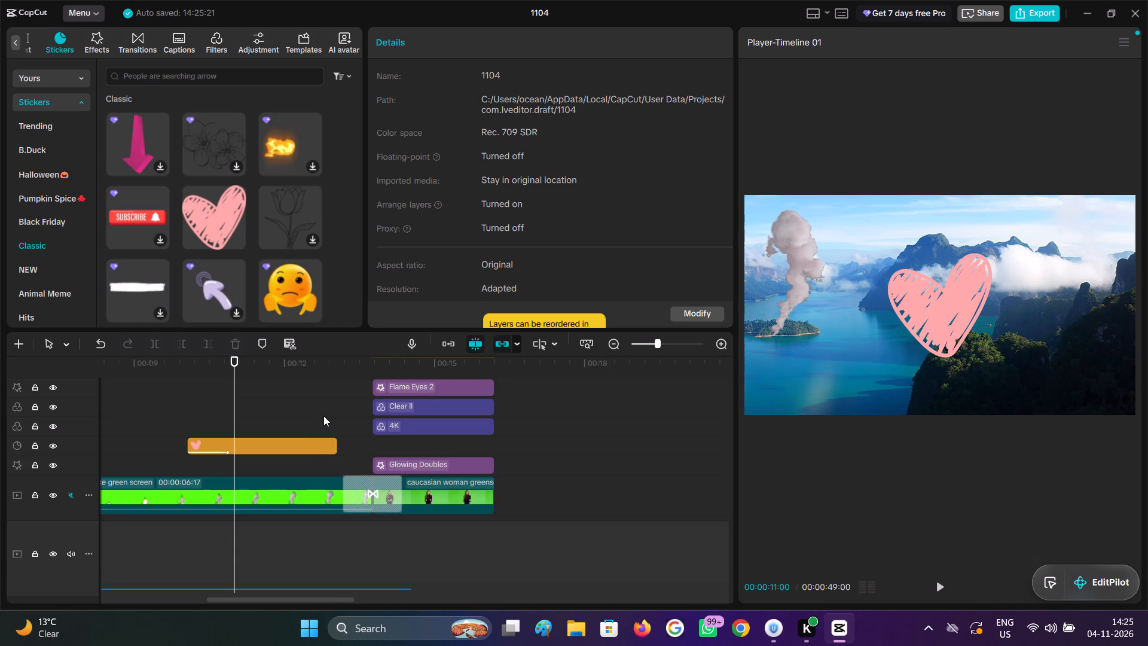
Trim off the end of the heart sticker after 00:00:11:16.
{"action": "scroll", "coordinate": [323, 416], "scroll_direction": "down", "scroll_amount": 2, "text": "ctrl"}
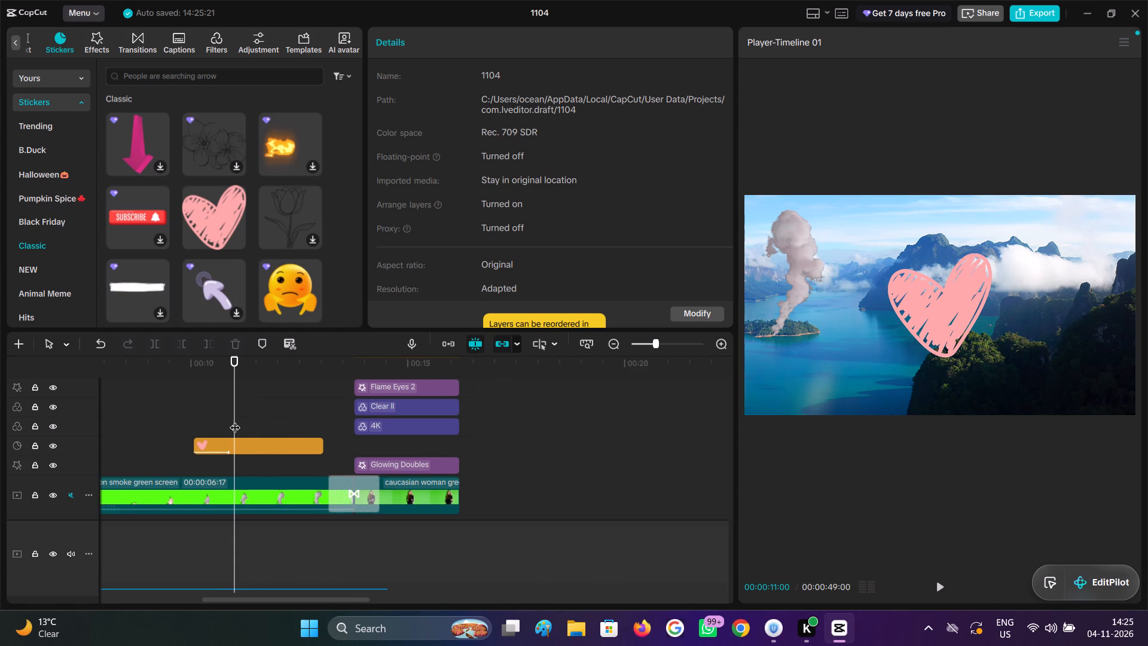
{"action": "left_click_drag", "start_coordinate": [236, 420], "coordinate": [257, 432]}
{"action": "left_click", "coordinate": [257, 450]}
{"action": "left_click", "coordinate": [209, 351]}
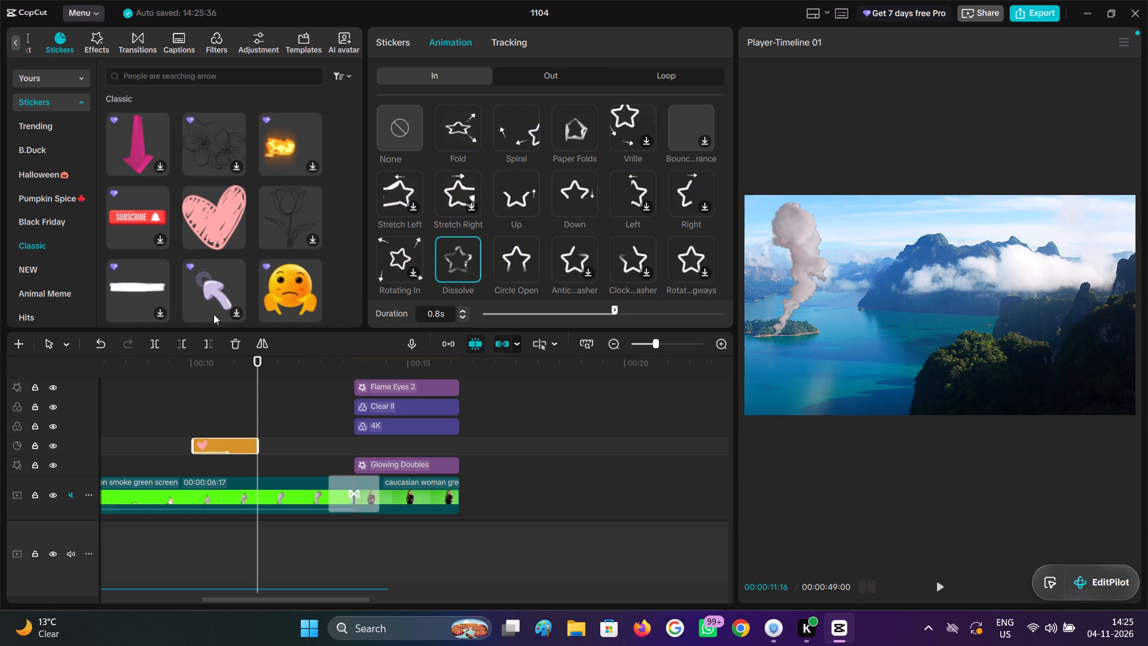
Play the opening from the start of the timeline and move the red curtain clip to begin together with the Luminous sky scenery clip.
{"action": "left_click", "coordinate": [210, 401]}
{"action": "left_click_drag", "start_coordinate": [210, 401], "coordinate": [225, 406]}
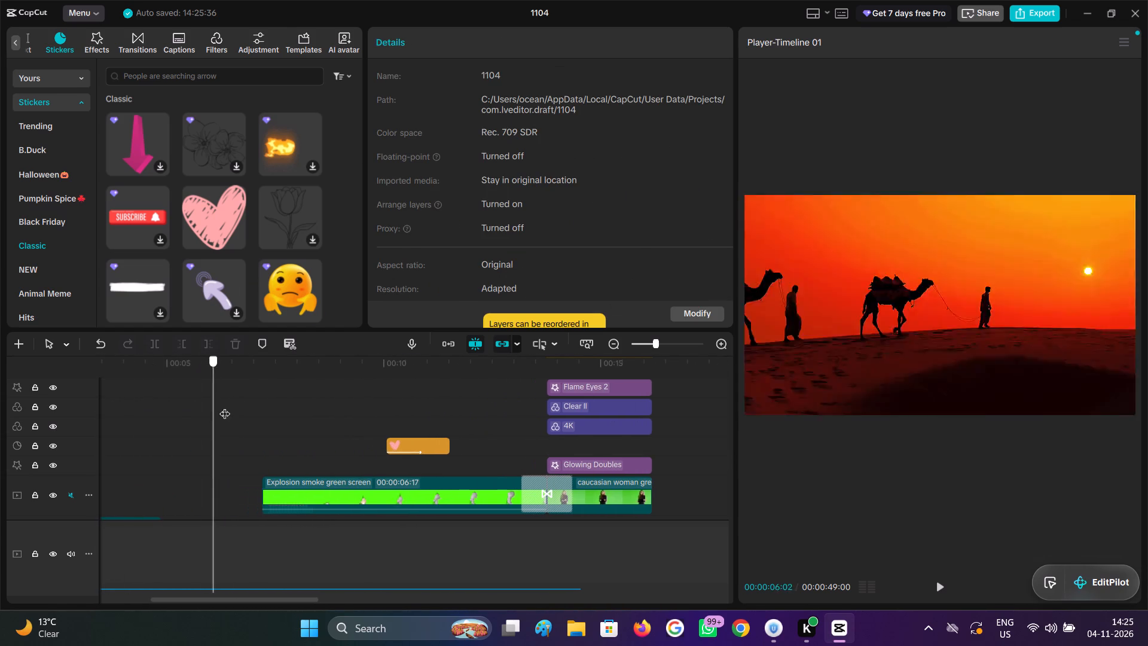
{"action": "left_click_drag", "start_coordinate": [225, 406], "coordinate": [264, 406]}
{"action": "scroll", "coordinate": [264, 406], "scroll_direction": "down", "scroll_amount": 6}
{"action": "left_click", "coordinate": [186, 402]}
{"action": "left_click_drag", "start_coordinate": [186, 402], "coordinate": [130, 404]}
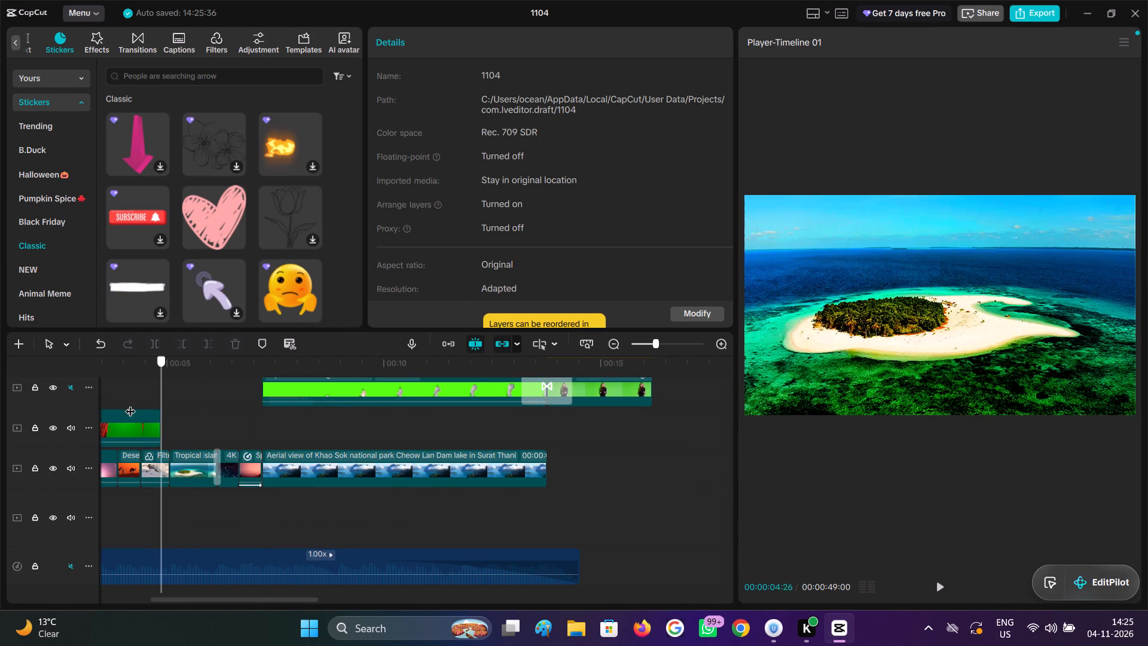
{"action": "left_click_drag", "start_coordinate": [130, 404], "coordinate": [0, 404]}
{"action": "key", "text": "space"}
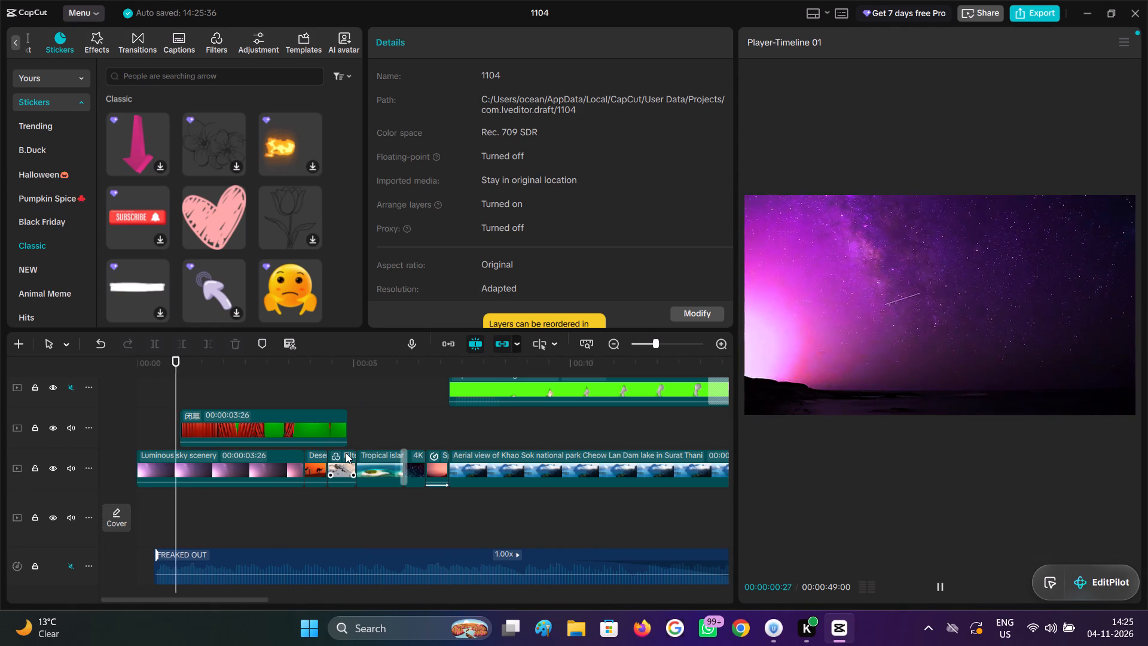
{"action": "key", "text": "space"}
{"action": "key", "text": "space"}
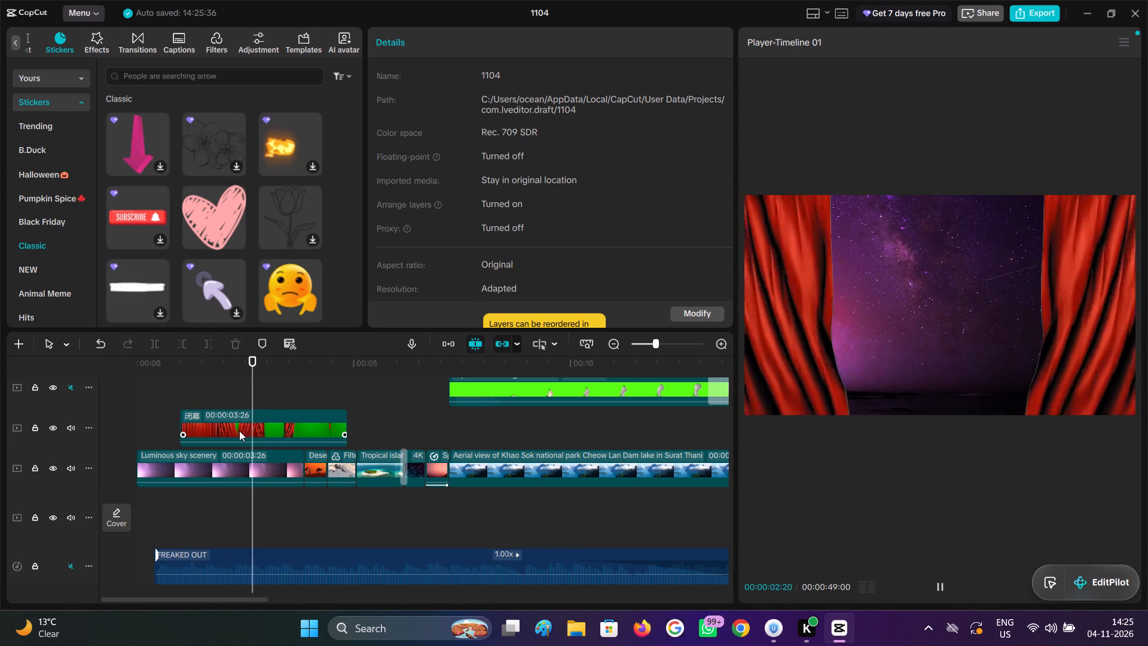
{"action": "key", "text": "space"}
{"action": "left_click_drag", "start_coordinate": [245, 431], "coordinate": [129, 429]}
Play the opening from 00:00:00:05 and examine the tropical island and 4K Network clips around their transition.
{"action": "left_click", "coordinate": [143, 386]}
{"action": "left_click", "coordinate": [100, 392]}
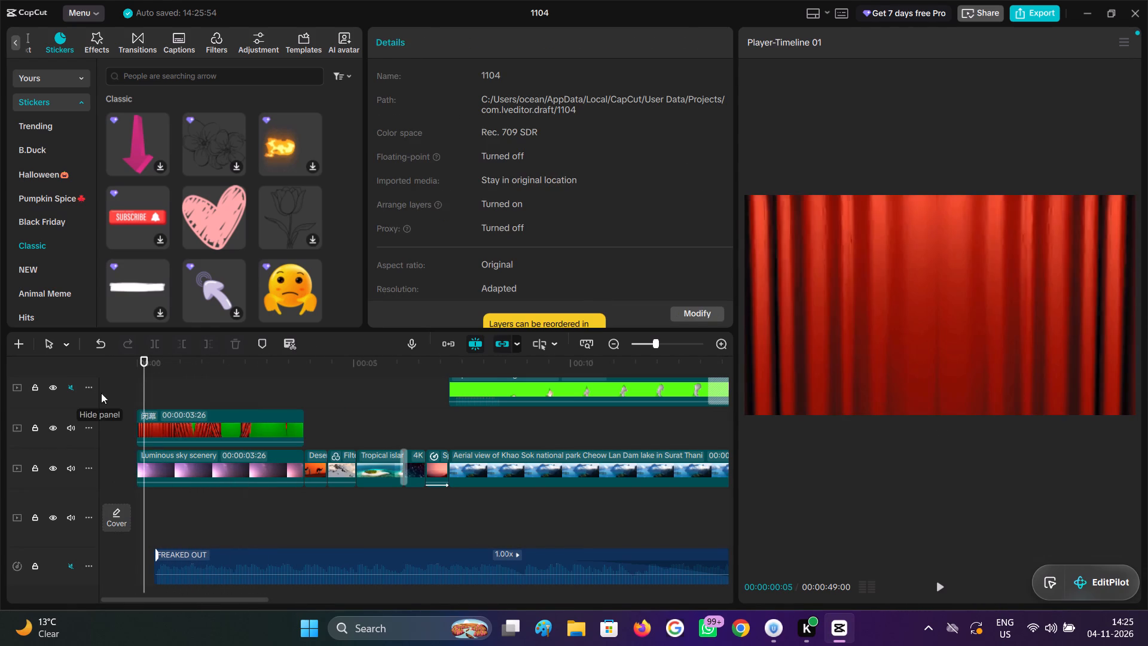
{"action": "key", "text": "space"}
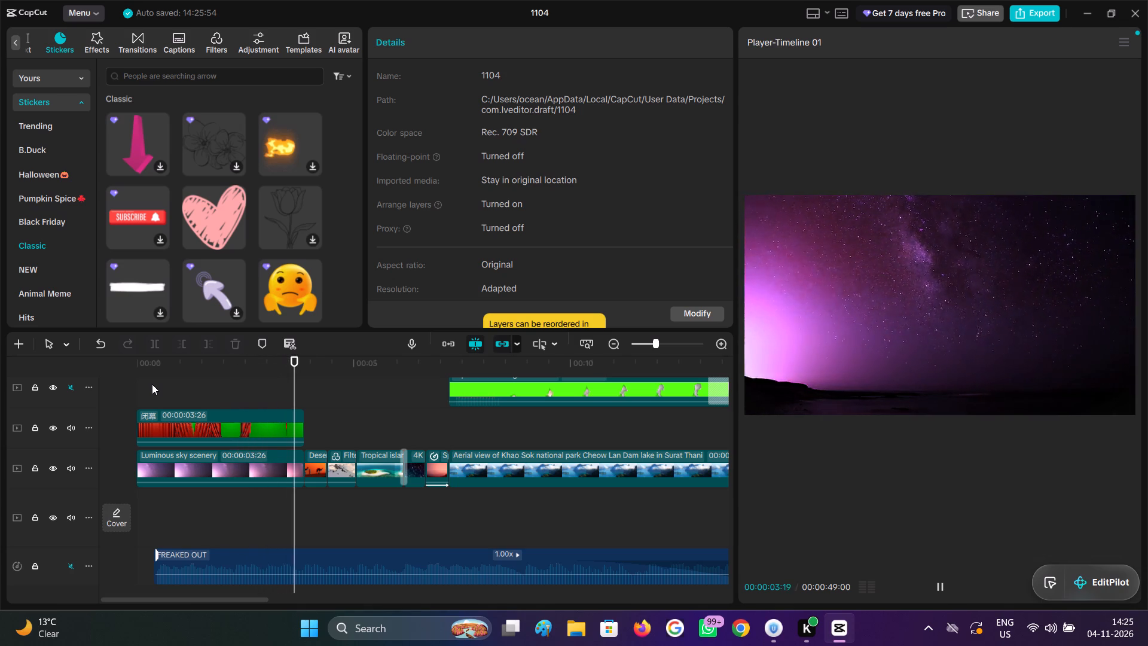
{"action": "key", "text": "space"}
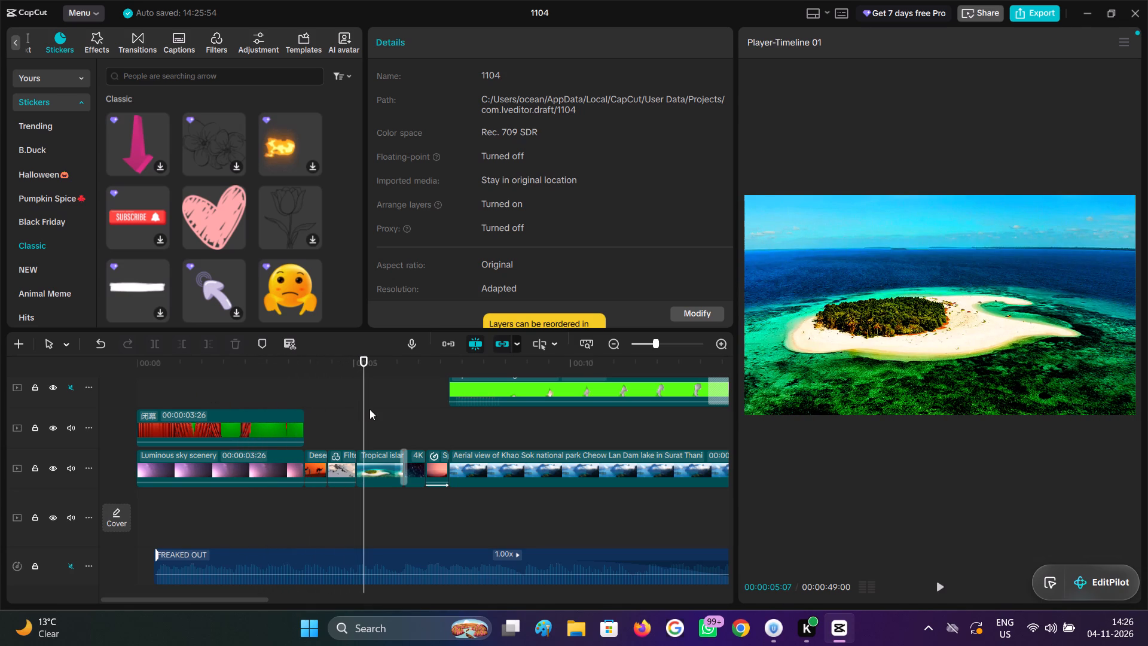
{"action": "key", "text": "space"}
{"action": "left_click", "coordinate": [426, 425]}
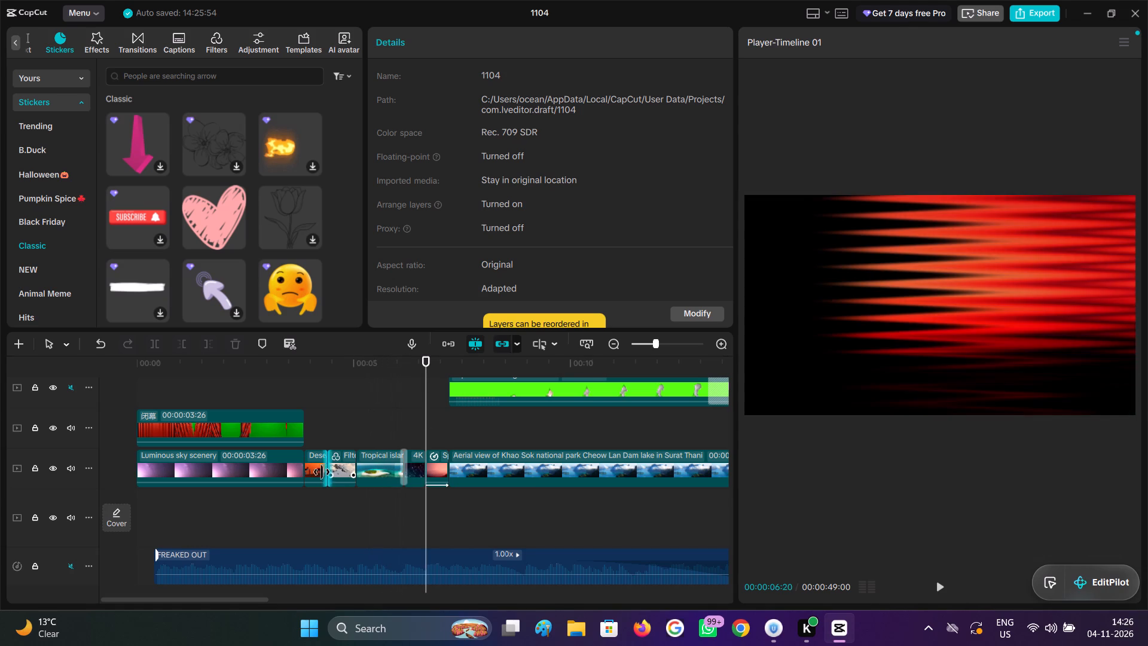
{"action": "left_click", "coordinate": [379, 429]}
{"action": "left_click_drag", "start_coordinate": [381, 429], "coordinate": [383, 435]}
{"action": "left_click", "coordinate": [380, 450]}
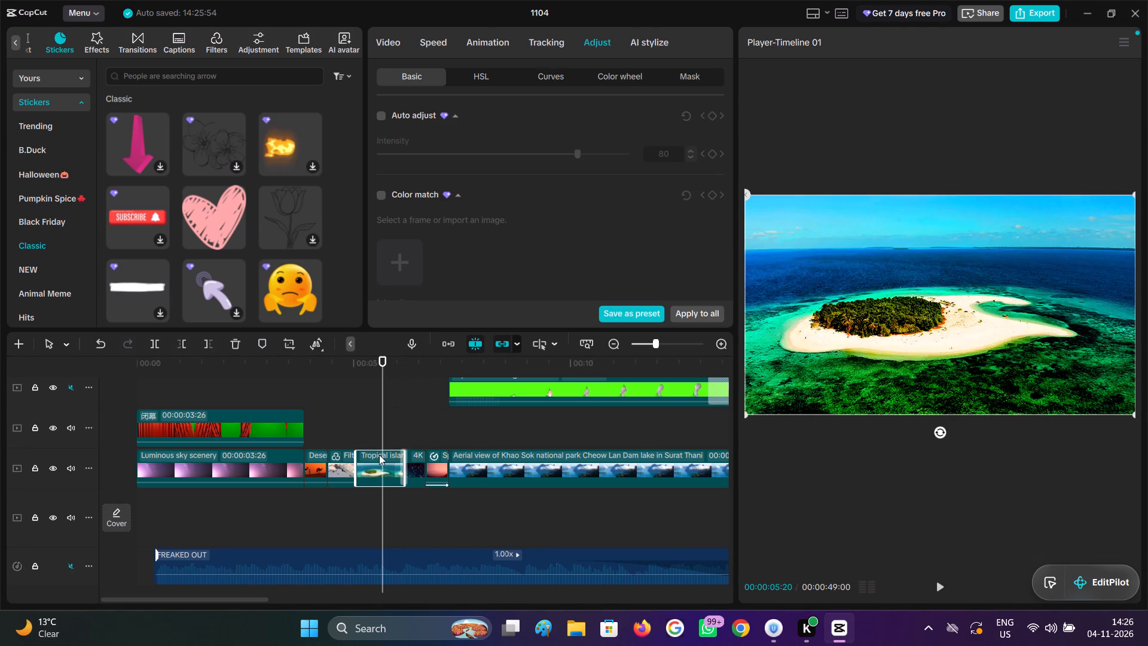
{"action": "left_click", "coordinate": [408, 396]}
{"action": "left_click_drag", "start_coordinate": [408, 395], "coordinate": [417, 397]}
{"action": "scroll", "coordinate": [415, 446], "scroll_direction": "up", "scroll_amount": 3, "text": "ctrl"}
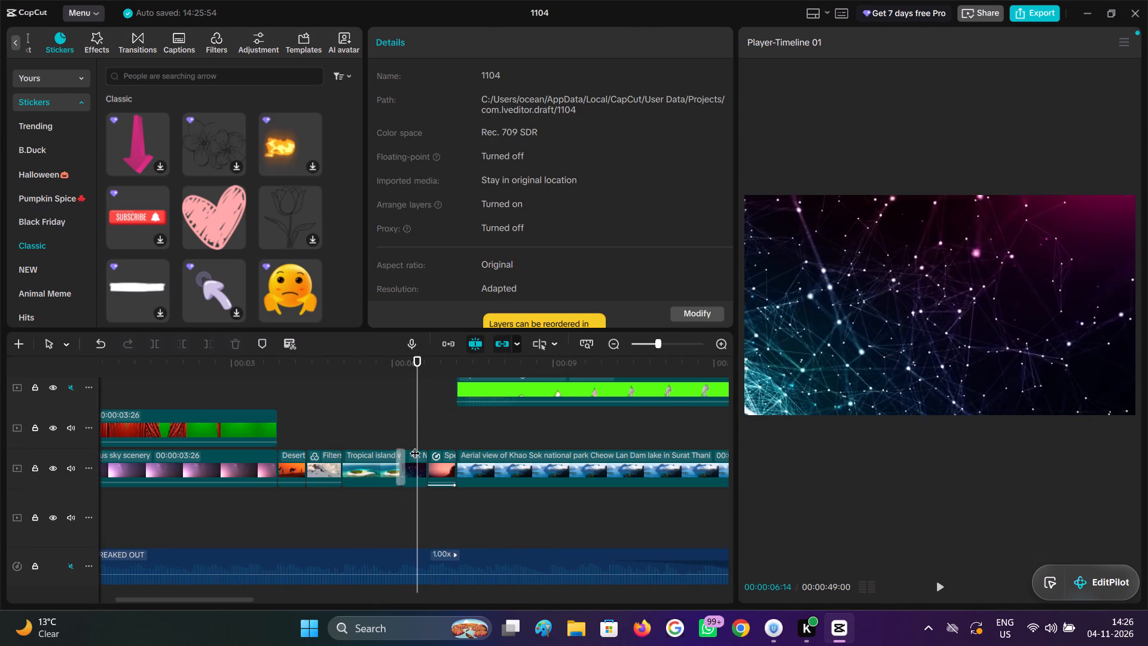
{"action": "scroll", "coordinate": [415, 446], "scroll_direction": "up", "scroll_amount": 15, "text": "ctrl"}
{"action": "left_click", "coordinate": [420, 451]}
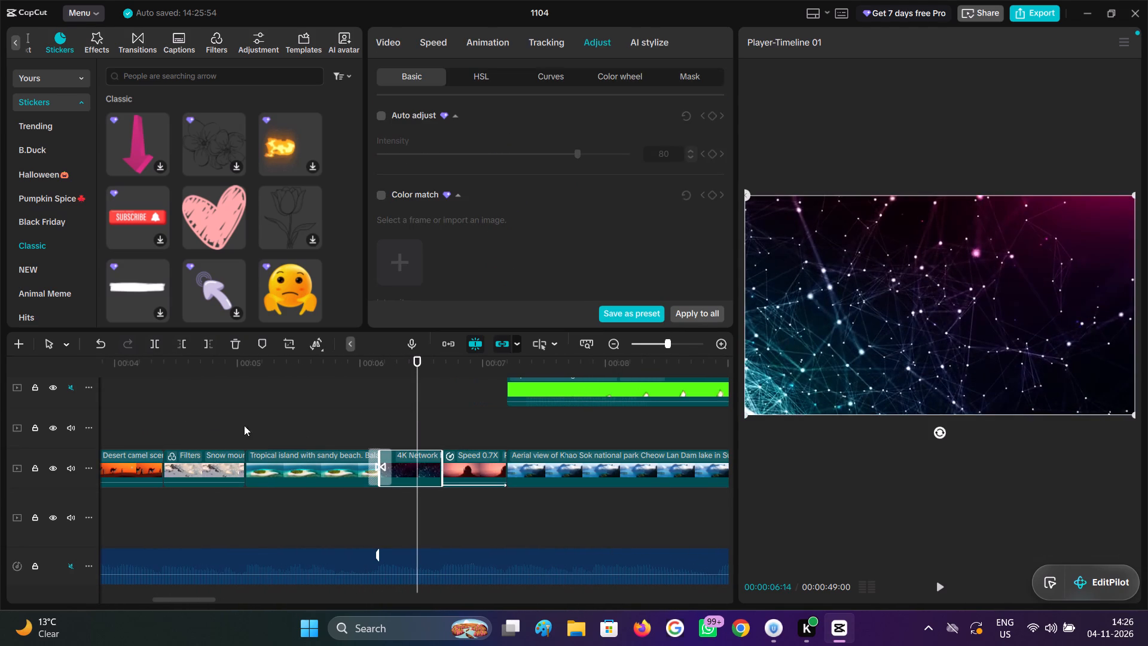
Scrub through the short scenery clips to the red desert sunset shot at 00:00:07:00.
{"action": "left_click", "coordinate": [263, 418]}
{"action": "left_click_drag", "start_coordinate": [263, 418], "coordinate": [286, 425]}
{"action": "scroll", "coordinate": [319, 450], "scroll_direction": "down", "scroll_amount": 5, "text": "ctrl"}
{"action": "left_click", "coordinate": [418, 417]}
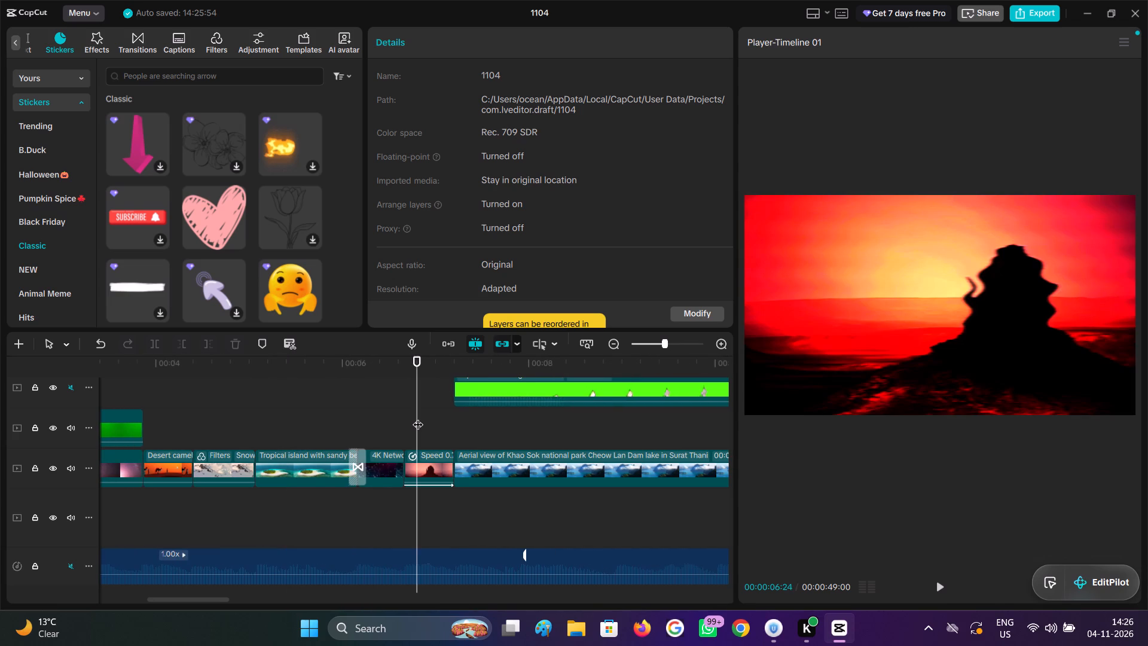
{"action": "scroll", "coordinate": [418, 417], "scroll_direction": "down", "scroll_amount": 11, "text": "ctrl"}
{"action": "left_click_drag", "start_coordinate": [417, 418], "coordinate": [428, 428]}
{"action": "scroll", "coordinate": [428, 428], "scroll_direction": "down", "scroll_amount": 8, "text": "ctrl"}
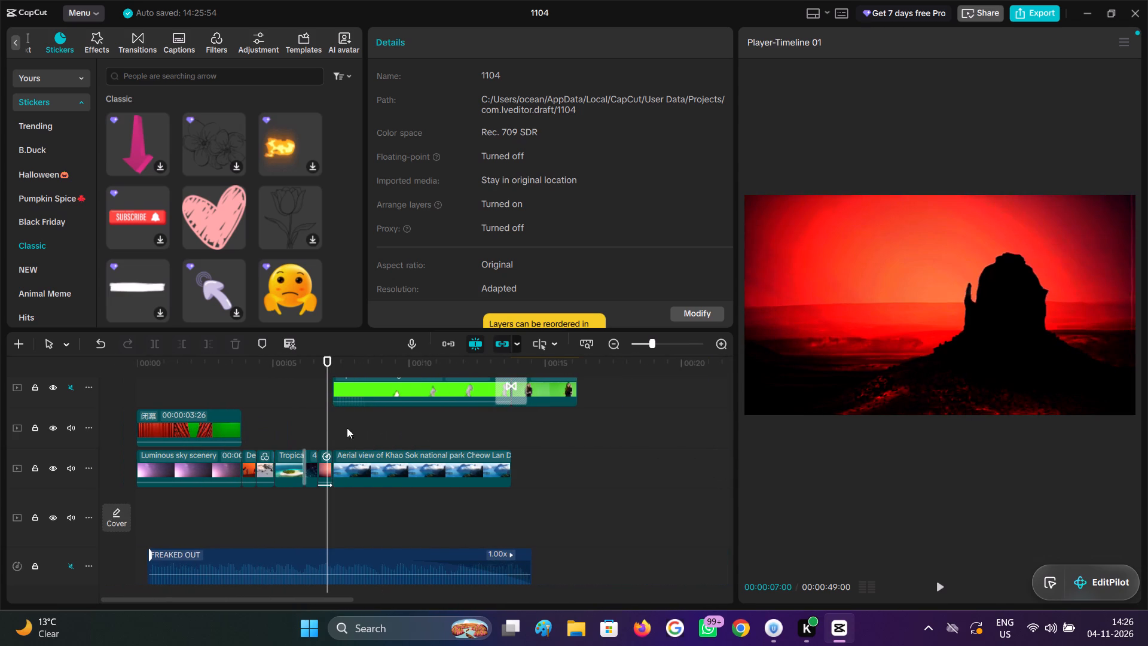
Play back the island explosion with the heart sticker and the businesswoman clip with its effects up to 00:00:15:25.
{"action": "key", "text": "space"}
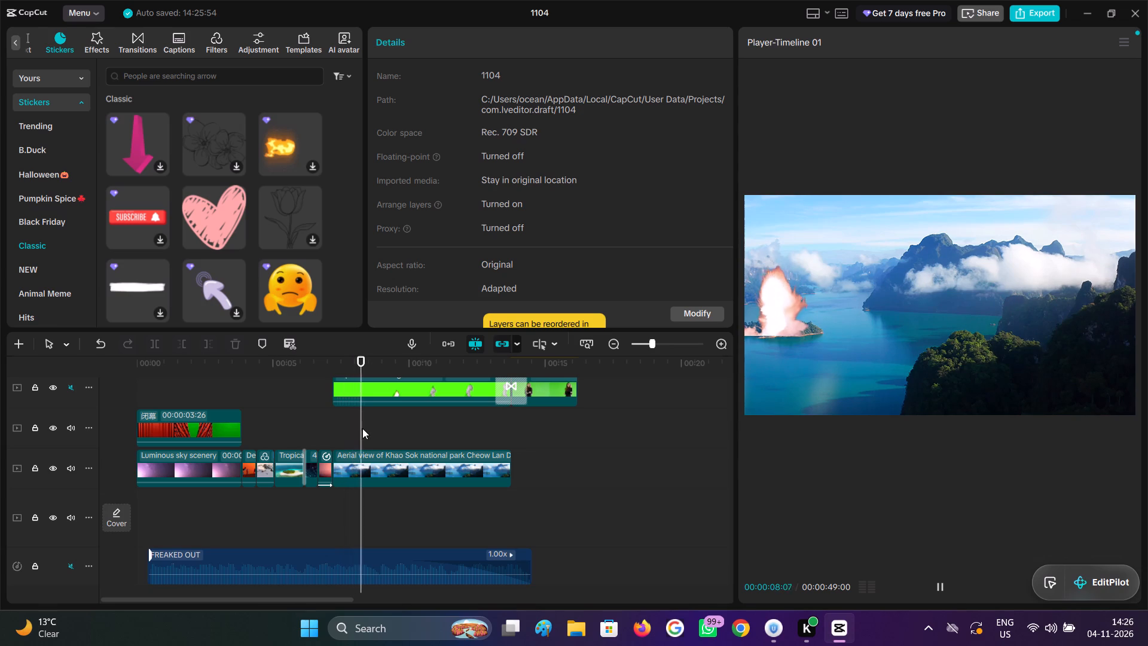
{"action": "scroll", "coordinate": [373, 431], "scroll_direction": "up", "scroll_amount": 3}
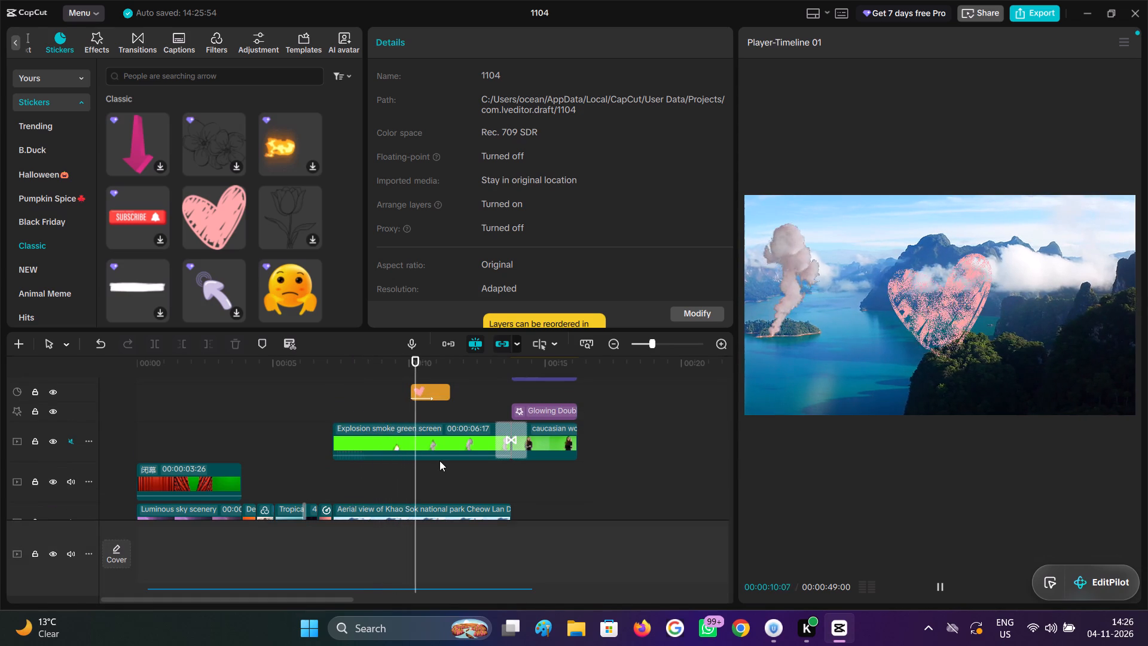
{"action": "key", "text": "space"}
{"action": "scroll", "coordinate": [465, 467], "scroll_direction": "up", "scroll_amount": 5}
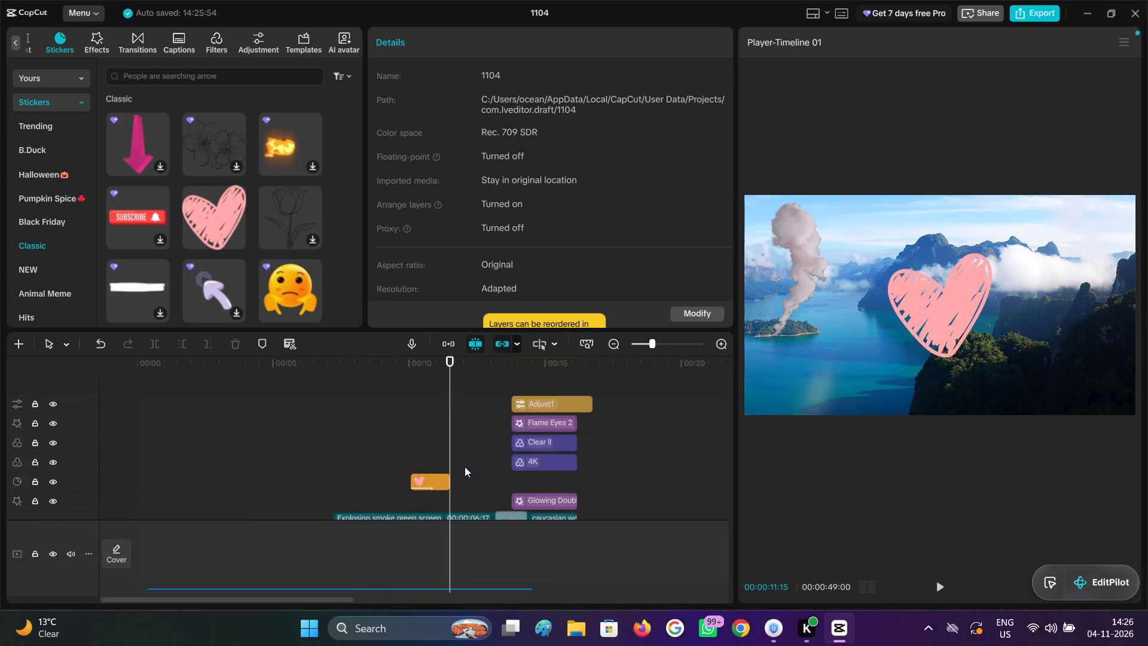
{"action": "scroll", "coordinate": [493, 449], "scroll_direction": "down", "scroll_amount": 3}
{"action": "double_click", "coordinate": [503, 432]}
{"action": "key", "text": "space"}
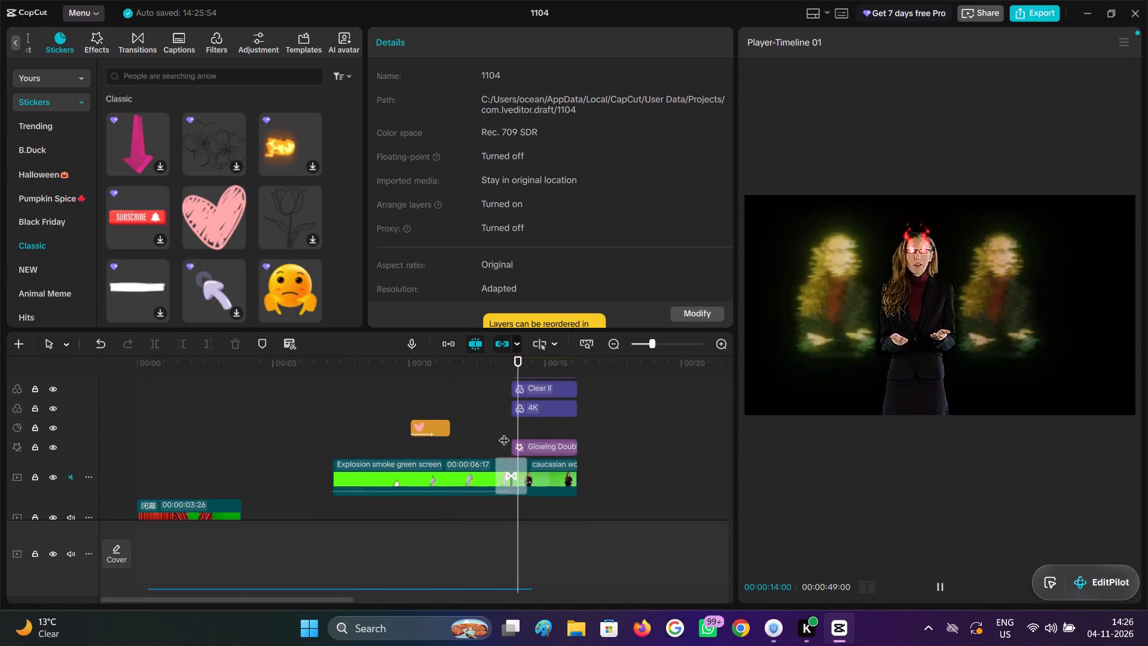
{"action": "key", "text": "space"}
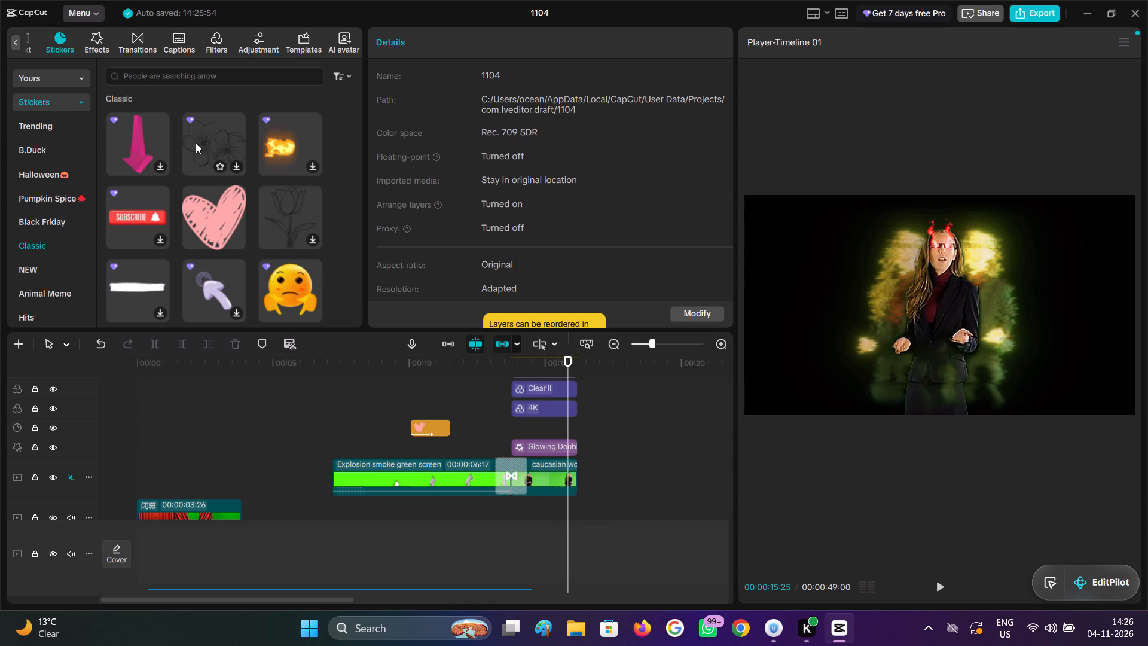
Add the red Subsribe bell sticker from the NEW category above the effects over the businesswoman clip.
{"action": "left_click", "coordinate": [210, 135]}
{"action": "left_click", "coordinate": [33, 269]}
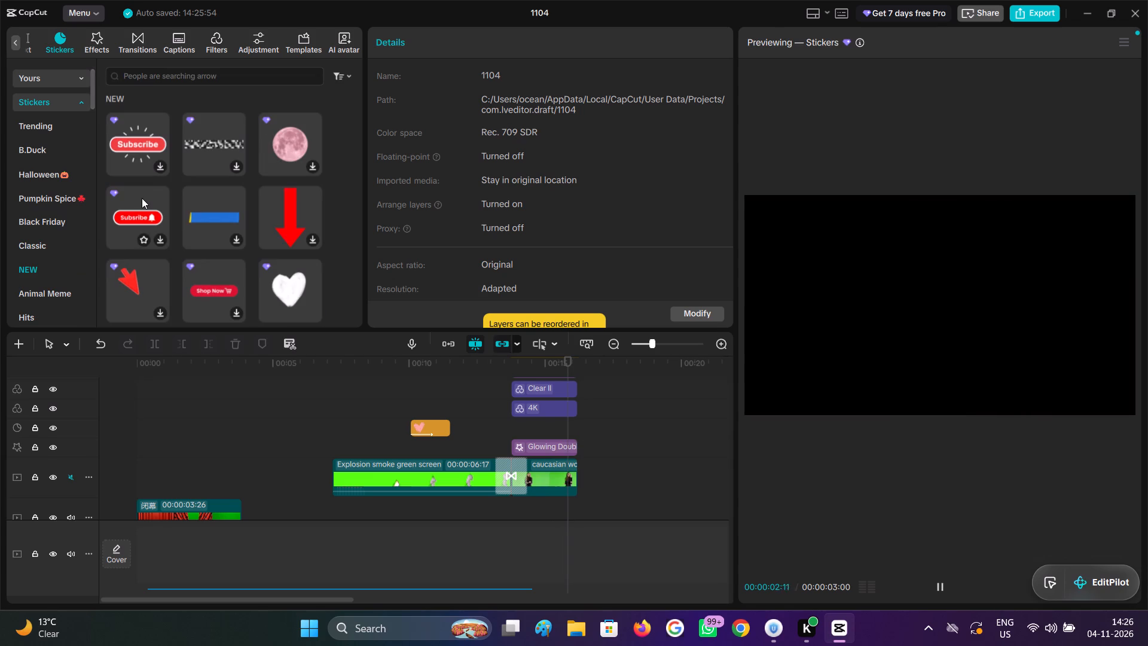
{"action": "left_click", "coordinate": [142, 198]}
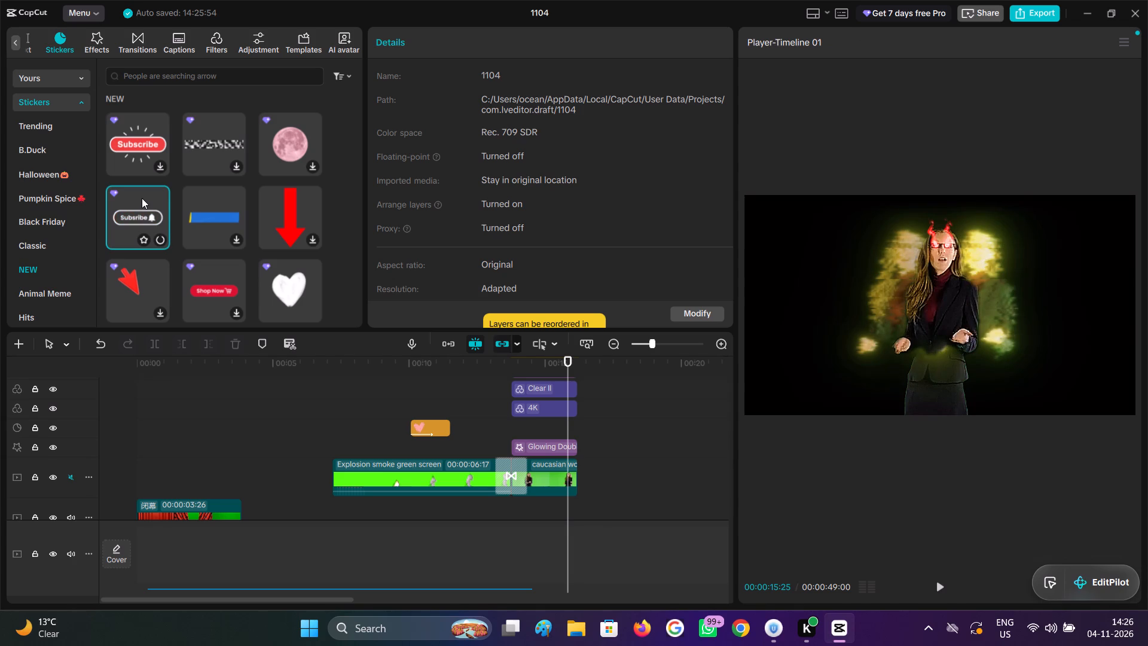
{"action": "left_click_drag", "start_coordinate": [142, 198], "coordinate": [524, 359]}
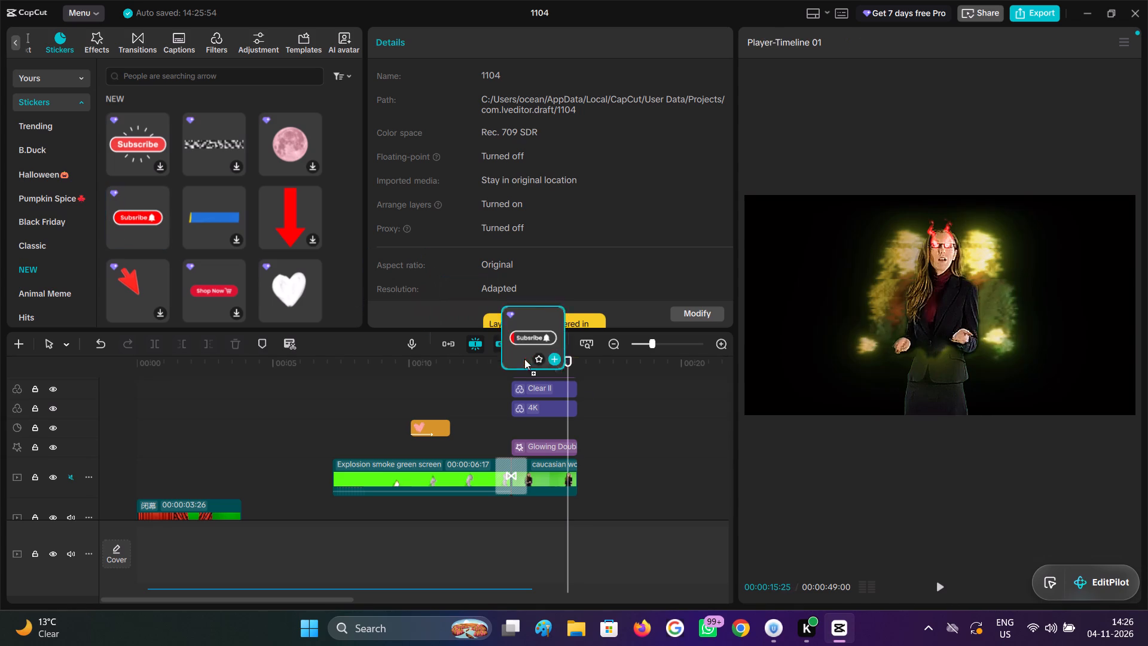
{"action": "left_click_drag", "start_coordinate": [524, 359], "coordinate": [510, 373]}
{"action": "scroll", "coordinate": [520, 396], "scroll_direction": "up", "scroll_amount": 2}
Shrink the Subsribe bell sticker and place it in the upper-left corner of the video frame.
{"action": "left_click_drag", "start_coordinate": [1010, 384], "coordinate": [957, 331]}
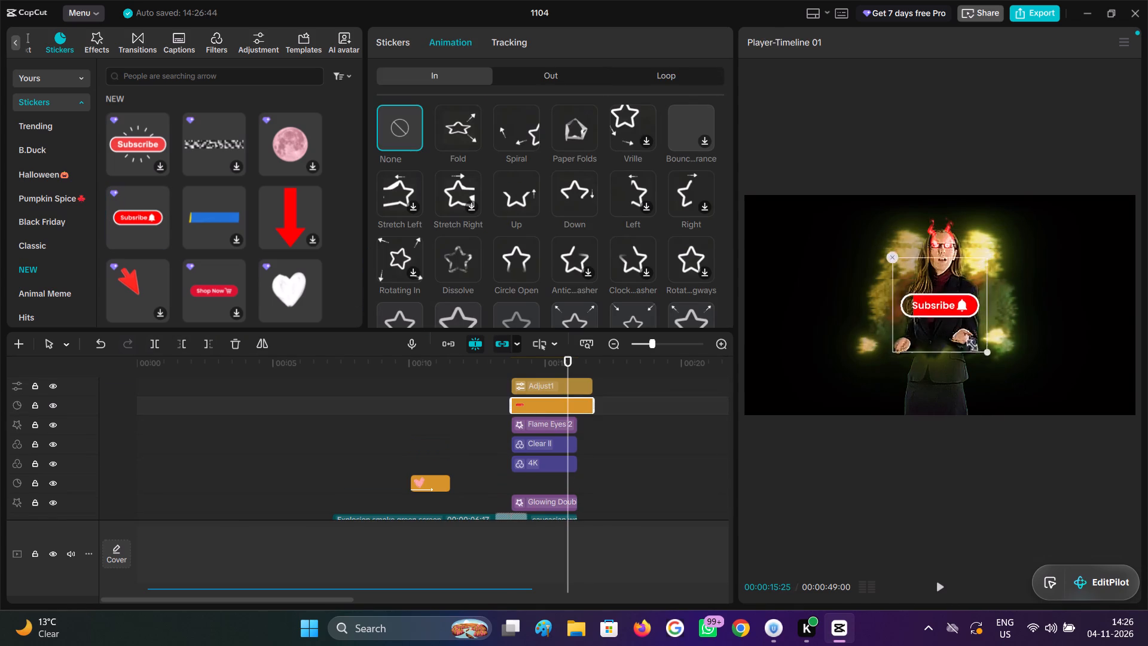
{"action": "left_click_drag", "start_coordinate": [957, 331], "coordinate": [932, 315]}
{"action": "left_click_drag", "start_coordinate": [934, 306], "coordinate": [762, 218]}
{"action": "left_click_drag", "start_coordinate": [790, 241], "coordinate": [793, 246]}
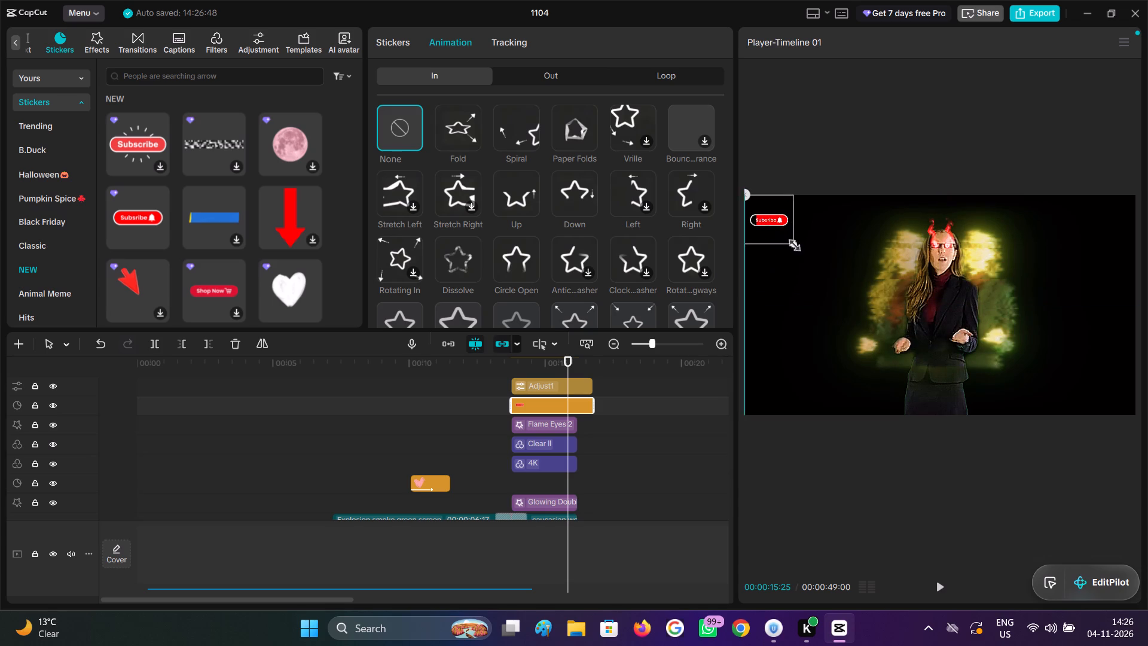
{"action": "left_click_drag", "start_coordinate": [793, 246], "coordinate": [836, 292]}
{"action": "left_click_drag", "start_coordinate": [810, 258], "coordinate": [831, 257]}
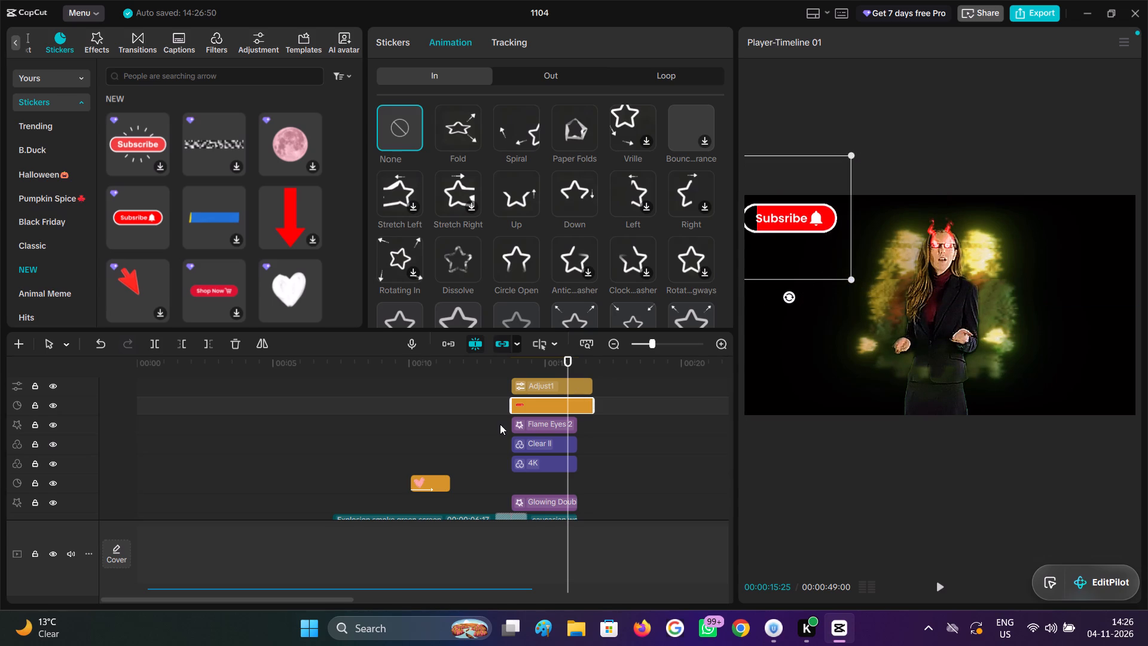
Play back the businesswoman clip from its start and examine how the Subsribe bell sticker animates.
{"action": "scroll", "coordinate": [502, 429], "scroll_direction": "up", "scroll_amount": 1}
{"action": "left_click", "coordinate": [502, 429]}
{"action": "key", "text": "space"}
{"action": "left_click", "coordinate": [518, 380]}
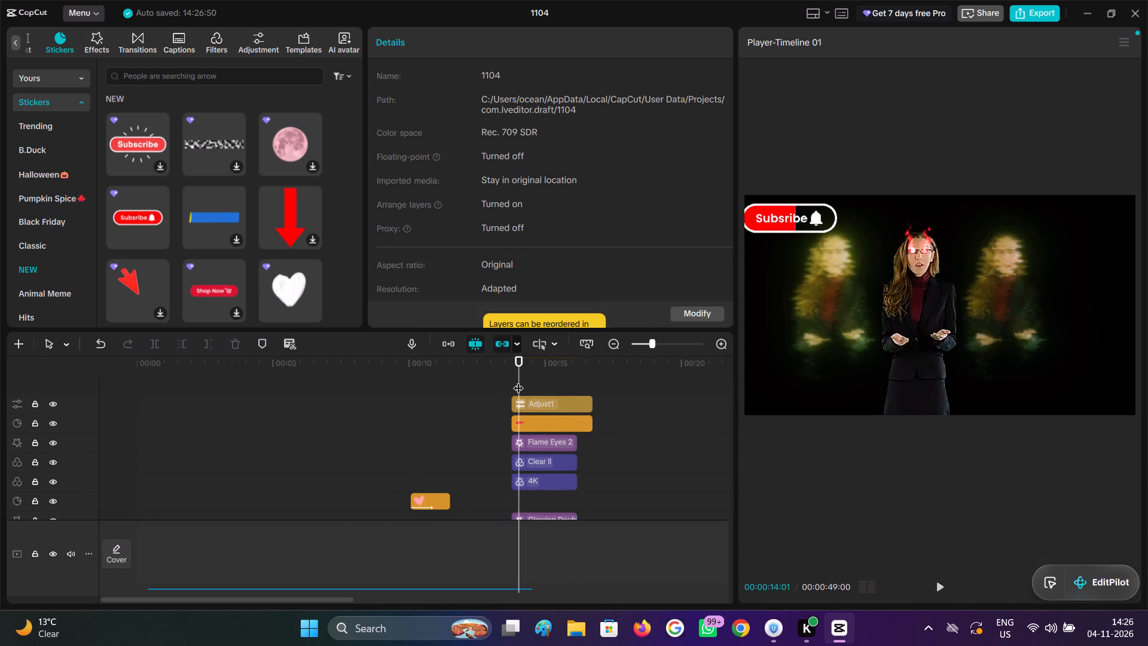
{"action": "key", "text": "space"}
{"action": "key", "text": "space"}
{"action": "left_click", "coordinate": [549, 428]}
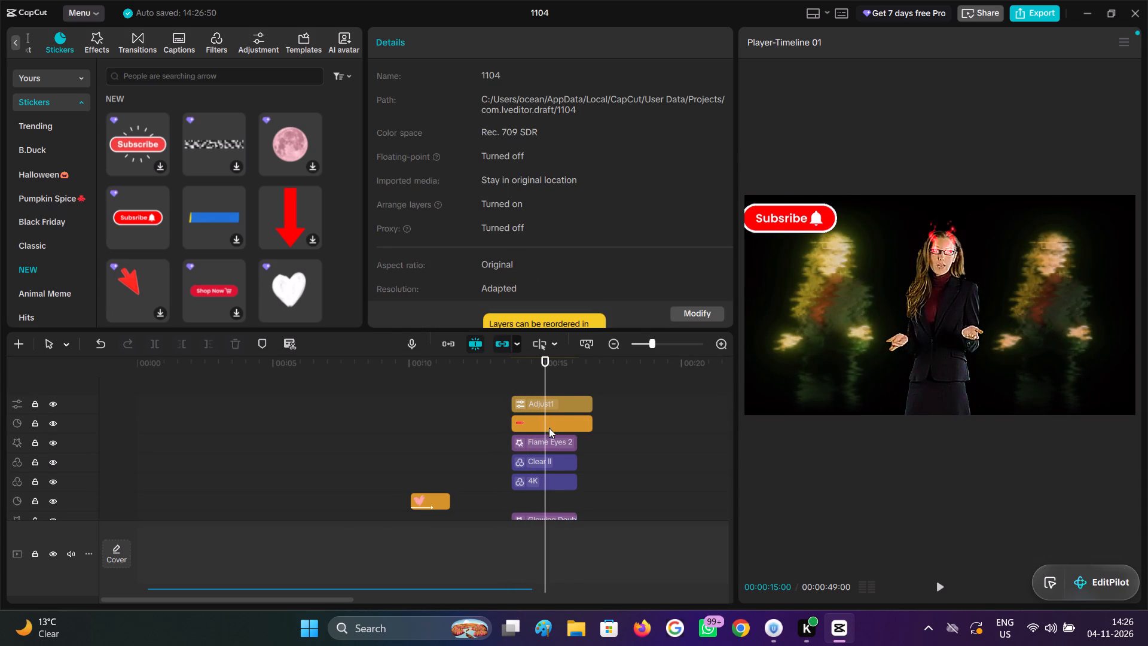
{"action": "key", "text": "space"}
{"action": "key", "text": "space"}
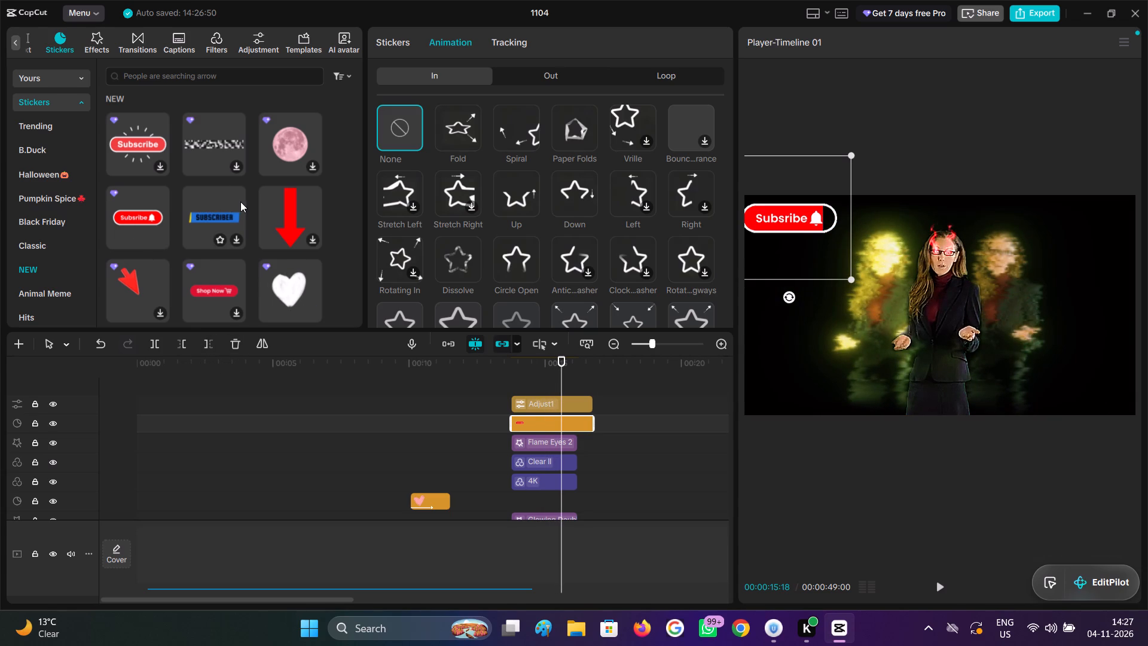
Replace the bell sticker with the red Subscribe sticker with radiating lines, starting together with the adjustment over the businesswoman clip.
{"action": "left_click", "coordinate": [145, 126]}
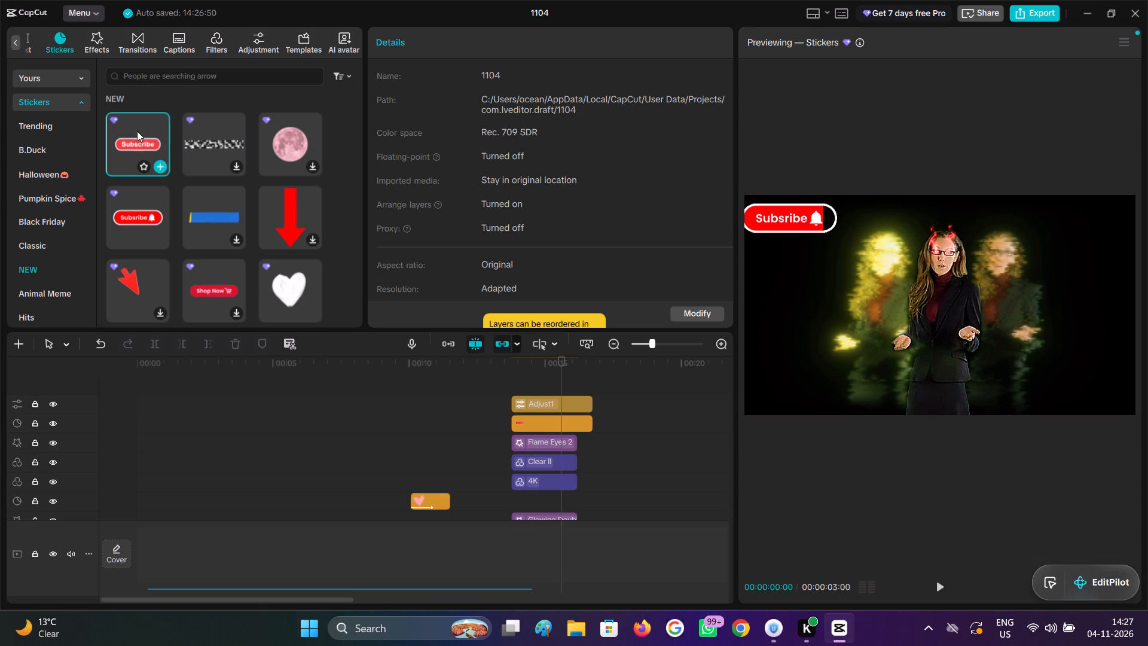
{"action": "key", "text": "space"}
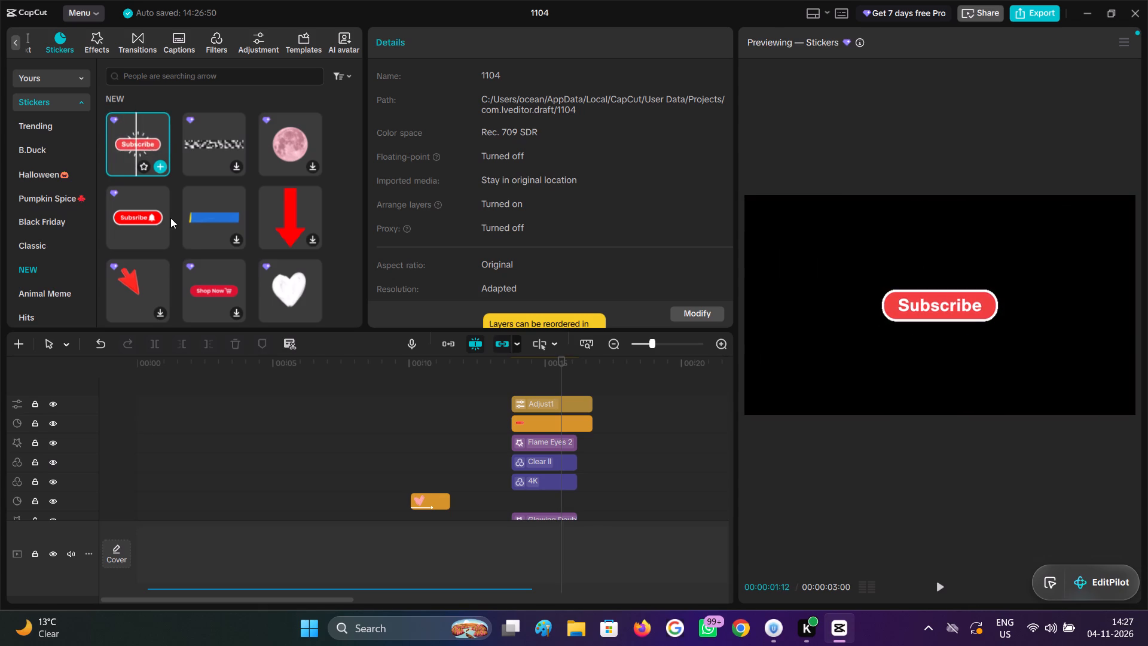
{"action": "left_click", "coordinate": [521, 427]}
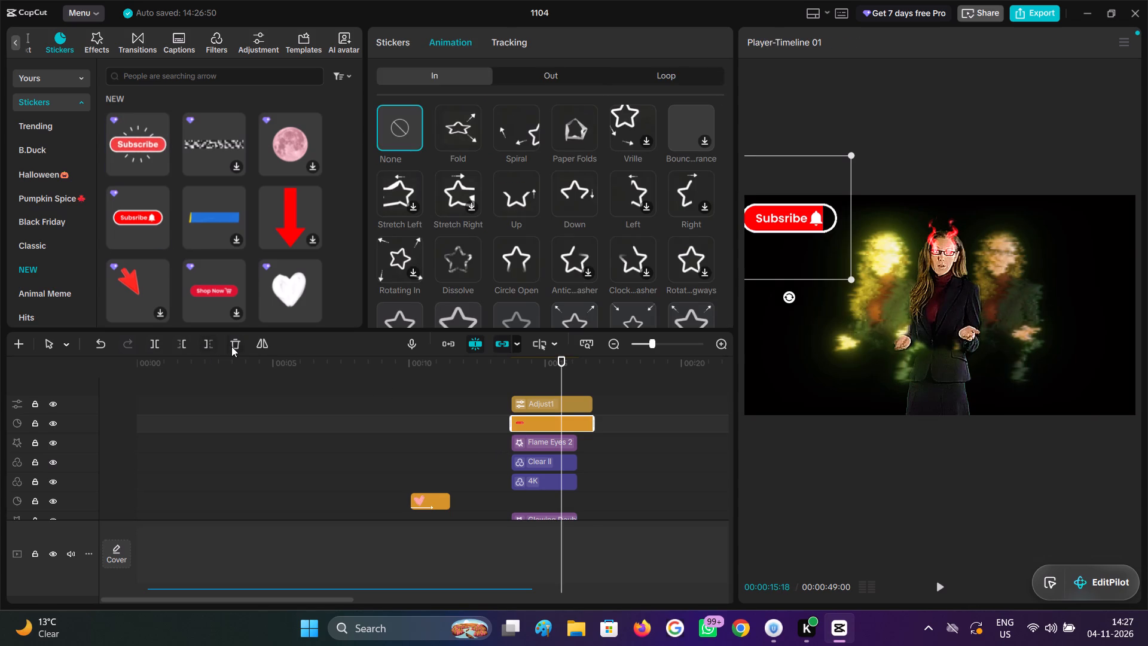
{"action": "left_click", "coordinate": [231, 346]}
{"action": "left_click_drag", "start_coordinate": [149, 139], "coordinate": [529, 382]}
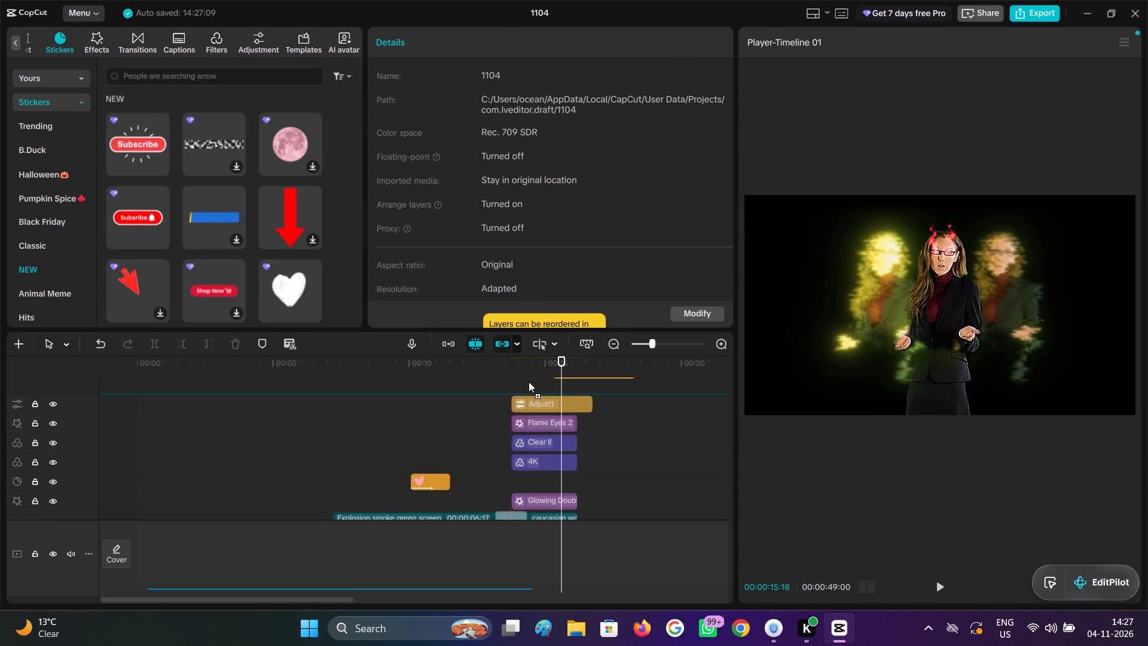
{"action": "left_click_drag", "start_coordinate": [529, 382], "coordinate": [514, 381]}
Shrink the Subscribe sticker and place it in the upper-left corner of the video frame.
{"action": "left_click", "coordinate": [511, 380]}
{"action": "left_click_drag", "start_coordinate": [511, 380], "coordinate": [532, 387]}
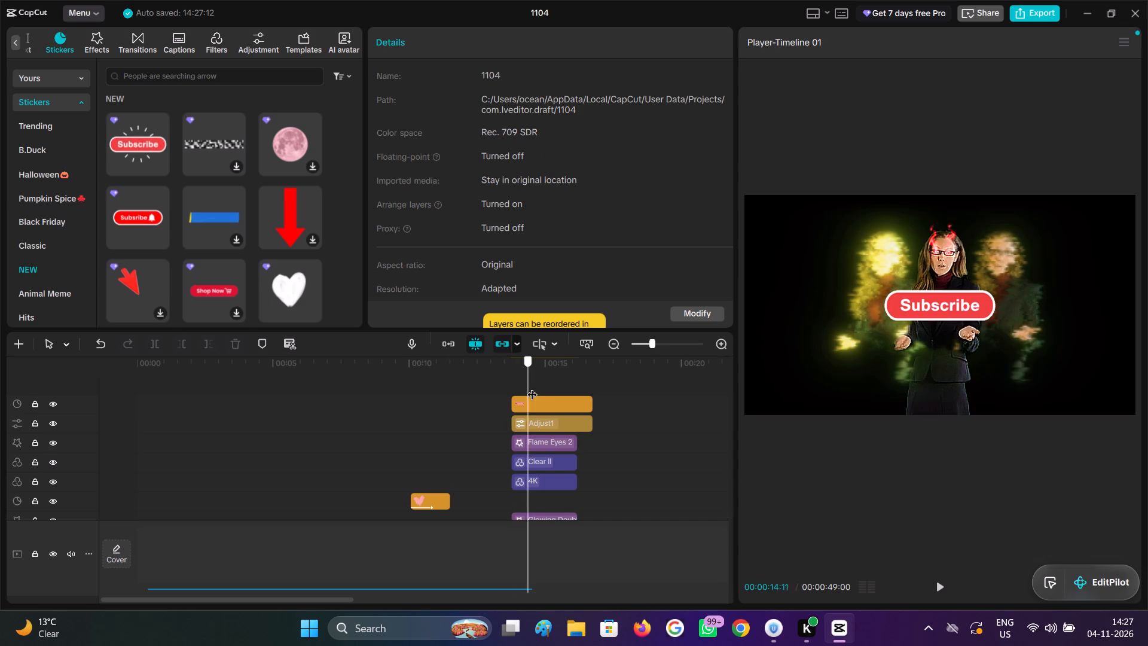
{"action": "left_click_drag", "start_coordinate": [532, 387], "coordinate": [540, 390]}
{"action": "left_click", "coordinate": [542, 402]}
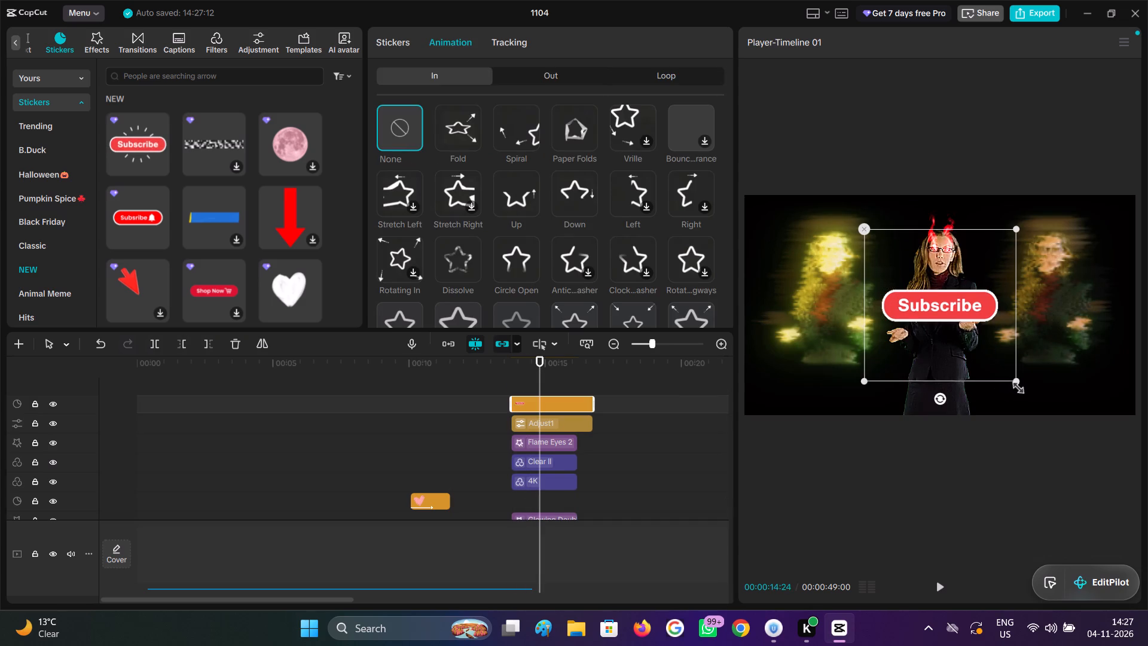
{"action": "left_click_drag", "start_coordinate": [1016, 386], "coordinate": [961, 346]}
{"action": "left_click_drag", "start_coordinate": [945, 312], "coordinate": [788, 226]}
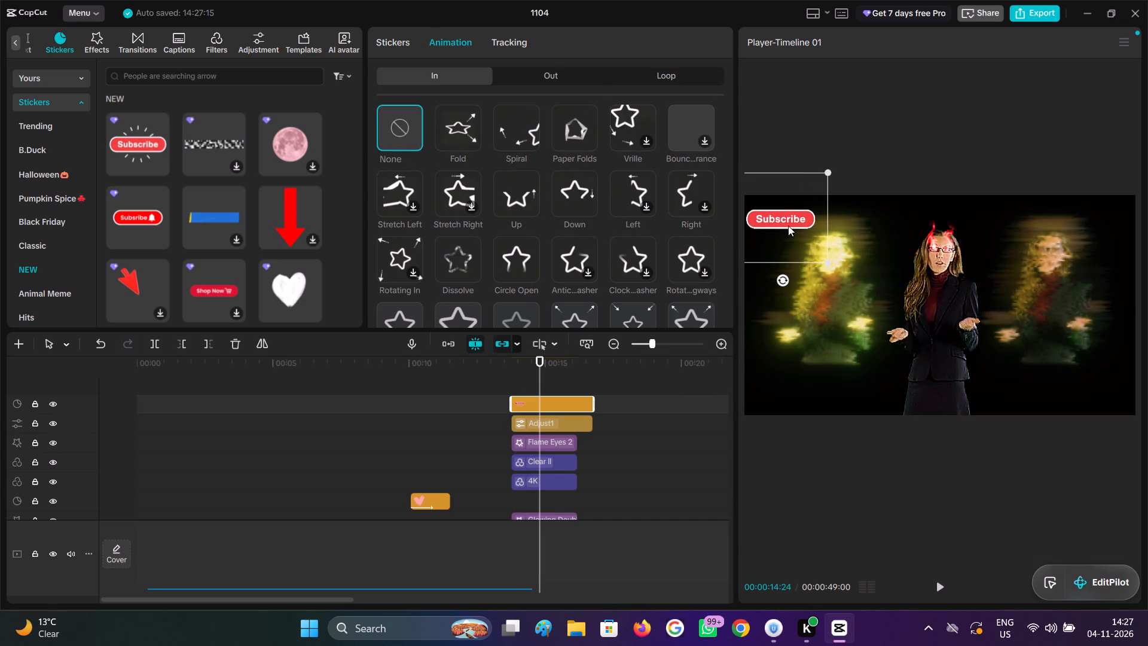
{"action": "left_click_drag", "start_coordinate": [788, 226], "coordinate": [788, 223]}
{"action": "left_click", "coordinate": [788, 223]}
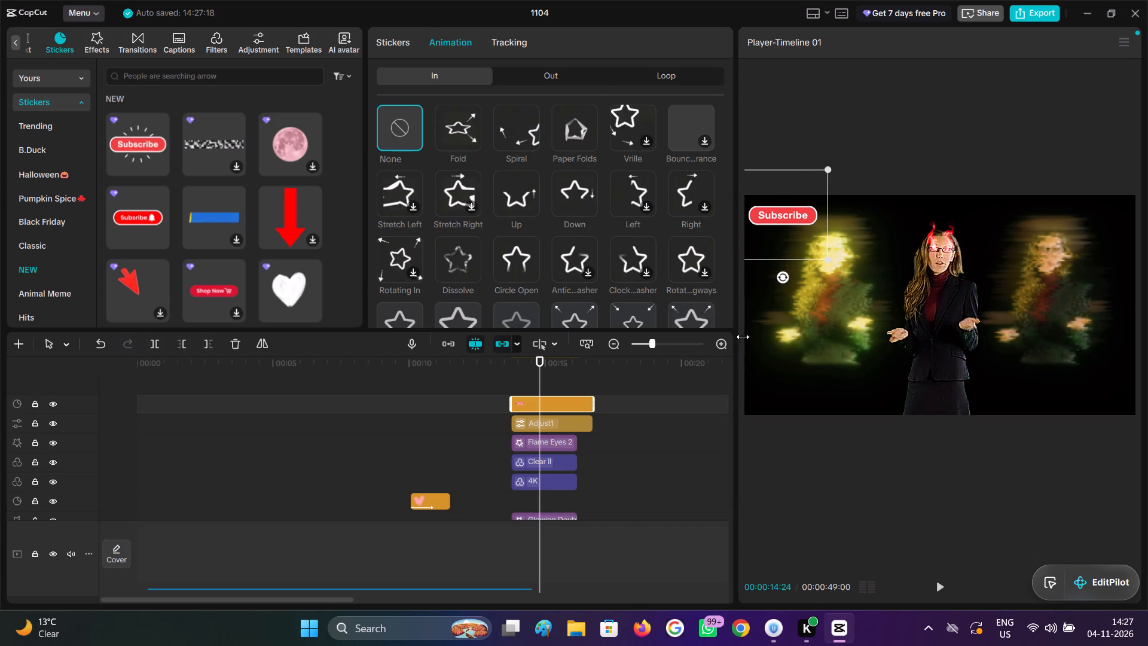
Play back the start of the businesswoman clip and check the placed Subscribe sticker.
{"action": "left_click", "coordinate": [515, 383]}
{"action": "left_click_drag", "start_coordinate": [515, 383], "coordinate": [520, 383]}
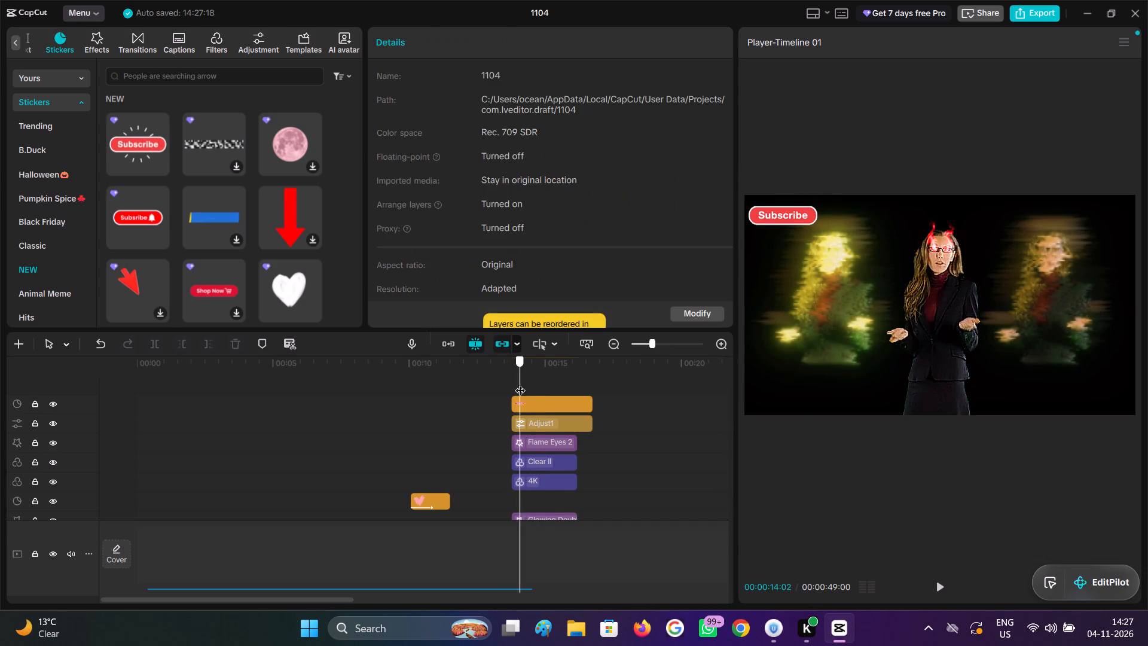
{"action": "left_click_drag", "start_coordinate": [520, 383], "coordinate": [535, 384]}
{"action": "left_click", "coordinate": [536, 403]}
{"action": "key", "text": "space"}
{"action": "key", "text": "space"}
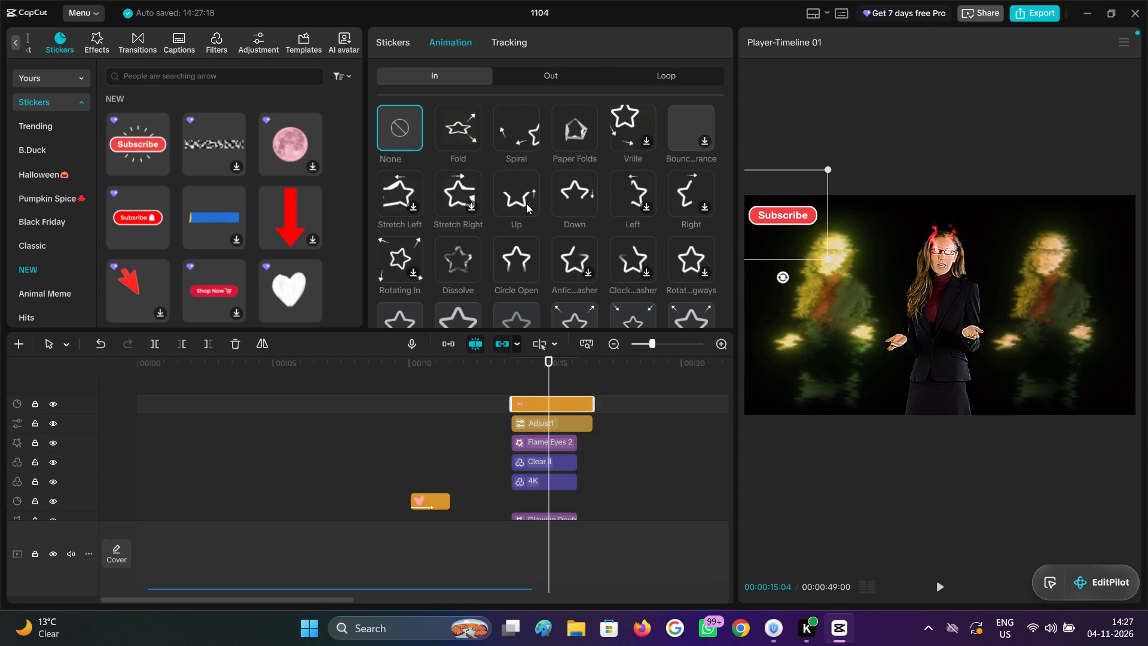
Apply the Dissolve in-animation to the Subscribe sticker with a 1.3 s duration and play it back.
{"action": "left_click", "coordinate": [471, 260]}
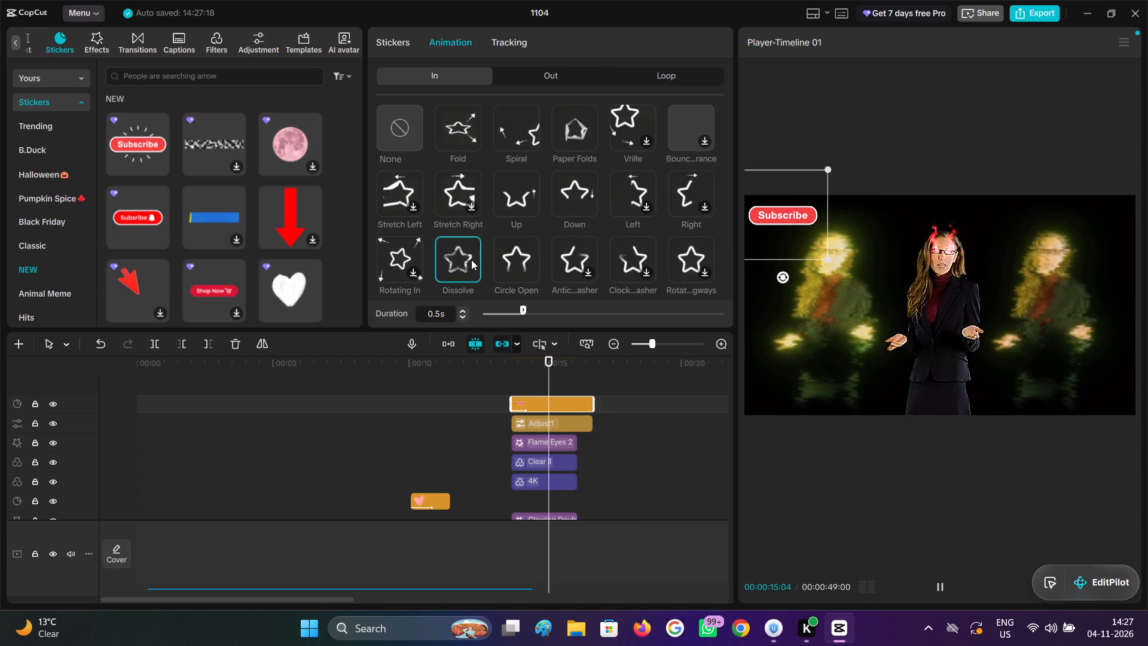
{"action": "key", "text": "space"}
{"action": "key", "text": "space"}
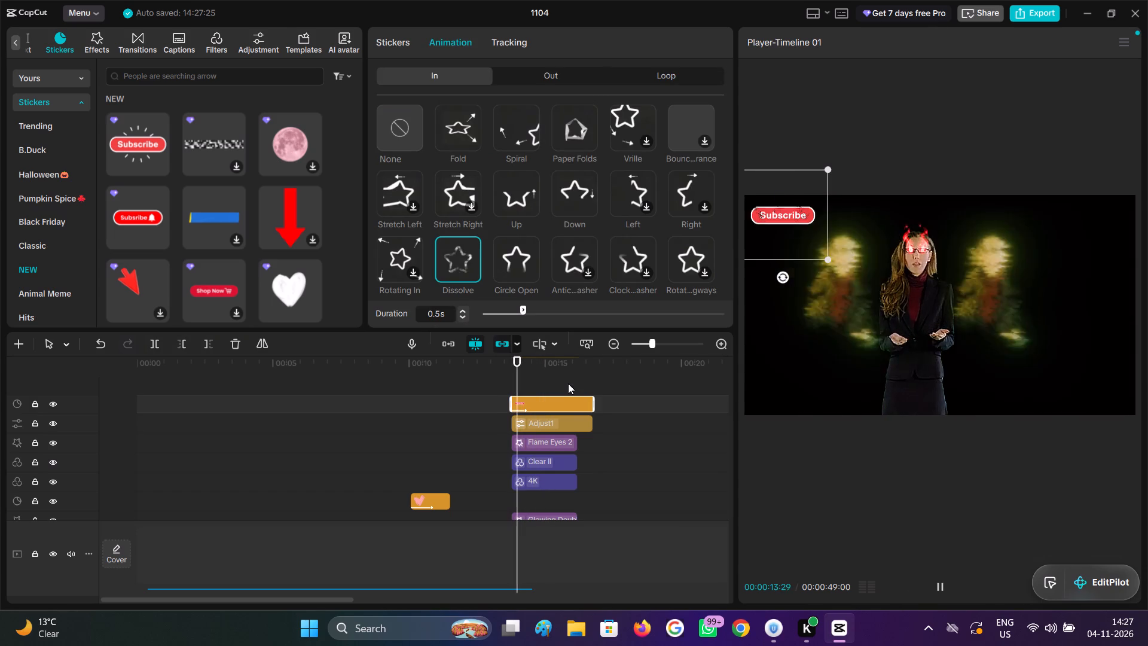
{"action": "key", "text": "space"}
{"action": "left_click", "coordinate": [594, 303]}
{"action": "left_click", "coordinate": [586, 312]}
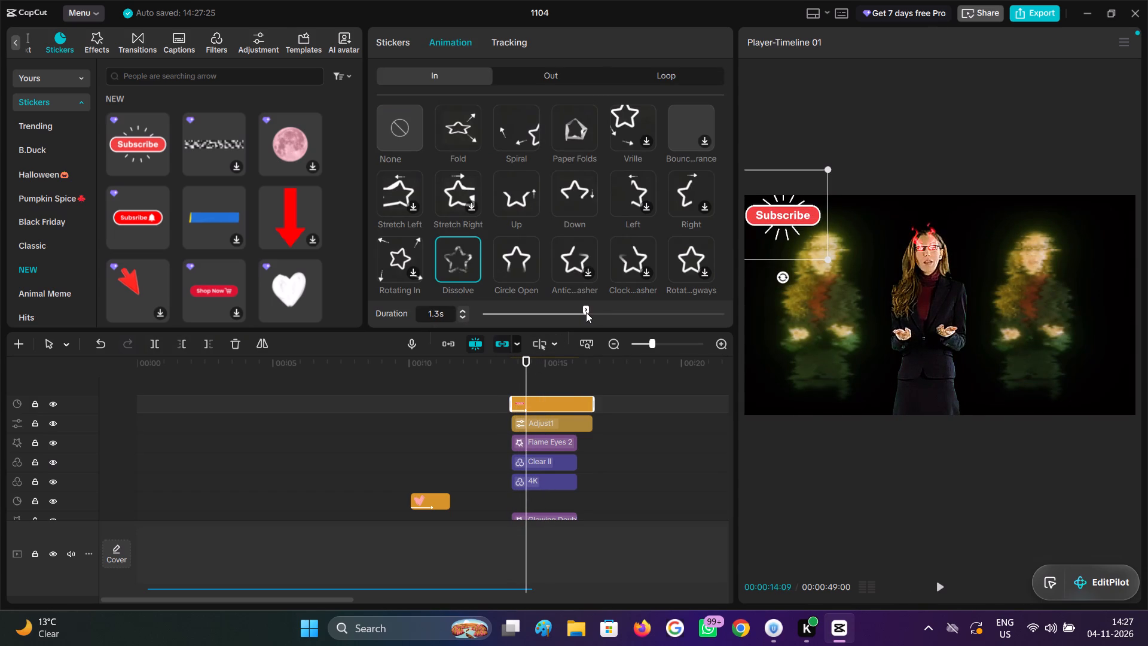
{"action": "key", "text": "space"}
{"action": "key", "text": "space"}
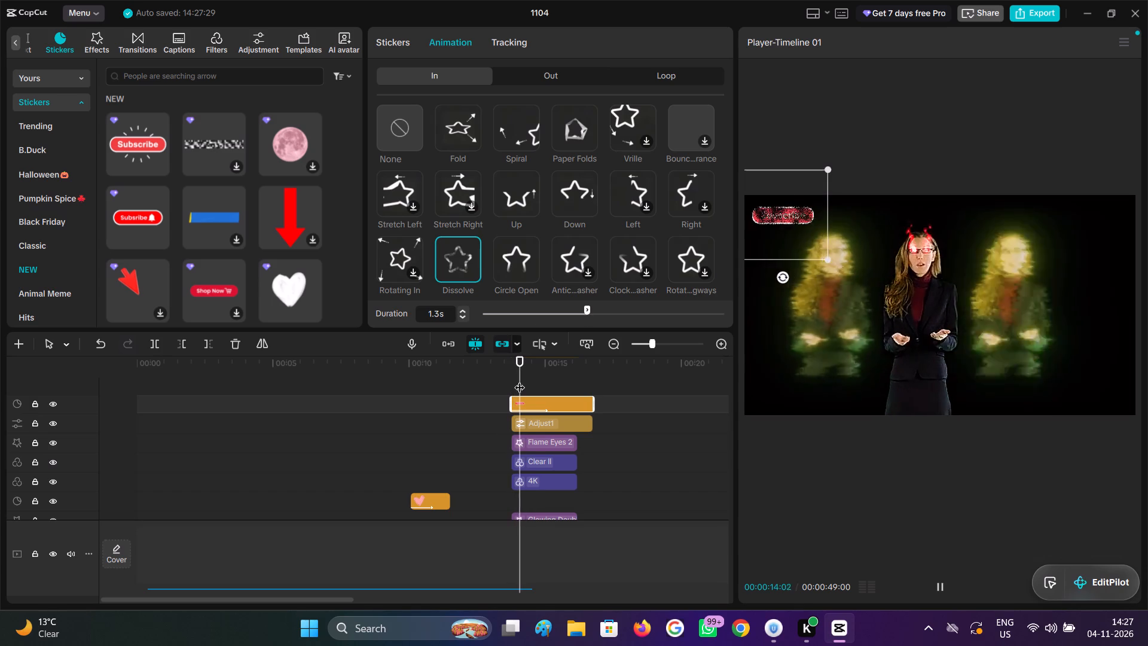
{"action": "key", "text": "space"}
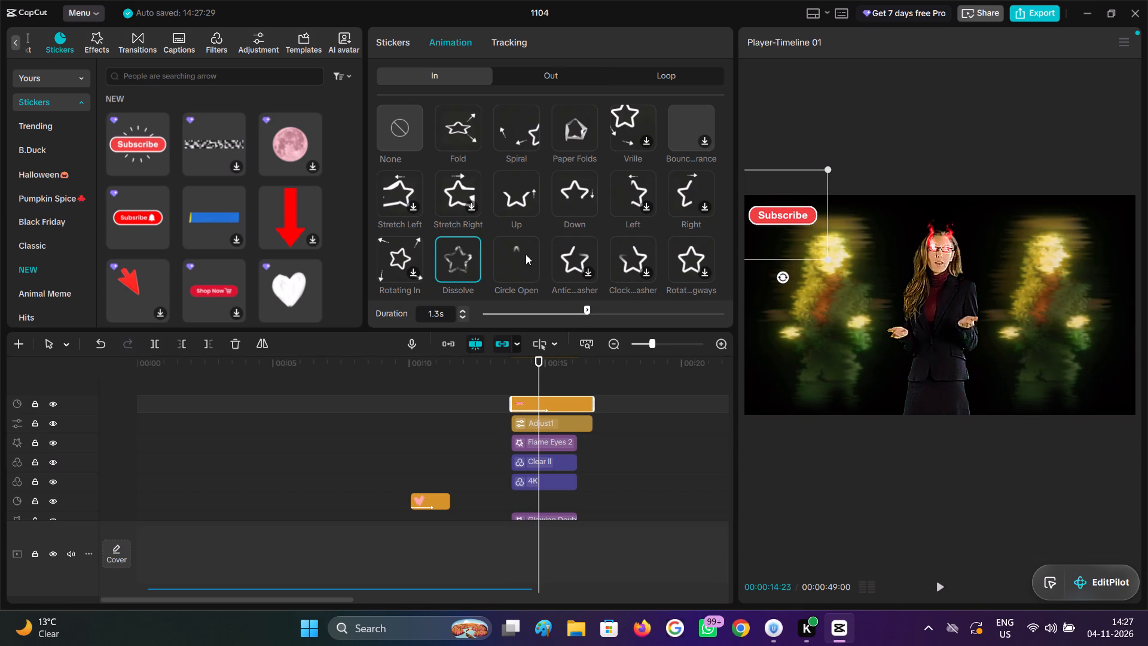
Apply the Rotating In in-animation to the Subscribe sticker with a 0.5 s duration and play it back.
{"action": "scroll", "coordinate": [494, 250], "scroll_direction": "down", "scroll_amount": 1}
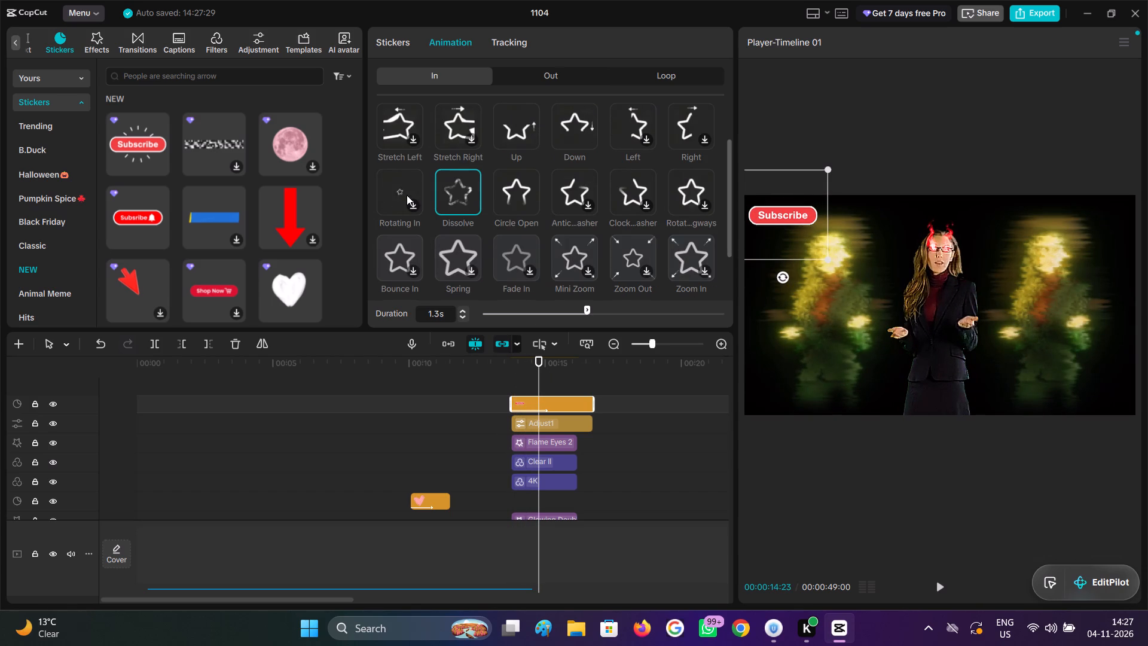
{"action": "left_click", "coordinate": [407, 195]}
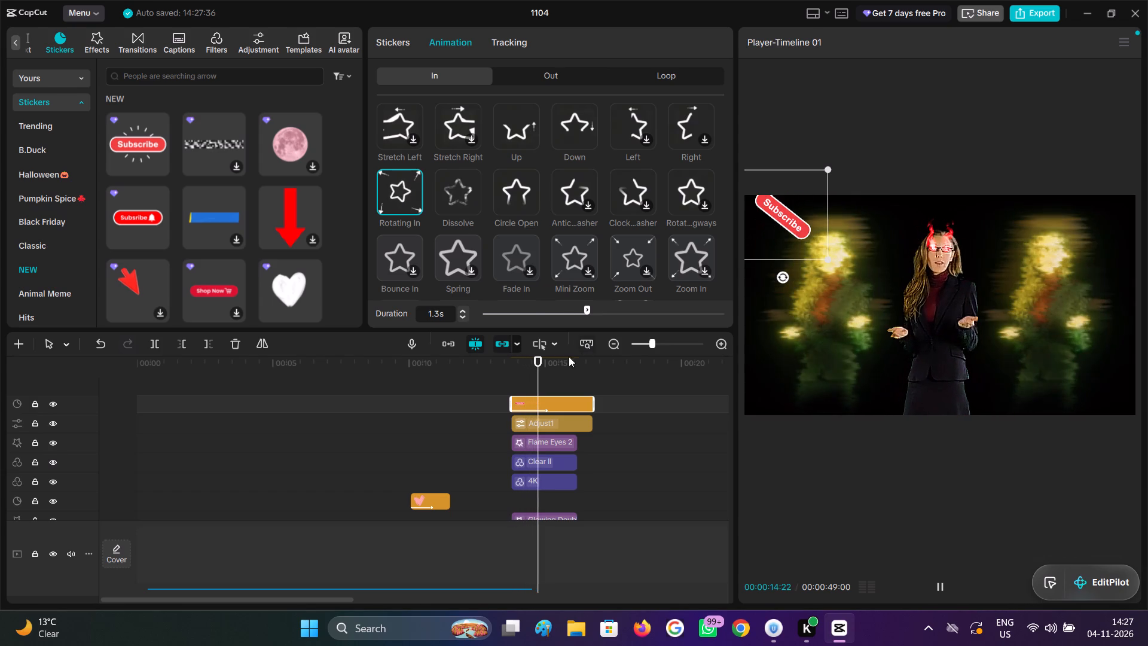
{"action": "key", "text": "space"}
{"action": "left_click", "coordinate": [525, 313]}
{"action": "key", "text": "space"}
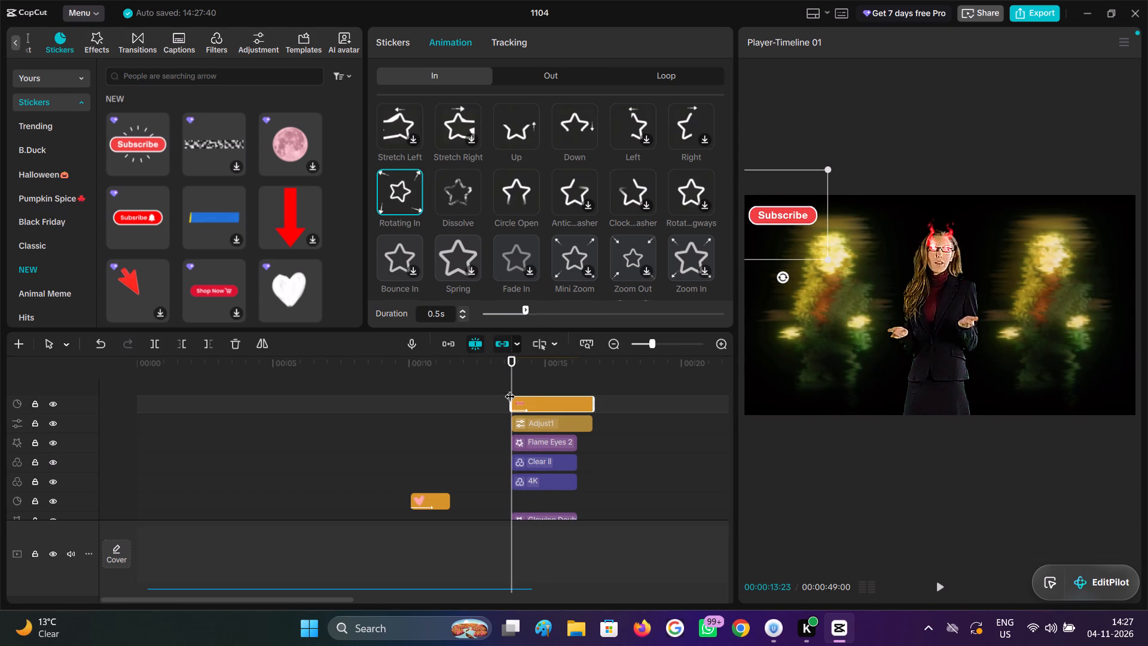
{"action": "left_click", "coordinate": [512, 385]}
{"action": "left_click", "coordinate": [511, 383]}
{"action": "key", "text": "space"}
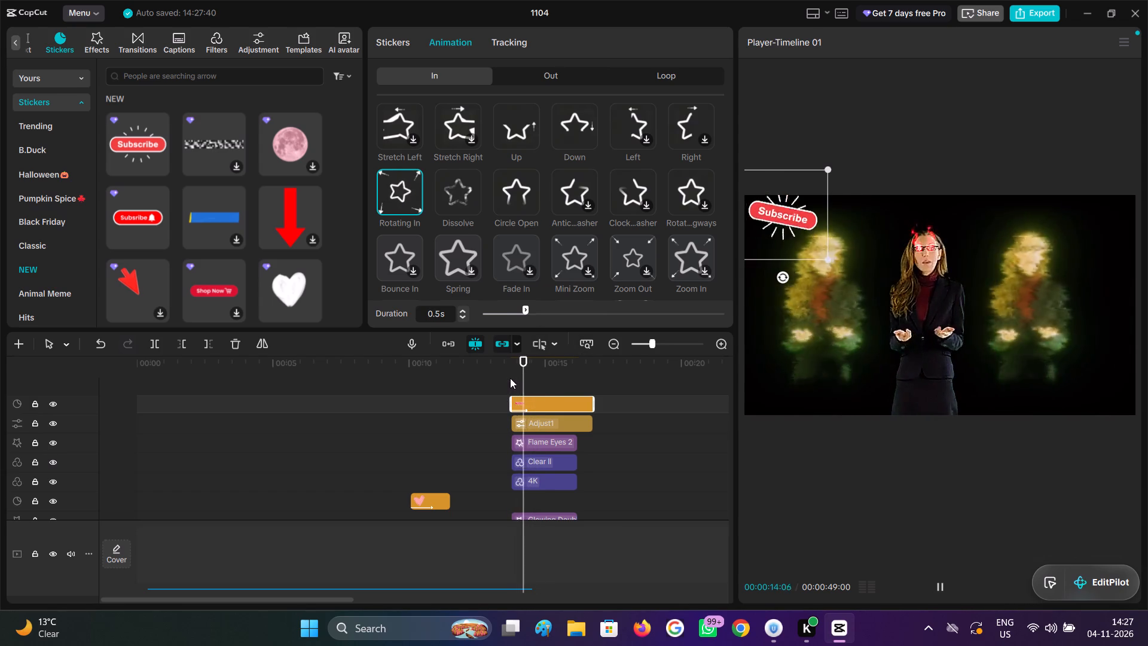
{"action": "key", "text": "space"}
{"action": "left_click", "coordinate": [550, 409]}
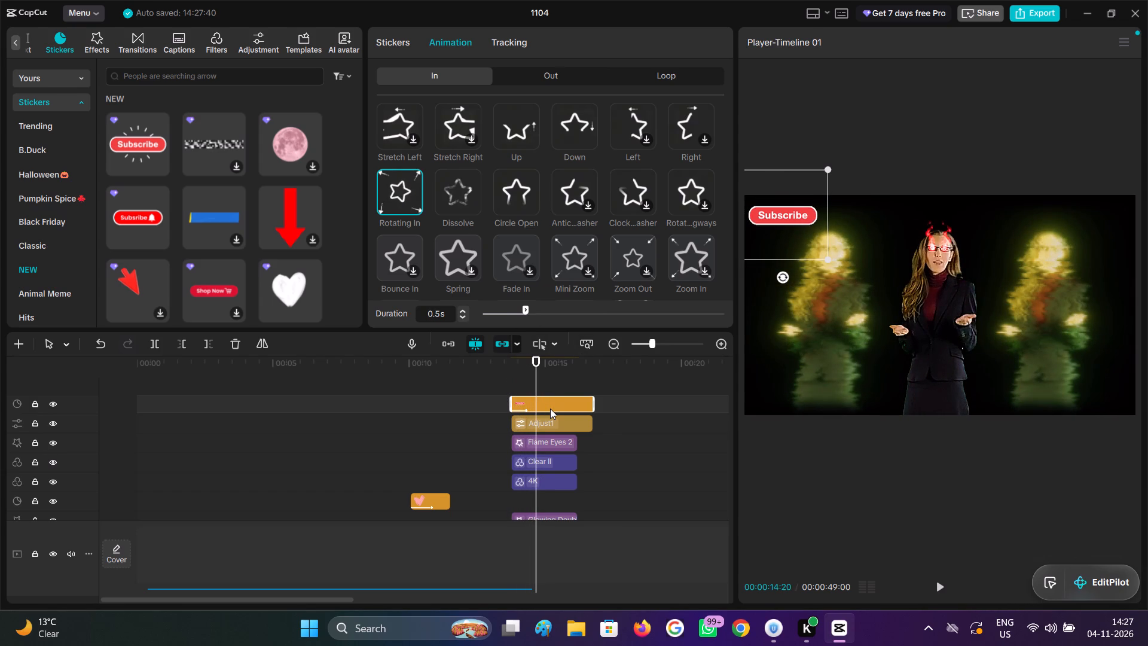
Add the white-and-blue smoke cloud burst sticker from the NEW stickers category to the timeline.
{"action": "scroll", "coordinate": [294, 282], "scroll_direction": "down", "scroll_amount": 1}
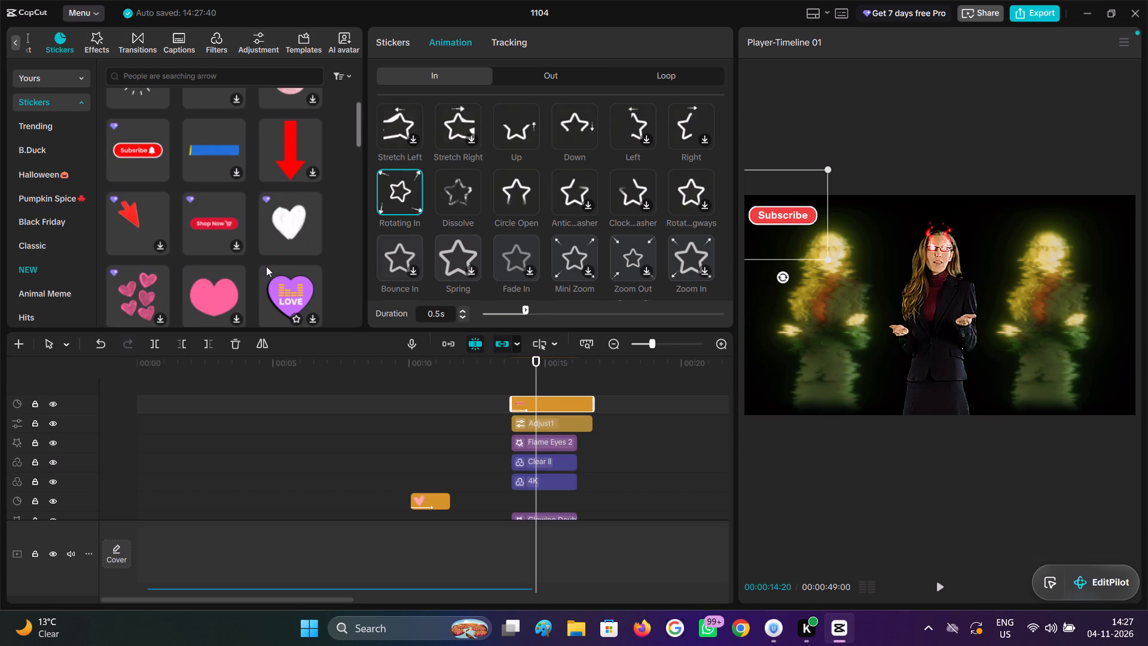
{"action": "scroll", "coordinate": [203, 274], "scroll_direction": "down", "scroll_amount": 1}
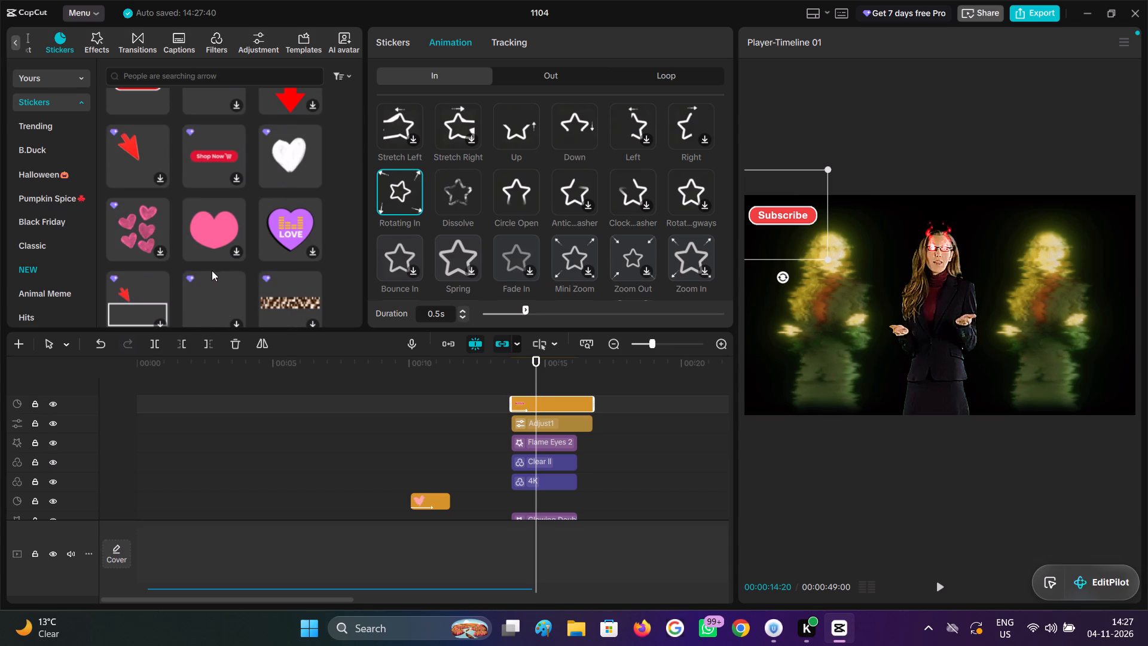
{"action": "scroll", "coordinate": [212, 270], "scroll_direction": "down", "scroll_amount": 2}
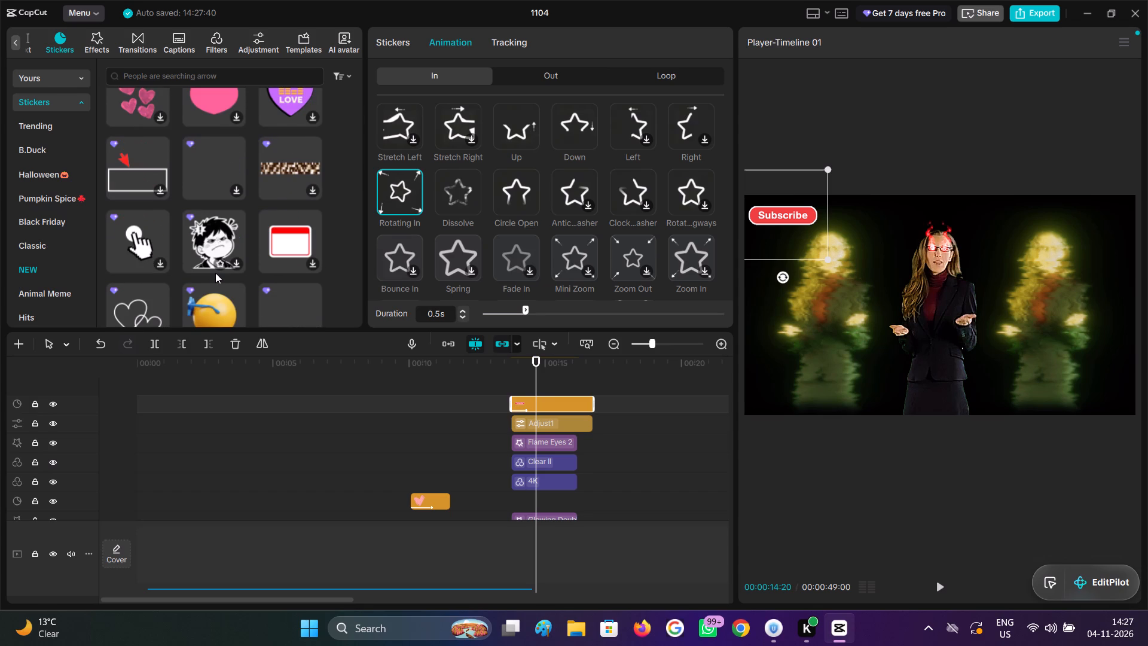
{"action": "scroll", "coordinate": [189, 283], "scroll_direction": "down", "scroll_amount": 1}
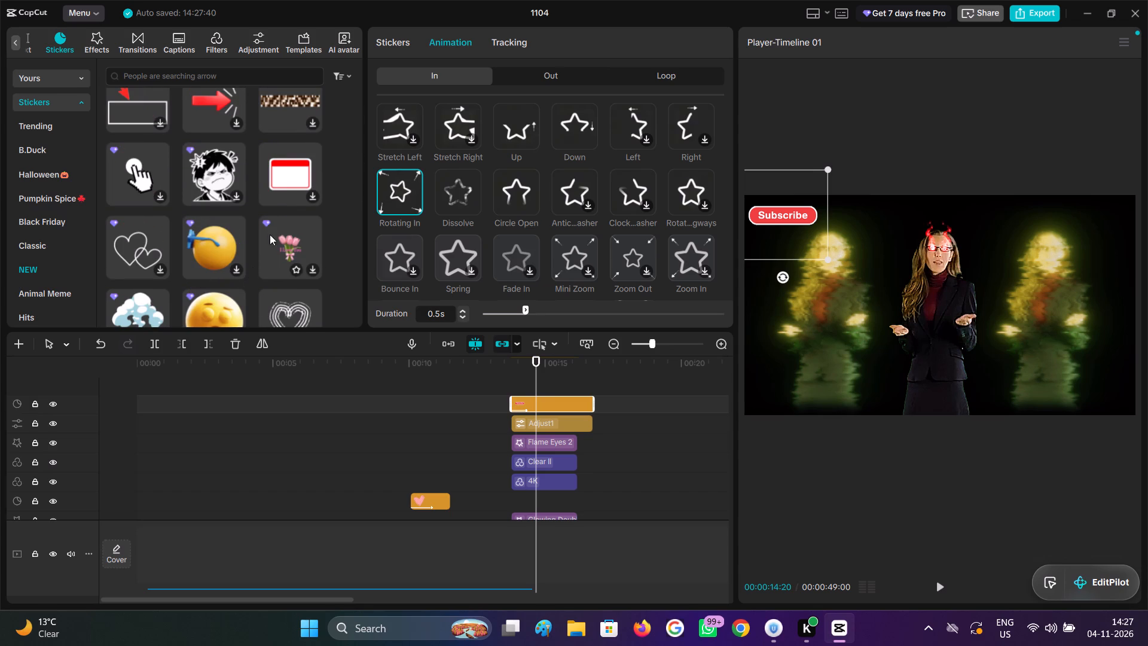
{"action": "left_click", "coordinate": [219, 170]}
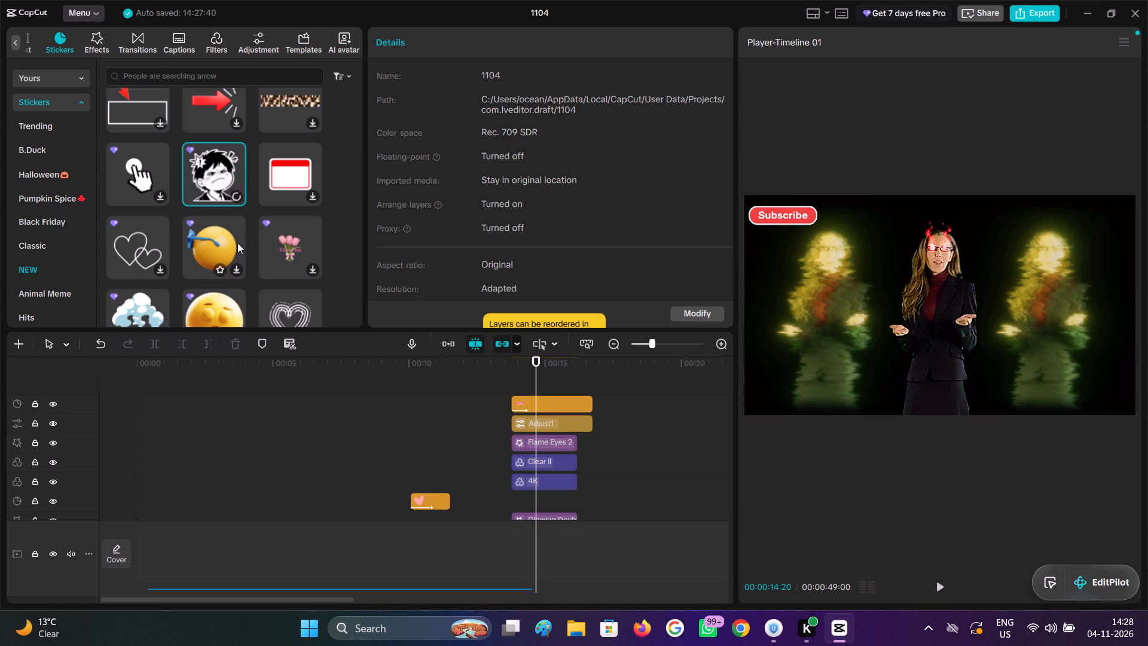
{"action": "scroll", "coordinate": [173, 291], "scroll_direction": "down", "scroll_amount": 1}
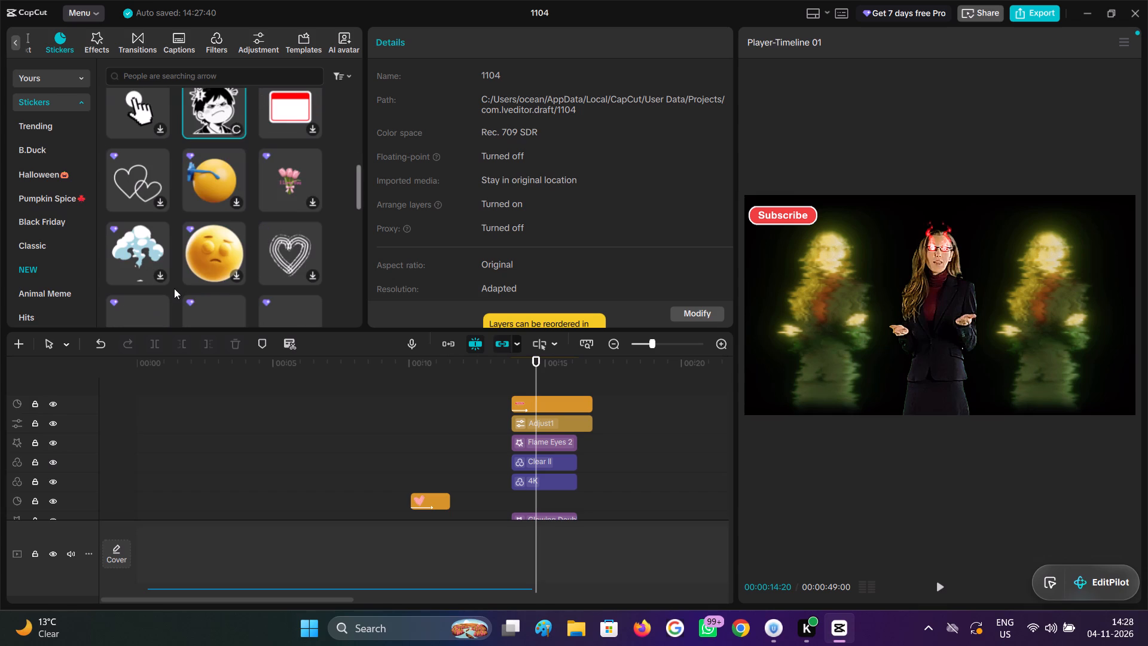
{"action": "left_click", "coordinate": [138, 251]}
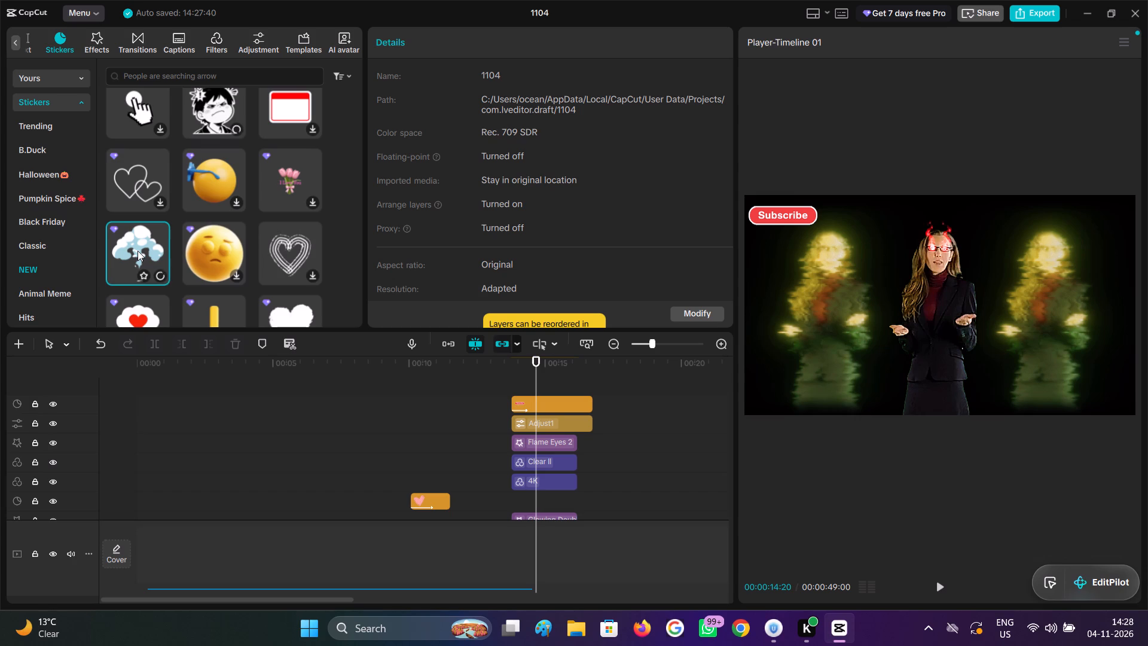
{"action": "left_click", "coordinate": [138, 251]}
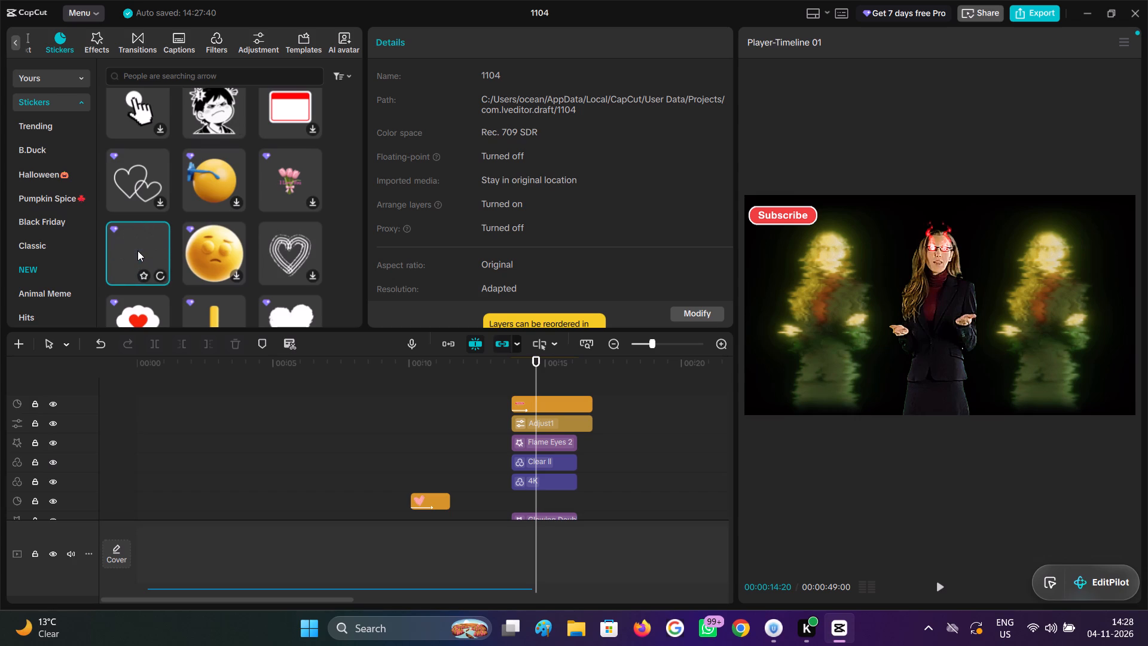
{"action": "left_click_drag", "start_coordinate": [138, 251], "coordinate": [212, 376]}
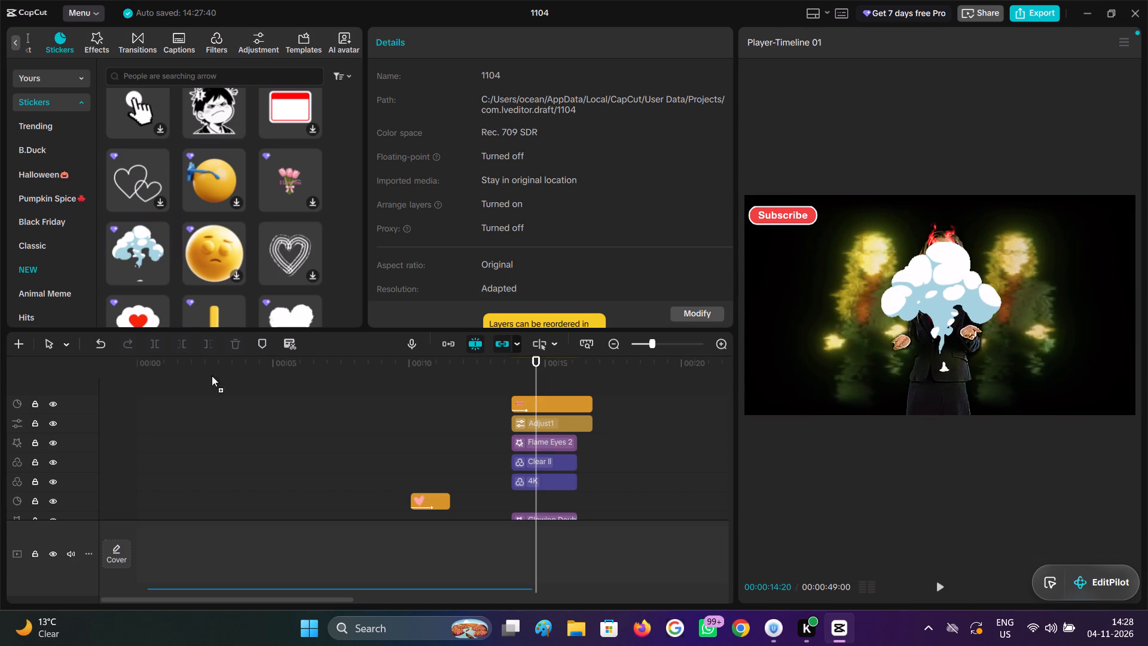
{"action": "left_click_drag", "start_coordinate": [212, 376], "coordinate": [237, 467]}
Move the cloud sticker above the main clips, starting where the desert clip begins, and play it back.
{"action": "scroll", "coordinate": [232, 468], "scroll_direction": "down", "scroll_amount": 14}
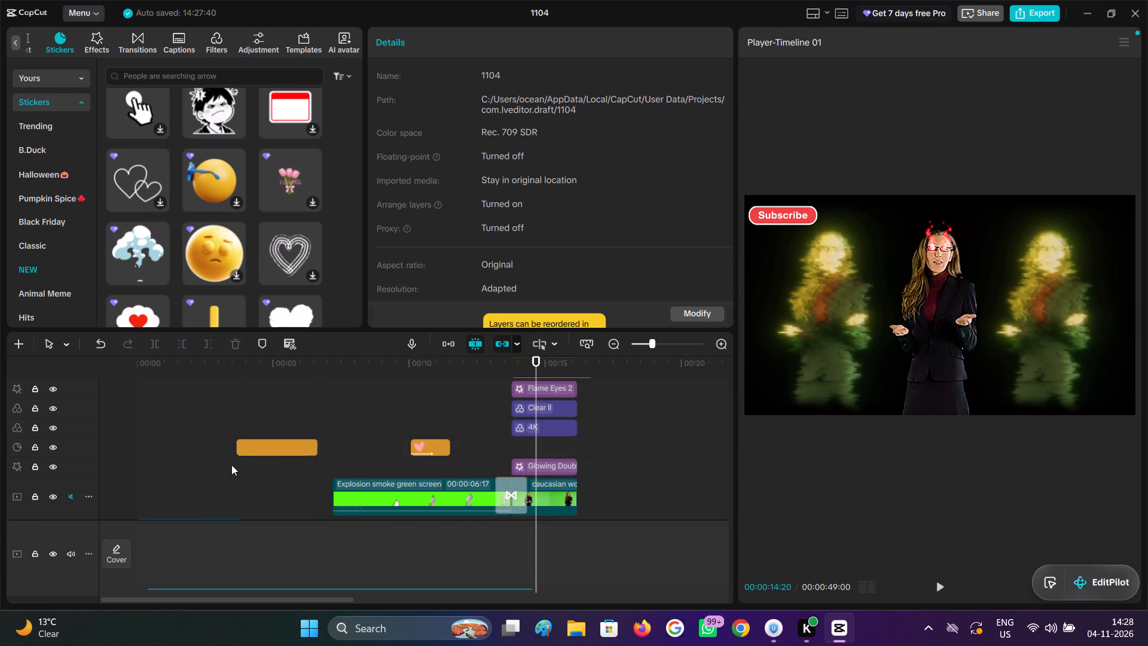
{"action": "scroll", "coordinate": [275, 443], "scroll_direction": "down", "scroll_amount": 3}
{"action": "left_click_drag", "start_coordinate": [273, 395], "coordinate": [297, 415]}
{"action": "scroll", "coordinate": [291, 448], "scroll_direction": "down", "scroll_amount": 5}
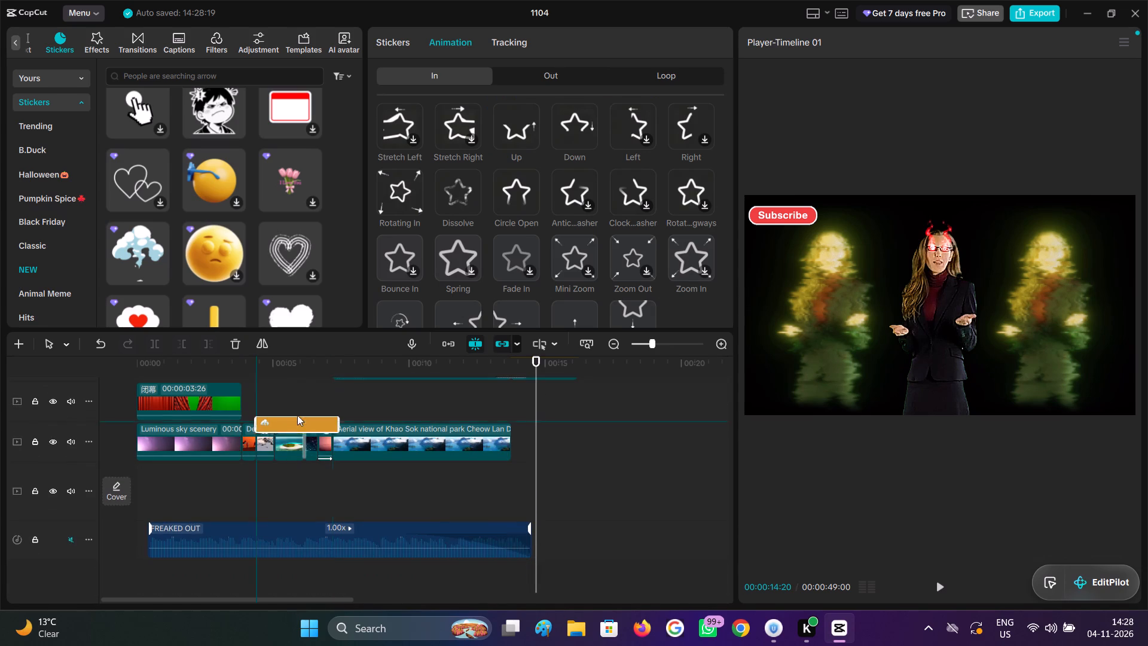
{"action": "left_click_drag", "start_coordinate": [297, 415], "coordinate": [280, 402]}
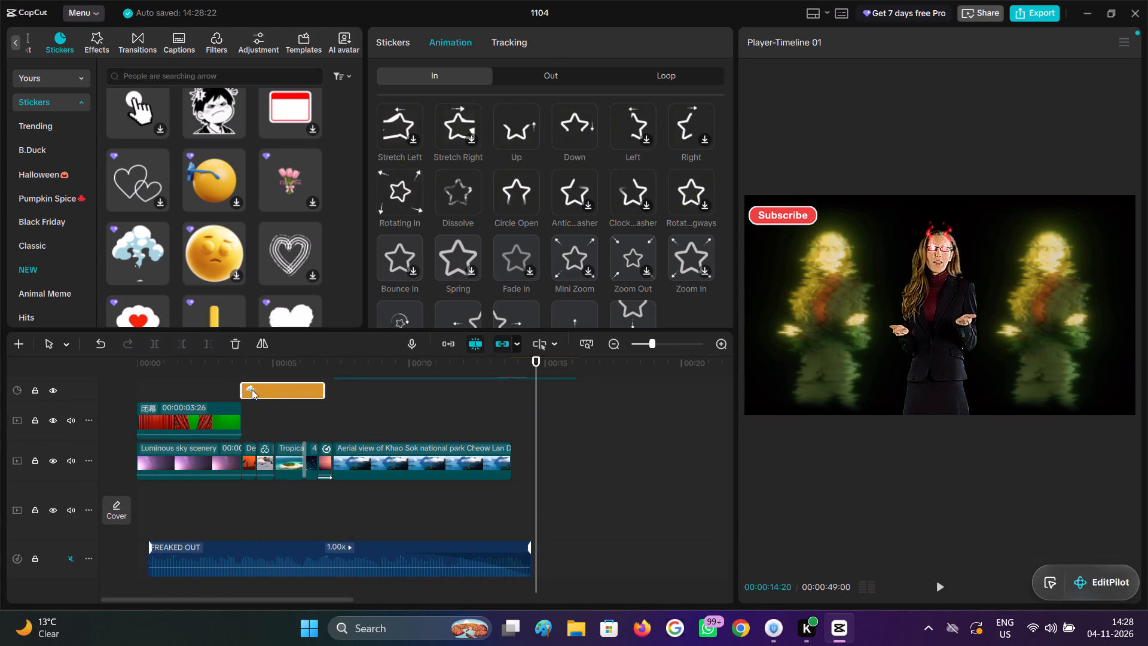
{"action": "left_click", "coordinate": [250, 413]}
{"action": "left_click_drag", "start_coordinate": [250, 413], "coordinate": [243, 413]}
{"action": "key", "text": "space"}
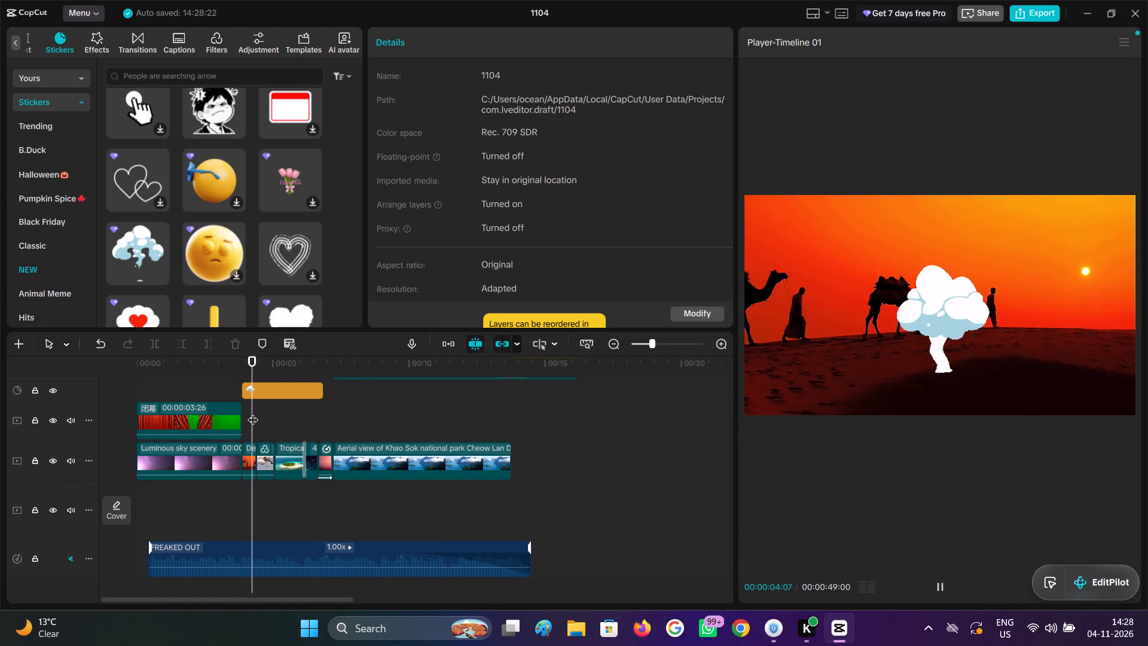
{"action": "key", "text": "space"}
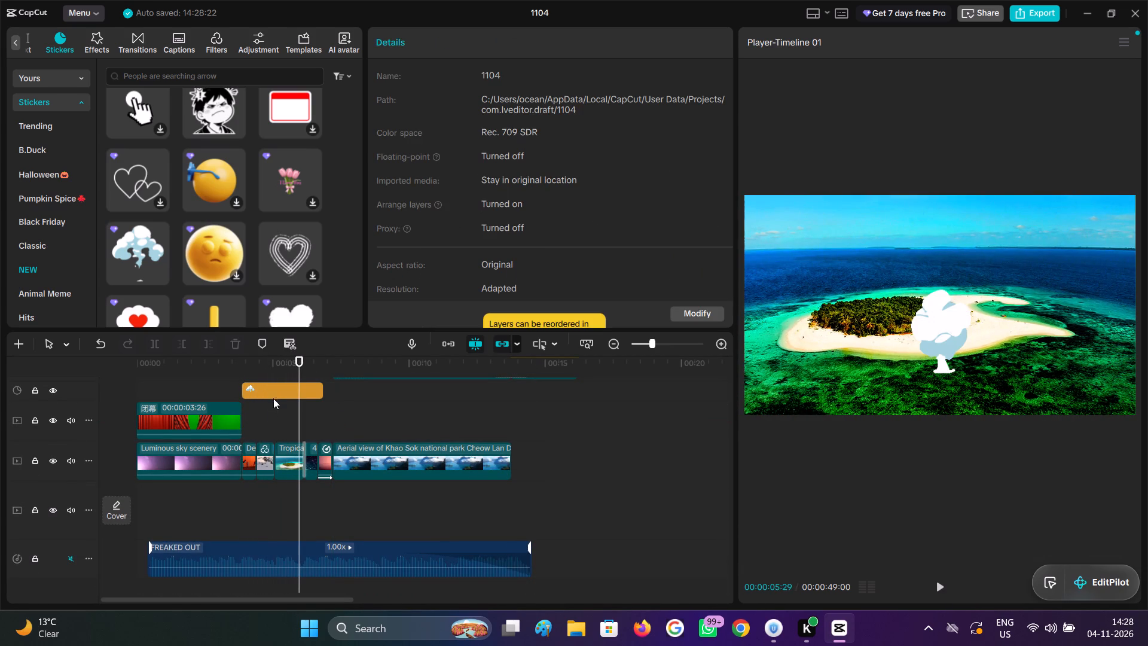
Trim both ends of the cloud sticker so it spans only the Tropical island clip, and play it back.
{"action": "left_click", "coordinate": [280, 411]}
{"action": "left_click_drag", "start_coordinate": [280, 411], "coordinate": [275, 414]}
{"action": "left_click", "coordinate": [280, 394]}
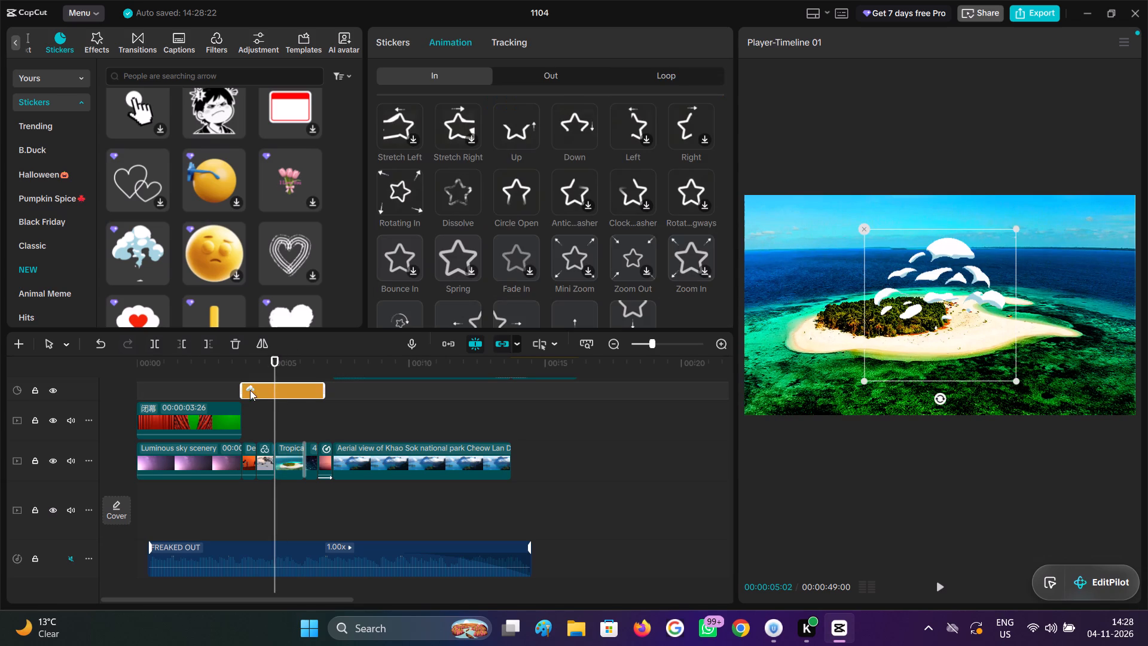
{"action": "left_click_drag", "start_coordinate": [246, 389], "coordinate": [279, 395]}
{"action": "left_click_drag", "start_coordinate": [327, 395], "coordinate": [323, 395]}
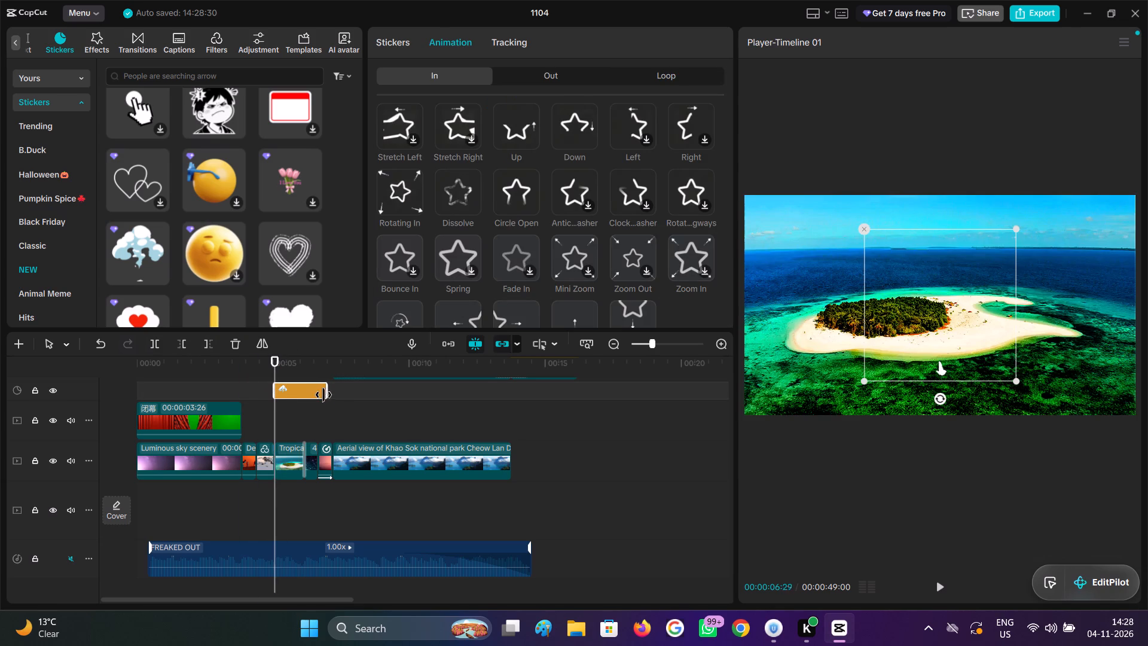
{"action": "left_click_drag", "start_coordinate": [323, 395], "coordinate": [300, 398]}
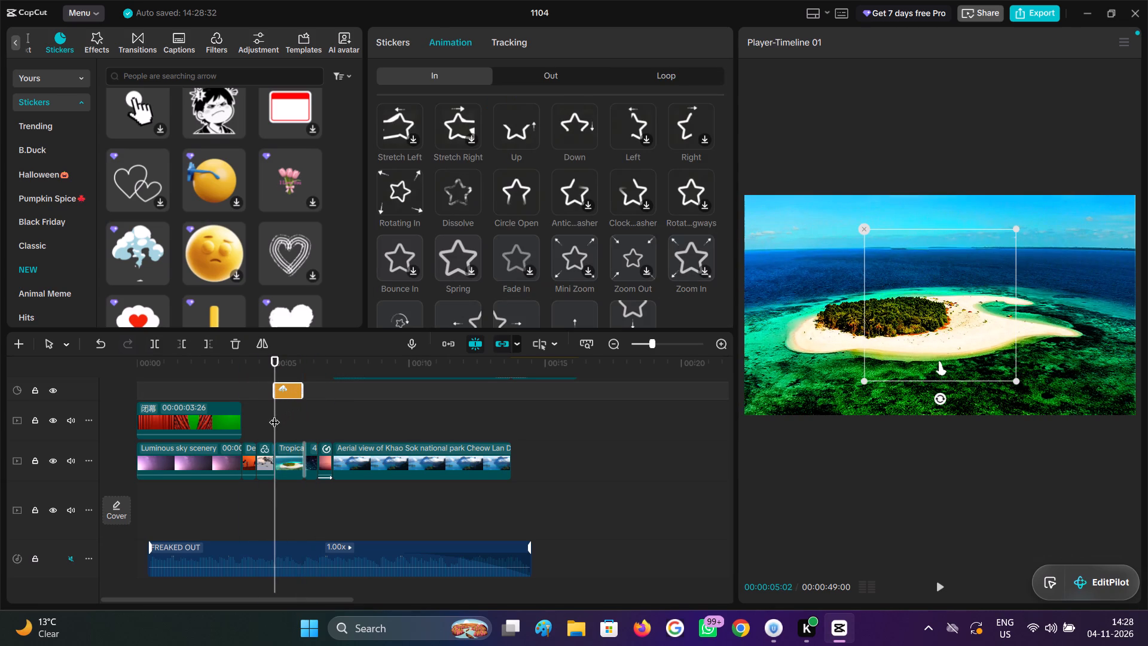
{"action": "key", "text": "space"}
{"action": "key", "text": "space"}
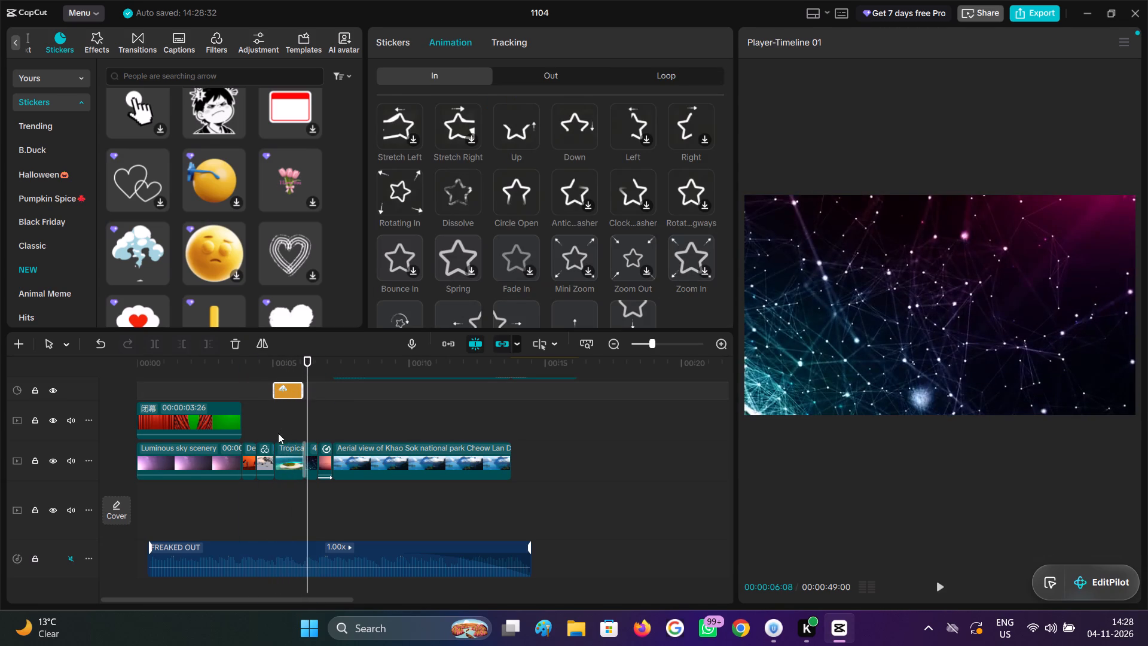
Reposition the cloud sticker in the frame so its smoke column rises from the trees on the island.
{"action": "left_click", "coordinate": [281, 428]}
{"action": "left_click_drag", "start_coordinate": [281, 428], "coordinate": [294, 429]}
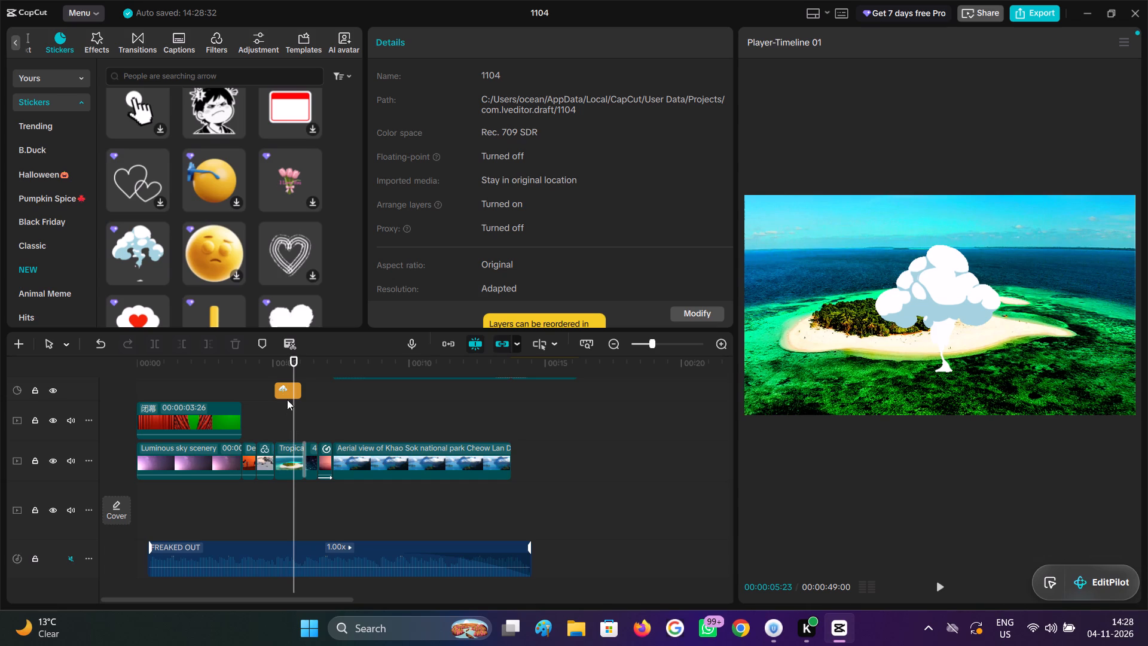
{"action": "left_click", "coordinate": [289, 397]}
{"action": "left_click_drag", "start_coordinate": [967, 340], "coordinate": [905, 289]}
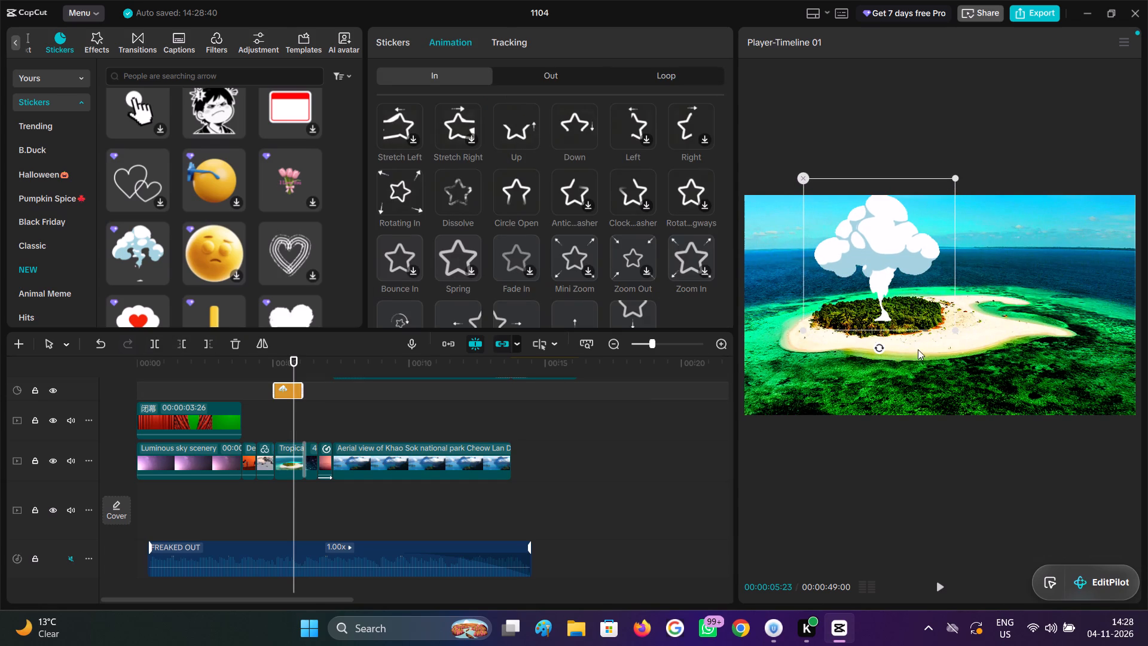
Play back the Tropical island clip to check the cloud sticker's position and timing.
{"action": "left_click", "coordinate": [276, 416]}
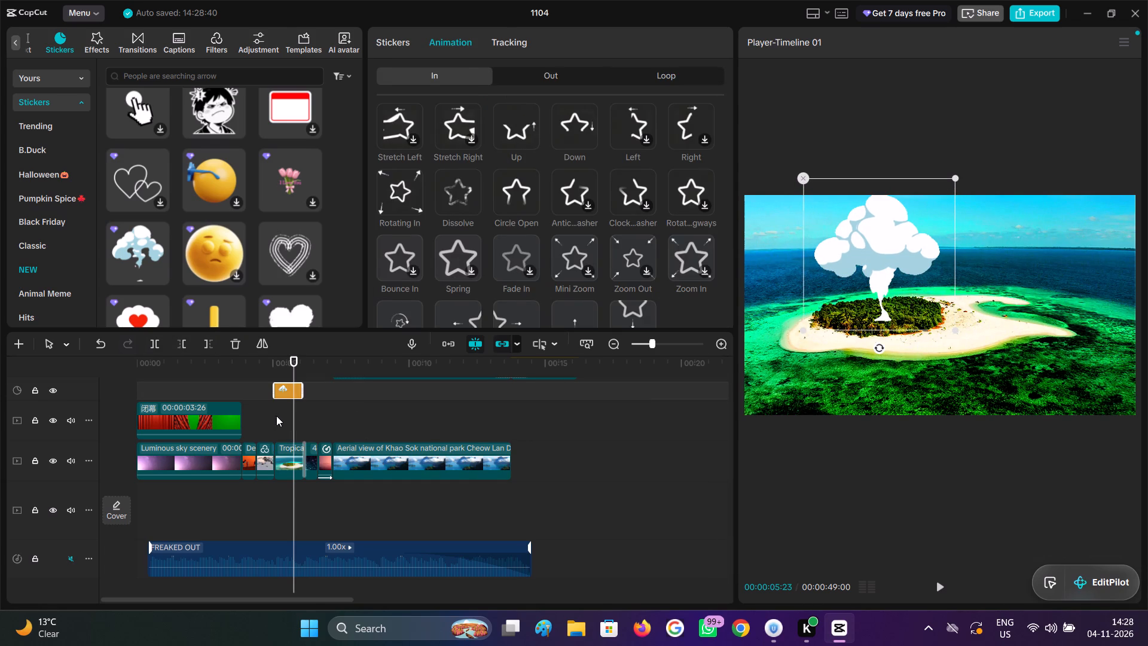
{"action": "left_click", "coordinate": [276, 416]}
{"action": "key", "text": "space"}
{"action": "key", "text": "space"}
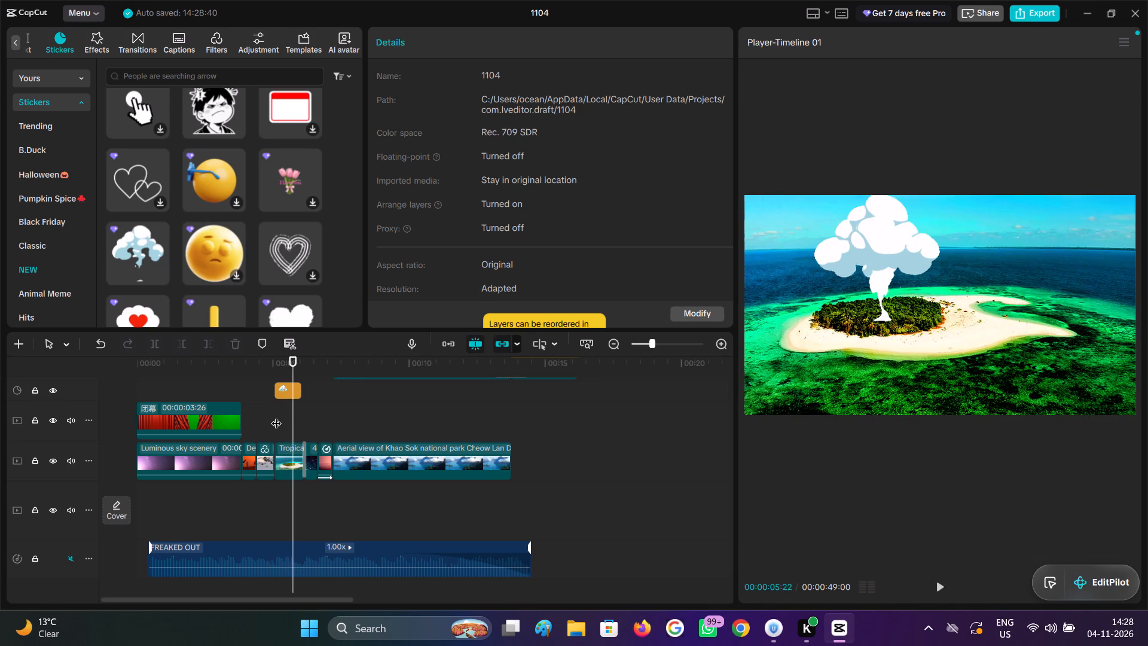
{"action": "key", "text": "space"}
{"action": "left_click", "coordinate": [276, 416]}
{"action": "key", "text": "space"}
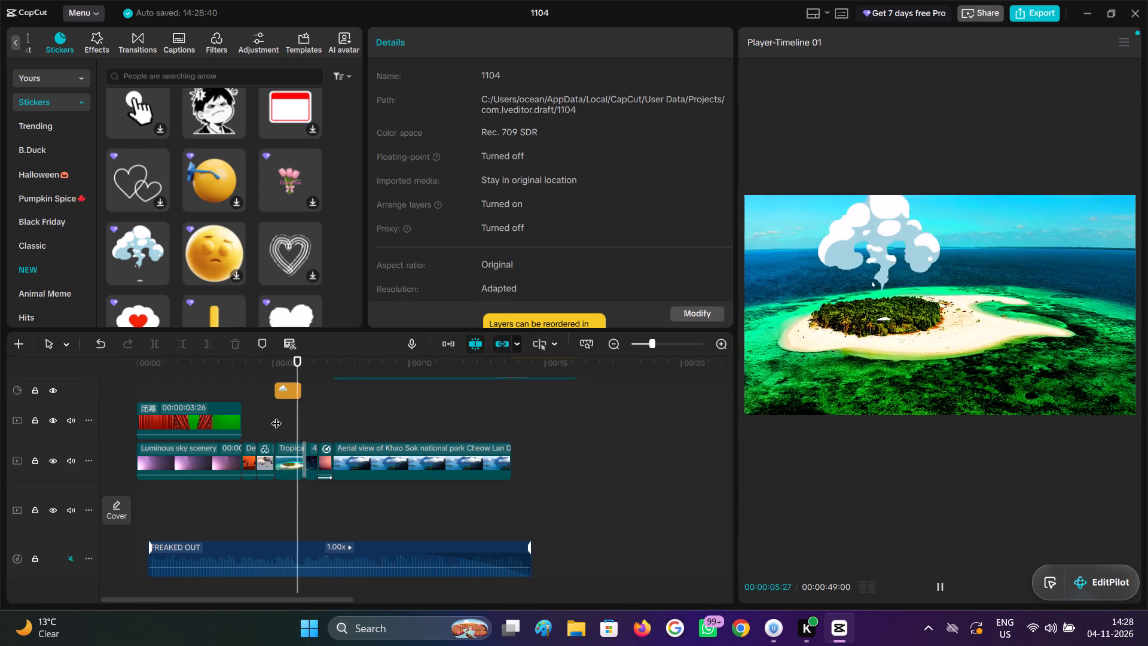
{"action": "key", "text": "space"}
{"action": "scroll", "coordinate": [425, 432], "scroll_direction": "up", "scroll_amount": 1}
{"action": "key", "text": "space"}
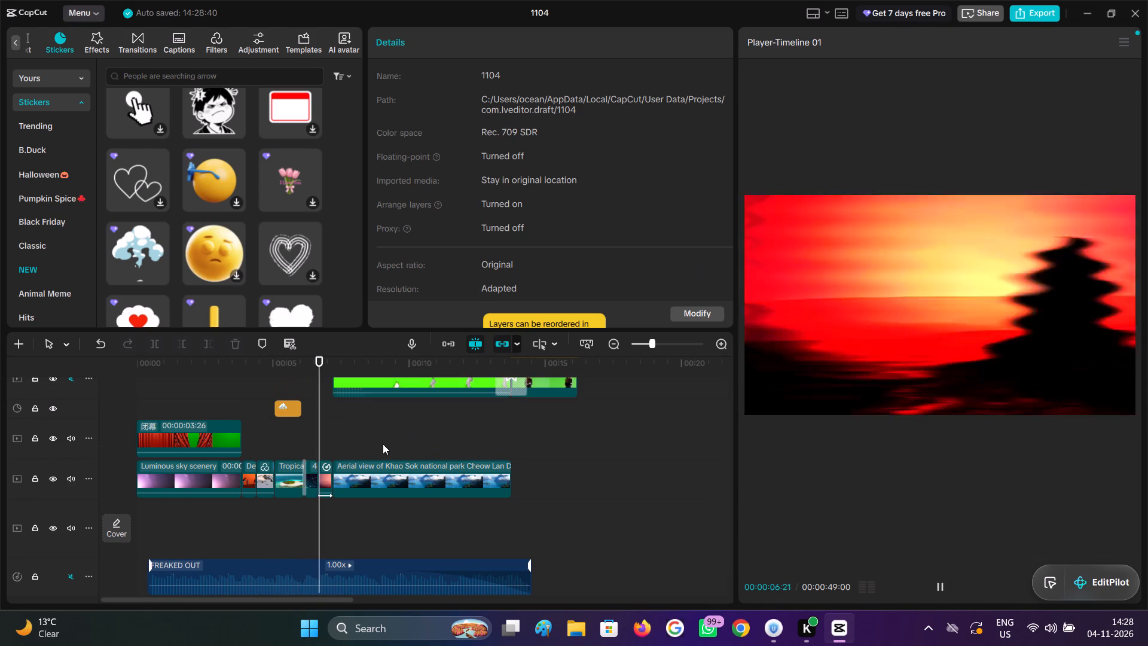
{"action": "key", "text": "space"}
Set the colour temperature of the Aerial view of Khao Sok clip to -33 in its basic adjustments.
{"action": "scroll", "coordinate": [385, 449], "scroll_direction": "up", "scroll_amount": 14, "text": "ctrl"}
{"action": "scroll", "coordinate": [361, 454], "scroll_direction": "down", "scroll_amount": 1, "text": "ctrl"}
{"action": "scroll", "coordinate": [355, 456], "scroll_direction": "up", "scroll_amount": 3, "text": "ctrl"}
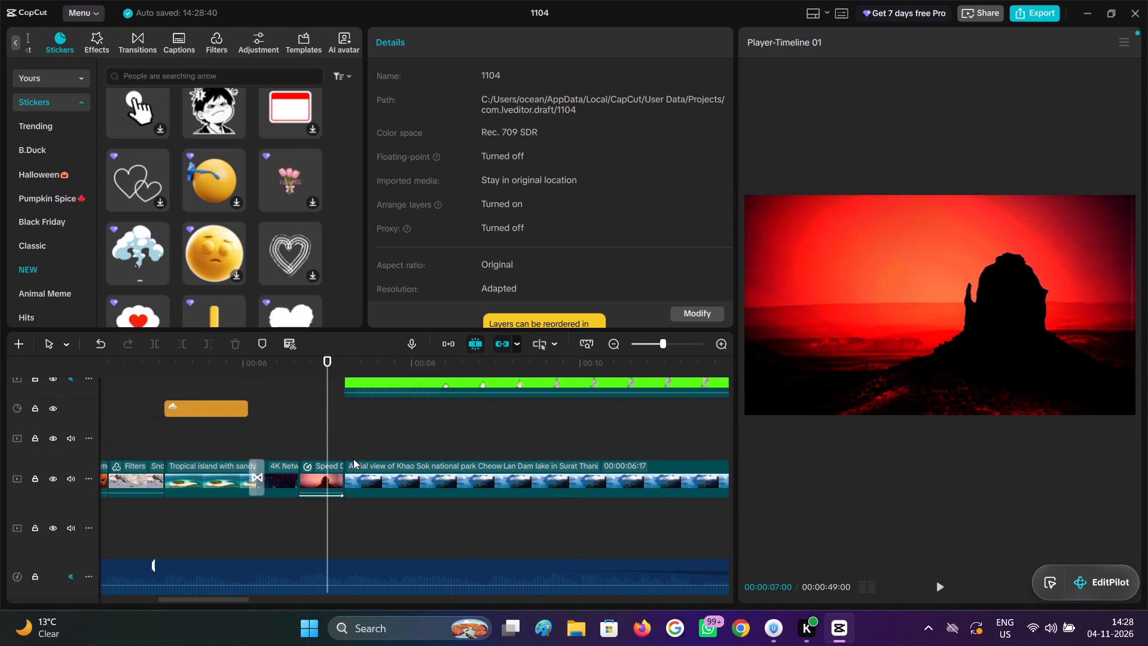
{"action": "scroll", "coordinate": [353, 459], "scroll_direction": "up", "scroll_amount": 5, "text": "ctrl"}
{"action": "left_click", "coordinate": [419, 456]}
{"action": "left_click_drag", "start_coordinate": [419, 454], "coordinate": [447, 461]}
{"action": "left_click", "coordinate": [455, 482]}
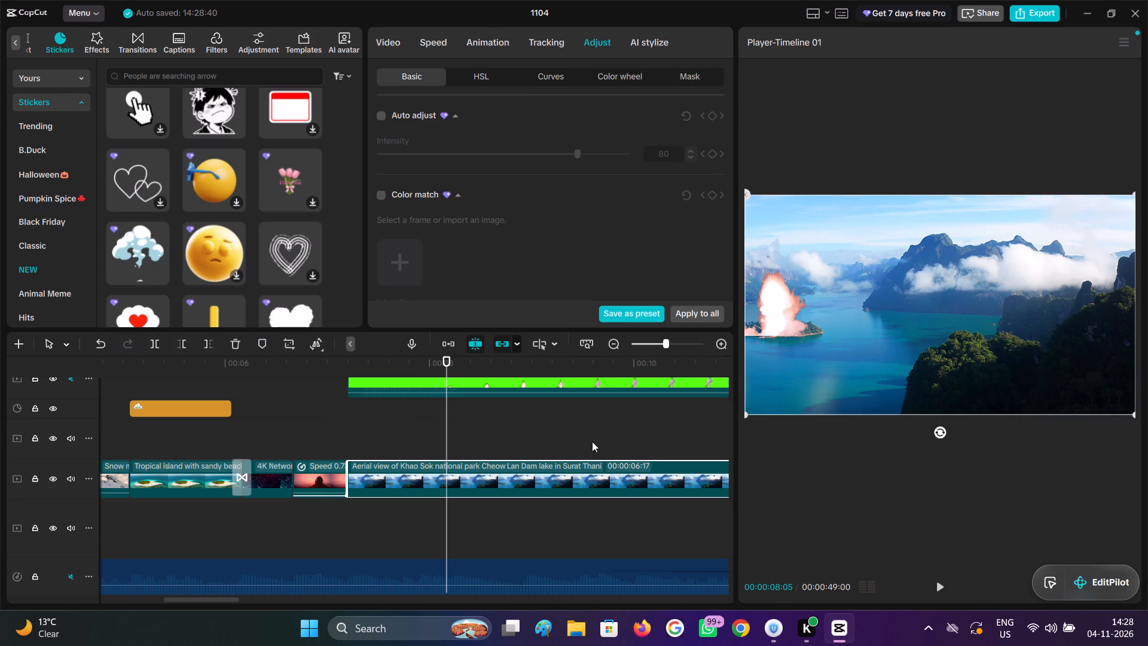
{"action": "scroll", "coordinate": [445, 226], "scroll_direction": "down", "scroll_amount": 3}
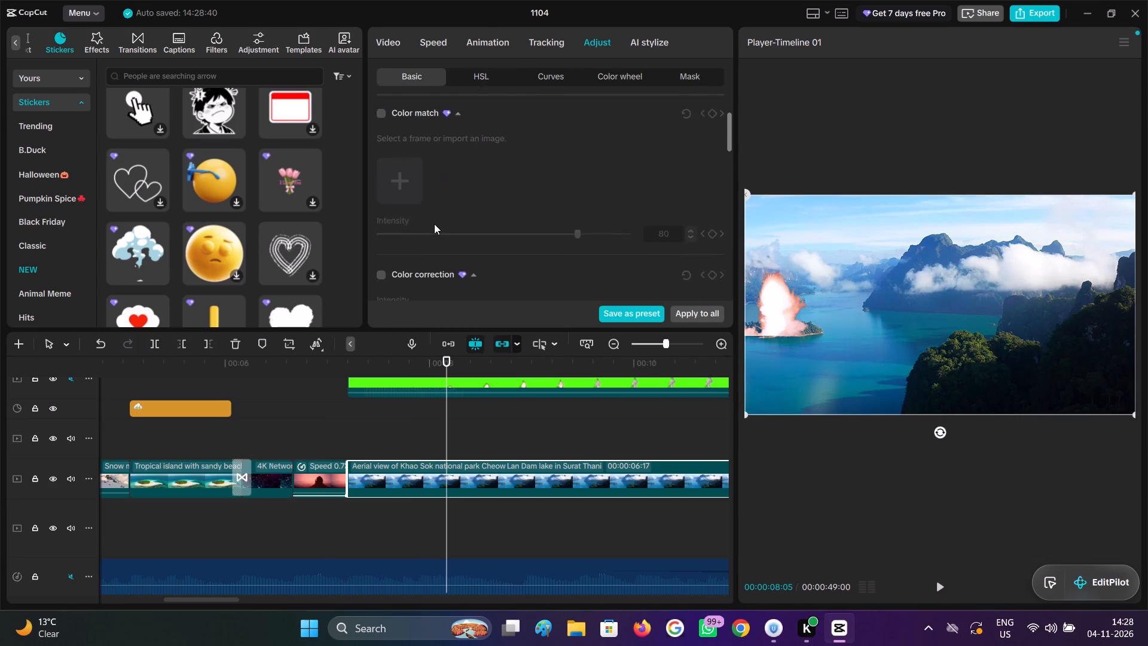
{"action": "scroll", "coordinate": [434, 224], "scroll_direction": "down", "scroll_amount": 2}
{"action": "scroll", "coordinate": [379, 211], "scroll_direction": "down", "scroll_amount": 2}
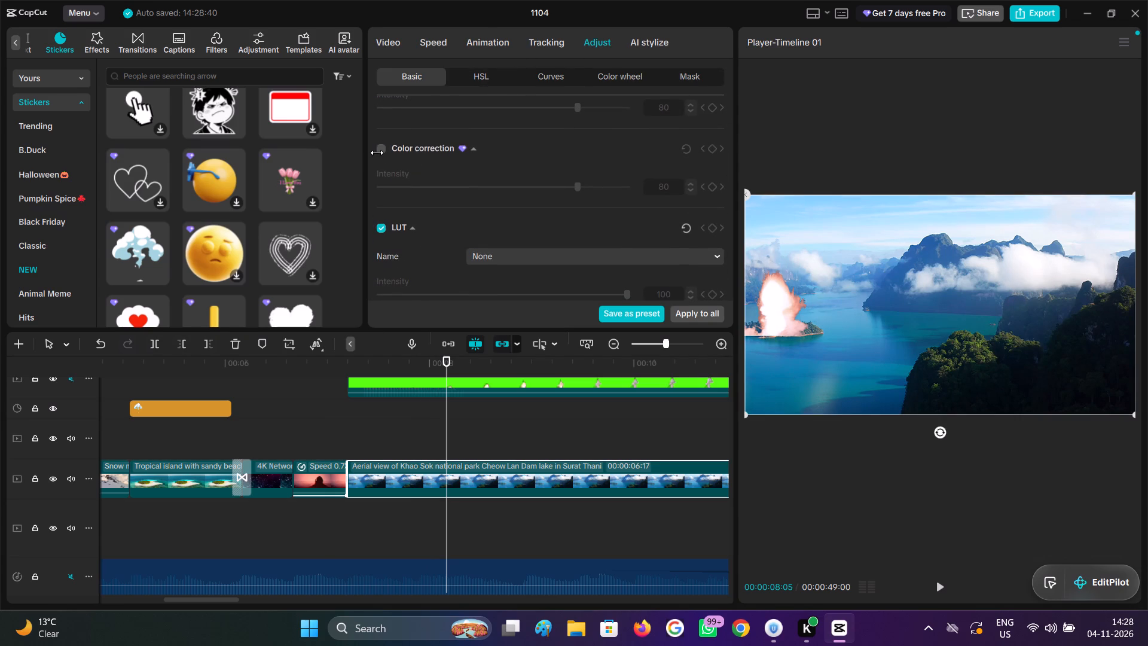
{"action": "scroll", "coordinate": [410, 208], "scroll_direction": "down", "scroll_amount": 10}
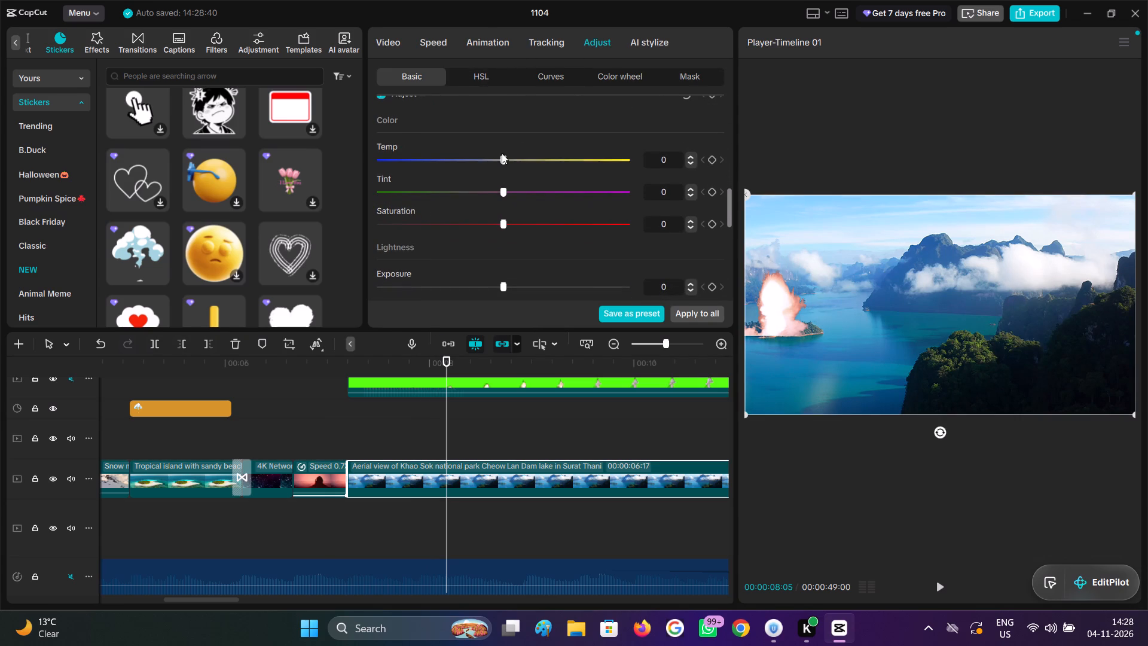
{"action": "left_click_drag", "start_coordinate": [503, 161], "coordinate": [422, 181]}
{"action": "left_click_drag", "start_coordinate": [422, 181], "coordinate": [420, 181]}
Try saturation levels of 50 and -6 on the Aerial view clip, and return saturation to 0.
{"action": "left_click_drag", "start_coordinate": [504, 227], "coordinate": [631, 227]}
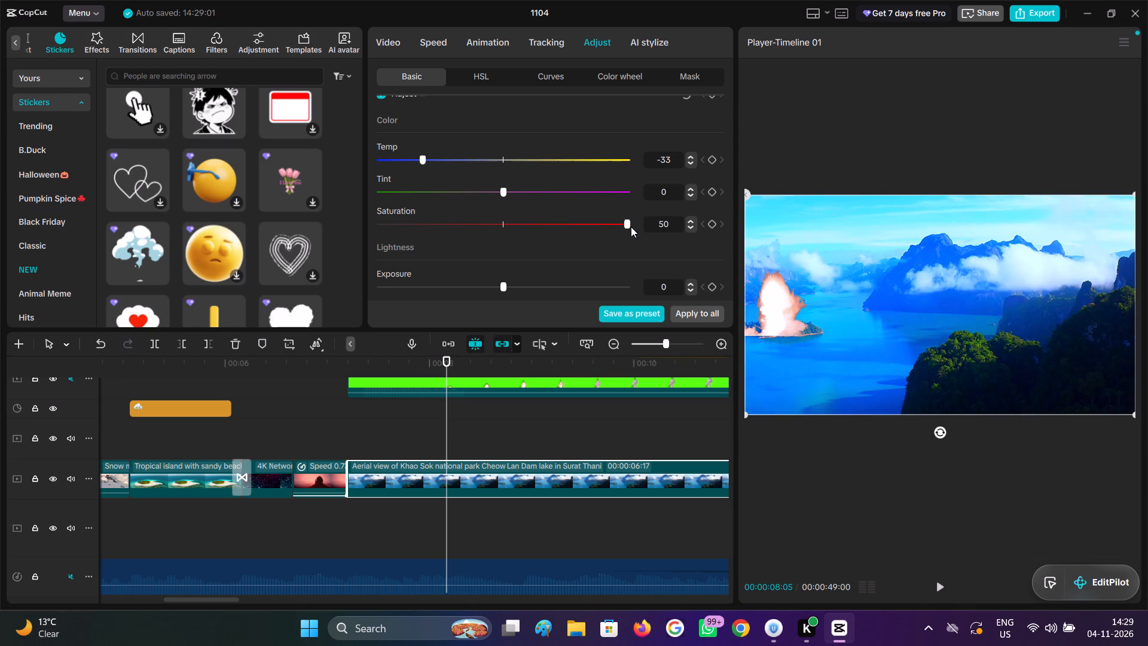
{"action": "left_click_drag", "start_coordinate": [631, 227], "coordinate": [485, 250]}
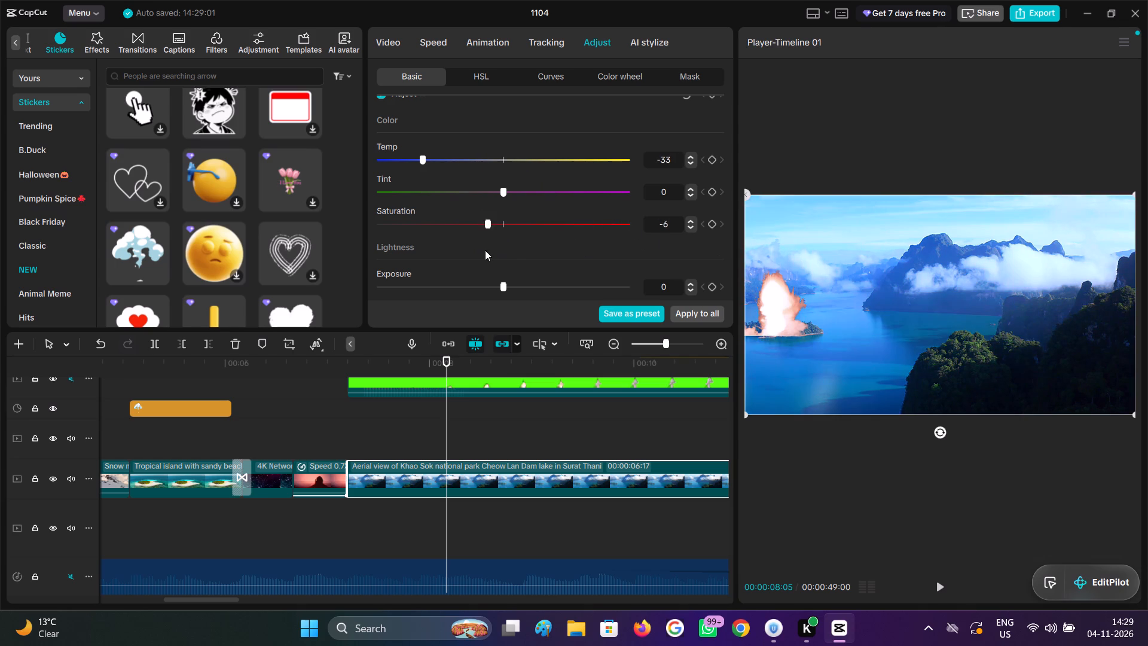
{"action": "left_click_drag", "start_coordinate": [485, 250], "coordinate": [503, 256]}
Set the Aerial view clip's exposure to -26.
{"action": "scroll", "coordinate": [493, 260], "scroll_direction": "down", "scroll_amount": 1}
{"action": "left_click_drag", "start_coordinate": [508, 253], "coordinate": [523, 253]}
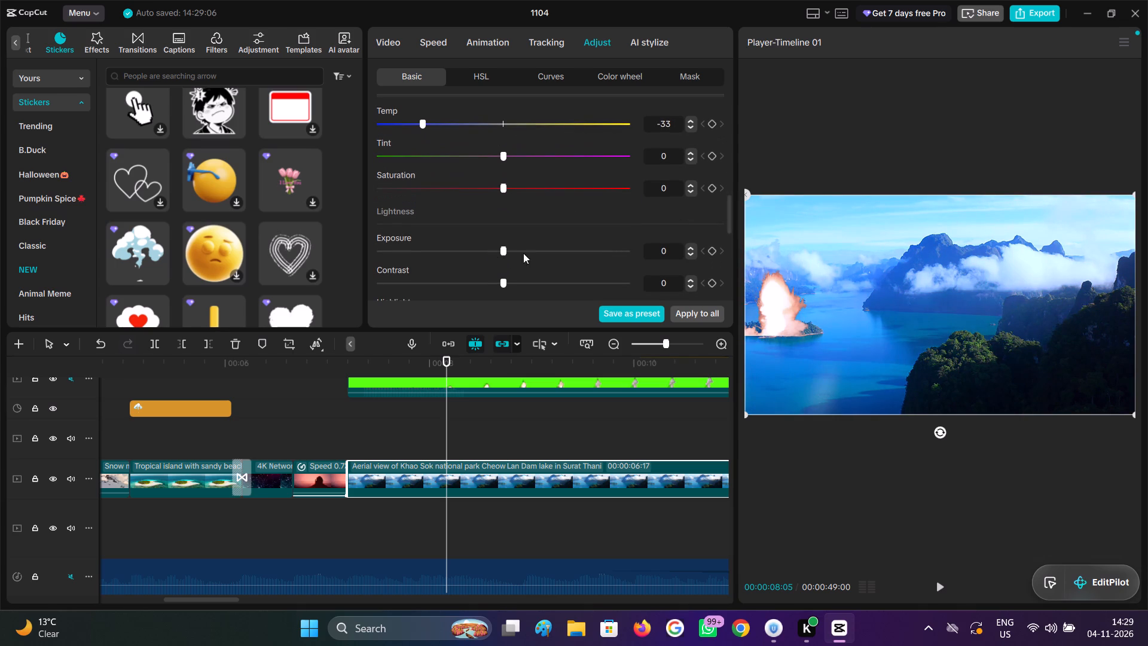
{"action": "left_click_drag", "start_coordinate": [523, 253], "coordinate": [440, 265]}
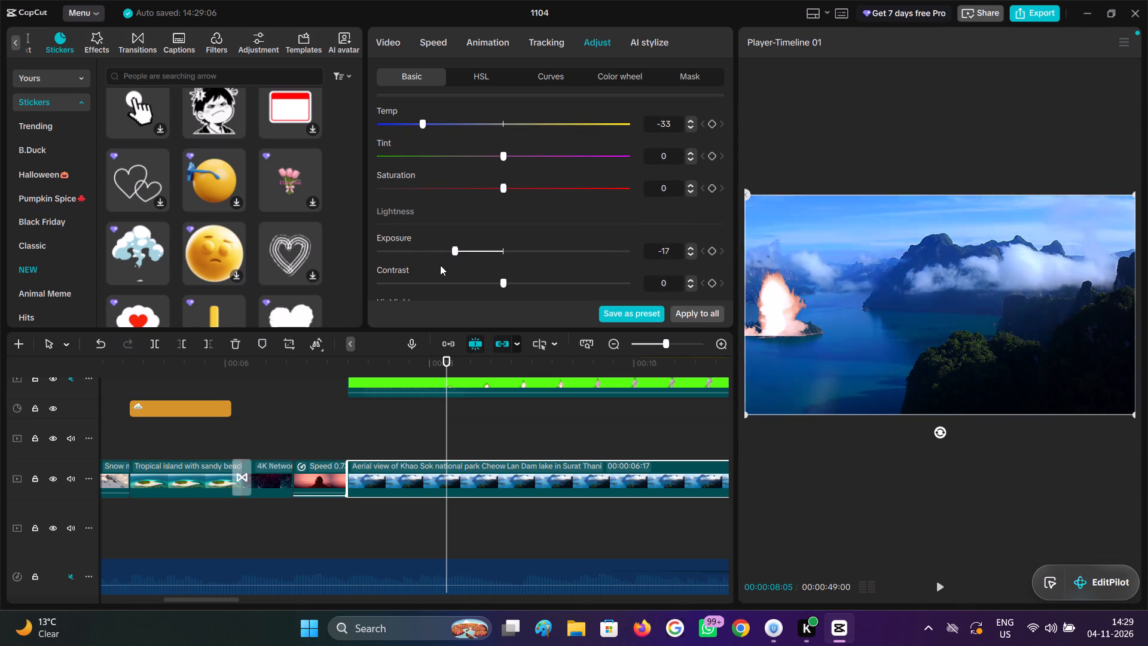
{"action": "left_click_drag", "start_coordinate": [440, 265], "coordinate": [436, 265]}
Set the Aerial view of Khao Sok clip's contrast to 37 and play back the result.
{"action": "scroll", "coordinate": [450, 264], "scroll_direction": "down", "scroll_amount": 1}
{"action": "left_click_drag", "start_coordinate": [504, 250], "coordinate": [538, 250]}
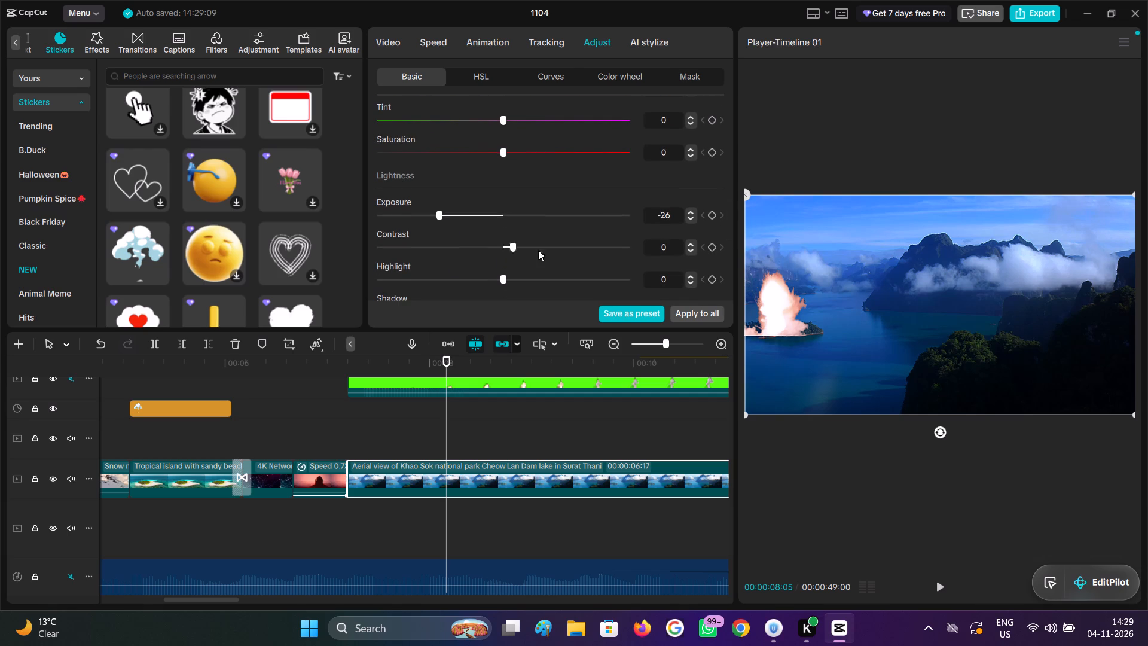
{"action": "left_click_drag", "start_coordinate": [538, 250], "coordinate": [593, 249]}
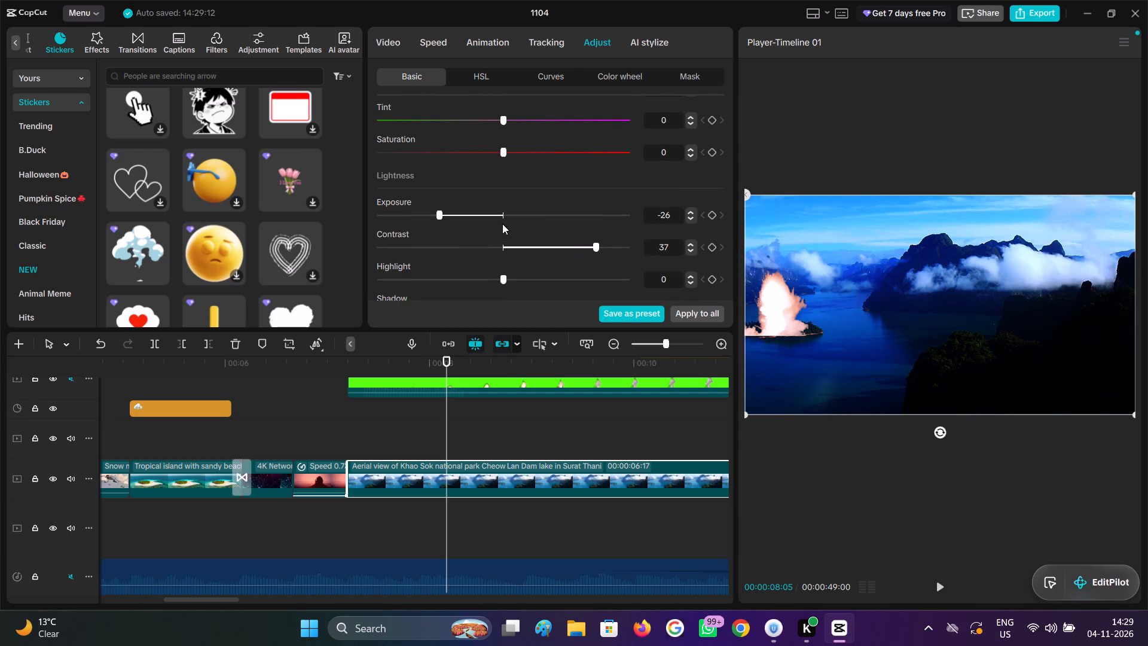
{"action": "left_click", "coordinate": [370, 443]}
{"action": "left_click", "coordinate": [356, 434]}
{"action": "key", "text": "space"}
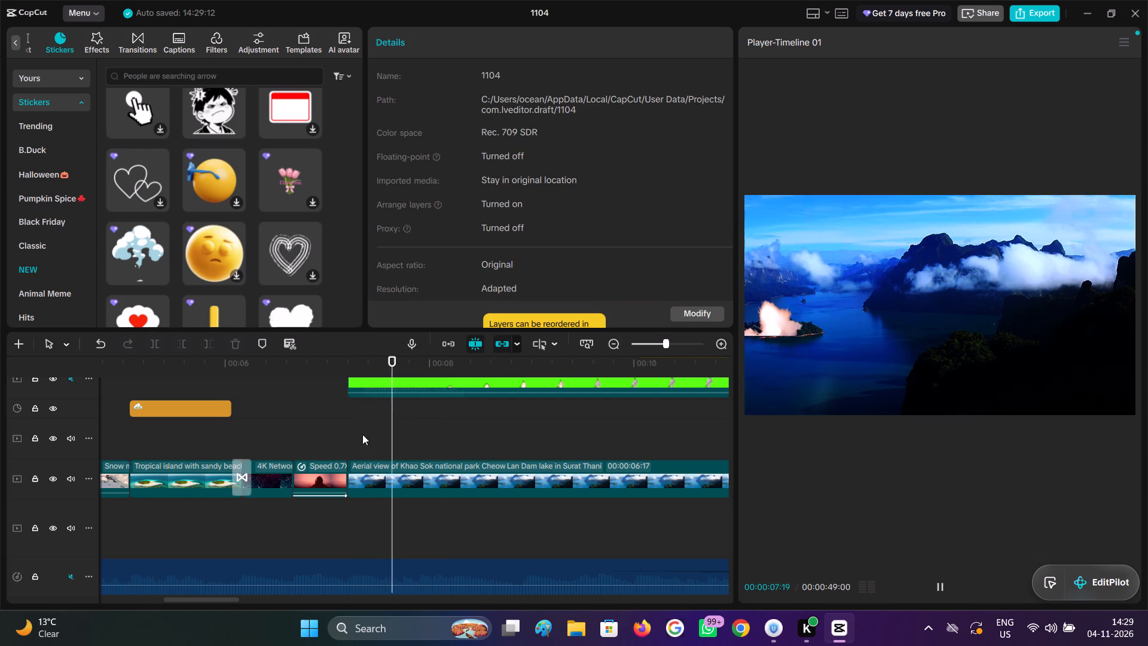
{"action": "key", "text": "space"}
Set the Aerial view clip's highlight level to 29 in its basic adjustments.
{"action": "left_click", "coordinate": [383, 482]}
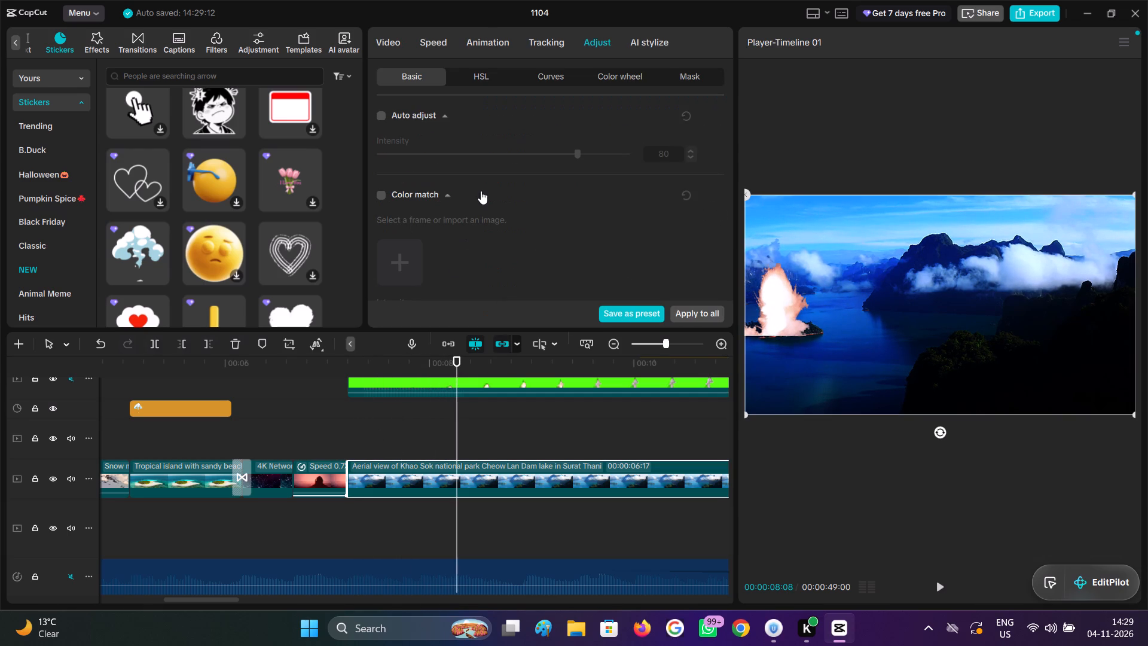
{"action": "left_click", "coordinate": [558, 73]}
{"action": "left_click", "coordinate": [406, 79]}
{"action": "scroll", "coordinate": [494, 226], "scroll_direction": "down", "scroll_amount": 7}
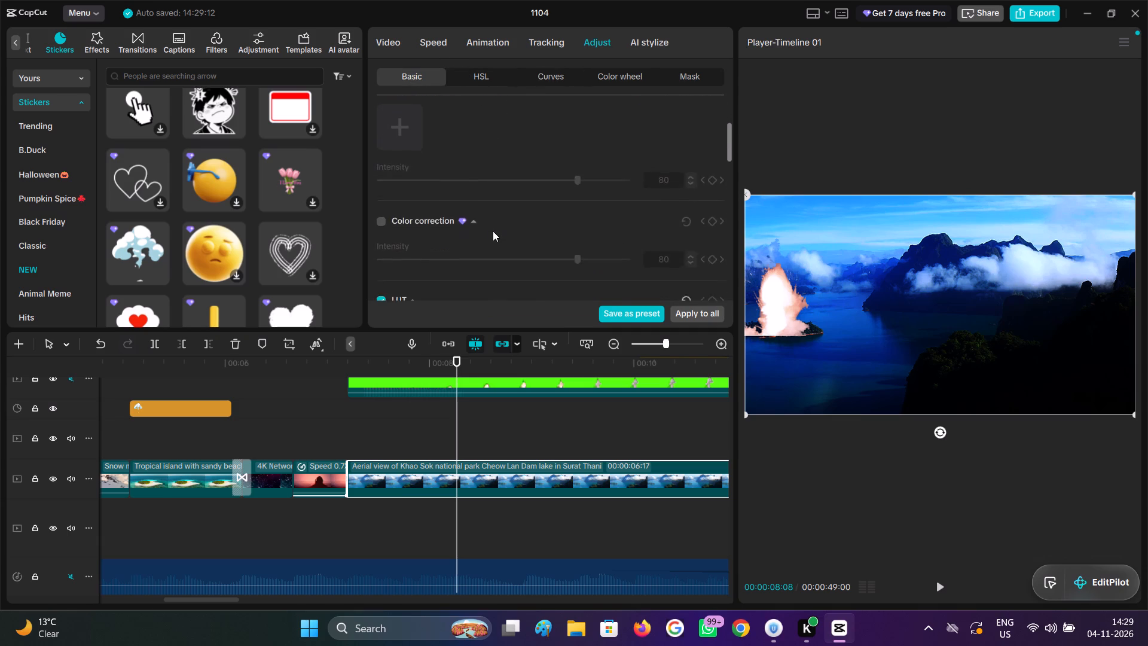
{"action": "scroll", "coordinate": [493, 231], "scroll_direction": "down", "scroll_amount": 12}
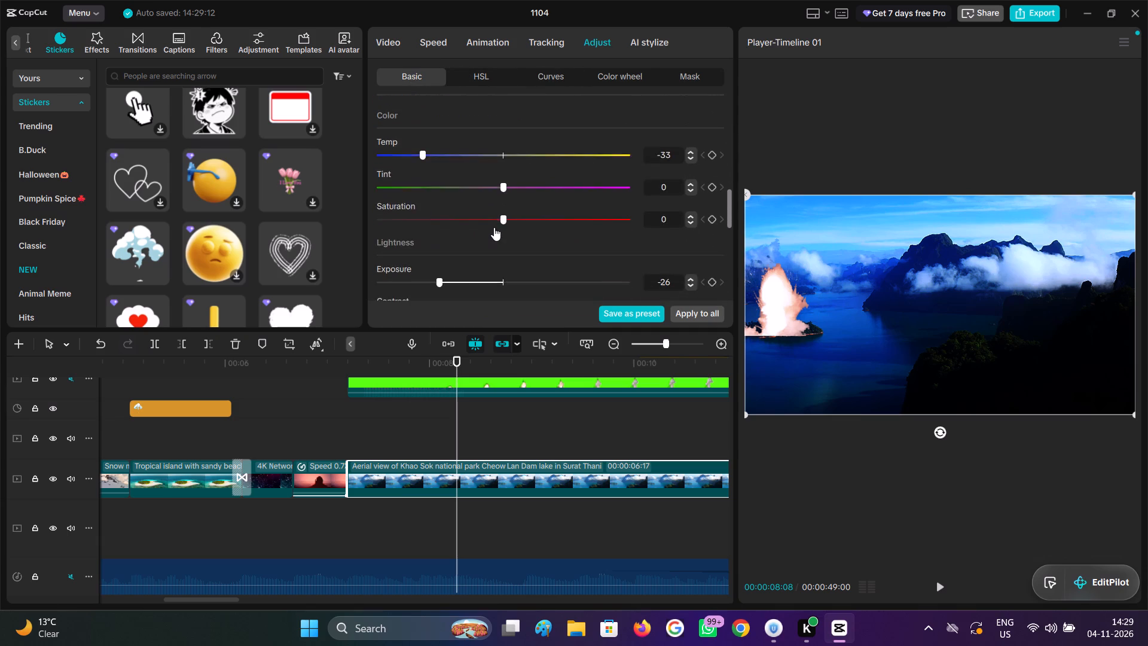
{"action": "scroll", "coordinate": [494, 227], "scroll_direction": "down", "scroll_amount": 4}
{"action": "left_click_drag", "start_coordinate": [505, 226], "coordinate": [648, 242]}
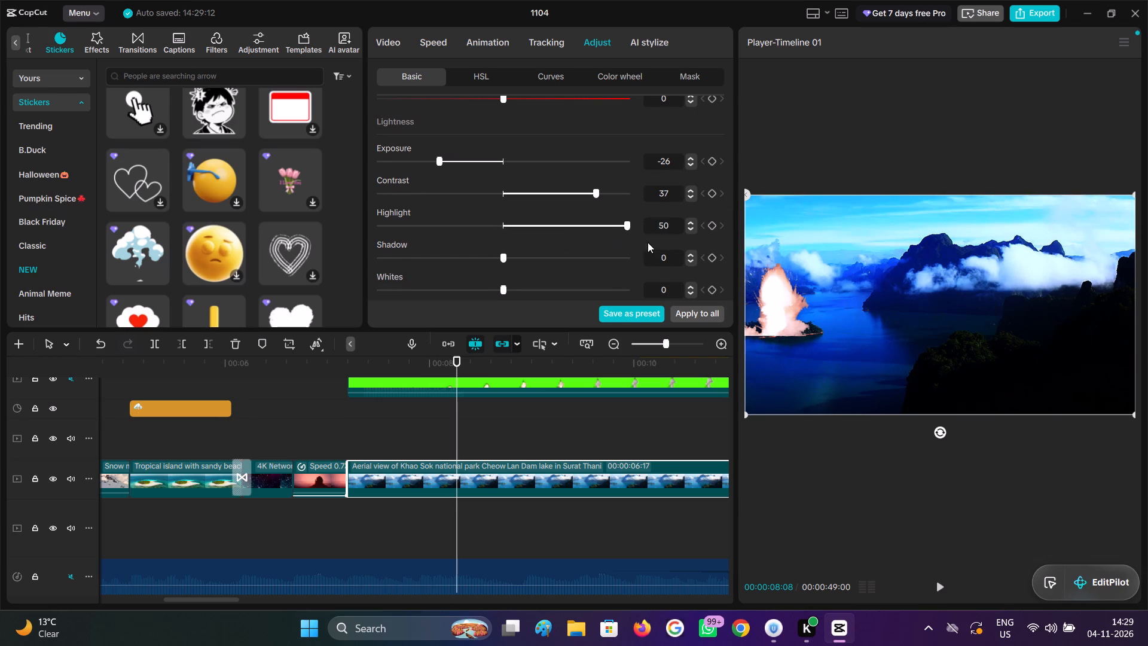
{"action": "left_click_drag", "start_coordinate": [648, 242], "coordinate": [570, 222]}
{"action": "left_click_drag", "start_coordinate": [570, 222], "coordinate": [572, 221]}
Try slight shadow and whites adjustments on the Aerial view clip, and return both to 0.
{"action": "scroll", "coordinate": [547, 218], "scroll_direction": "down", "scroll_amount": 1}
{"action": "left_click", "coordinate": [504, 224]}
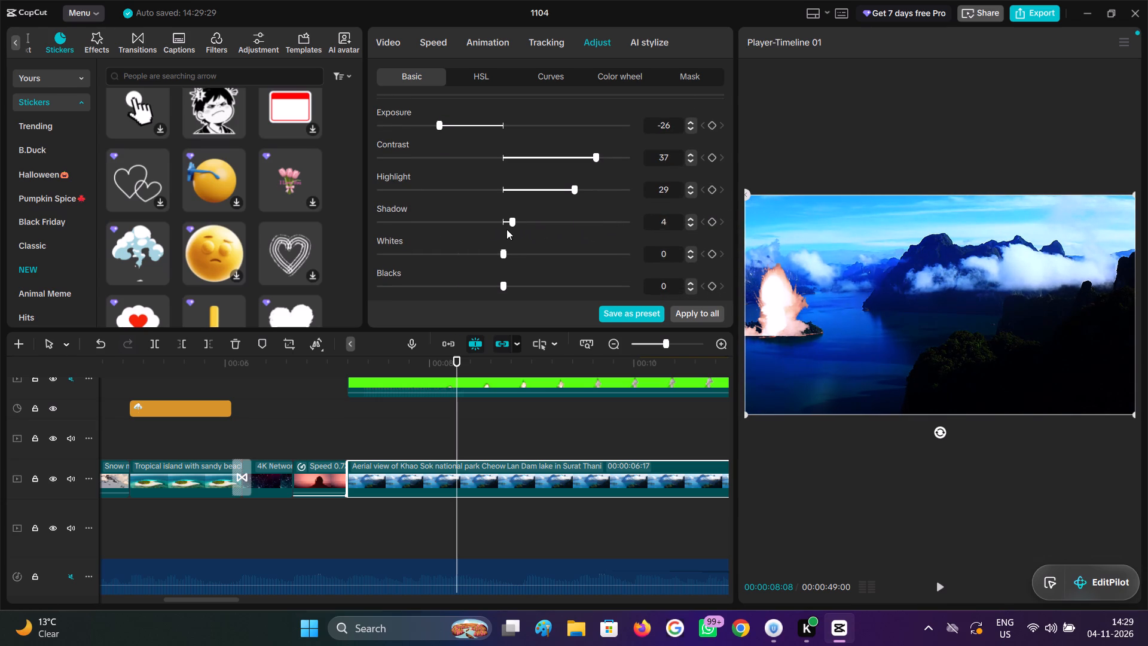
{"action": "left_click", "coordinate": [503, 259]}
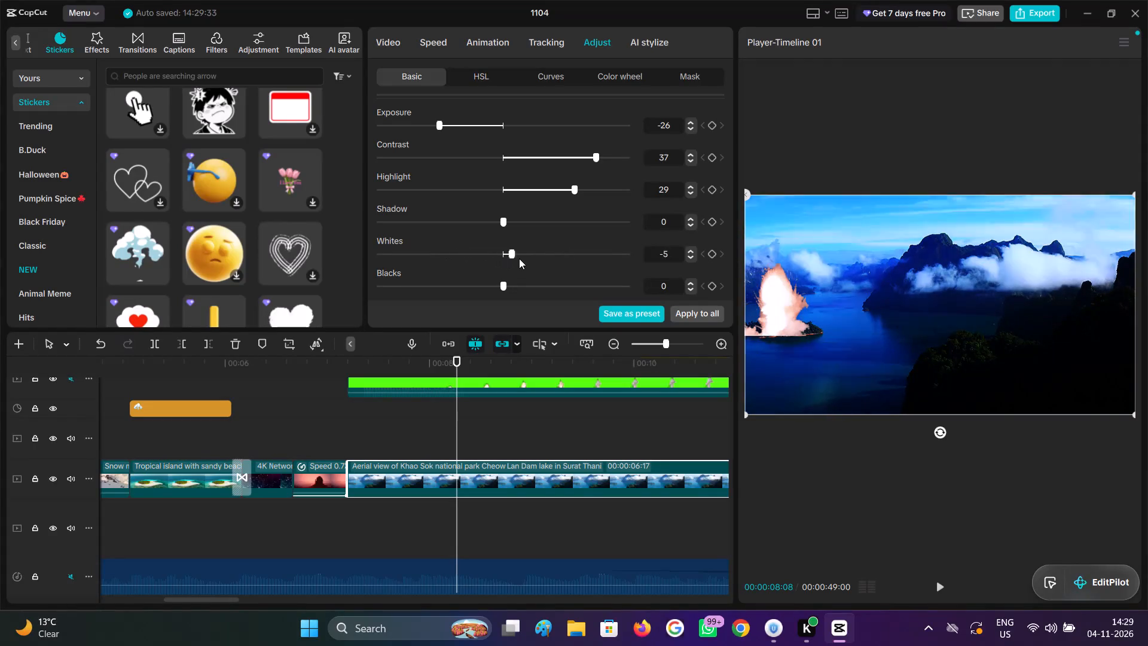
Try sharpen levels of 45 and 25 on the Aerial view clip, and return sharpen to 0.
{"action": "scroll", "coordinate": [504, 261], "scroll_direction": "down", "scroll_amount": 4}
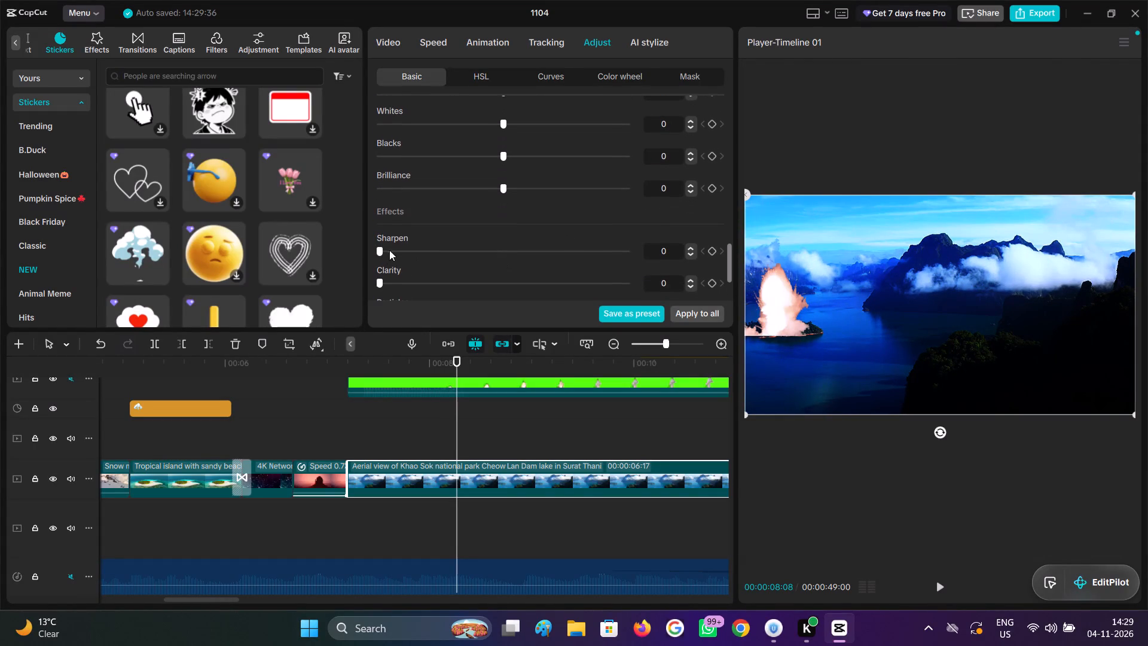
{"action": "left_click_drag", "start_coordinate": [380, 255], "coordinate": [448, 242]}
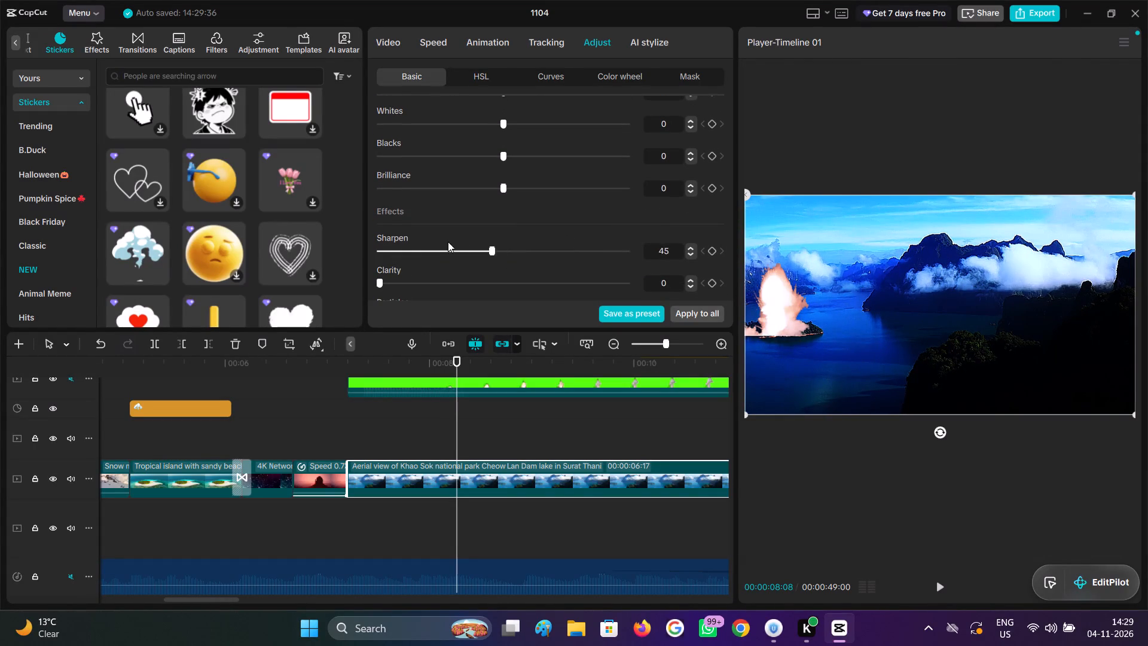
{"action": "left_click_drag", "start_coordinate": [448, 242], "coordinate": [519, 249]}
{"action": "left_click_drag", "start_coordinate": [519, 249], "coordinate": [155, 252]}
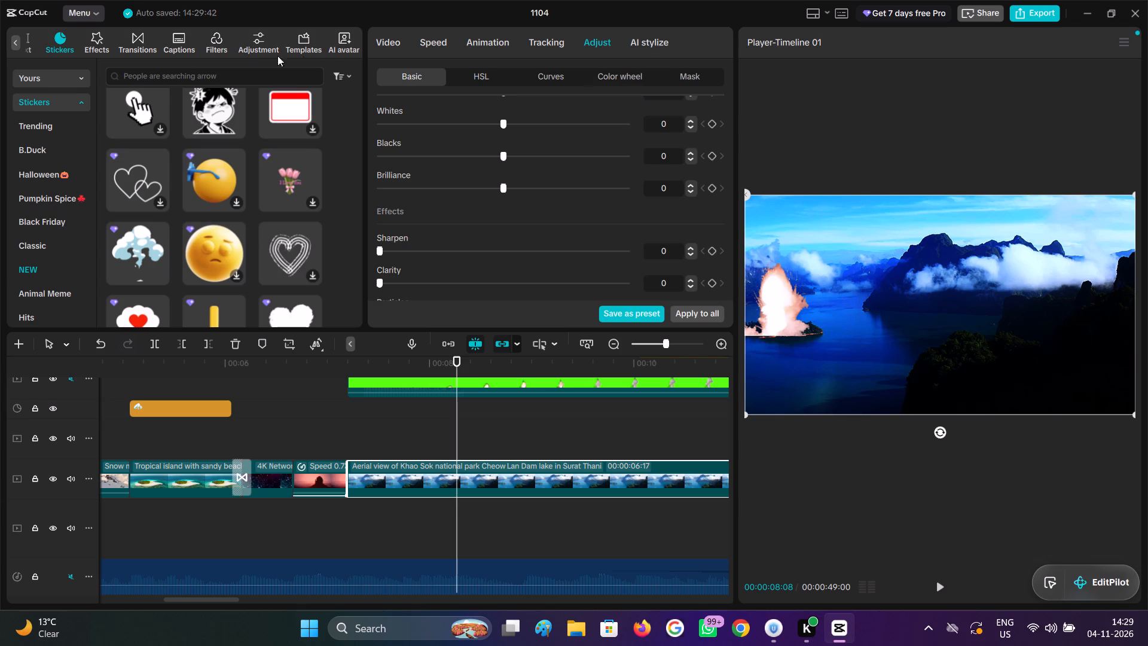
Enable face skin retouching on the Aerial view clip with Clear at 100, and play back the result.
{"action": "left_click", "coordinate": [393, 45]}
{"action": "left_click", "coordinate": [663, 74]}
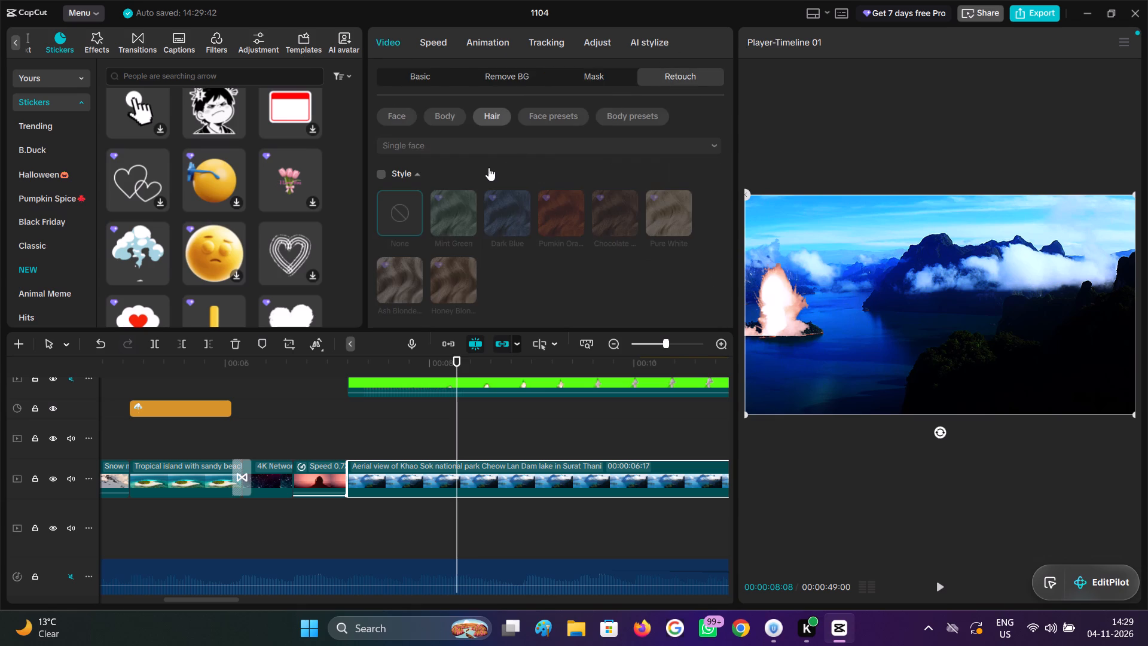
{"action": "scroll", "coordinate": [389, 180], "scroll_direction": "down", "scroll_amount": 5}
{"action": "scroll", "coordinate": [392, 178], "scroll_direction": "up", "scroll_amount": 9}
{"action": "left_click", "coordinate": [444, 121]}
{"action": "left_click", "coordinate": [398, 114]}
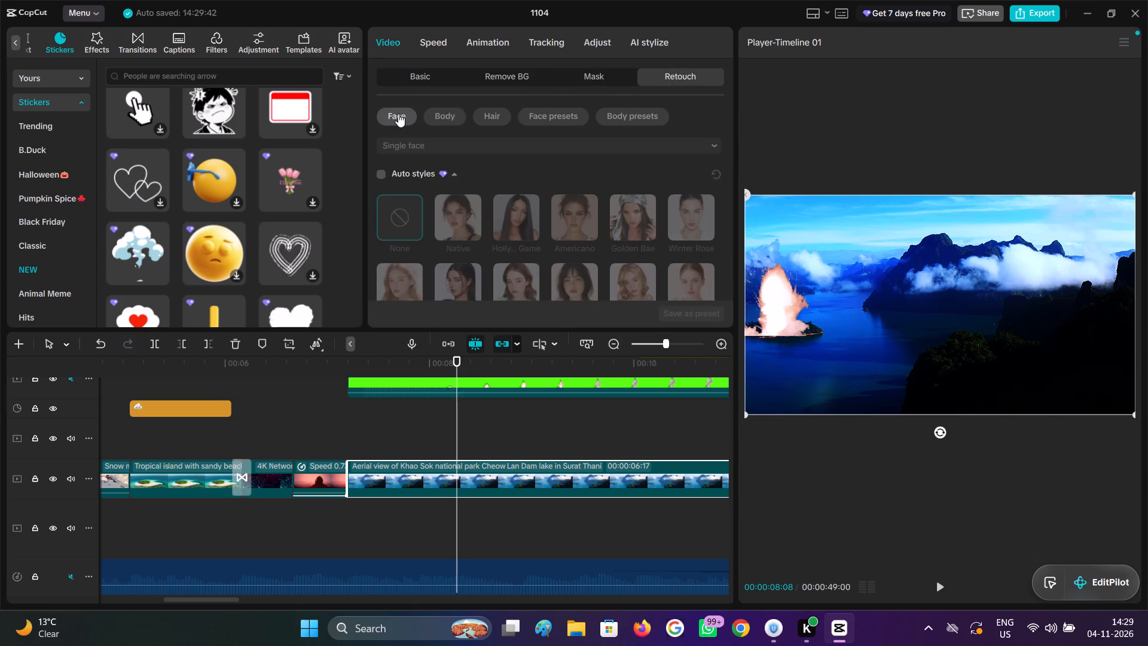
{"action": "scroll", "coordinate": [389, 187], "scroll_direction": "down", "scroll_amount": 6}
{"action": "scroll", "coordinate": [386, 162], "scroll_direction": "up", "scroll_amount": 1}
{"action": "left_click", "coordinate": [383, 158]}
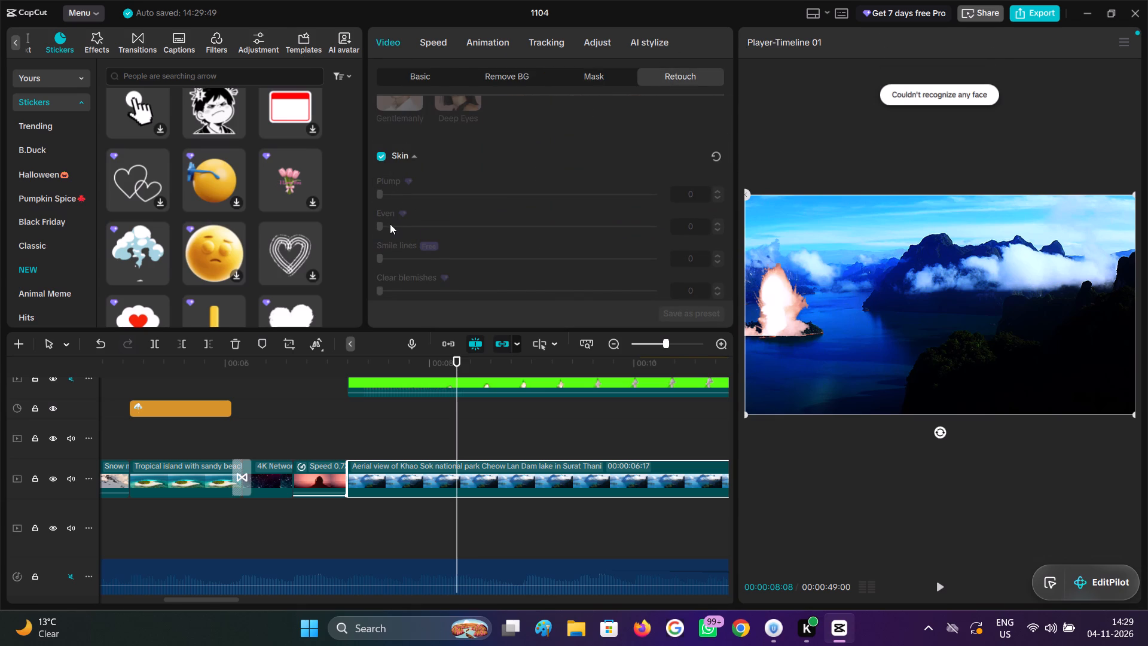
{"action": "scroll", "coordinate": [390, 224], "scroll_direction": "down", "scroll_amount": 1}
{"action": "left_click_drag", "start_coordinate": [377, 257], "coordinate": [730, 285]}
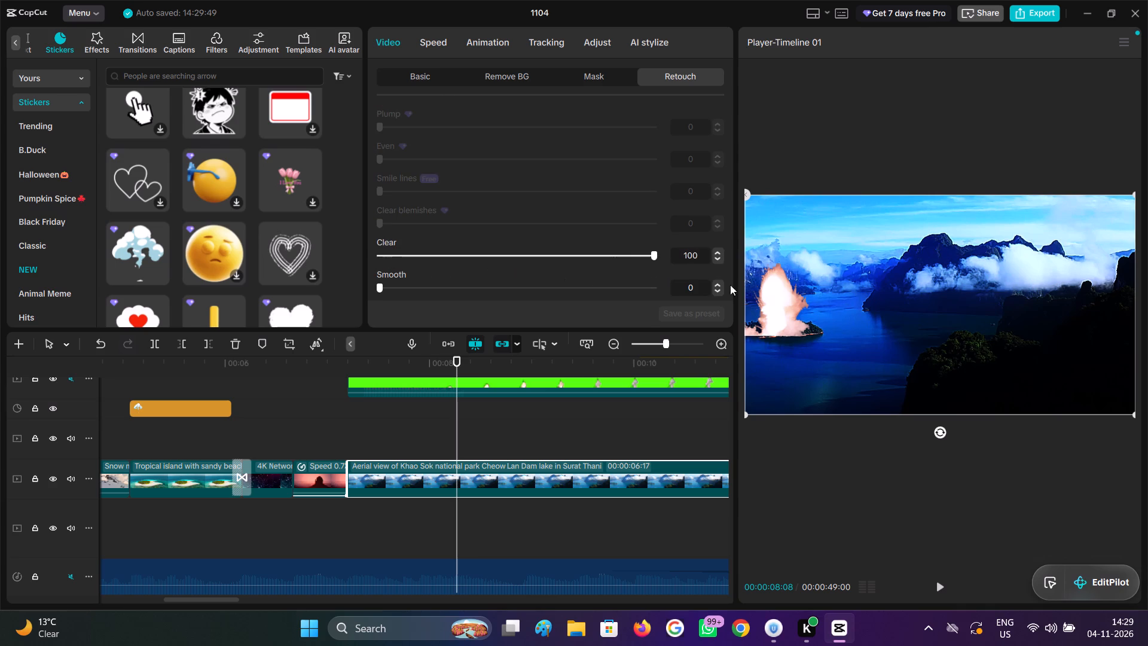
{"action": "left_click_drag", "start_coordinate": [730, 285], "coordinate": [795, 291]}
{"action": "key", "text": "space"}
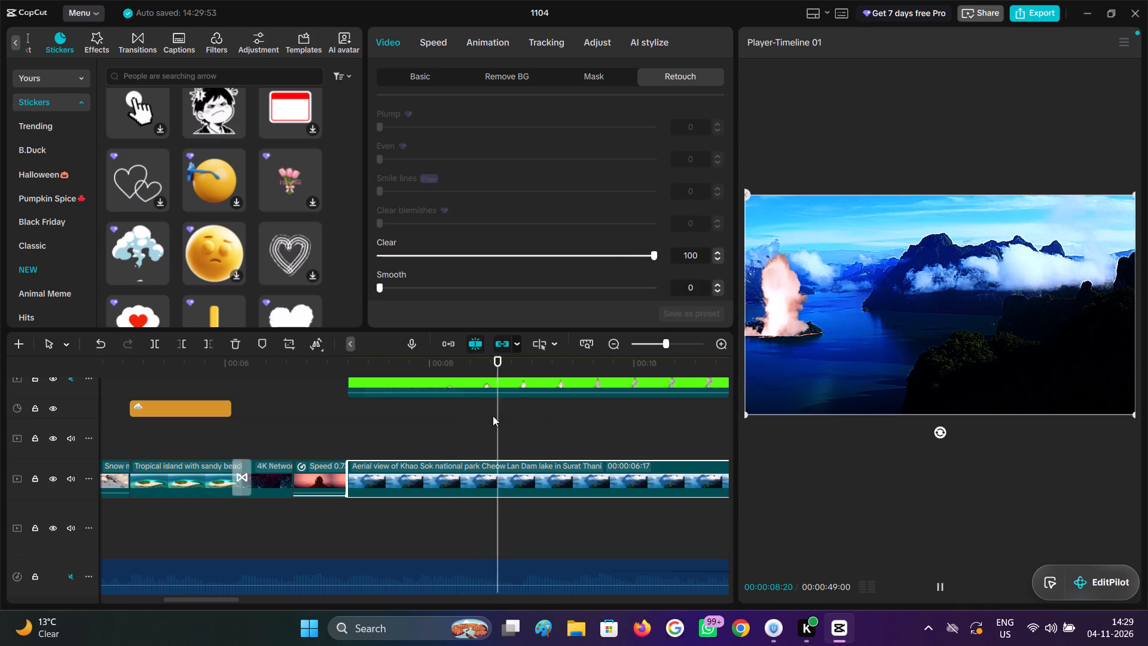
{"action": "key", "text": "space"}
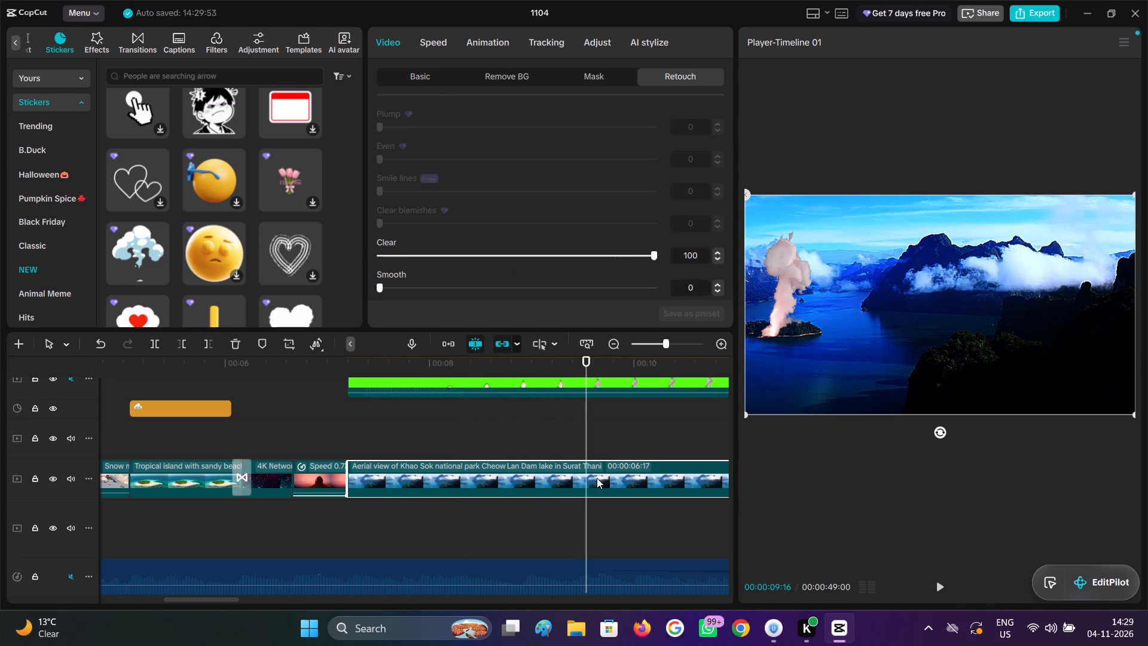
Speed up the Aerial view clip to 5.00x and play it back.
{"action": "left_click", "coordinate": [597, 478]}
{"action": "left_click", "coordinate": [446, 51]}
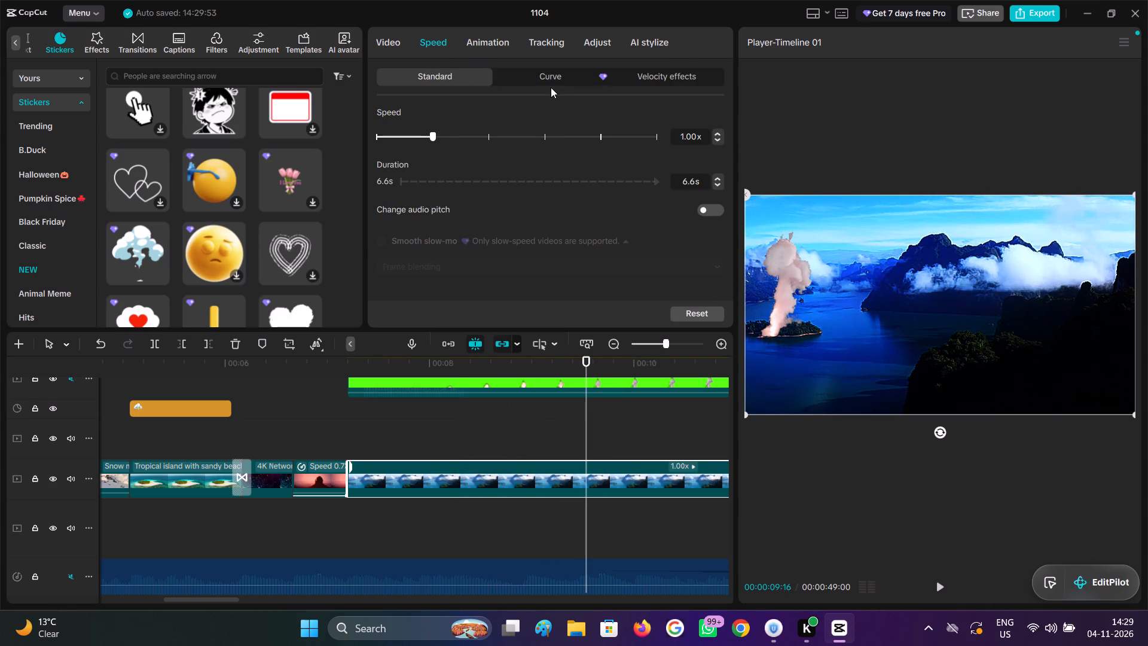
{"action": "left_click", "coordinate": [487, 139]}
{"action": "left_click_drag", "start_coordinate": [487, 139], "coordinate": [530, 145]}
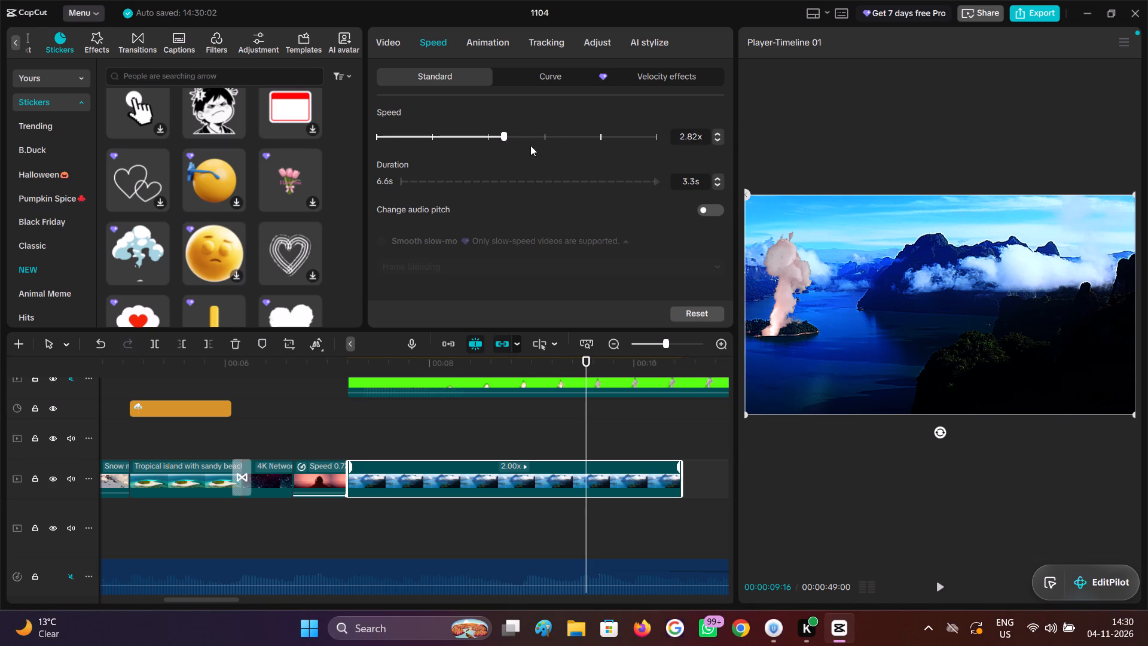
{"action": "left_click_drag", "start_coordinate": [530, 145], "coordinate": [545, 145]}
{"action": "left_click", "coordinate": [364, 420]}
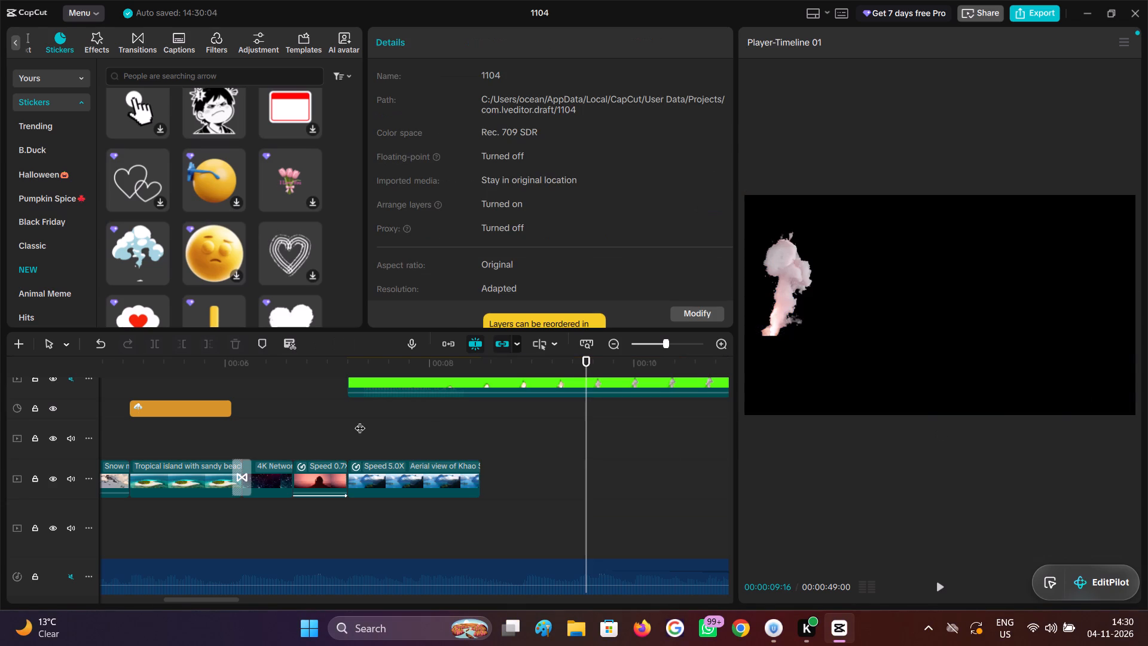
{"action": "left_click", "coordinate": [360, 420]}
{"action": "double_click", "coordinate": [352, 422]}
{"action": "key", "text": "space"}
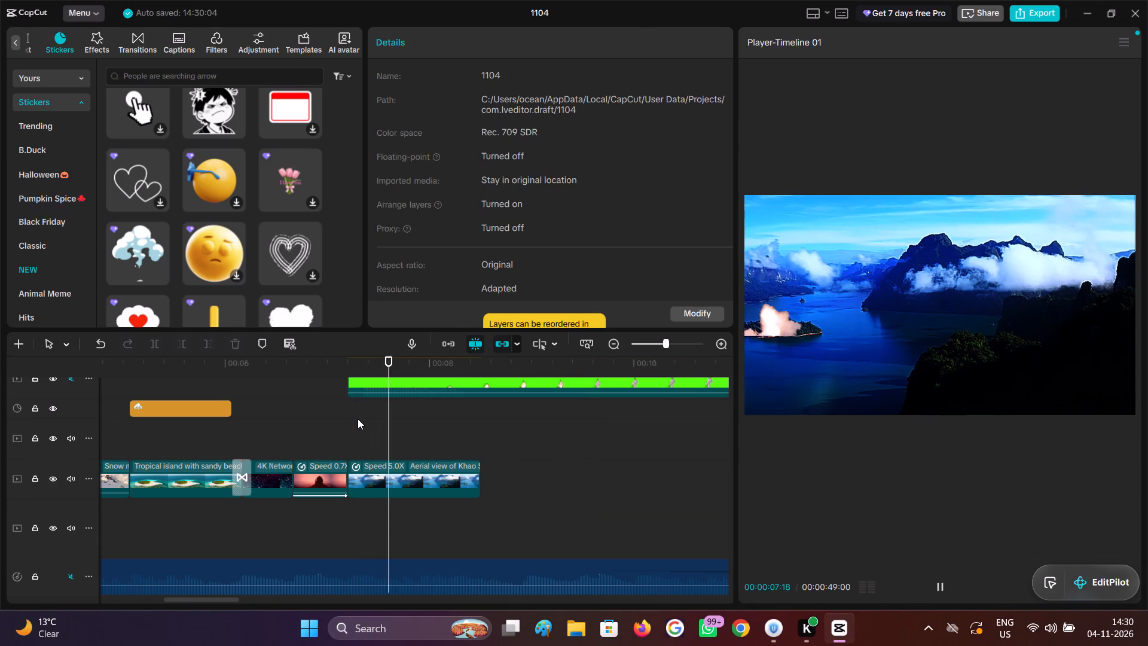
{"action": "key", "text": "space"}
Set the Aerial view clip's playback speed to 2.00x.
{"action": "left_click", "coordinate": [383, 430]}
{"action": "left_click", "coordinate": [398, 473]}
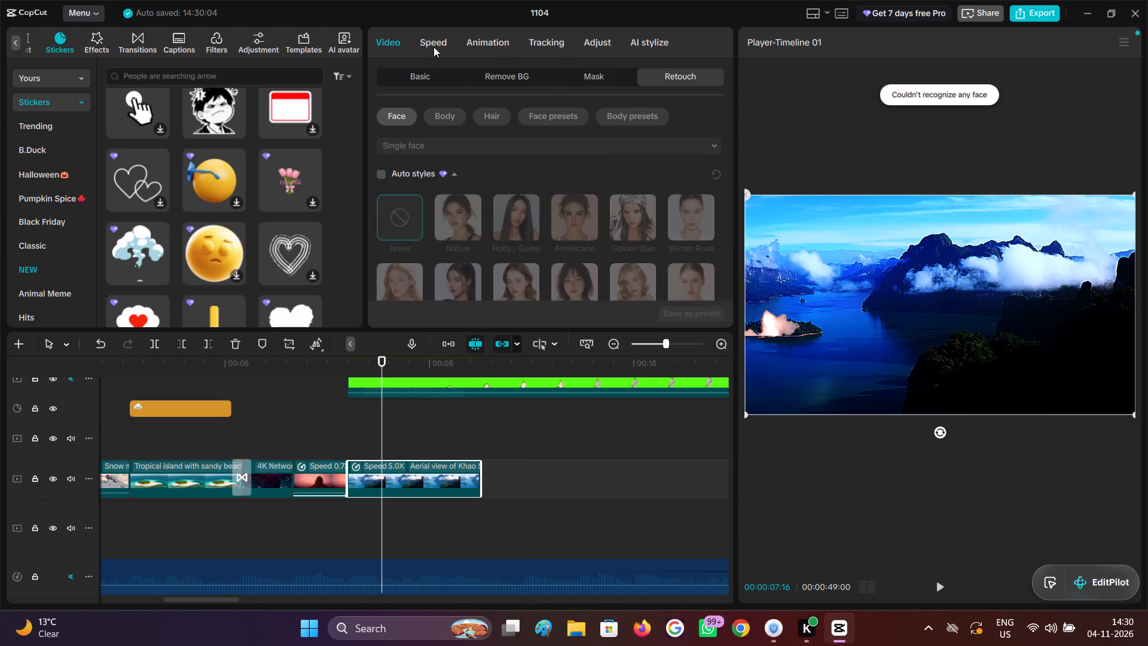
{"action": "left_click", "coordinate": [433, 47]}
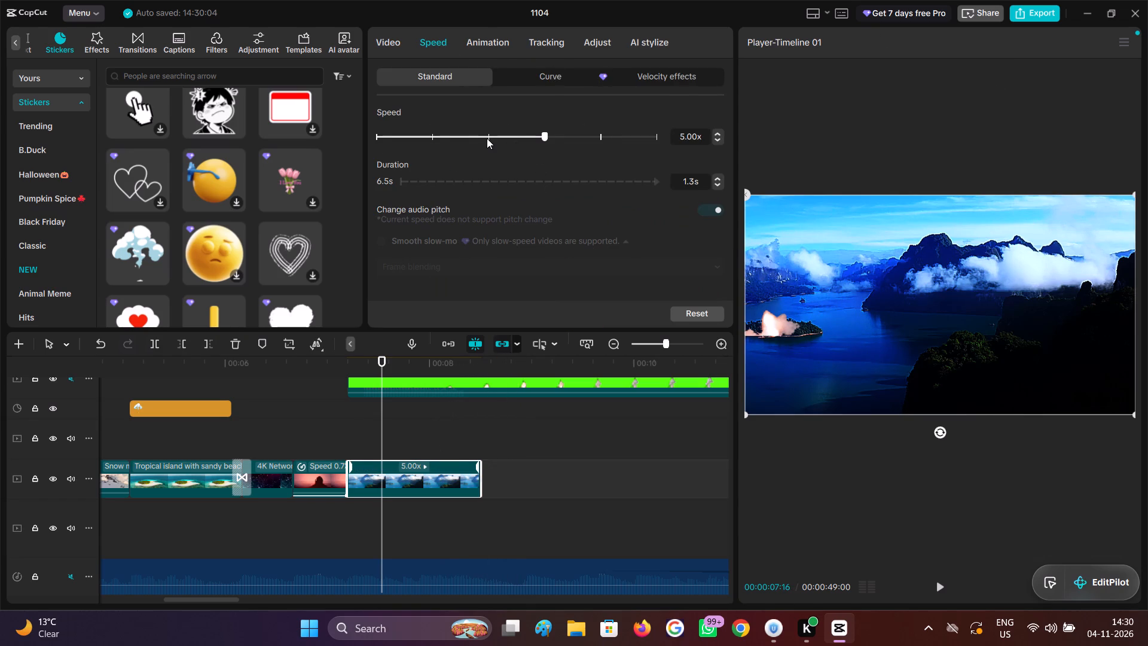
{"action": "left_click", "coordinate": [487, 138]}
Play back the Aerial view clip from its start to check its speed against the explosion and heart sticker.
{"action": "left_click", "coordinate": [355, 442]}
{"action": "left_click", "coordinate": [355, 442]}
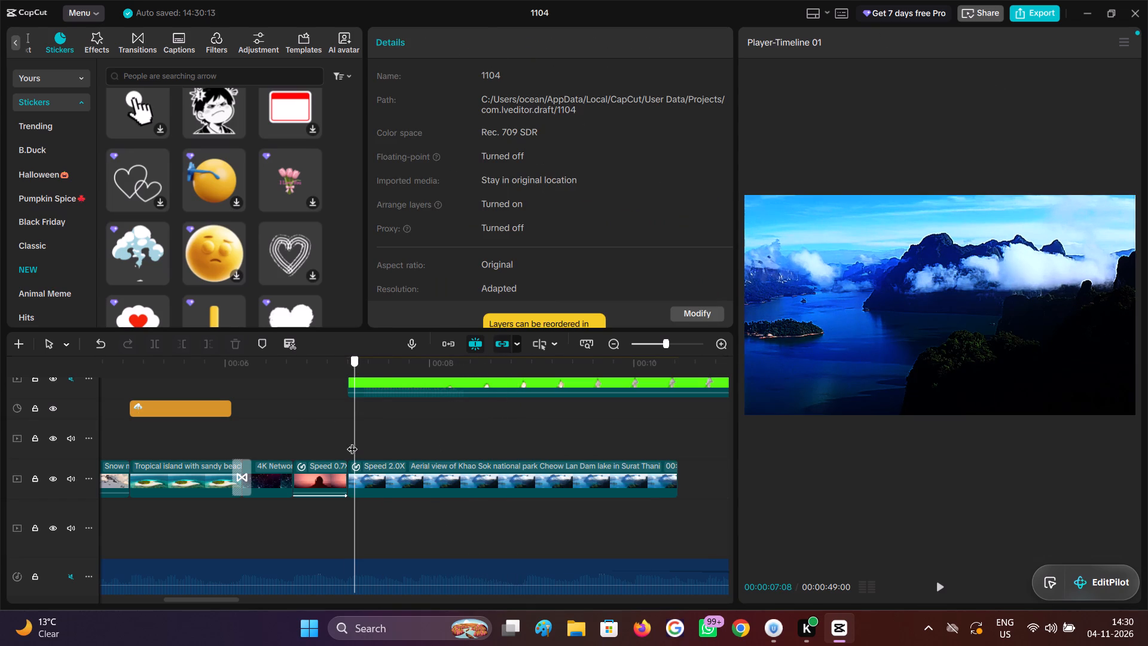
{"action": "key", "text": "space"}
{"action": "left_click", "coordinate": [356, 439]}
{"action": "left_click_drag", "start_coordinate": [357, 439], "coordinate": [356, 437]}
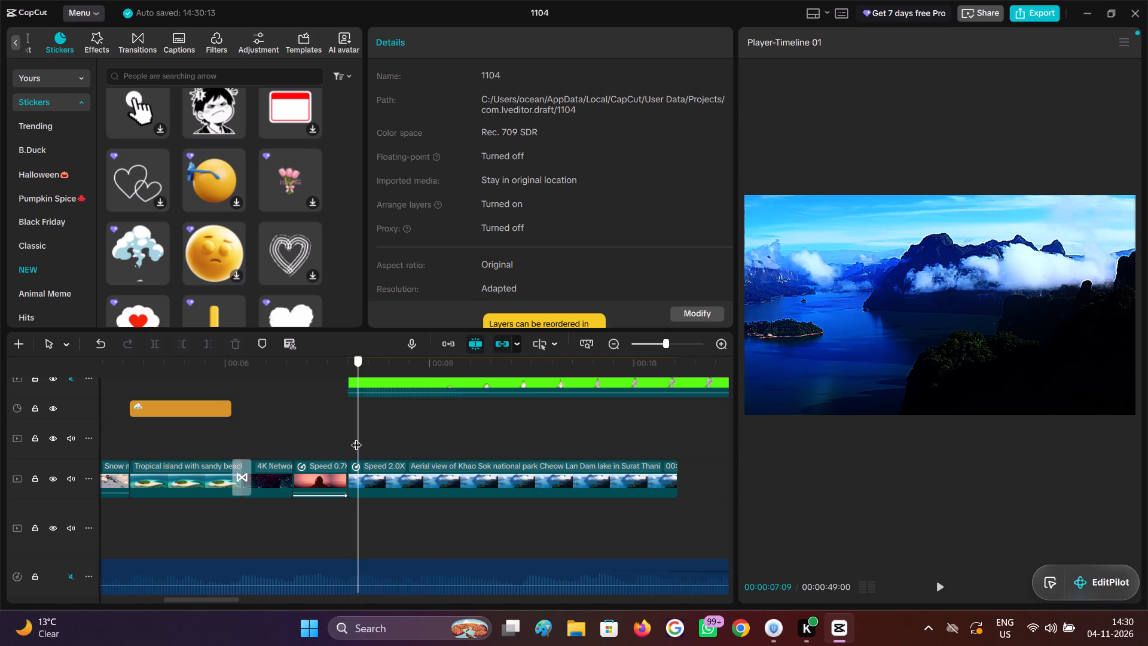
{"action": "left_click_drag", "start_coordinate": [356, 437], "coordinate": [349, 434]}
{"action": "key", "text": "space"}
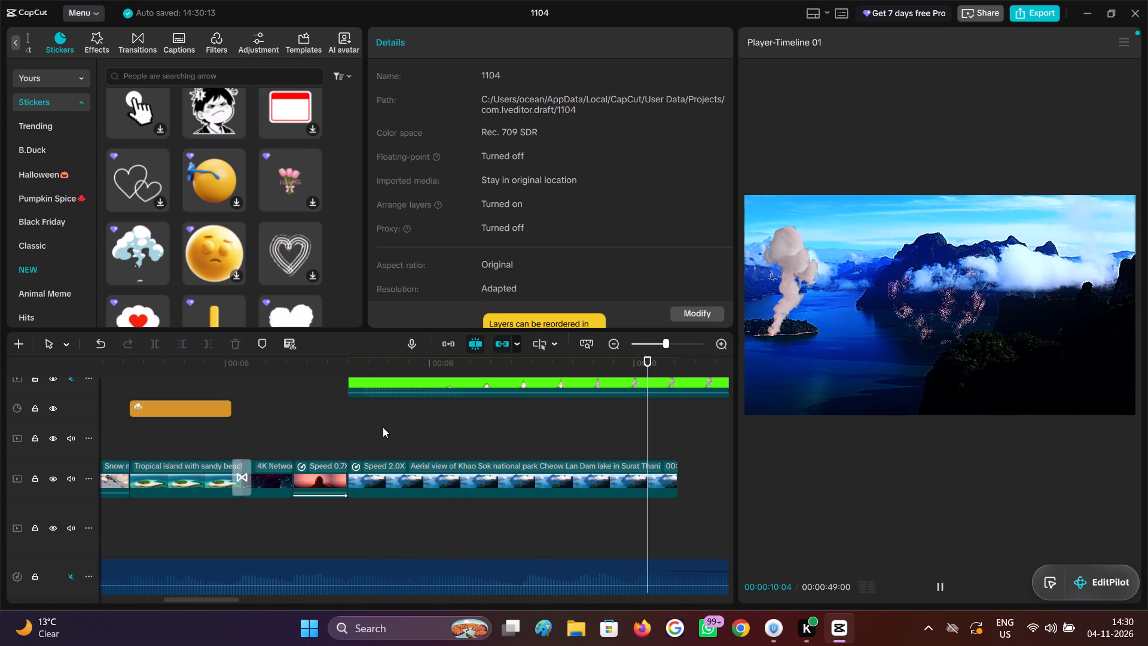
{"action": "key", "text": "space"}
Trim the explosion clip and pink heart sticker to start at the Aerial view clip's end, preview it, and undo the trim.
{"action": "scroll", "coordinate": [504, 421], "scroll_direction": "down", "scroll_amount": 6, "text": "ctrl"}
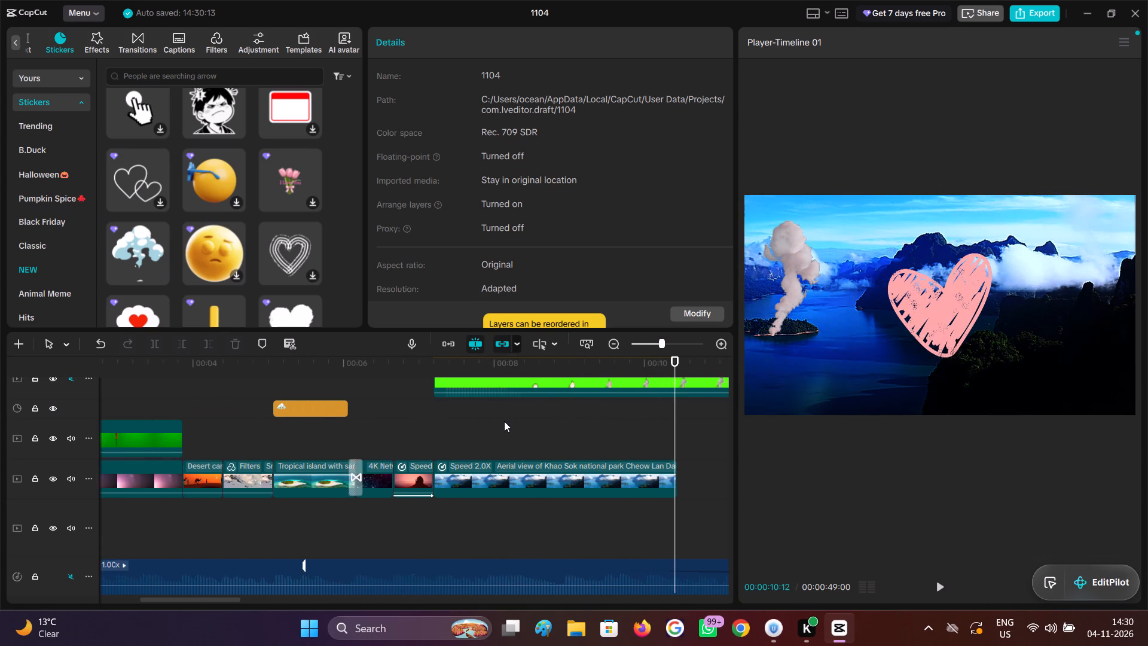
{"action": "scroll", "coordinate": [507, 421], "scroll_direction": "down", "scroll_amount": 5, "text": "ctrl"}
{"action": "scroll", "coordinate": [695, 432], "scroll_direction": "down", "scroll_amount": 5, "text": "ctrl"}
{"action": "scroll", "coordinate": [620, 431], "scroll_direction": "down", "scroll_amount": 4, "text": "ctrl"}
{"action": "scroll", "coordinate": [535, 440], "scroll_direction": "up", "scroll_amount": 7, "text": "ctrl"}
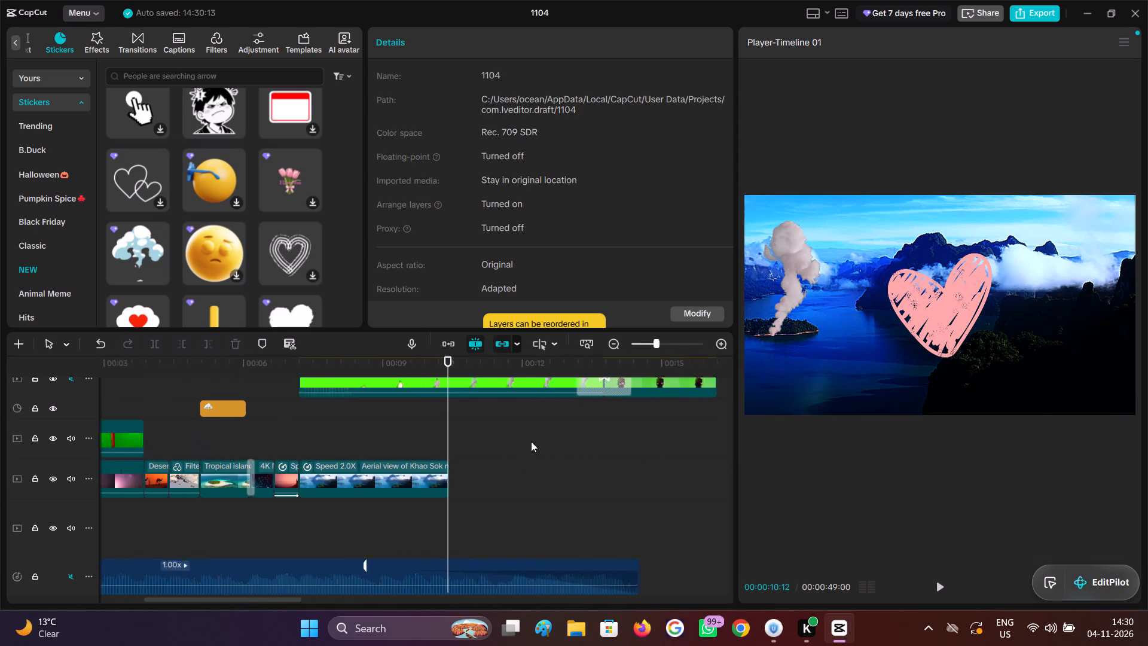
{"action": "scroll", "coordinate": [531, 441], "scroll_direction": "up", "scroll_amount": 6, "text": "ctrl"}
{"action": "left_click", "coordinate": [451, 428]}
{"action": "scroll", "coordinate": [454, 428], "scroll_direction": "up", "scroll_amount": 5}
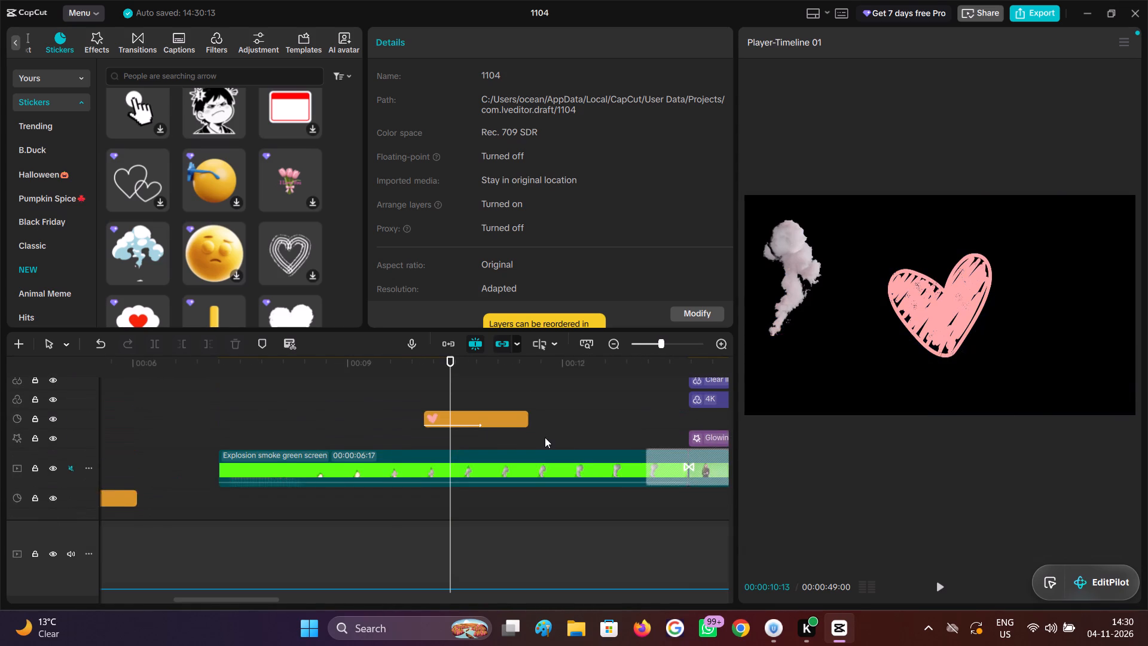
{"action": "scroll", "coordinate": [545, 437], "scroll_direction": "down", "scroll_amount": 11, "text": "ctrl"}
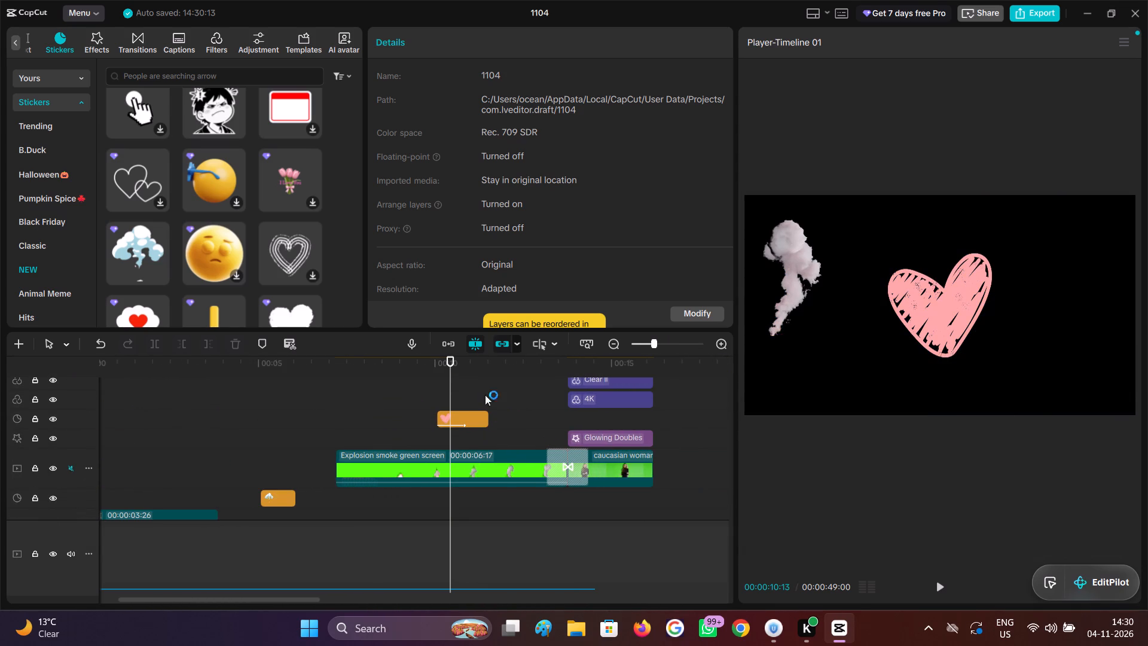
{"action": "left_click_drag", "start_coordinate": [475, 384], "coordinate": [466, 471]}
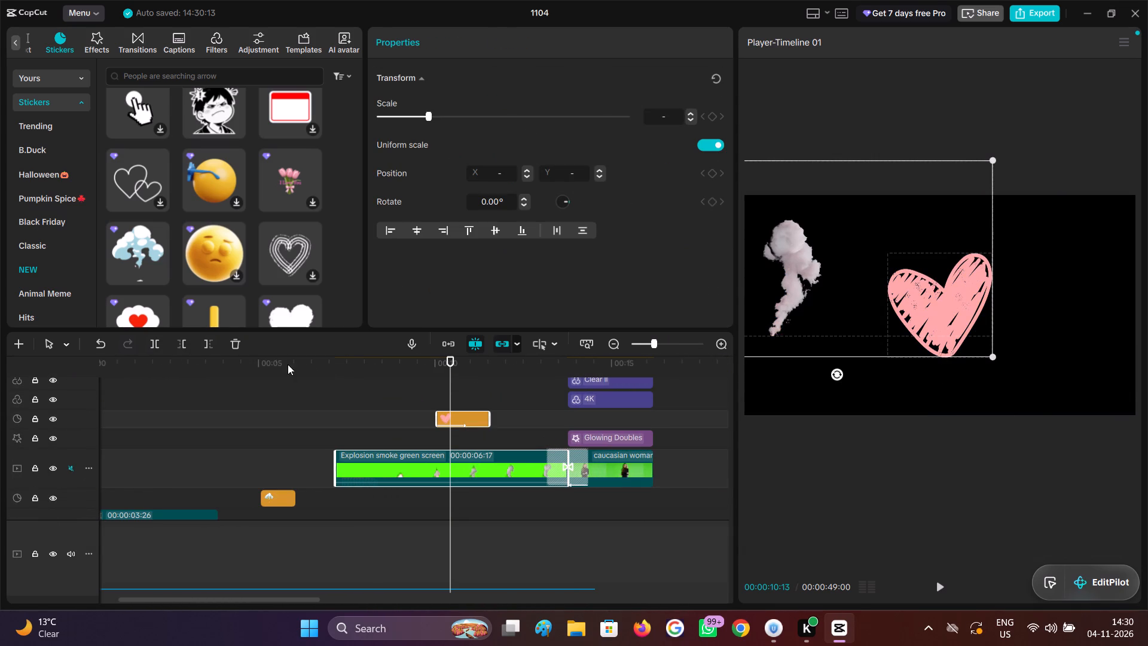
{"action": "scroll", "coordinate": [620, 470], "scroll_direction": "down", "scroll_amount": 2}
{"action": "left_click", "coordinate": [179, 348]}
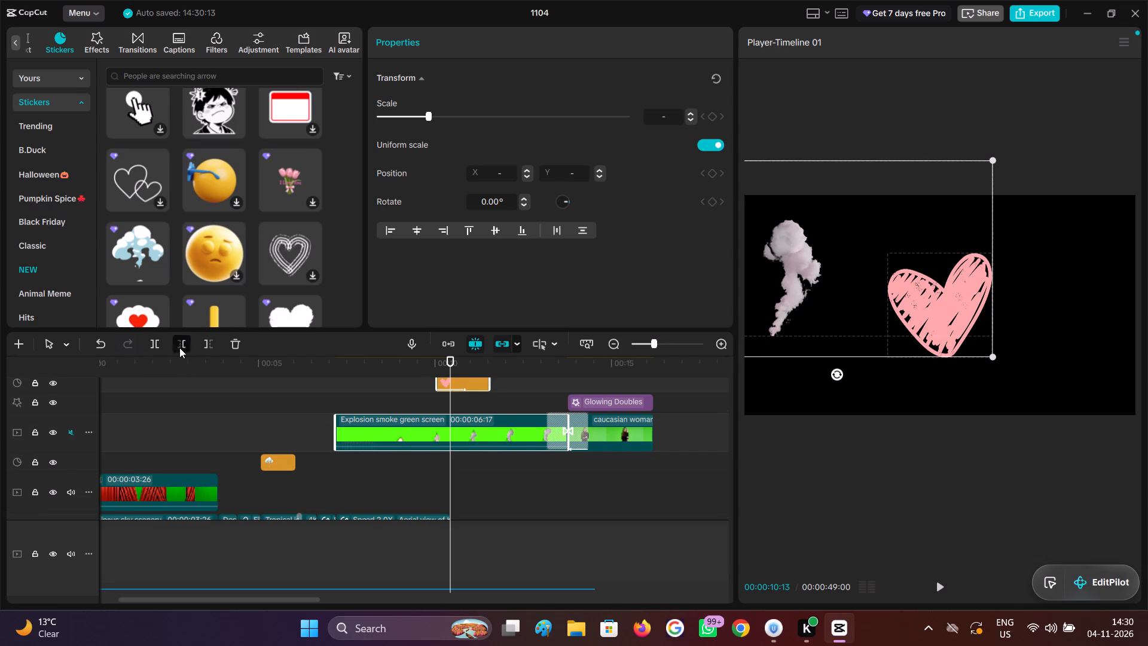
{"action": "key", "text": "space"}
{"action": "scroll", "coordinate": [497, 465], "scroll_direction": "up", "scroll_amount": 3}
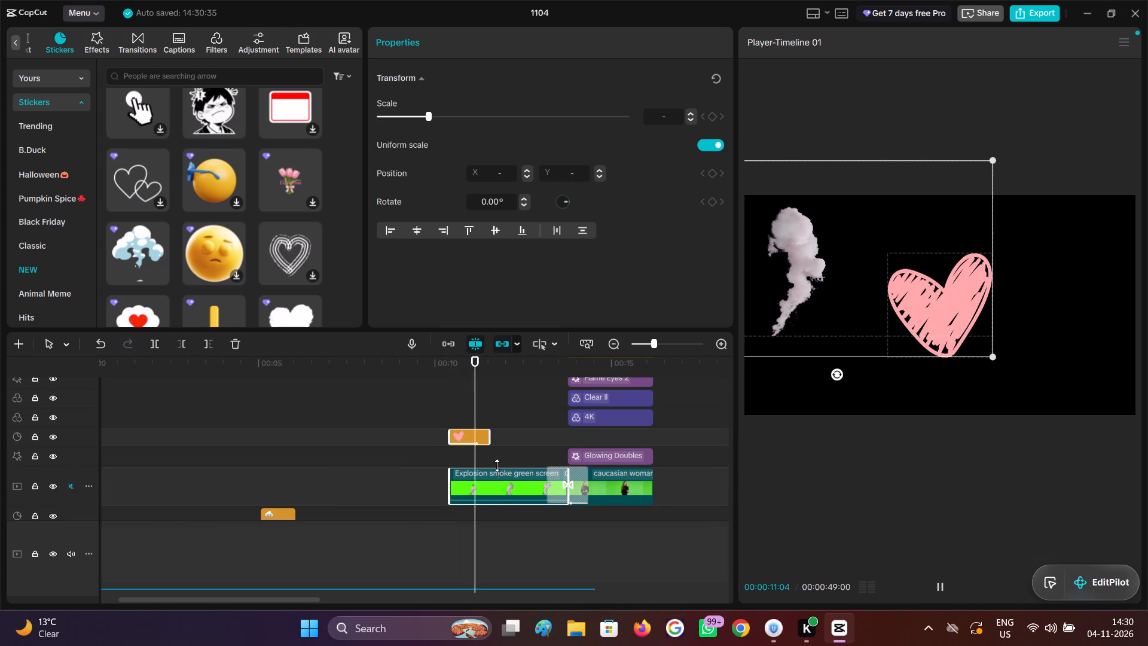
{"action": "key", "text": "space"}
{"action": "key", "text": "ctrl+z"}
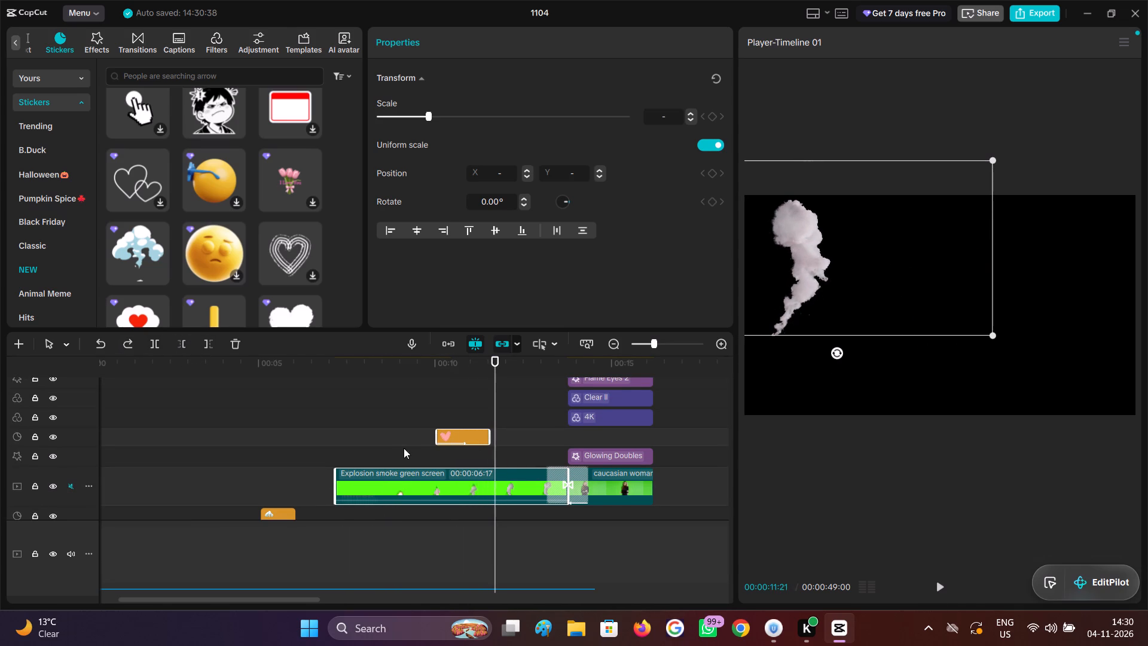
Trim the end of the Explosion smoke clip to the Aerial view clip's end at 00:00:10:13, and play back the result.
{"action": "left_click", "coordinate": [420, 440]}
{"action": "key", "text": "space"}
{"action": "key", "text": "space"}
{"action": "key", "text": "space"}
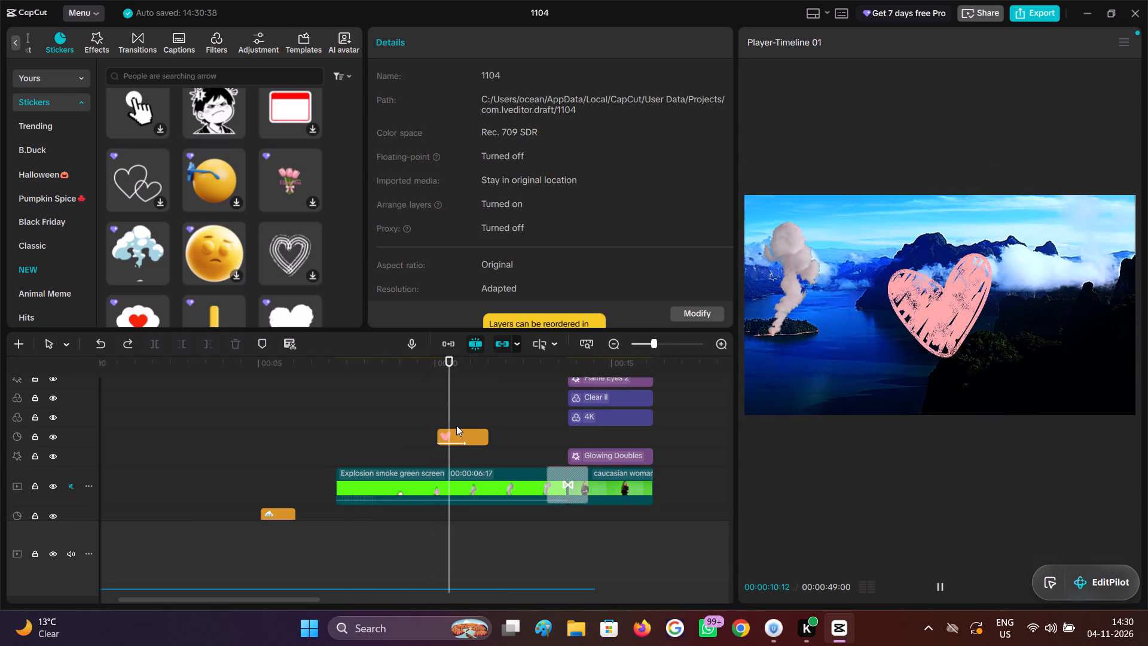
{"action": "key", "text": "space"}
{"action": "scroll", "coordinate": [439, 432], "scroll_direction": "down", "scroll_amount": 4}
{"action": "scroll", "coordinate": [432, 448], "scroll_direction": "up", "scroll_amount": 3}
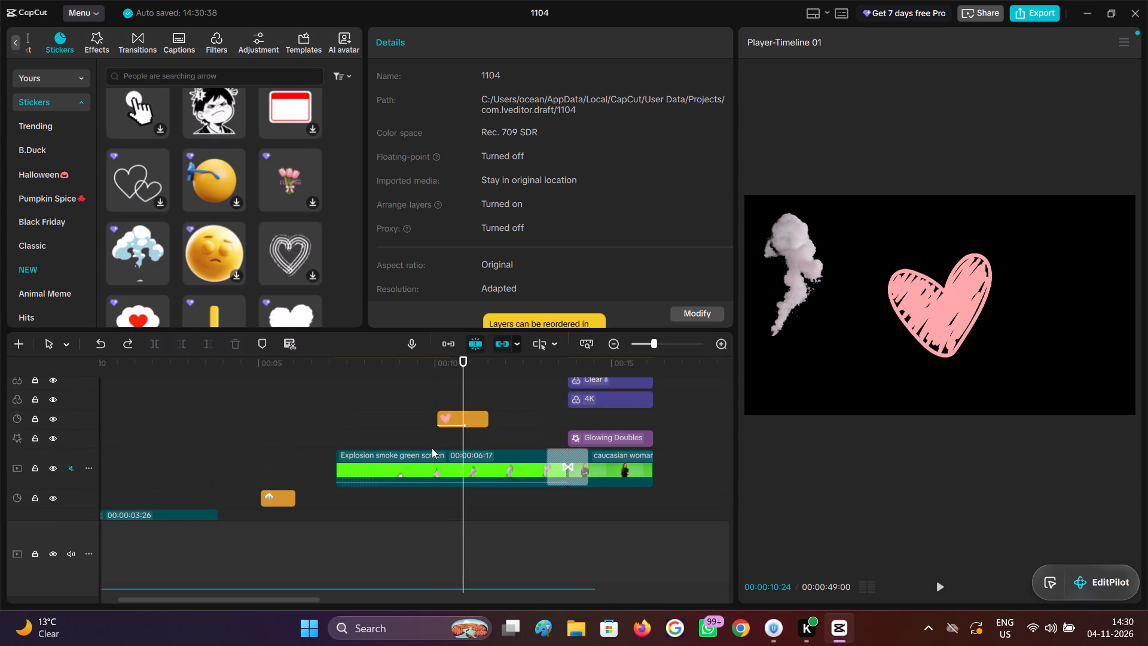
{"action": "scroll", "coordinate": [432, 448], "scroll_direction": "down", "scroll_amount": 3}
{"action": "left_click", "coordinate": [408, 443]}
{"action": "left_click_drag", "start_coordinate": [408, 443], "coordinate": [429, 443]}
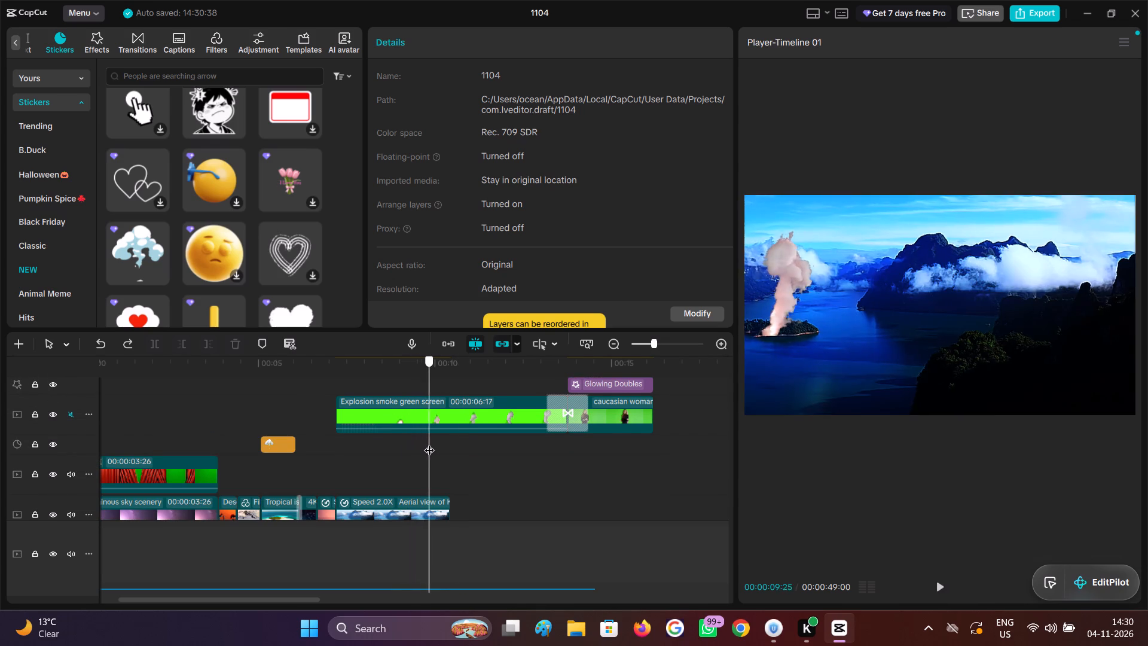
{"action": "key", "text": "space"}
{"action": "left_click_drag", "start_coordinate": [429, 443], "coordinate": [448, 443]}
{"action": "left_click", "coordinate": [448, 416]}
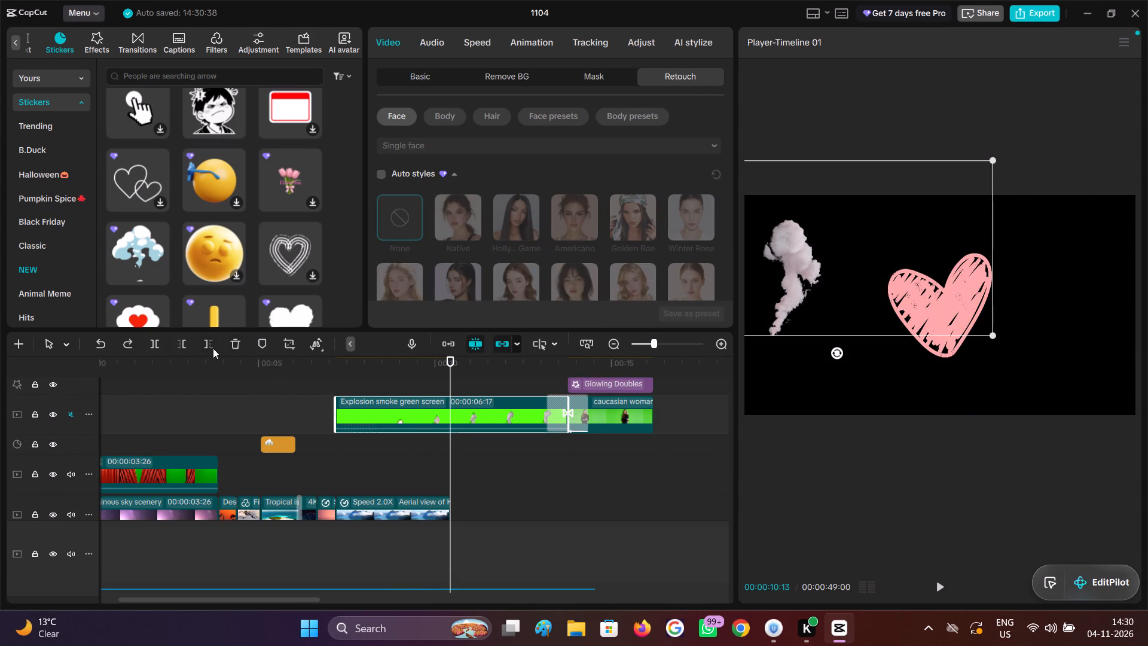
{"action": "left_click", "coordinate": [212, 348]}
{"action": "left_click", "coordinate": [424, 454]}
{"action": "left_click", "coordinate": [376, 453]}
{"action": "key", "text": "space"}
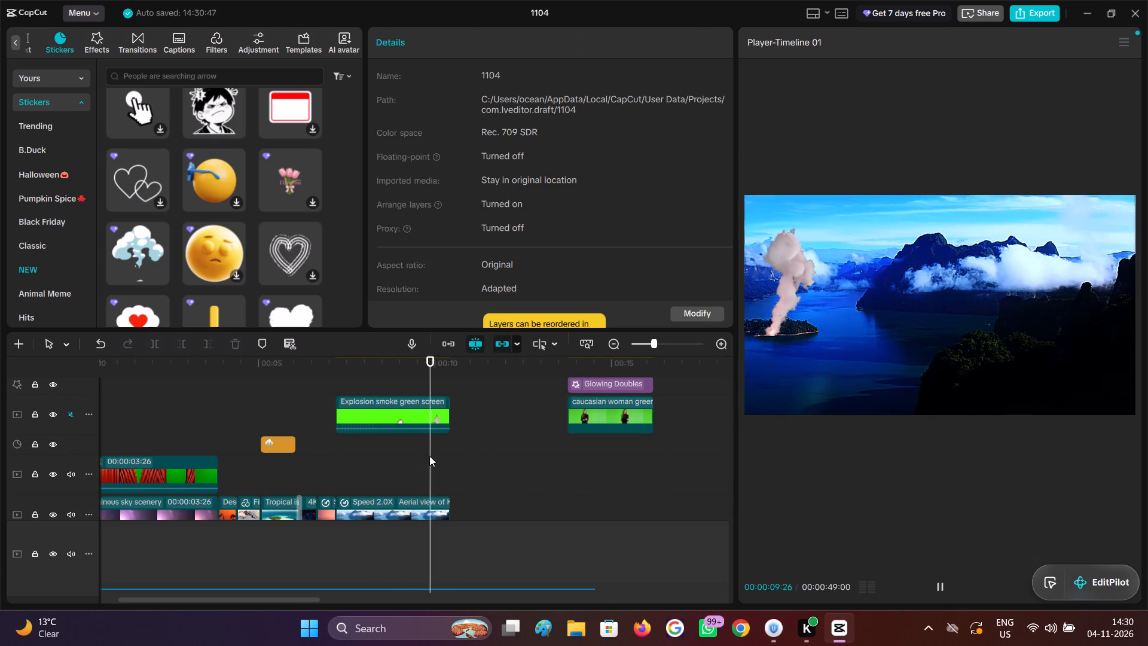
{"action": "key", "text": "space"}
{"action": "left_click", "coordinate": [429, 456]}
Move the pink heart sticker so it starts together with the businesswoman clip.
{"action": "scroll", "coordinate": [480, 461], "scroll_direction": "up", "scroll_amount": 4}
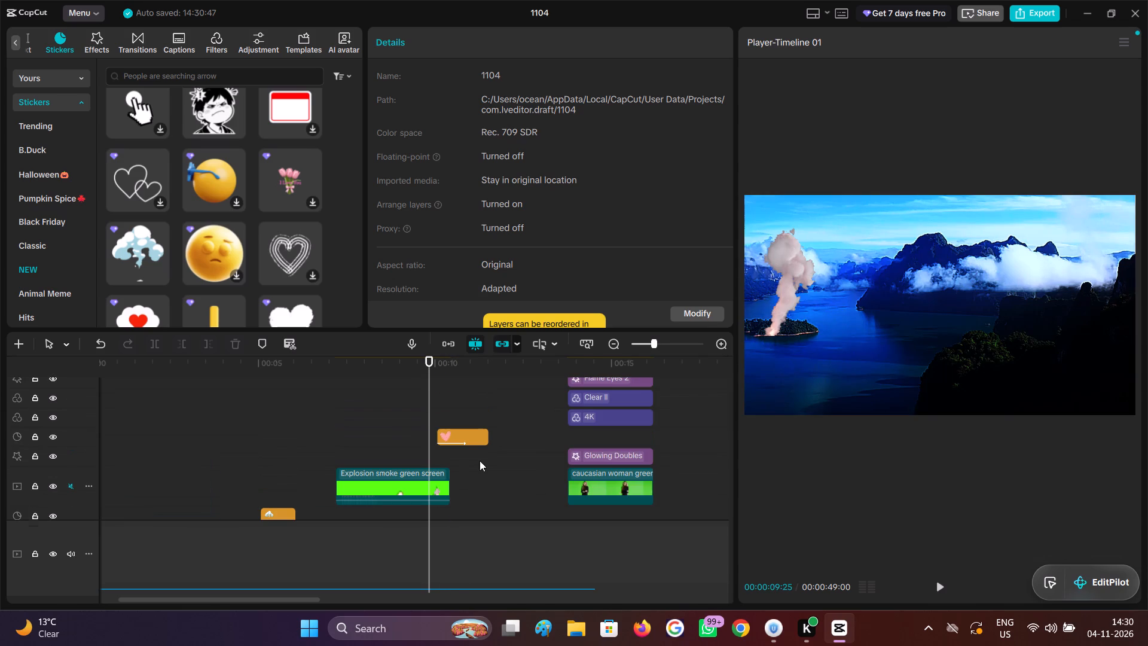
{"action": "left_click_drag", "start_coordinate": [432, 451], "coordinate": [451, 459]}
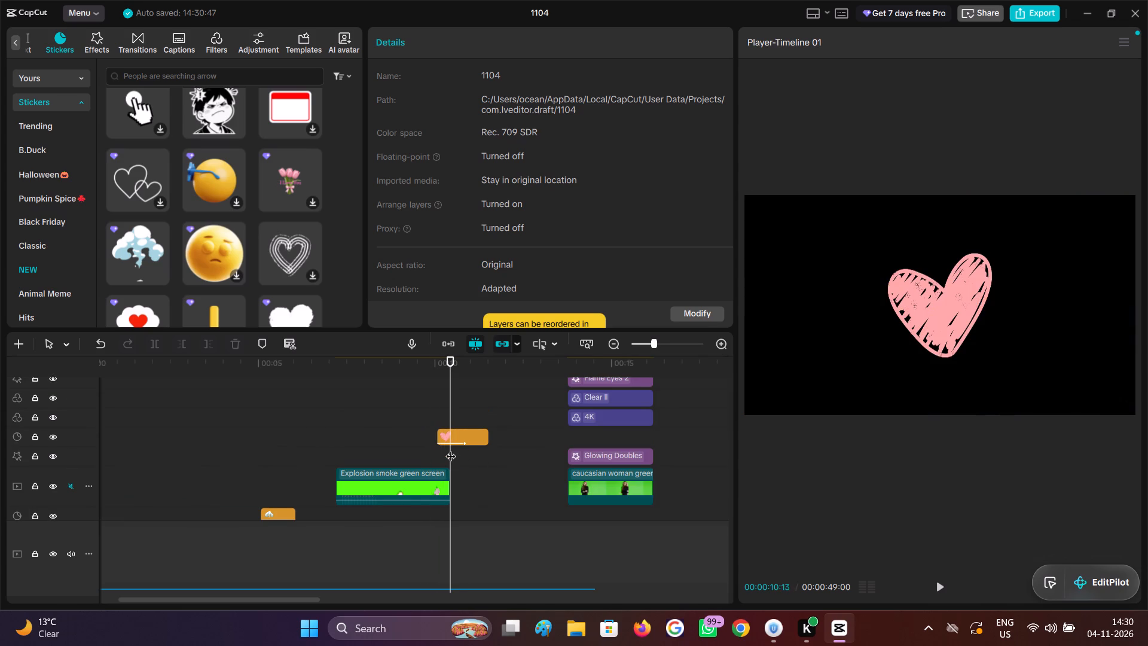
{"action": "left_click_drag", "start_coordinate": [466, 437], "coordinate": [596, 435]}
Move the businesswoman clip with all its effects, filters, adjustment and stickers to directly after the Aerial view clip on the main track, and play it back.
{"action": "scroll", "coordinate": [596, 435], "scroll_direction": "up", "scroll_amount": 4}
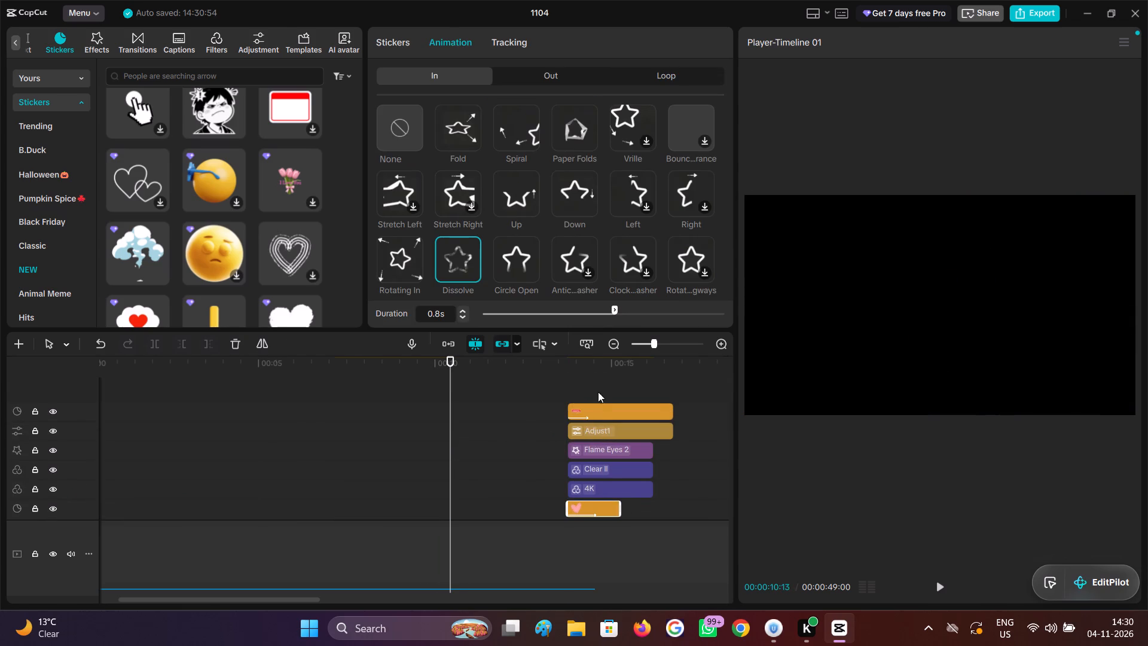
{"action": "left_click_drag", "start_coordinate": [598, 378], "coordinate": [605, 492]}
{"action": "scroll", "coordinate": [606, 470], "scroll_direction": "down", "scroll_amount": 5}
{"action": "left_click_drag", "start_coordinate": [607, 480], "coordinate": [523, 476]}
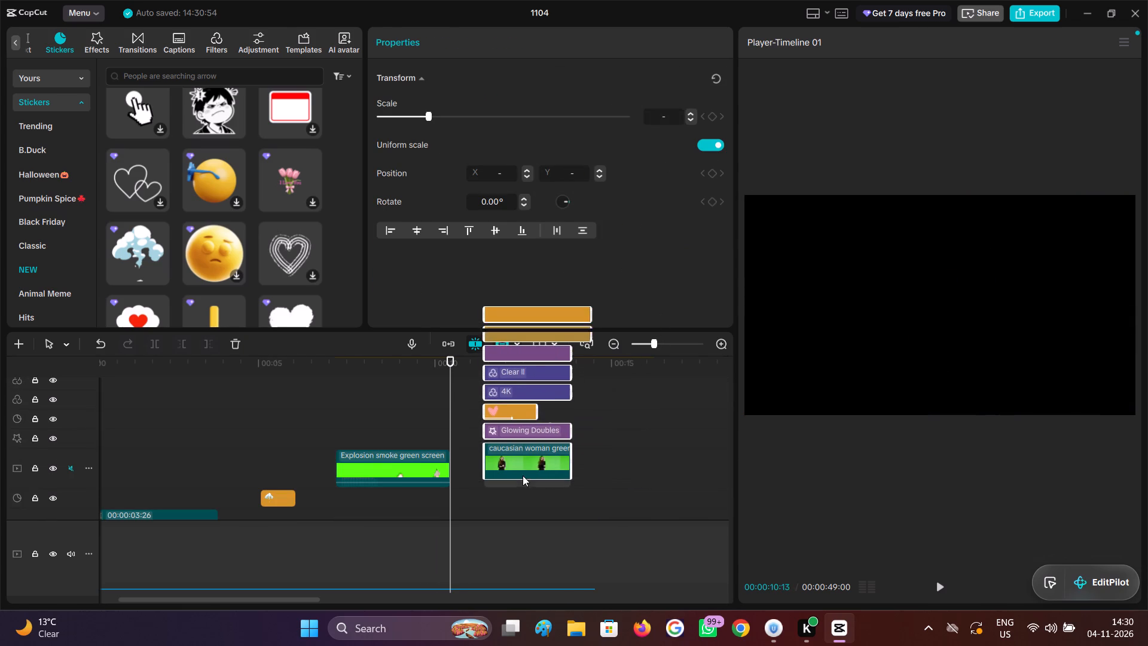
{"action": "left_click_drag", "start_coordinate": [523, 476], "coordinate": [490, 493]}
{"action": "scroll", "coordinate": [520, 482], "scroll_direction": "down", "scroll_amount": 5}
{"action": "scroll", "coordinate": [518, 483], "scroll_direction": "up", "scroll_amount": 1}
{"action": "scroll", "coordinate": [518, 483], "scroll_direction": "down", "scroll_amount": 1}
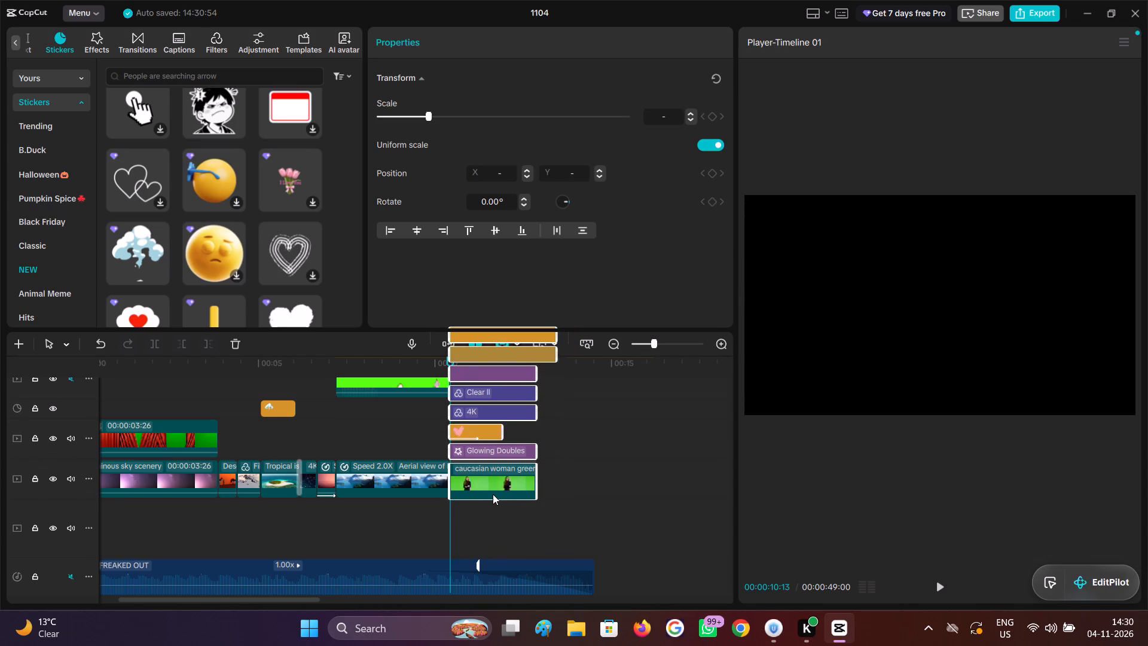
{"action": "left_click", "coordinate": [437, 516]}
{"action": "key", "text": "space"}
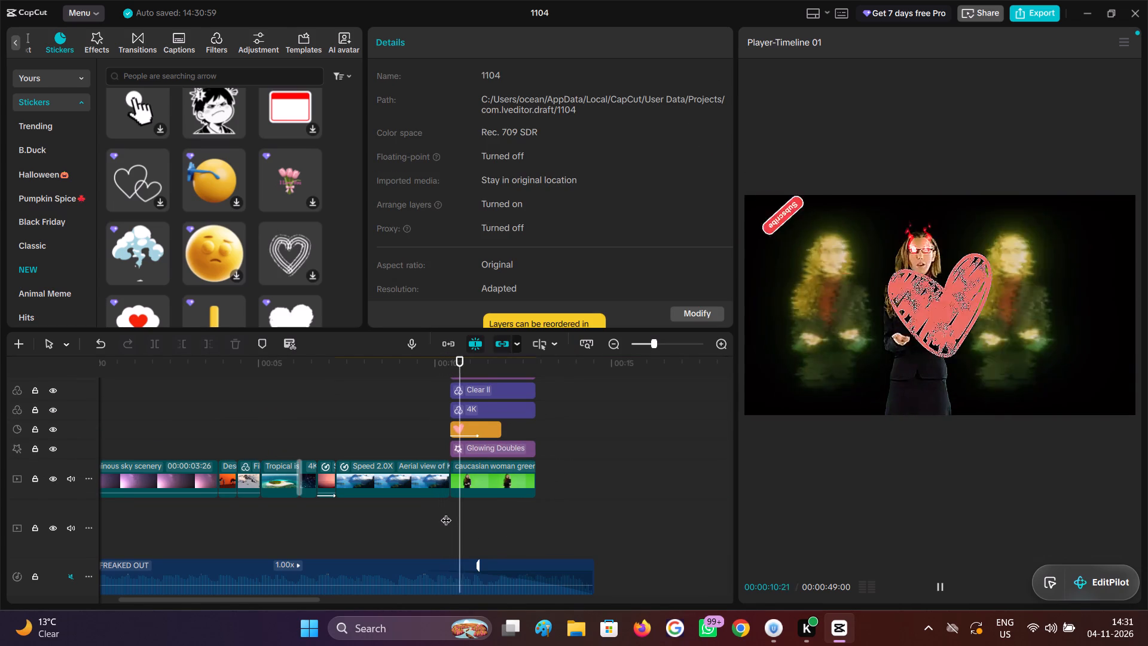
{"action": "key", "text": "space"}
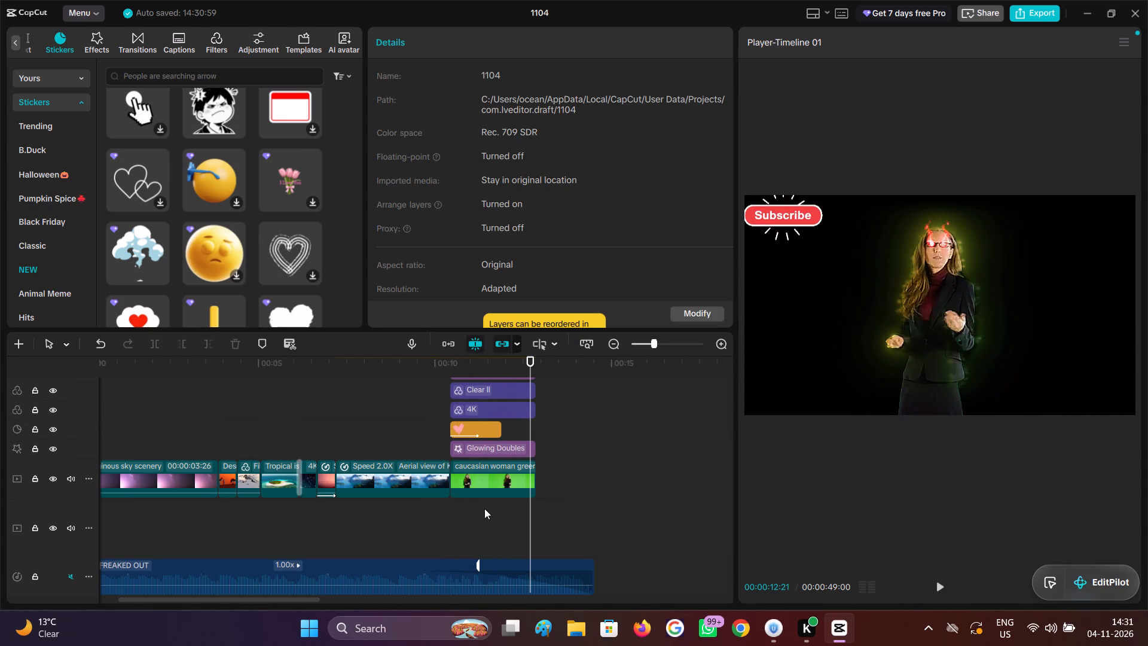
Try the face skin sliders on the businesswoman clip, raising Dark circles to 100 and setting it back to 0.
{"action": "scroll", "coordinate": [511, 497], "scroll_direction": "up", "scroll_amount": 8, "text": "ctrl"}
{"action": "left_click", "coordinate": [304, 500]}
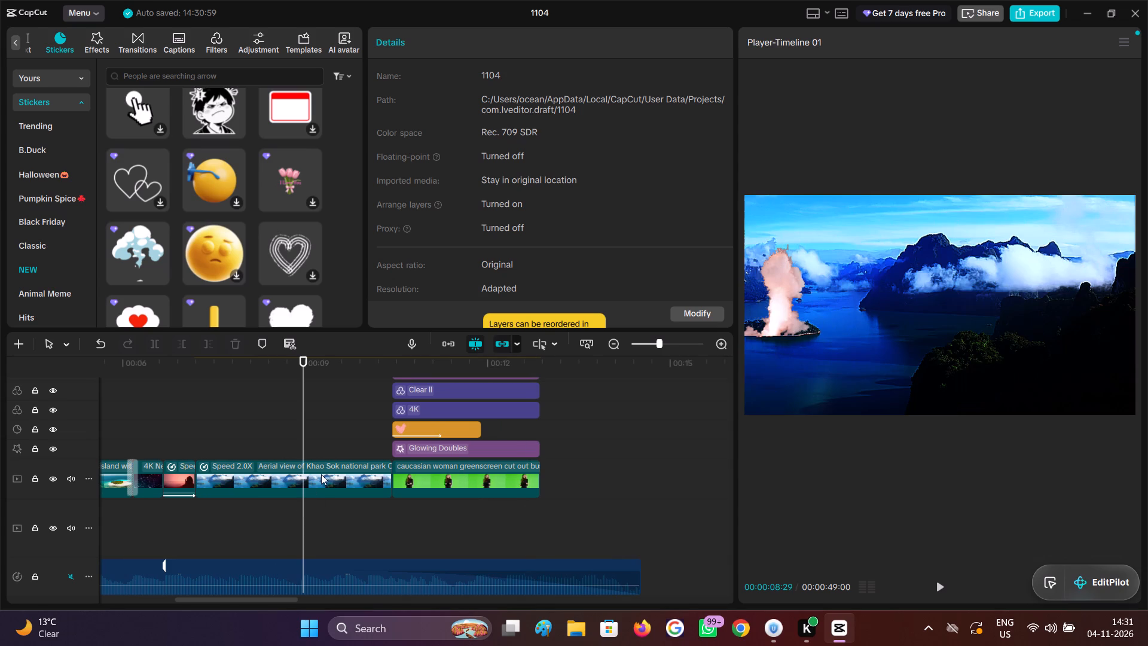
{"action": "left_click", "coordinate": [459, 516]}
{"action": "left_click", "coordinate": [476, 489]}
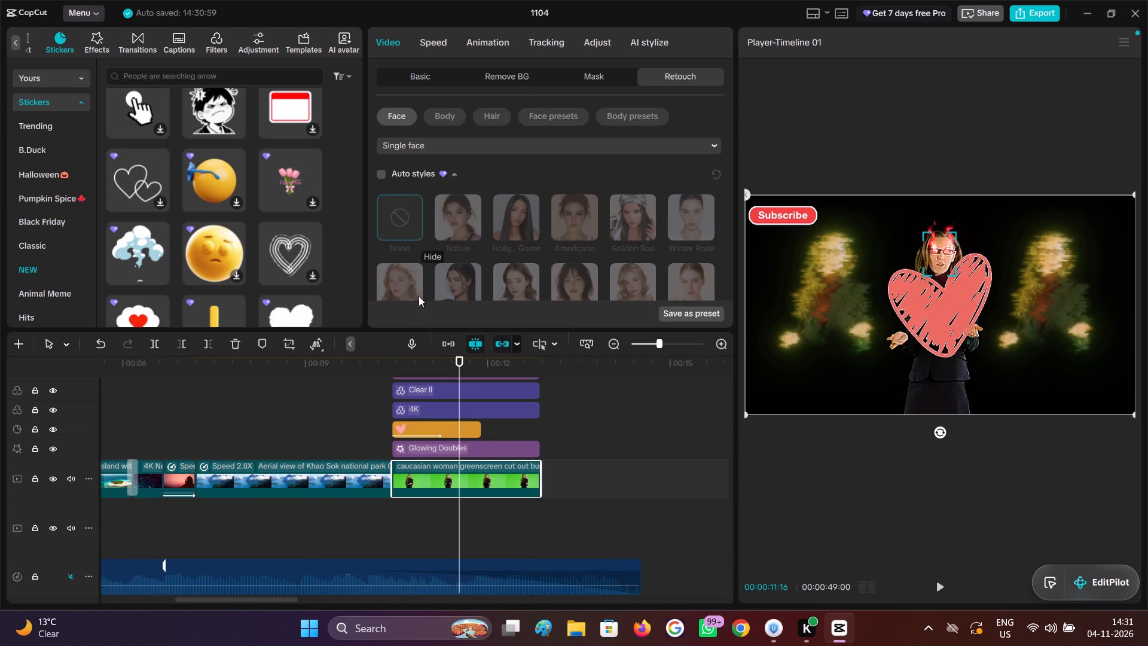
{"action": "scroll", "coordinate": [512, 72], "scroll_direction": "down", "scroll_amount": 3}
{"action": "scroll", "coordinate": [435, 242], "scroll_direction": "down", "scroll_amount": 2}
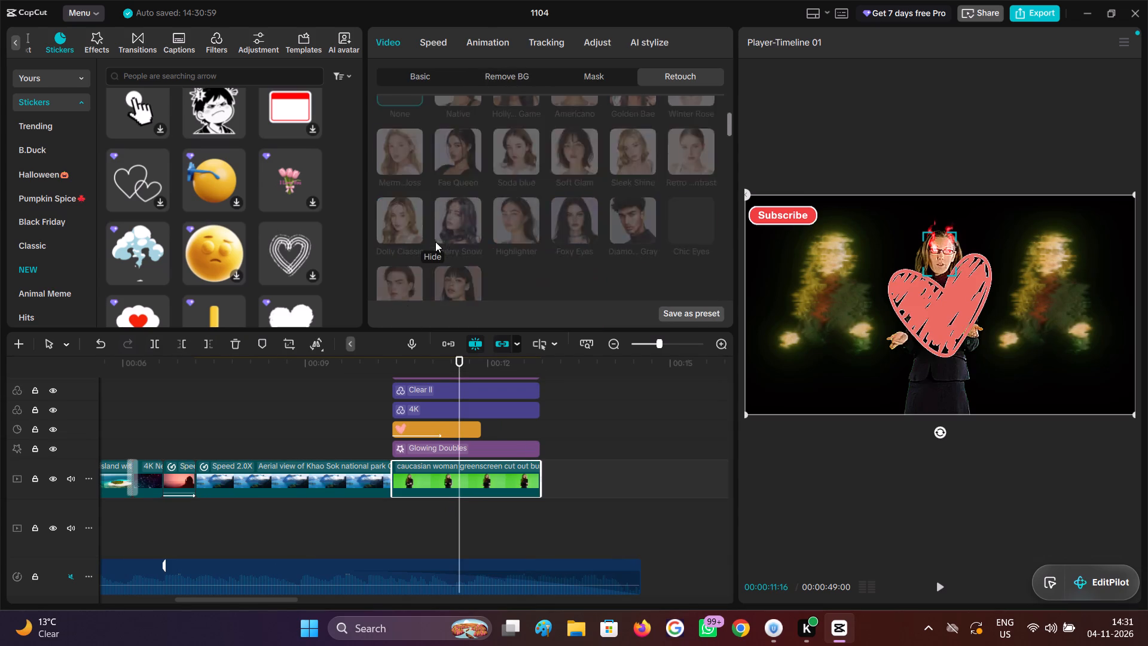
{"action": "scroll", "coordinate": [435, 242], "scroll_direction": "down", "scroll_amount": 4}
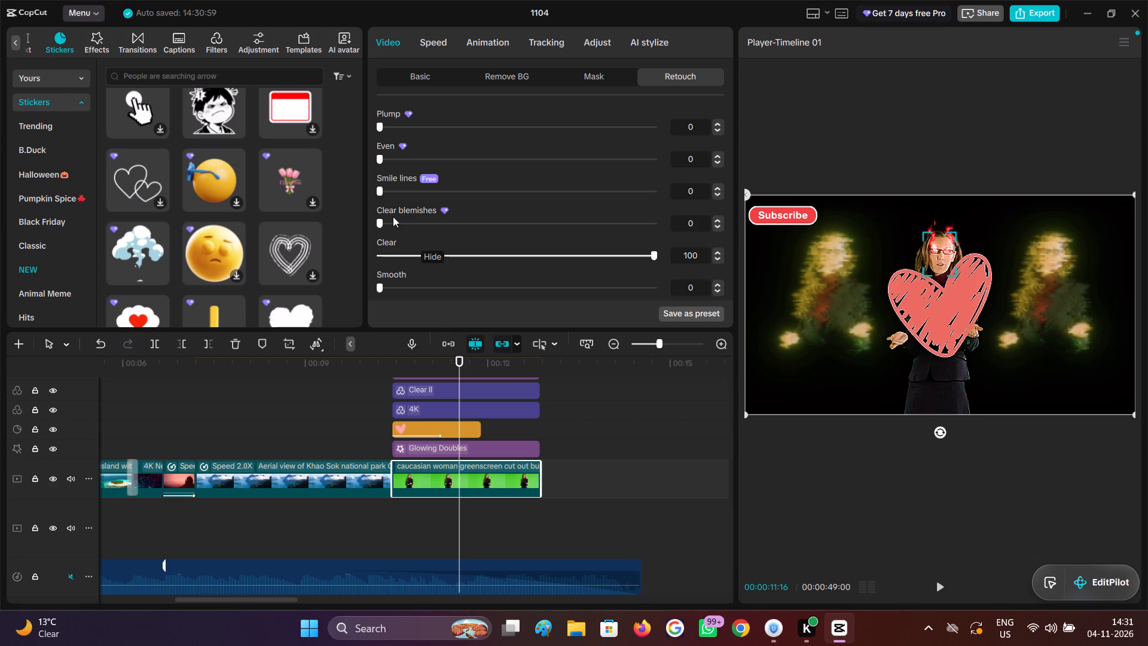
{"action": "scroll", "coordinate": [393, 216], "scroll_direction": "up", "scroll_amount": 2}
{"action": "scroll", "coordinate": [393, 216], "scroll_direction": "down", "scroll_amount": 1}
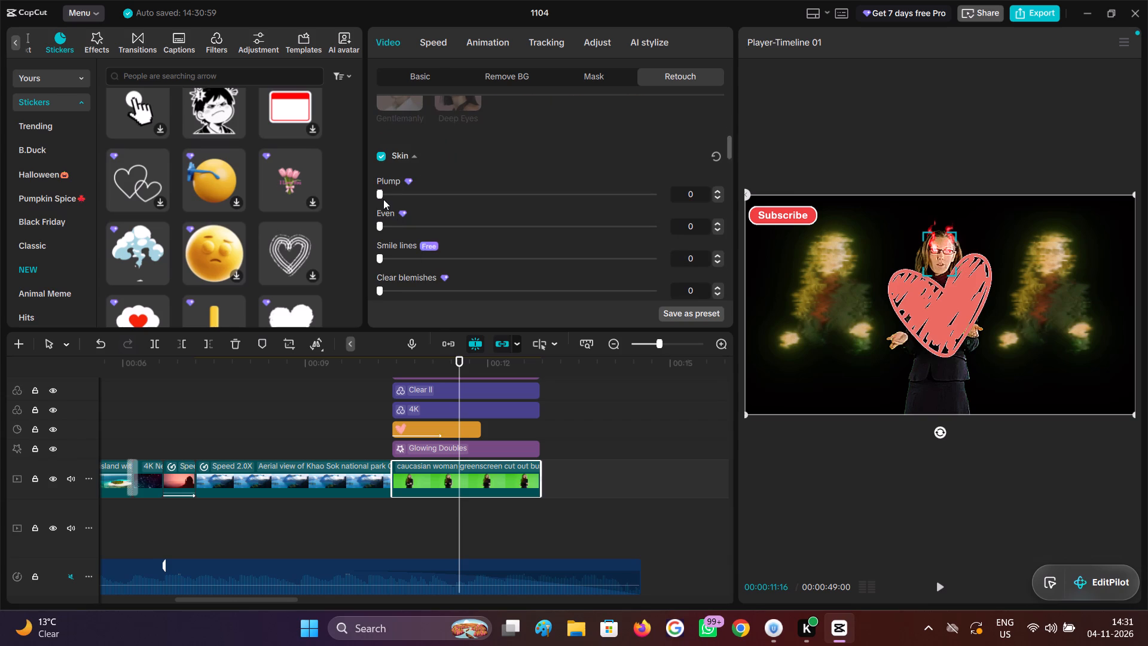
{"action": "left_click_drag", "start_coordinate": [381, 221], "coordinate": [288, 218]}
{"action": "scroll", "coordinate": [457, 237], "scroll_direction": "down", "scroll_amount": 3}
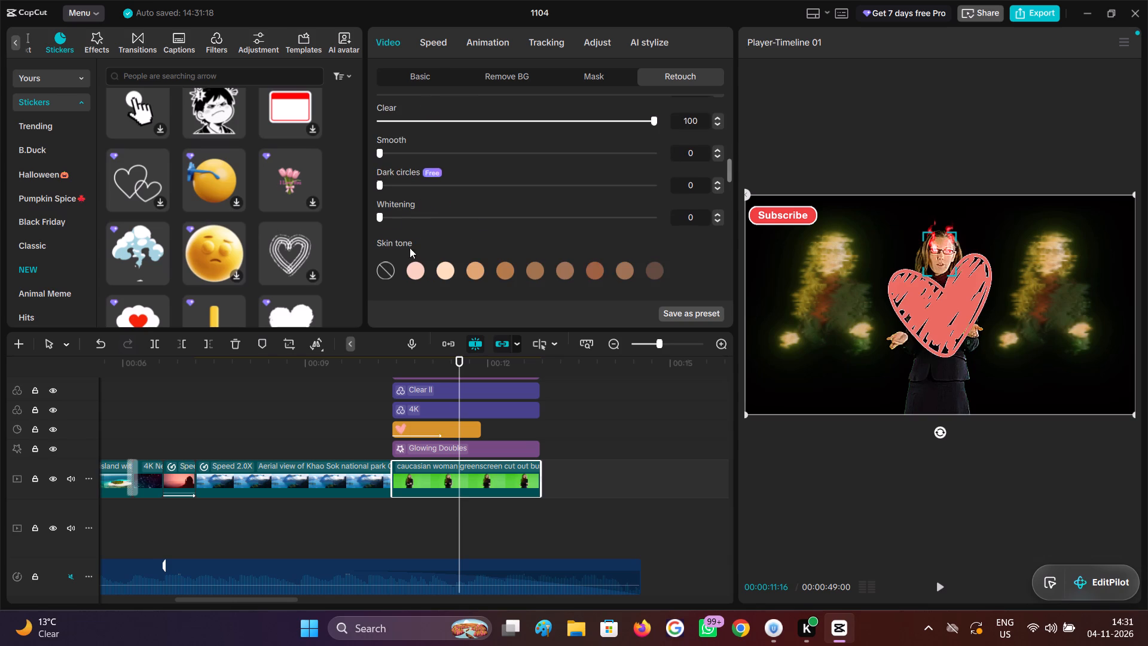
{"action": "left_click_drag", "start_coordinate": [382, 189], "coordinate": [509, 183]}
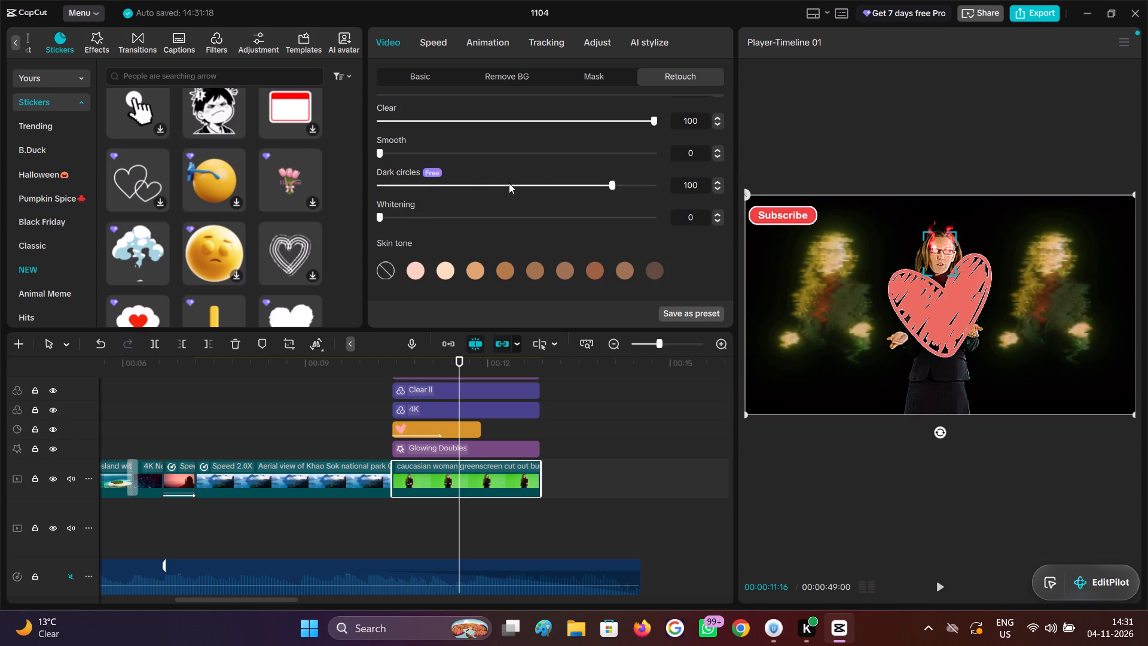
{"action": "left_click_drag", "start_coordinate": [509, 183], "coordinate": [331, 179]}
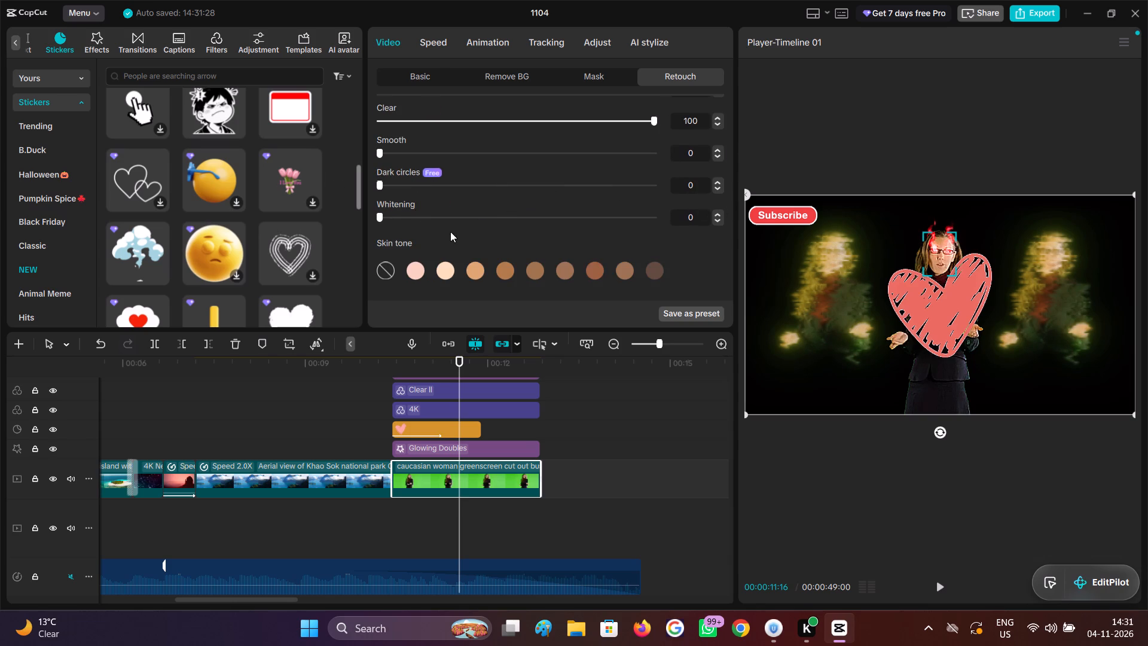
Turn on automatic body retouching for the businesswoman clip.
{"action": "scroll", "coordinate": [450, 231], "scroll_direction": "up", "scroll_amount": 2}
{"action": "left_click", "coordinate": [507, 75]}
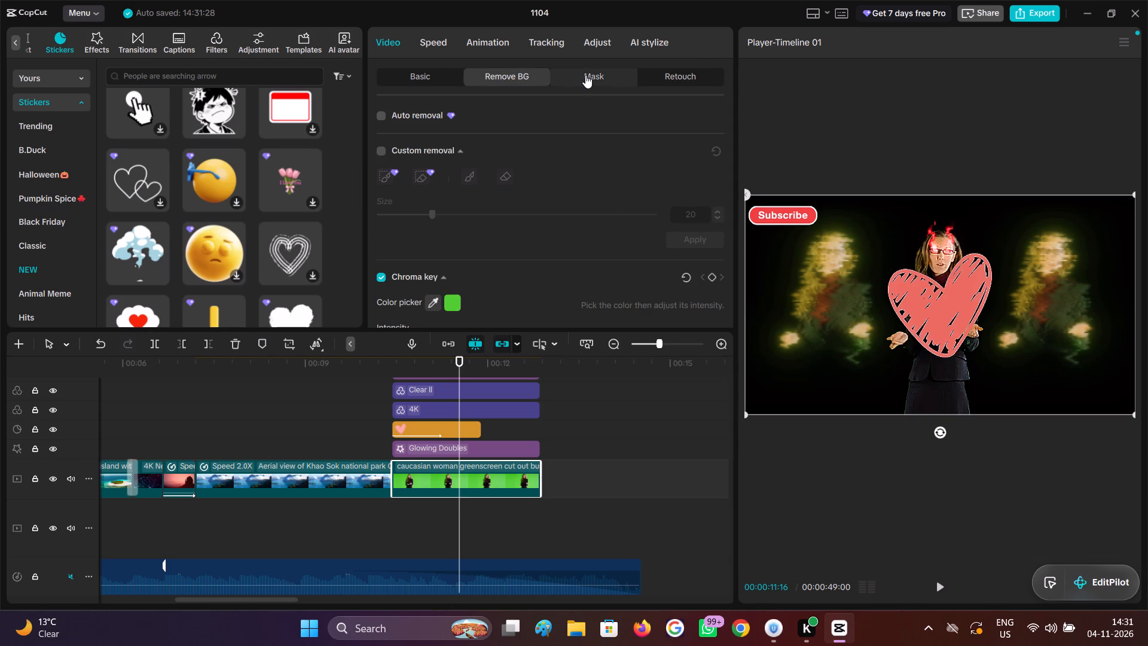
{"action": "left_click", "coordinate": [672, 73]}
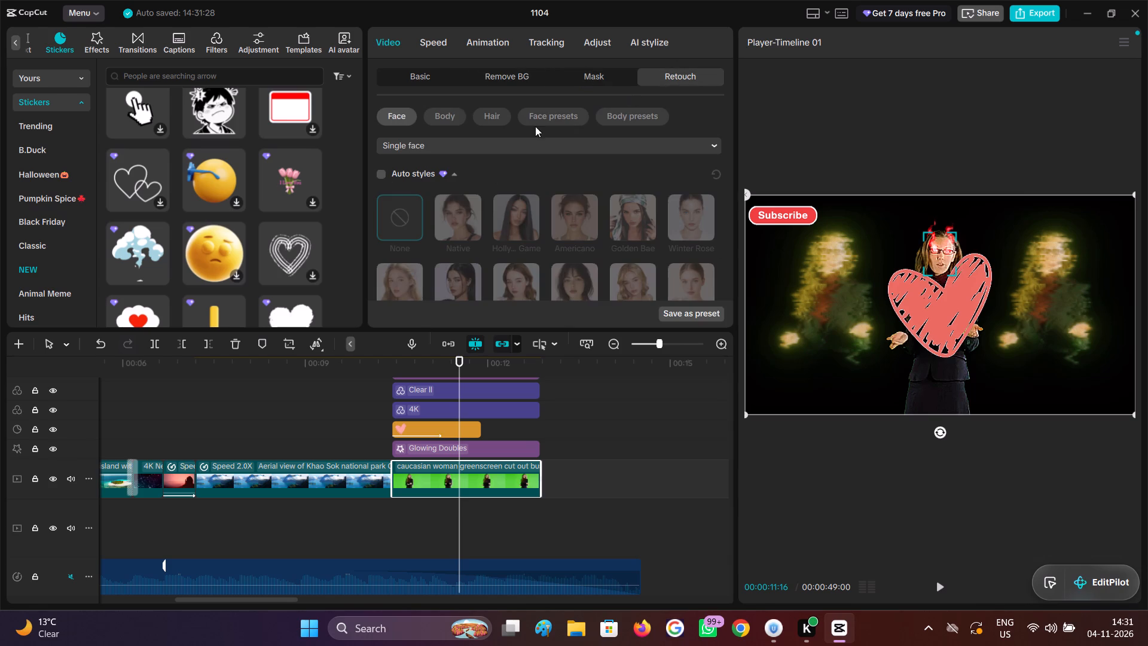
{"action": "left_click", "coordinate": [432, 116]}
{"action": "scroll", "coordinate": [448, 205], "scroll_direction": "down", "scroll_amount": 3}
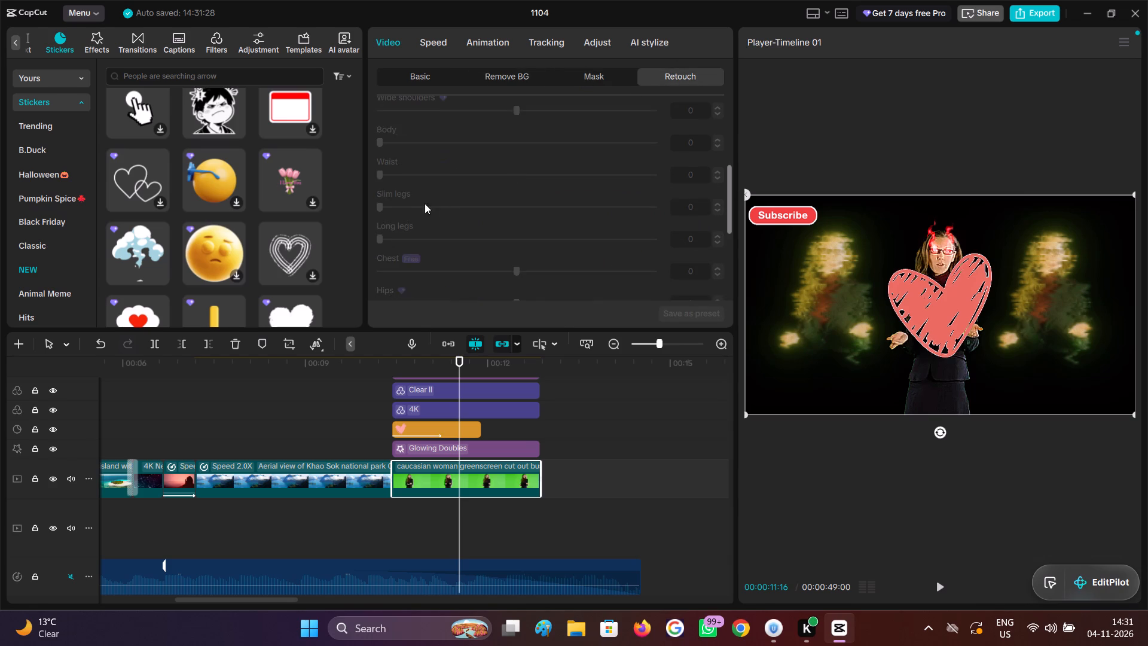
{"action": "scroll", "coordinate": [409, 203], "scroll_direction": "up", "scroll_amount": 4}
{"action": "left_click", "coordinate": [379, 145]}
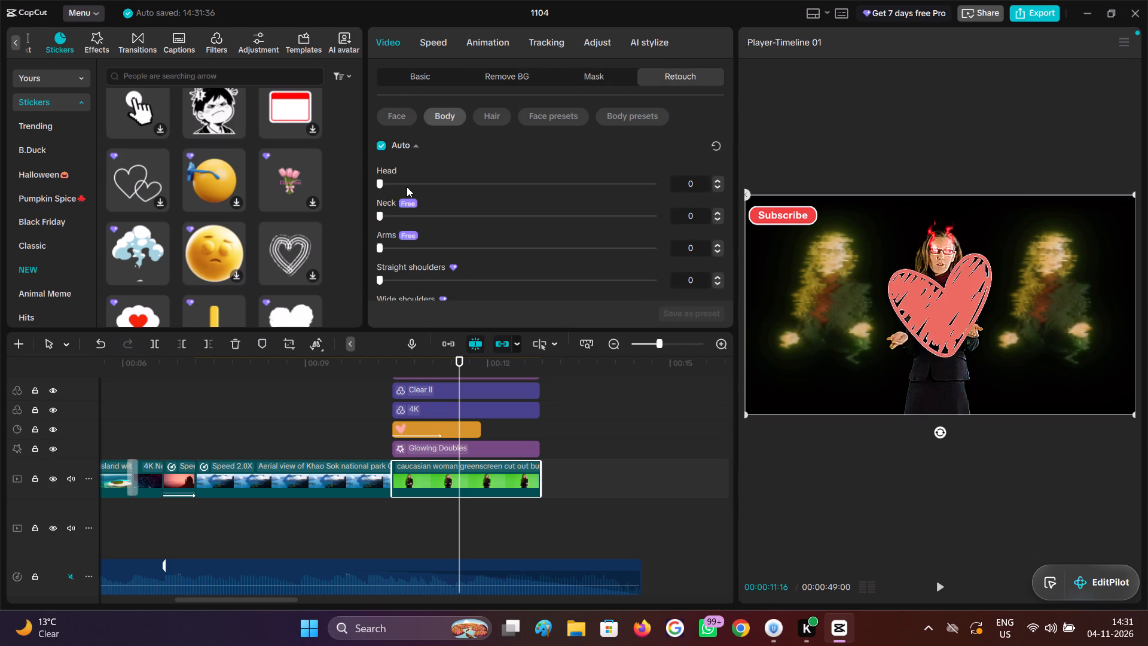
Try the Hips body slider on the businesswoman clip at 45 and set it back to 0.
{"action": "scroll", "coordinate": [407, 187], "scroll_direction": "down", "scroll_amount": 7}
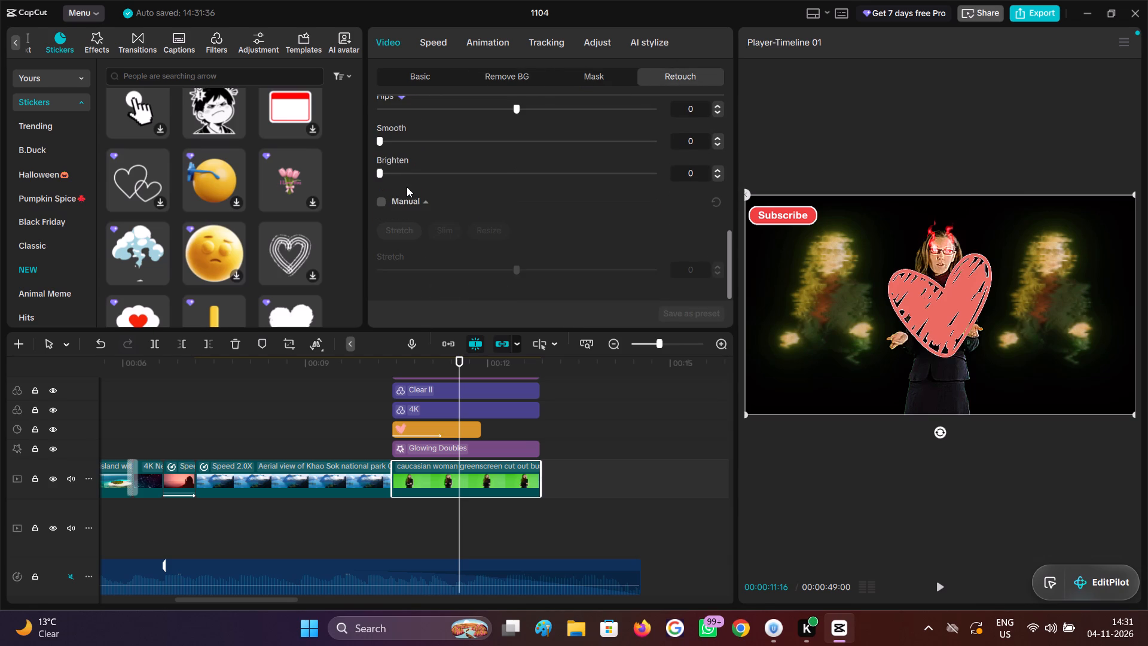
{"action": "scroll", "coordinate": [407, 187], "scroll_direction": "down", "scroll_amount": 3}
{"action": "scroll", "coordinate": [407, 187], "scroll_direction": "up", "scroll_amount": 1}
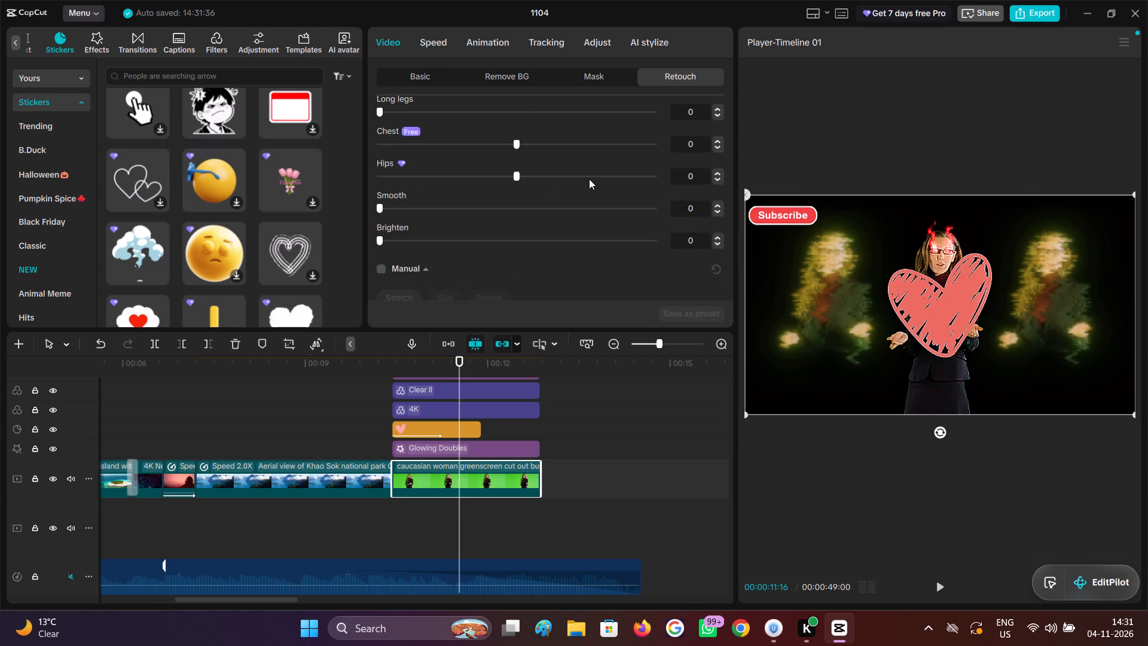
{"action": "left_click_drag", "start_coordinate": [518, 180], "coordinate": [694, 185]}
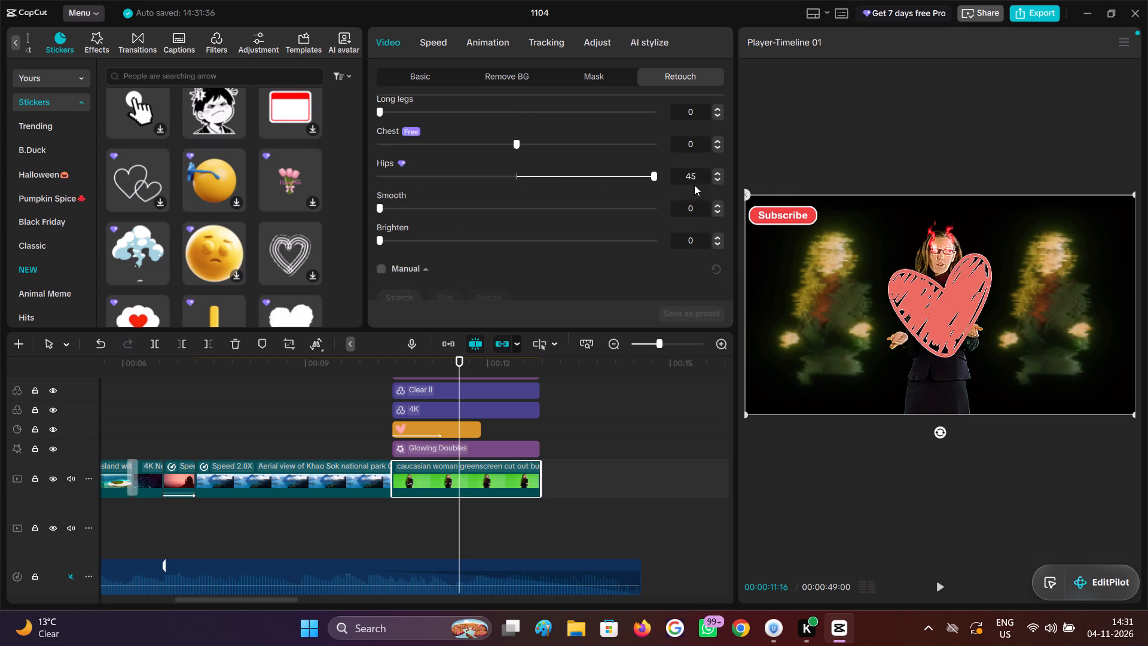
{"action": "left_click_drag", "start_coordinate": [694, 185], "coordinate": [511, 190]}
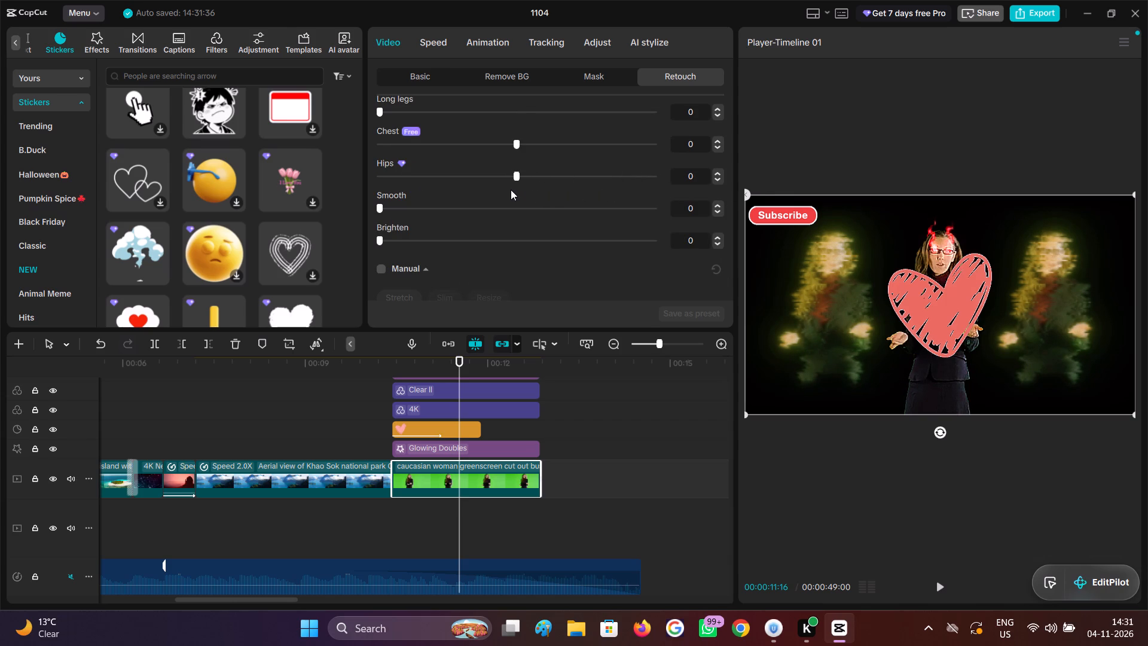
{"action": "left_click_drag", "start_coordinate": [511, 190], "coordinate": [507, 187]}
Delete the pink heart sticker covering the businesswoman.
{"action": "left_click", "coordinate": [439, 435]}
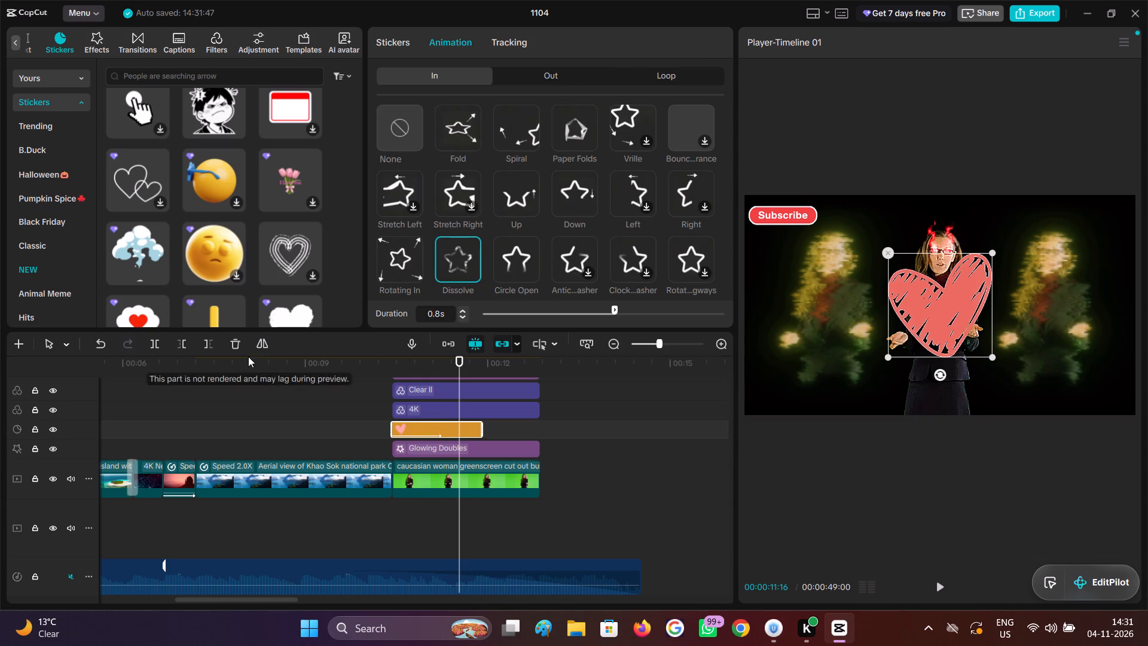
{"action": "left_click", "coordinate": [242, 342]}
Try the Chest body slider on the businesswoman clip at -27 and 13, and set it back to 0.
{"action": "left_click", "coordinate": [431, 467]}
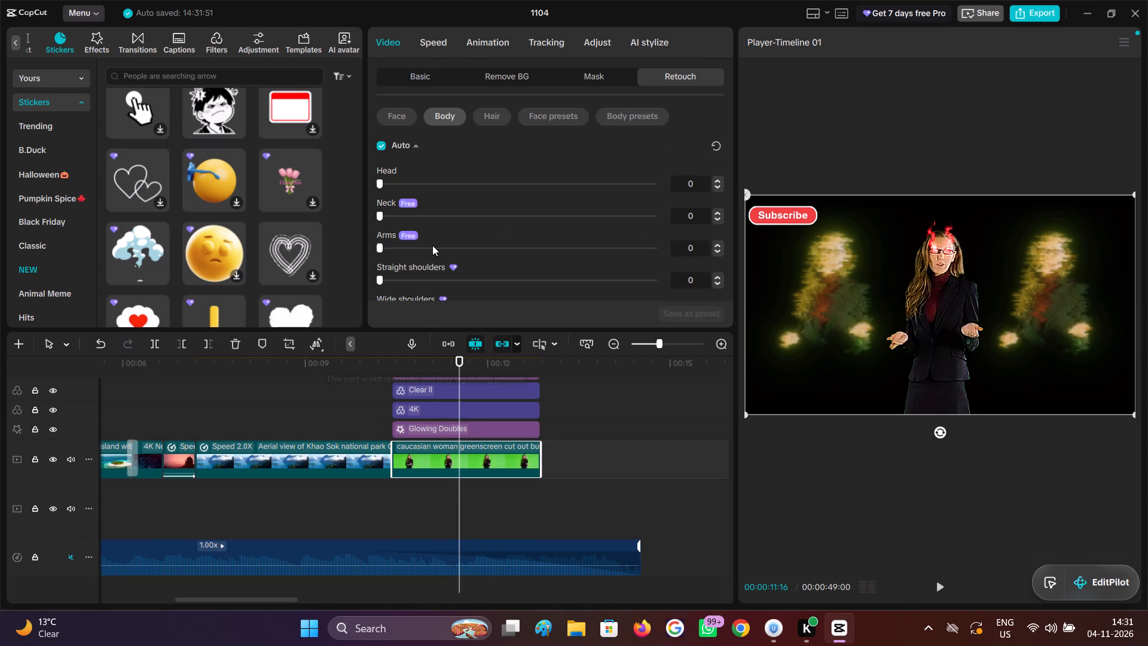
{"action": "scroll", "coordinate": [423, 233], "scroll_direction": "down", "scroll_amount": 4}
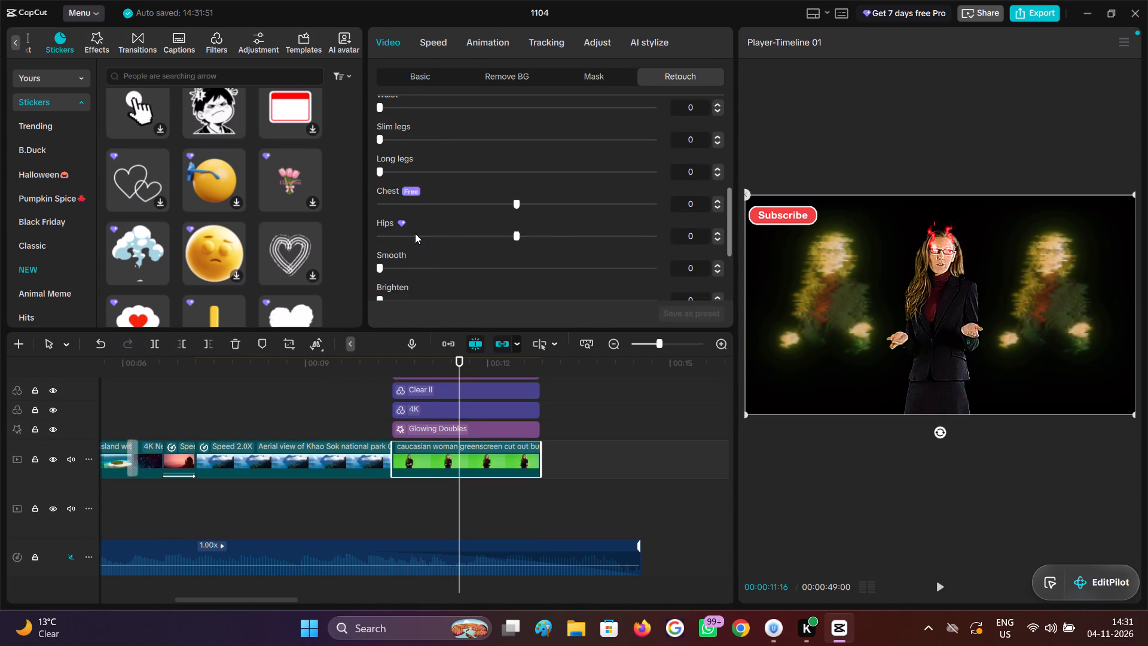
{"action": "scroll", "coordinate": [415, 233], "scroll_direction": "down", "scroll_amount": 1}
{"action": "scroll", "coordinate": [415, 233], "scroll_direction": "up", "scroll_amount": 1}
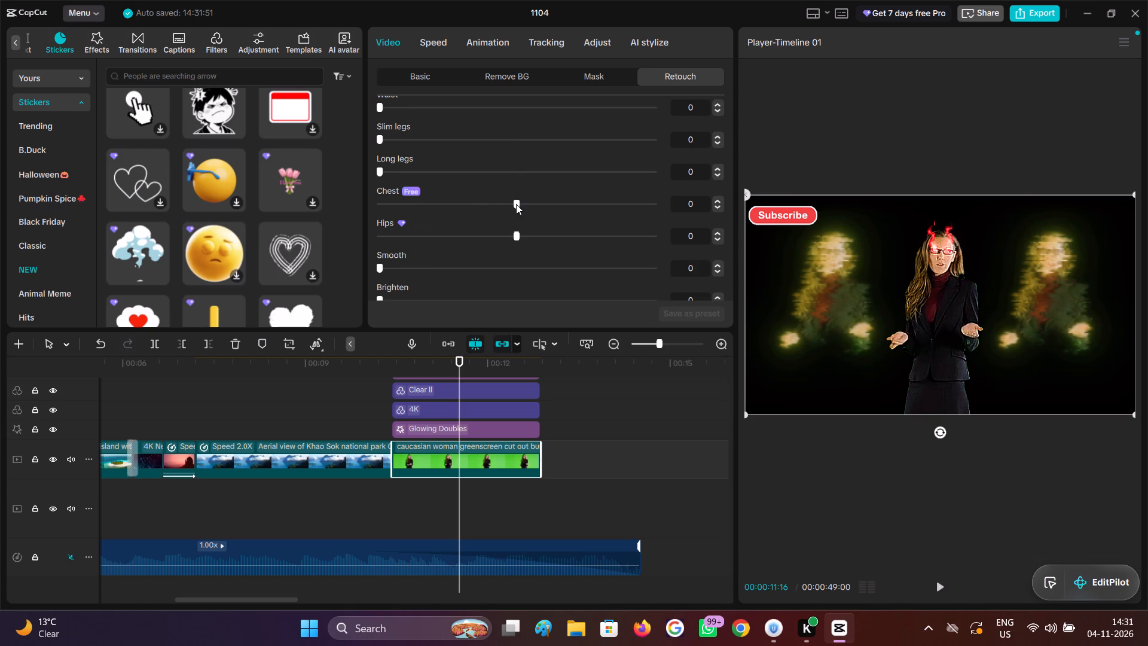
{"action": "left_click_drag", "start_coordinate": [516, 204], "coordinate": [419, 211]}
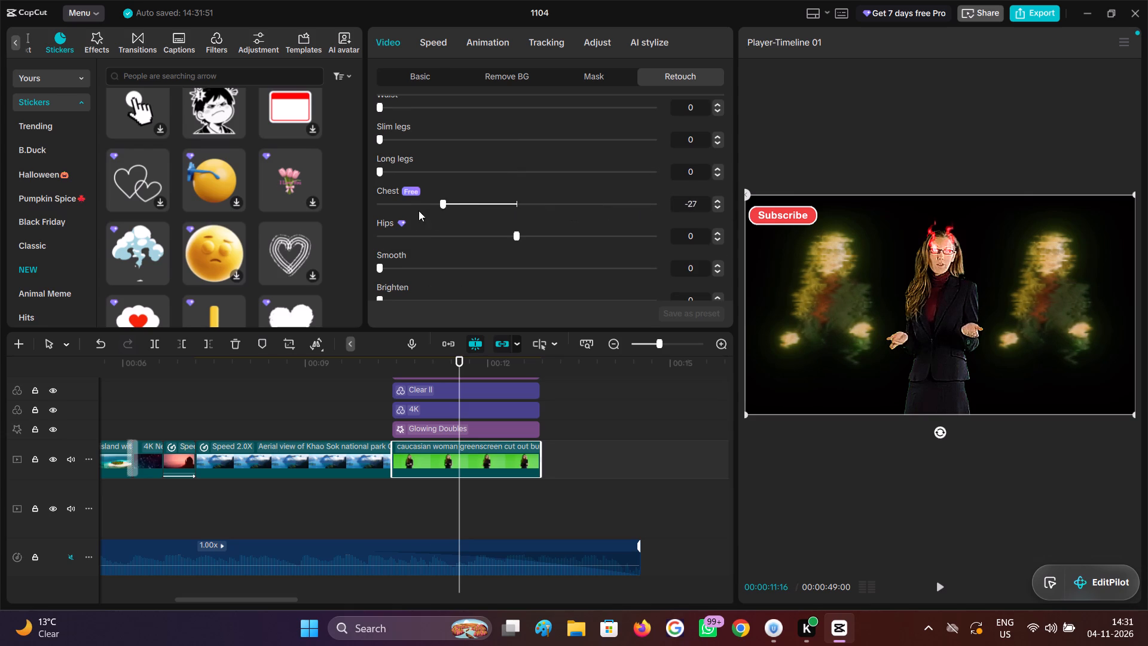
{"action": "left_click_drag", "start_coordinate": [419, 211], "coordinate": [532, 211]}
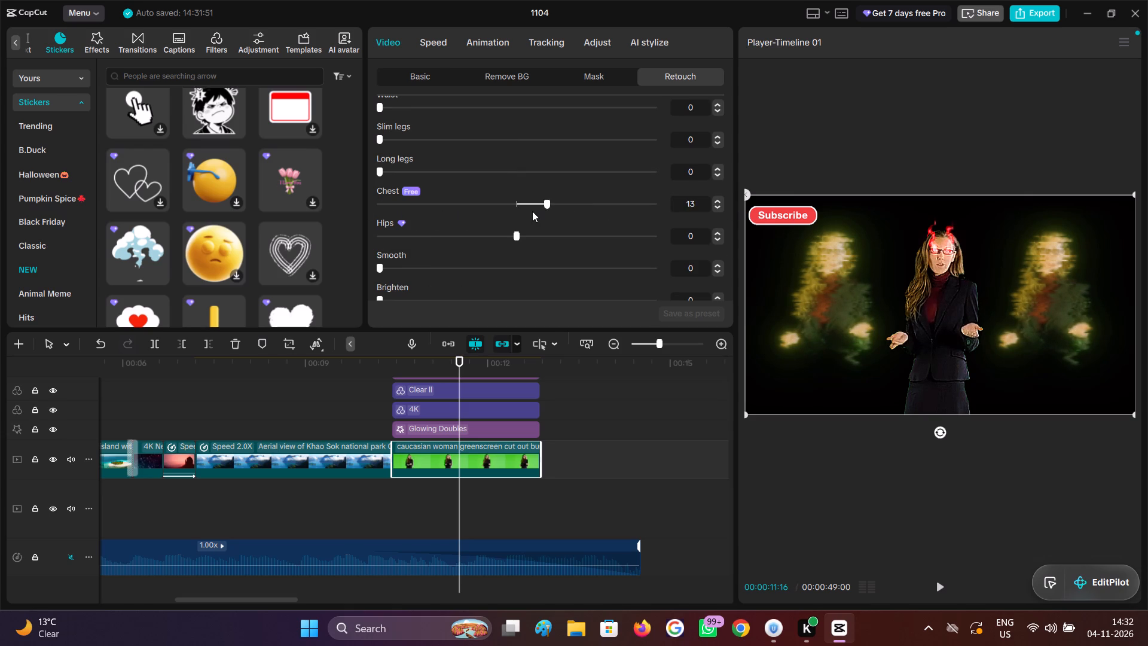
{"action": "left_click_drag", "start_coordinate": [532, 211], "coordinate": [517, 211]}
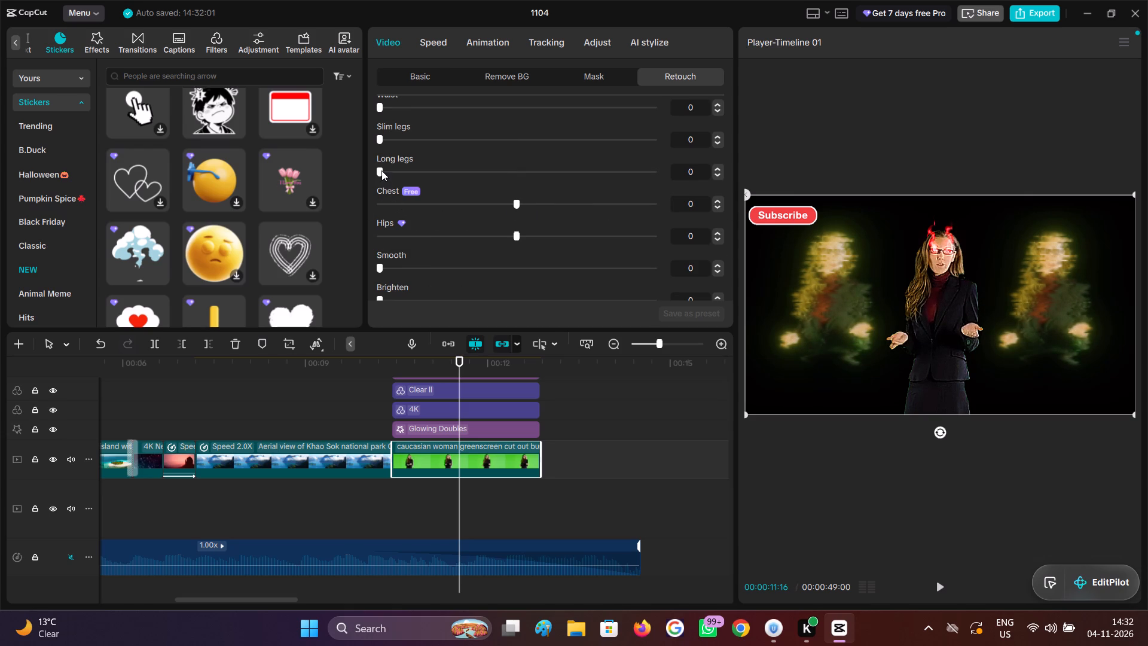
Set the Long legs body retouch of the businesswoman clip to 9.
{"action": "left_click_drag", "start_coordinate": [381, 170], "coordinate": [406, 151]}
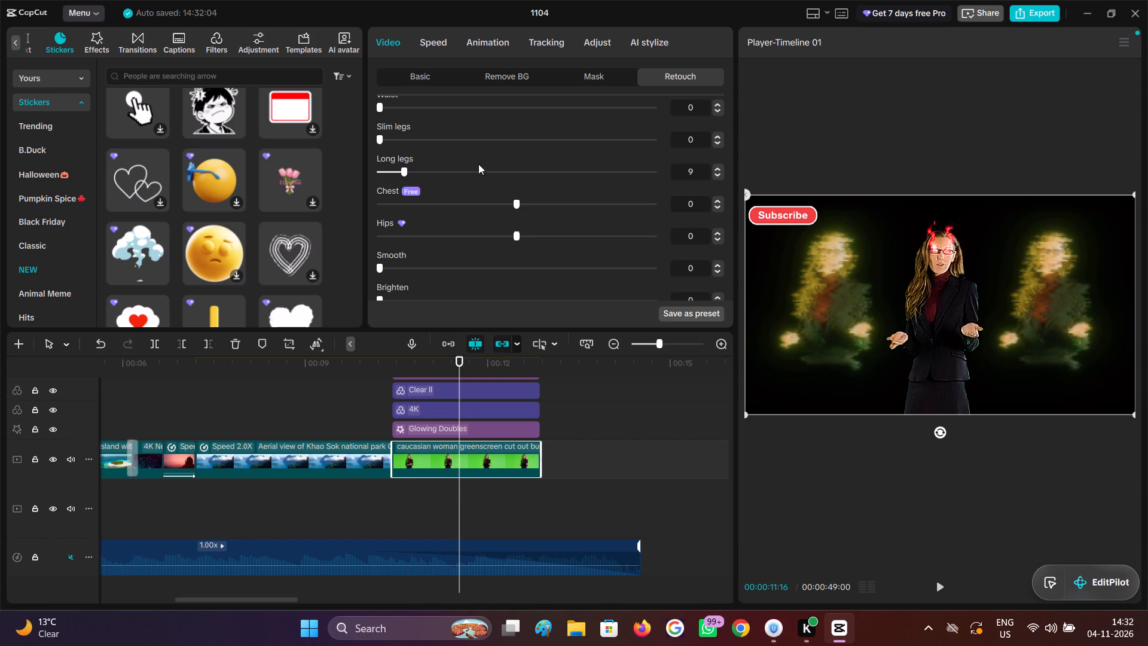
Add a Filmstrip mask to the businesswoman clip and rotate it until its band stands vertically around her.
{"action": "left_click", "coordinate": [603, 86]}
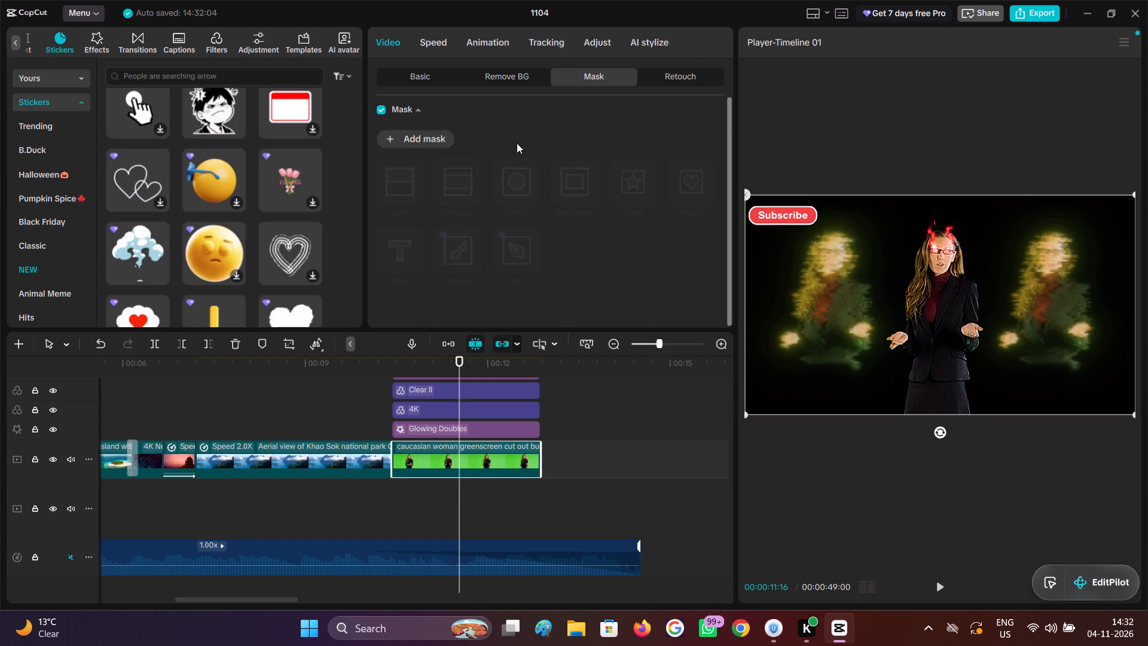
{"action": "left_click", "coordinate": [428, 138]}
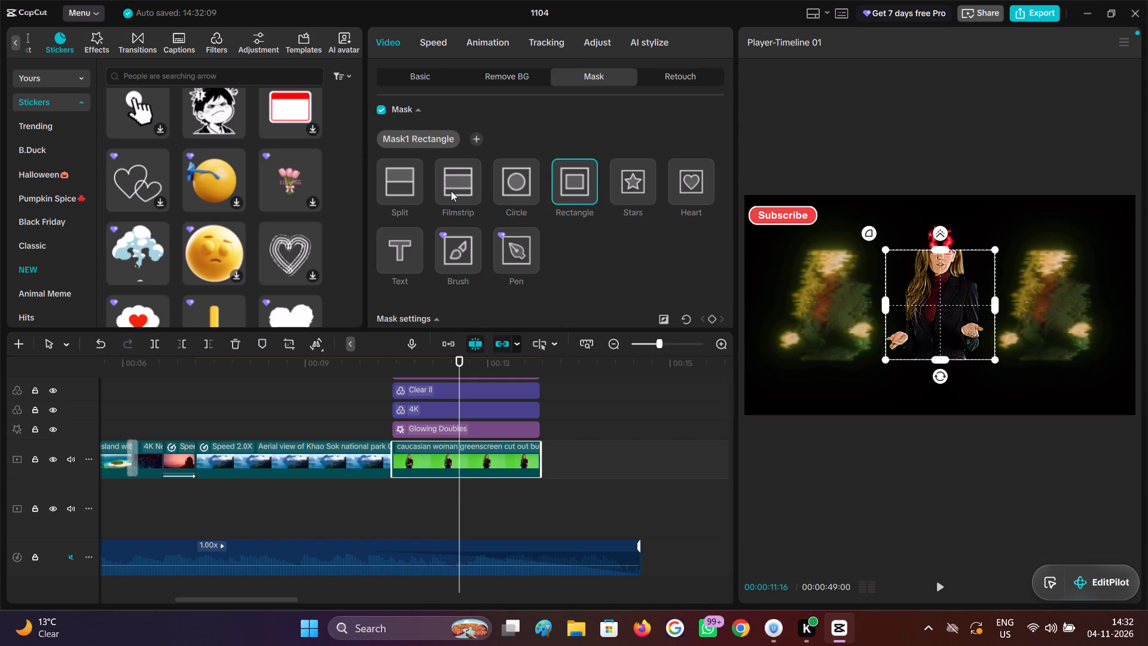
{"action": "left_click", "coordinate": [451, 191]}
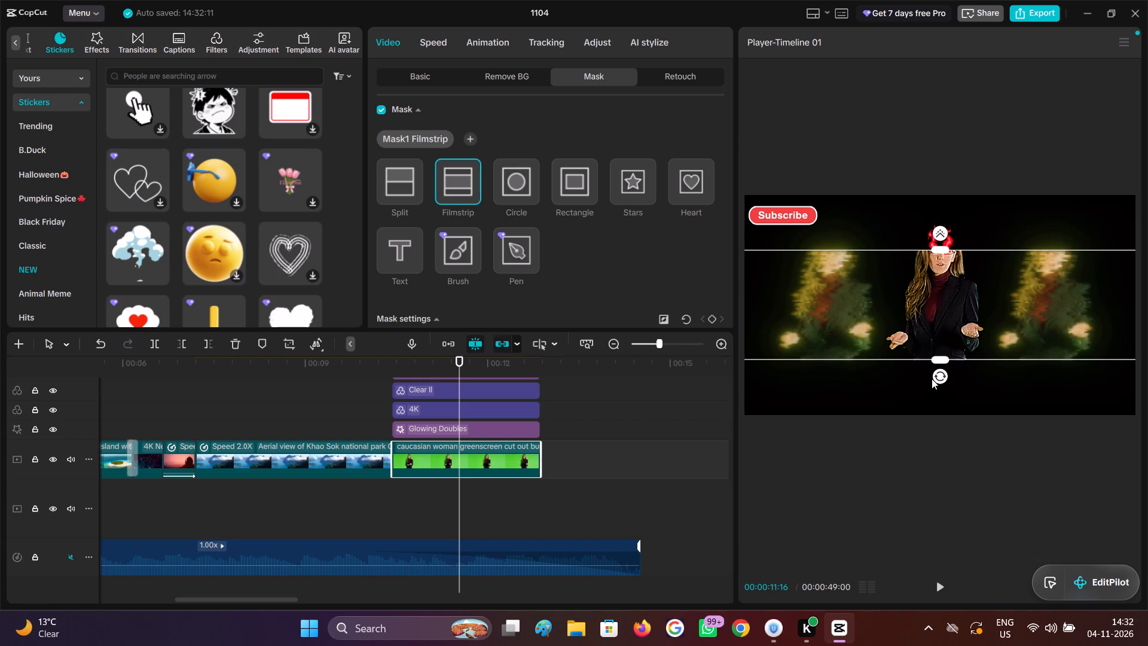
{"action": "left_click_drag", "start_coordinate": [932, 379], "coordinate": [993, 365]}
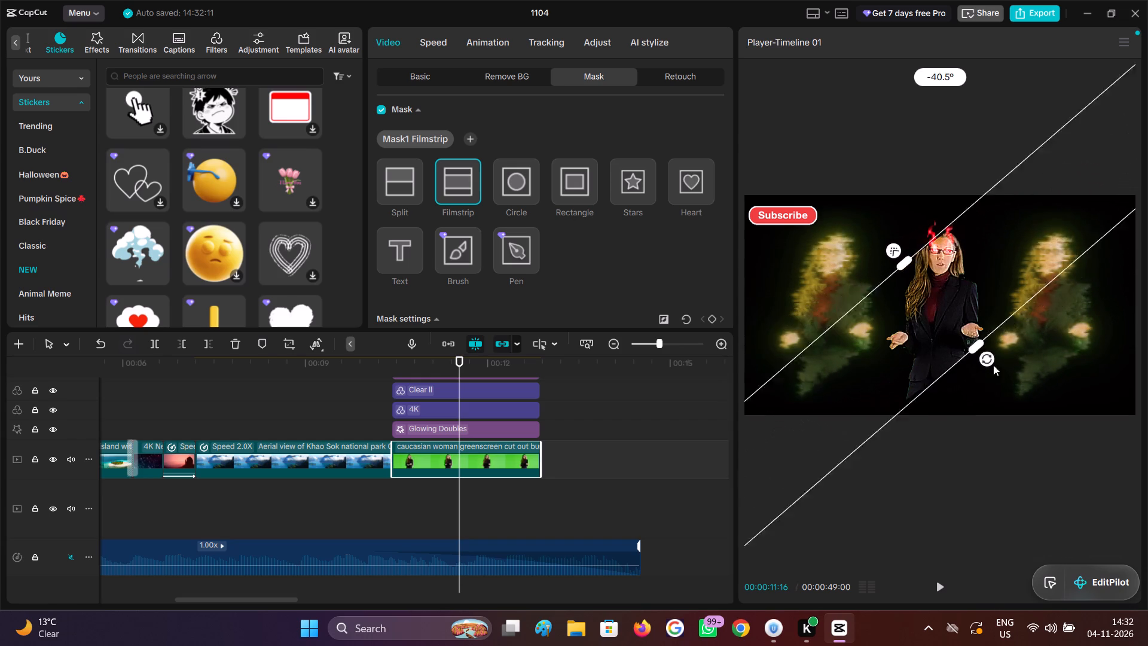
{"action": "left_click_drag", "start_coordinate": [993, 365], "coordinate": [1004, 337]}
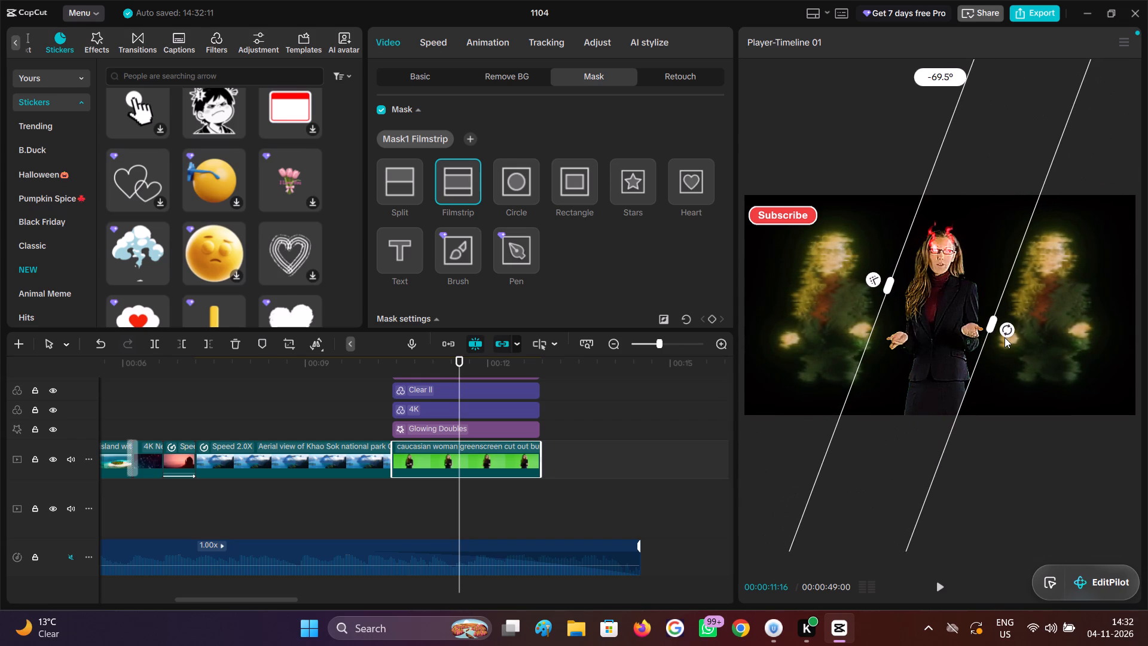
{"action": "left_click_drag", "start_coordinate": [1004, 337], "coordinate": [808, 366]}
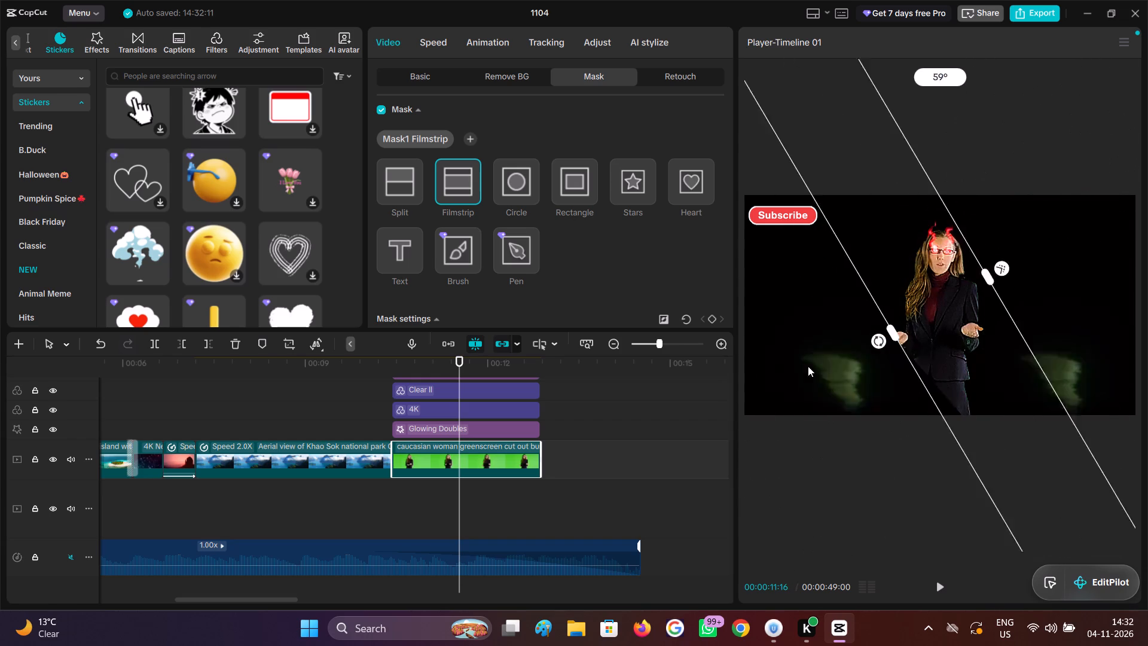
{"action": "left_click_drag", "start_coordinate": [808, 366], "coordinate": [814, 306]}
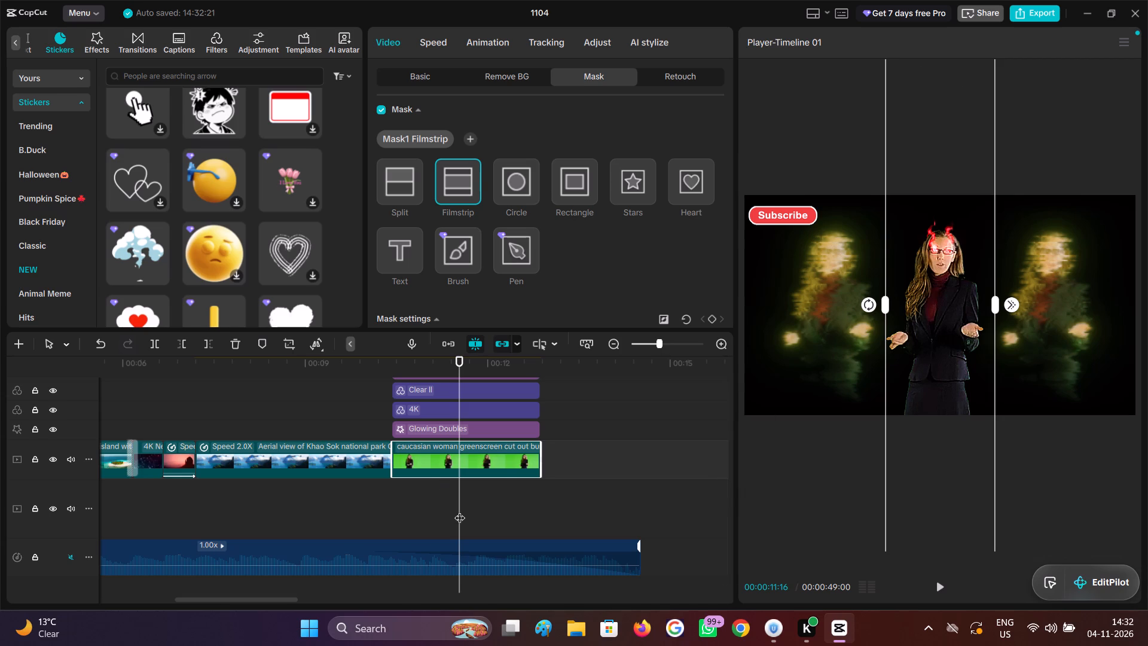
Reposition the Filmstrip mask band around the woman and rotate it to -90°.
{"action": "scroll", "coordinate": [460, 510], "scroll_direction": "up", "scroll_amount": 7}
{"action": "scroll", "coordinate": [460, 510], "scroll_direction": "down", "scroll_amount": 2}
{"action": "scroll", "coordinate": [460, 510], "scroll_direction": "up", "scroll_amount": 8}
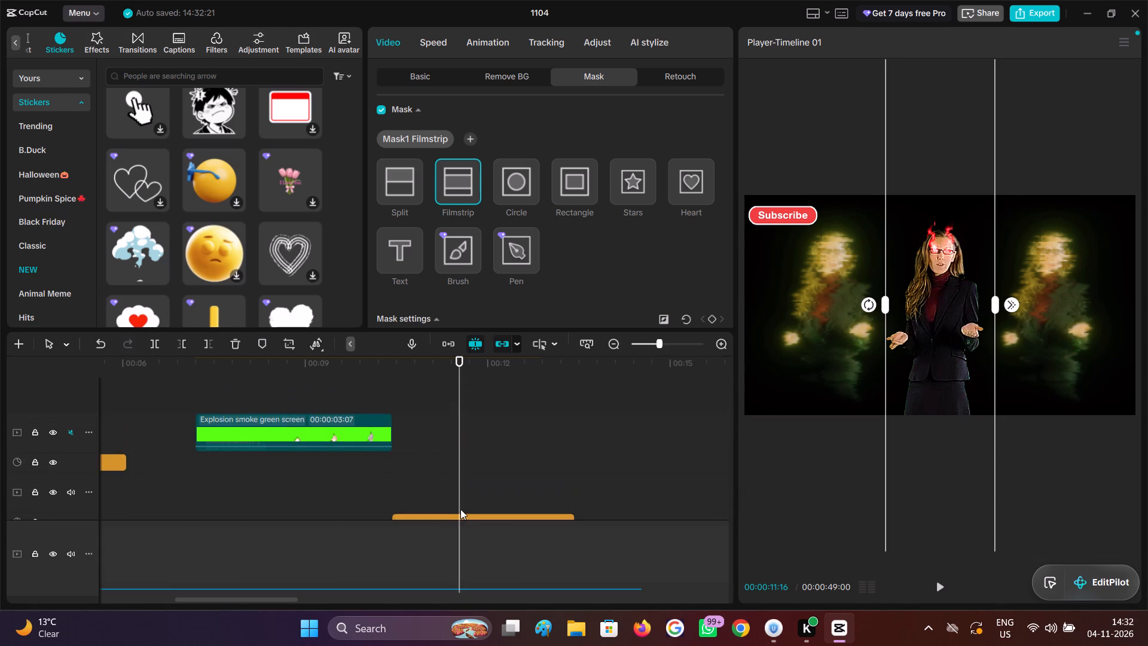
{"action": "scroll", "coordinate": [460, 509], "scroll_direction": "down", "scroll_amount": 9}
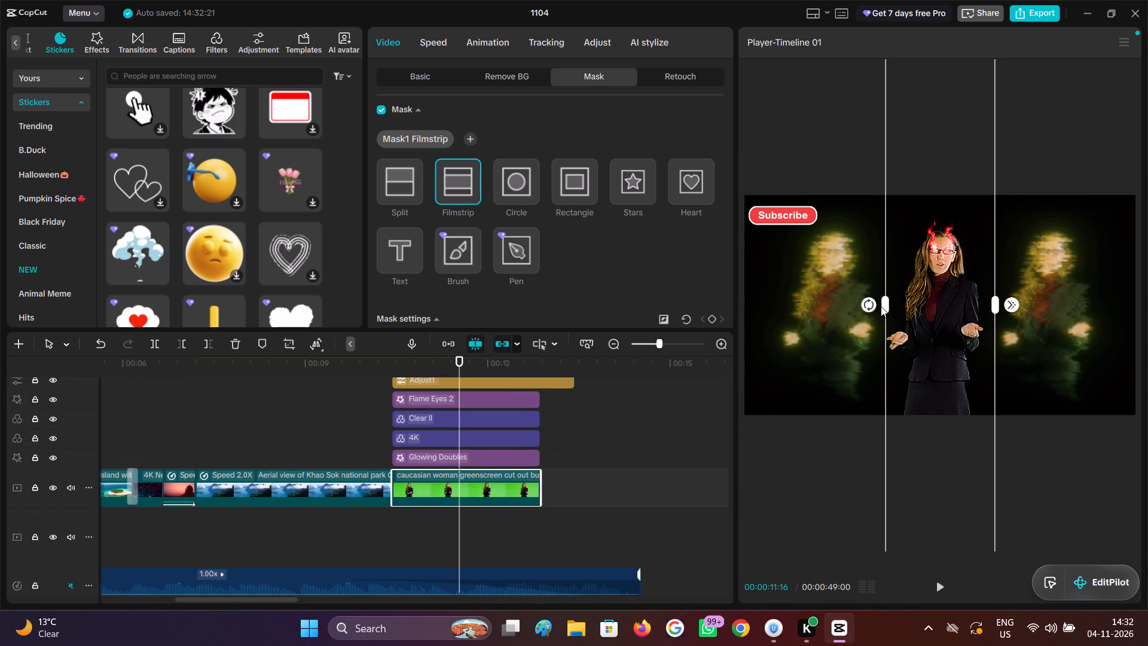
{"action": "left_click_drag", "start_coordinate": [881, 306], "coordinate": [894, 303]}
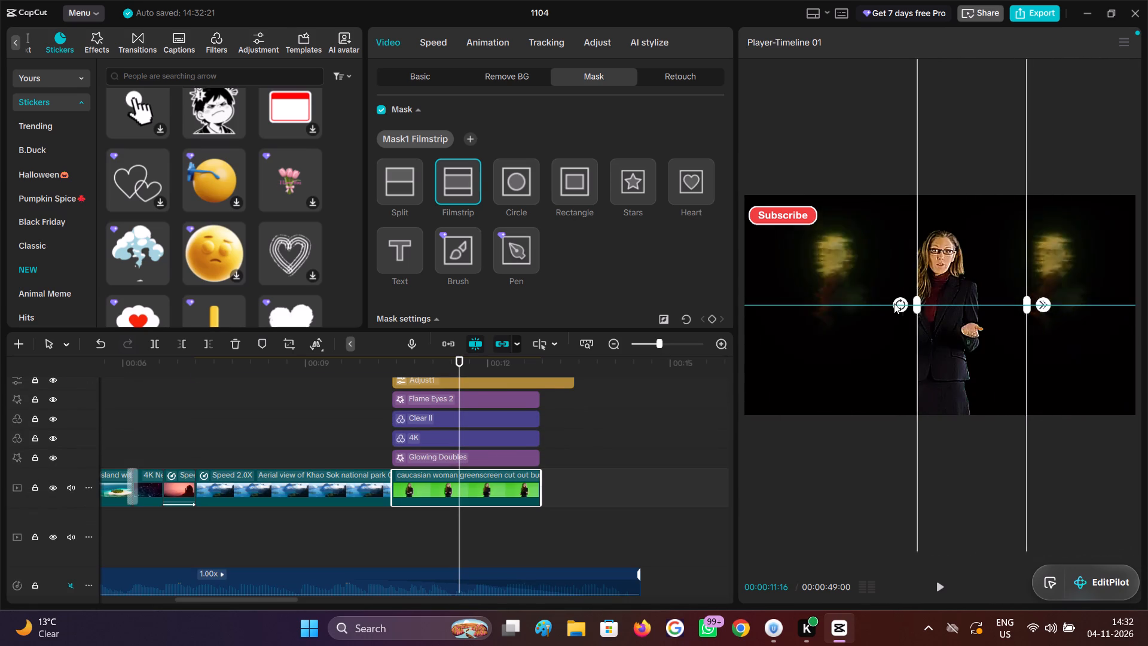
{"action": "left_click_drag", "start_coordinate": [894, 303], "coordinate": [886, 297]}
{"action": "left_click_drag", "start_coordinate": [878, 297], "coordinate": [895, 321]}
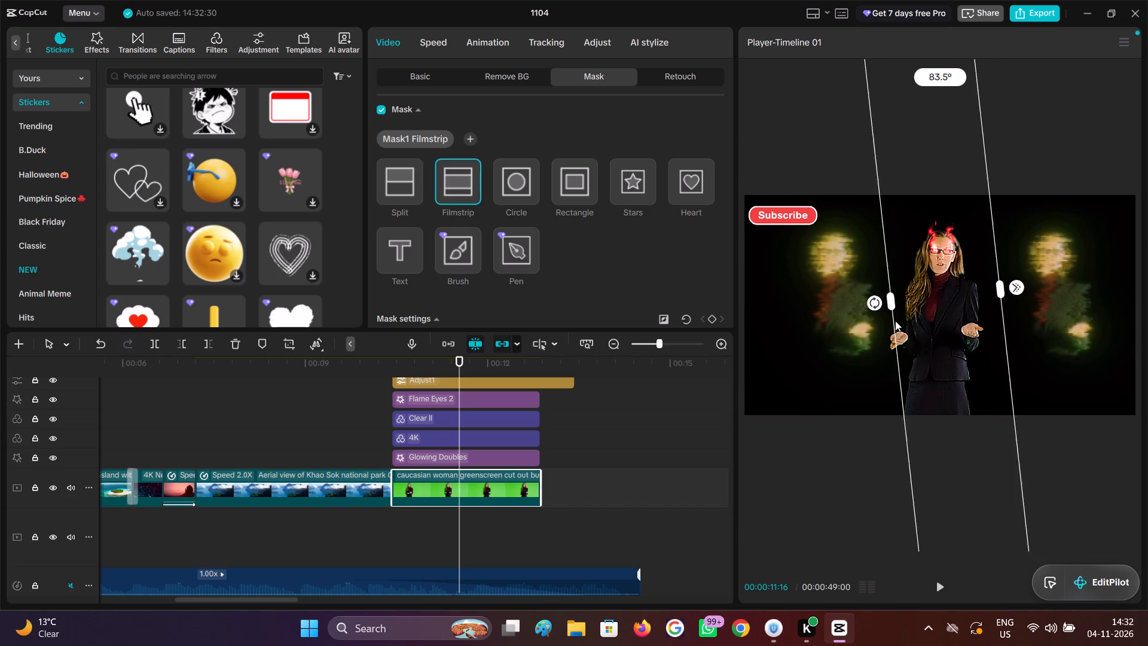
{"action": "left_click_drag", "start_coordinate": [895, 321], "coordinate": [1050, 301]}
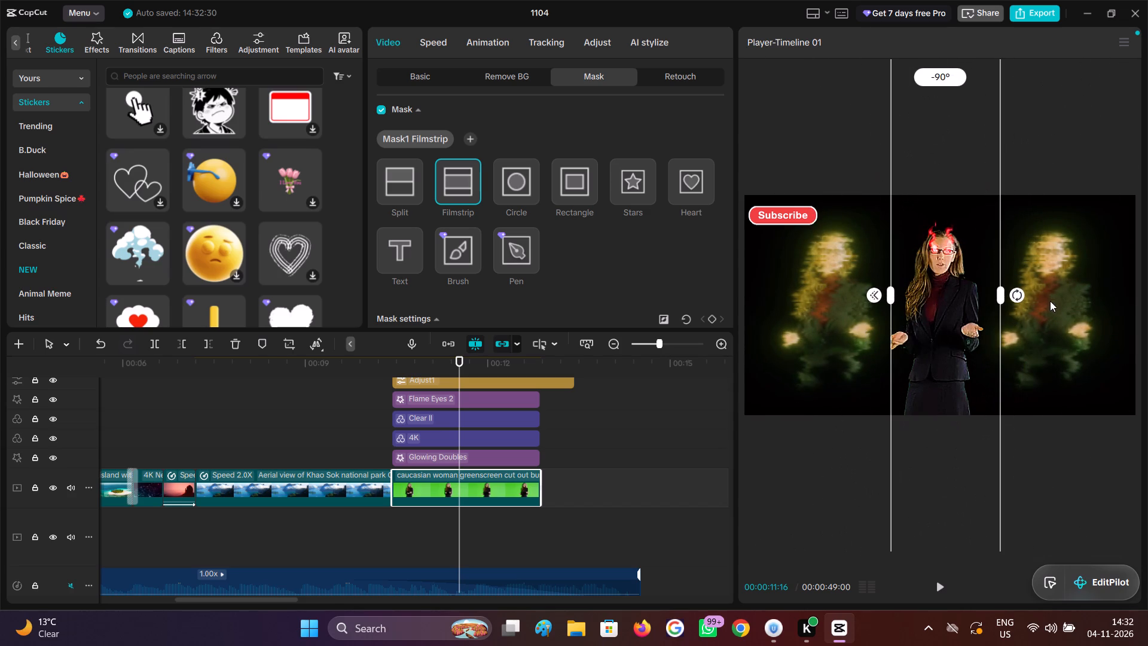
Adjust the Filmstrip mask's width to slightly wider around the woman, trying its edge feather and setting it back to none.
{"action": "left_click_drag", "start_coordinate": [893, 300], "coordinate": [948, 321]}
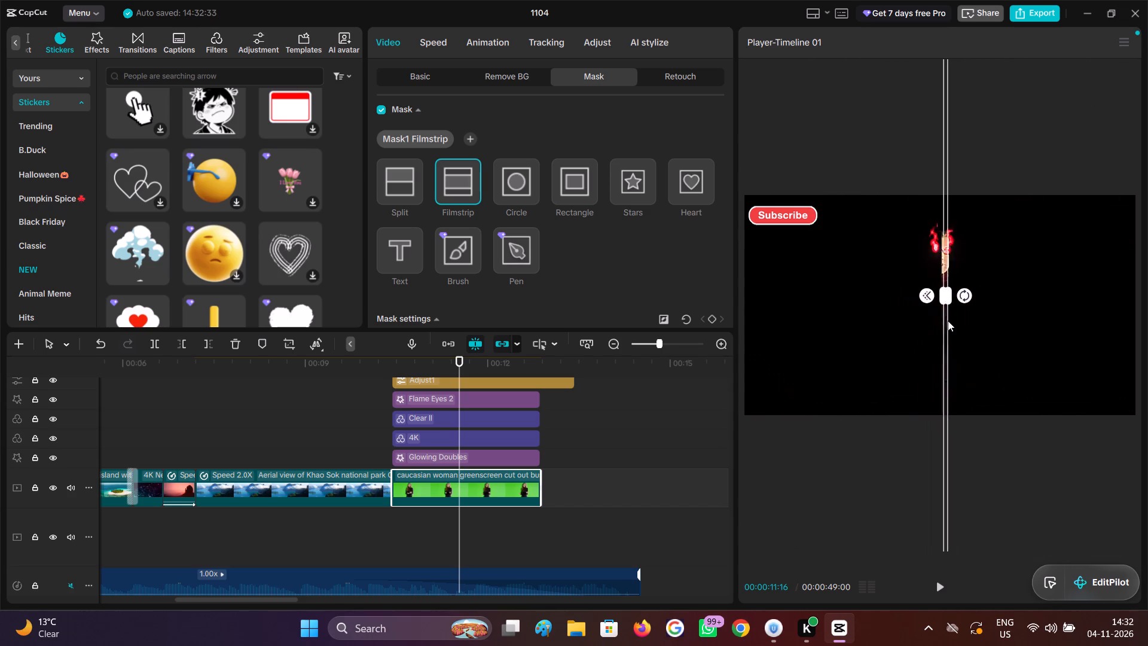
{"action": "left_click_drag", "start_coordinate": [948, 321], "coordinate": [889, 309]}
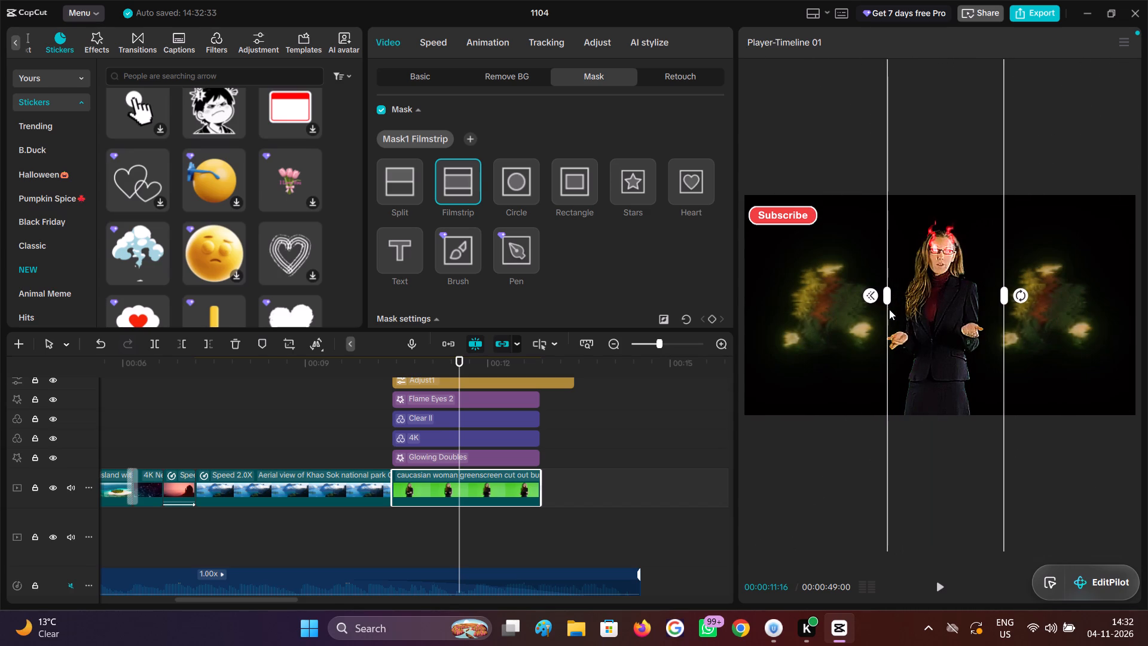
{"action": "left_click_drag", "start_coordinate": [889, 309], "coordinate": [889, 311]}
{"action": "left_click_drag", "start_coordinate": [870, 296], "coordinate": [847, 300]}
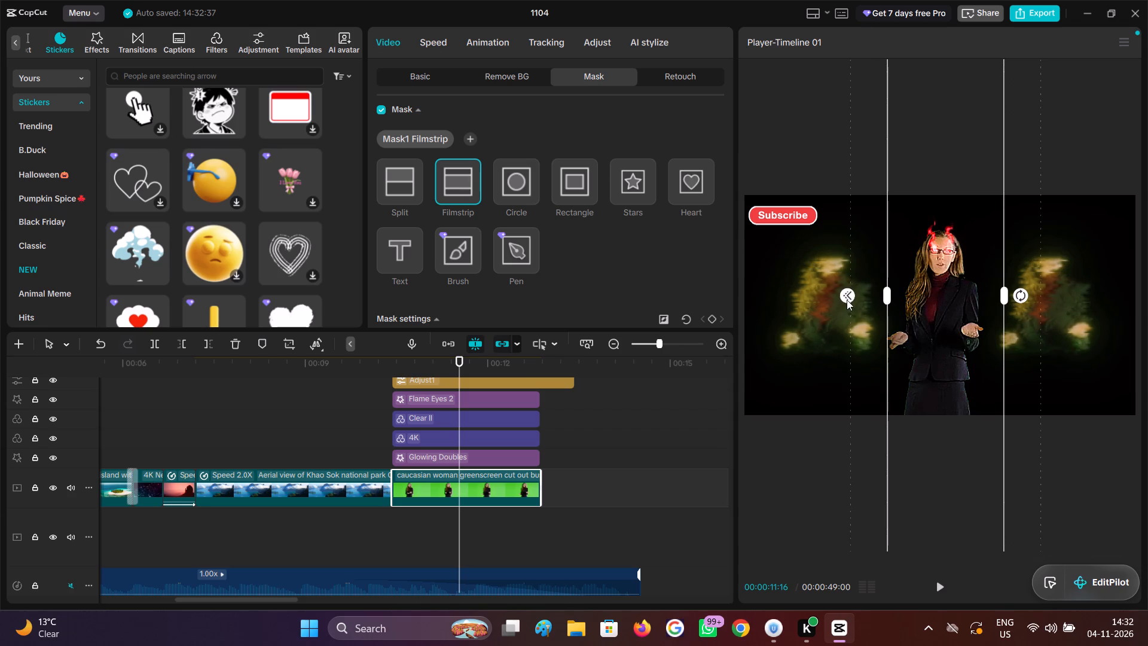
{"action": "left_click_drag", "start_coordinate": [847, 300], "coordinate": [961, 306]}
Hide the Glowing Doubles effect track above the businesswoman clip.
{"action": "scroll", "coordinate": [453, 443], "scroll_direction": "up", "scroll_amount": 2}
{"action": "scroll", "coordinate": [468, 441], "scroll_direction": "down", "scroll_amount": 3}
{"action": "scroll", "coordinate": [465, 458], "scroll_direction": "up", "scroll_amount": 1}
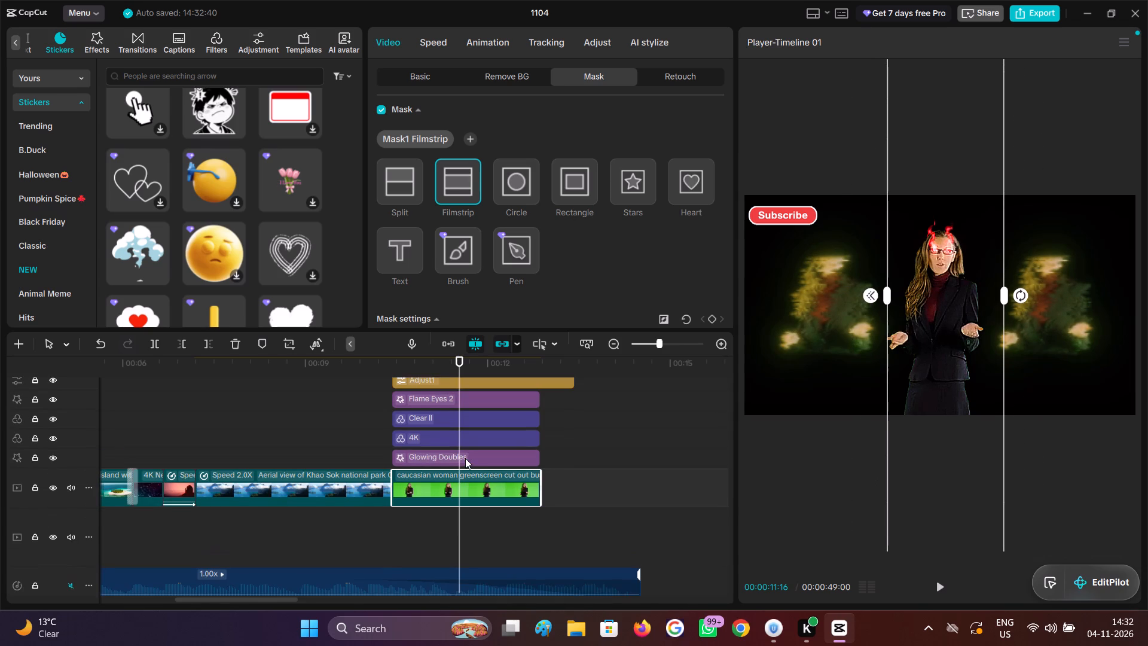
{"action": "scroll", "coordinate": [465, 458], "scroll_direction": "up", "scroll_amount": 1}
{"action": "left_click", "coordinate": [410, 421]}
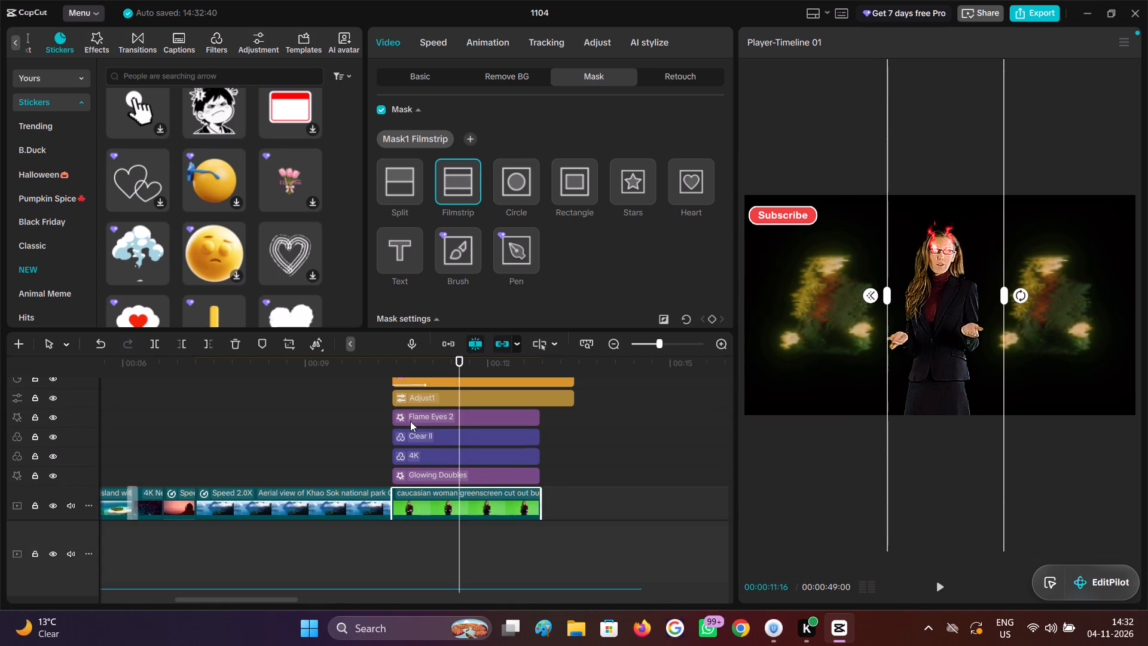
{"action": "left_click", "coordinate": [414, 476]}
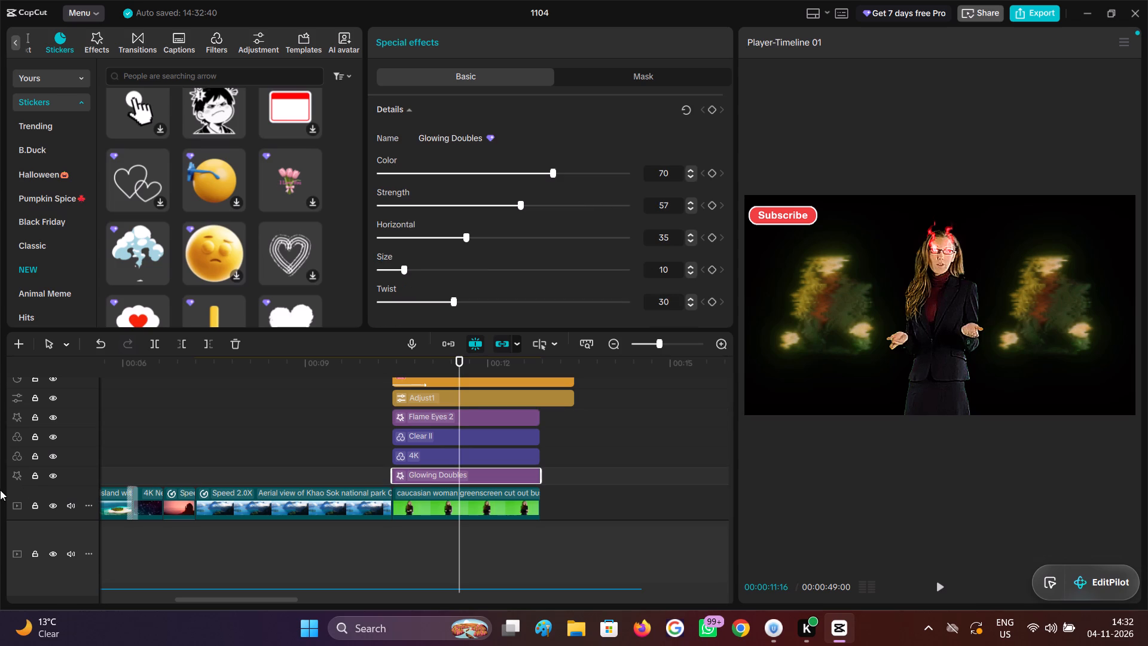
{"action": "left_click", "coordinate": [53, 480]}
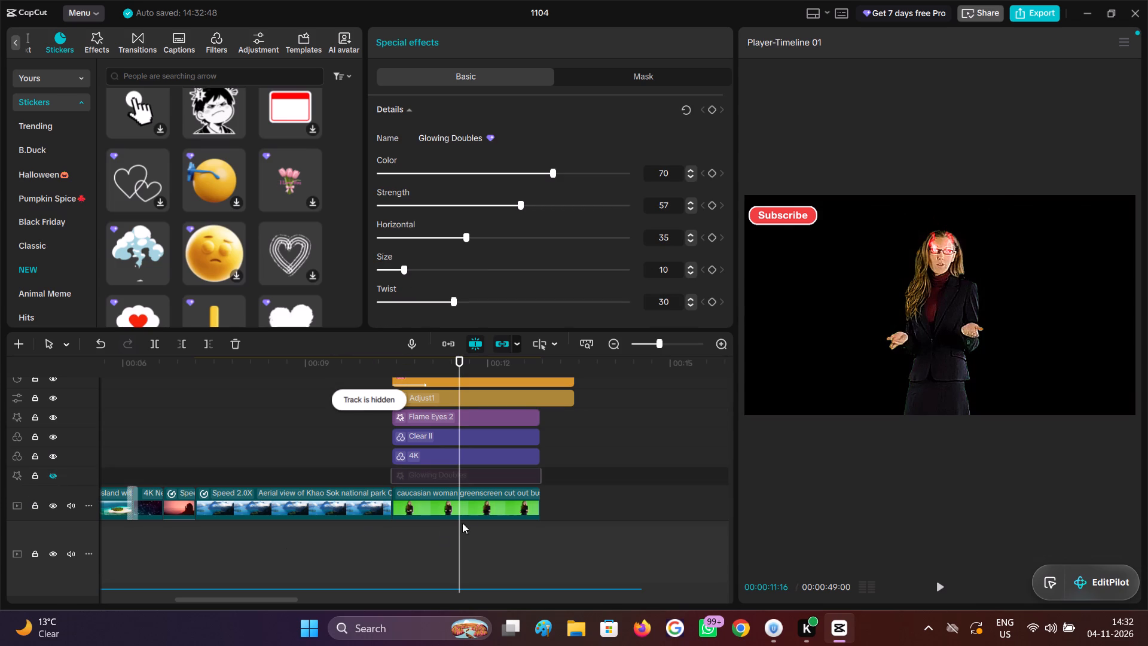
Narrow the businesswoman clip's Filmstrip mask to a thin band over her body and keyframe the mask settings at 00:00:10:13.
{"action": "left_click", "coordinate": [465, 512]}
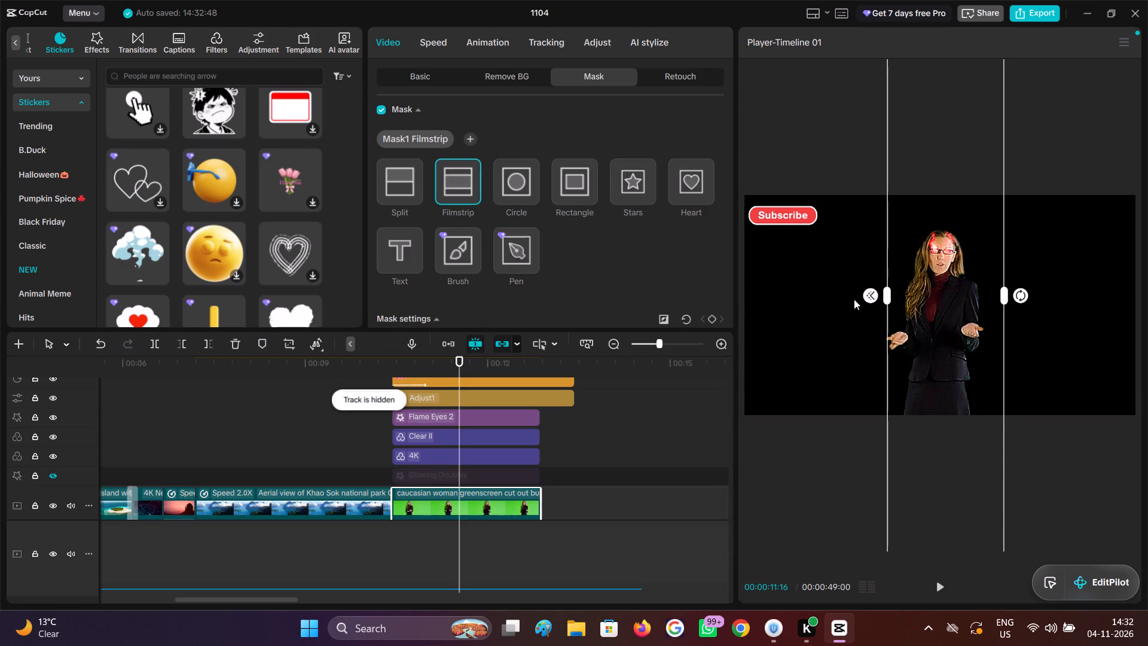
{"action": "left_click_drag", "start_coordinate": [884, 302], "coordinate": [897, 314]}
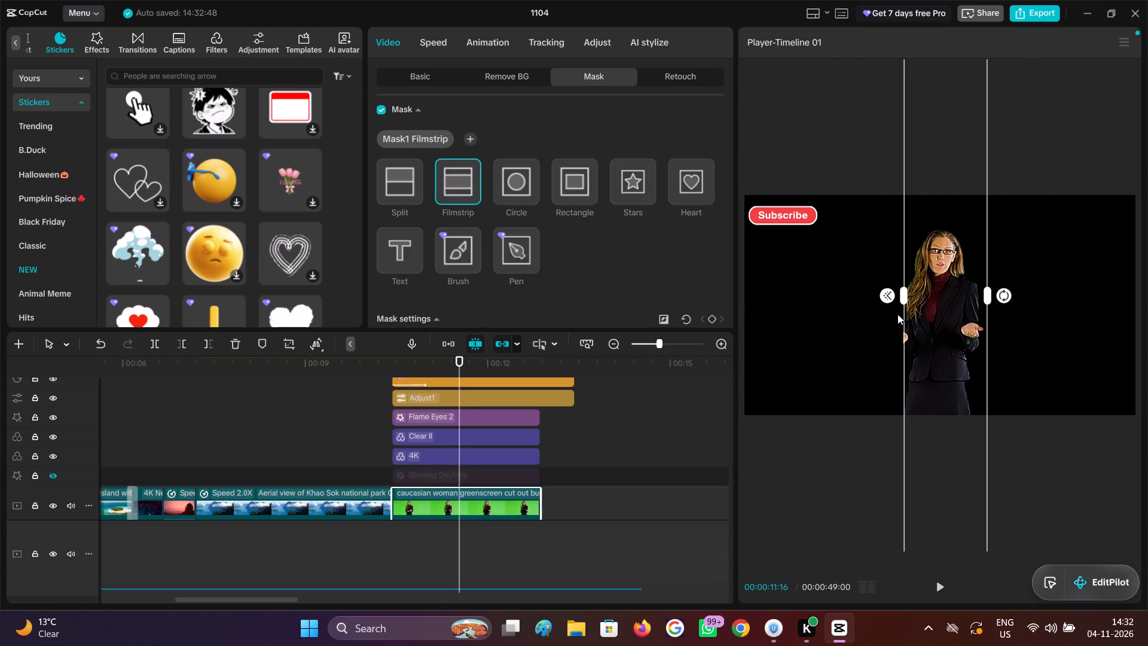
{"action": "left_click_drag", "start_coordinate": [897, 314], "coordinate": [908, 351]}
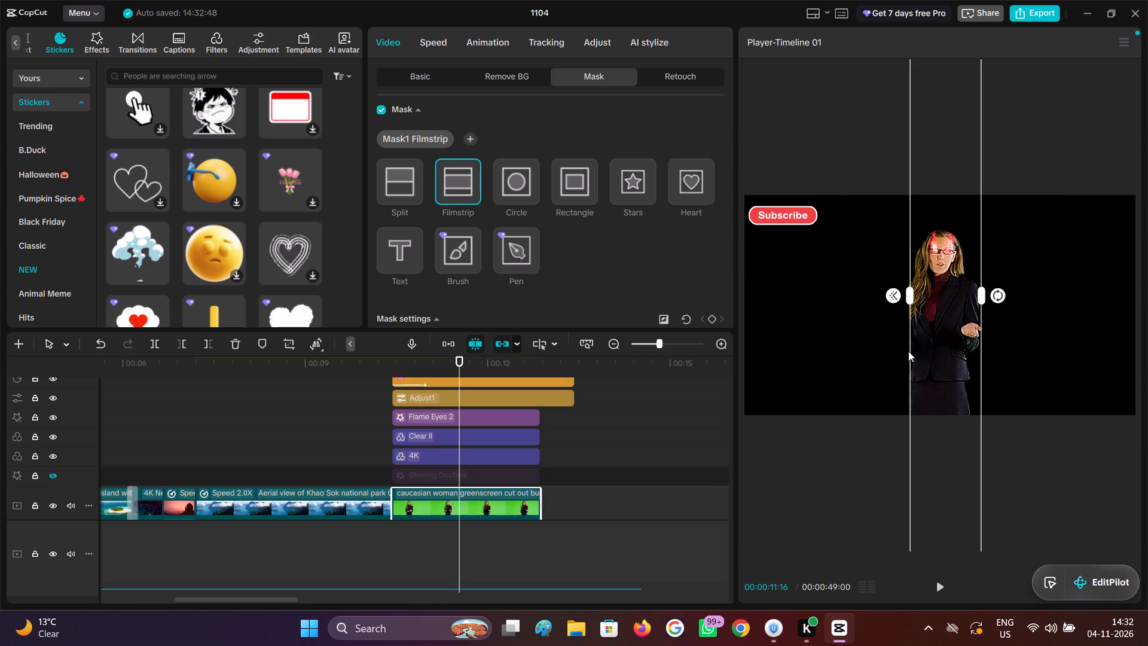
{"action": "left_click_drag", "start_coordinate": [908, 351], "coordinate": [917, 355]}
{"action": "scroll", "coordinate": [650, 240], "scroll_direction": "down", "scroll_amount": 1}
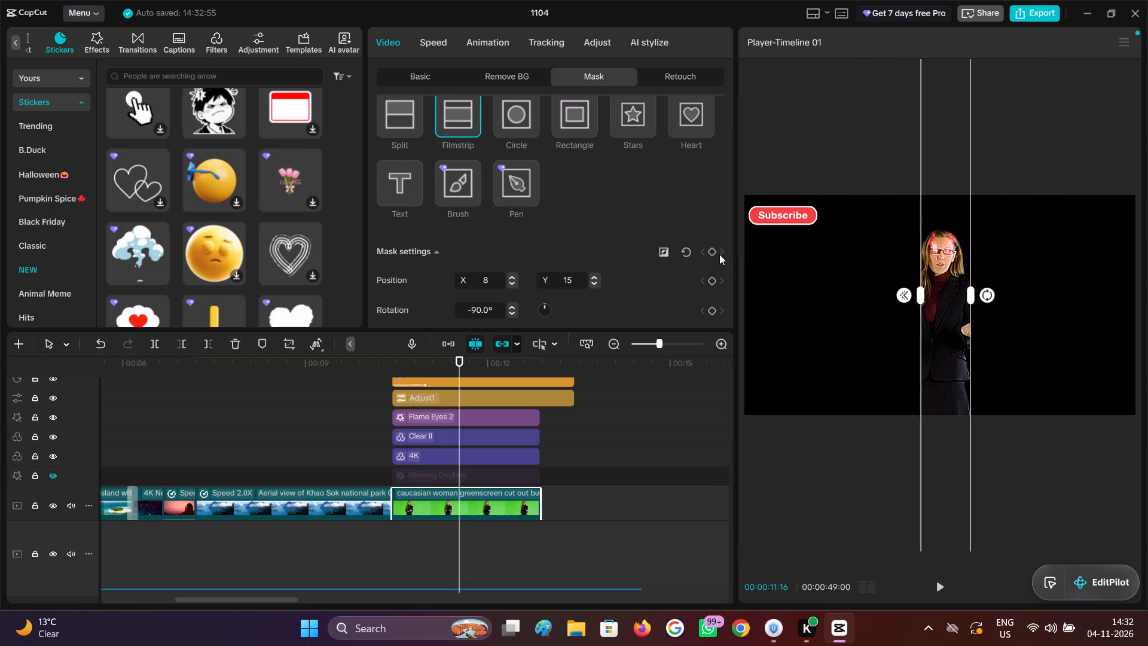
{"action": "scroll", "coordinate": [520, 419], "scroll_direction": "down", "scroll_amount": 4}
{"action": "left_click_drag", "start_coordinate": [461, 497], "coordinate": [408, 489]}
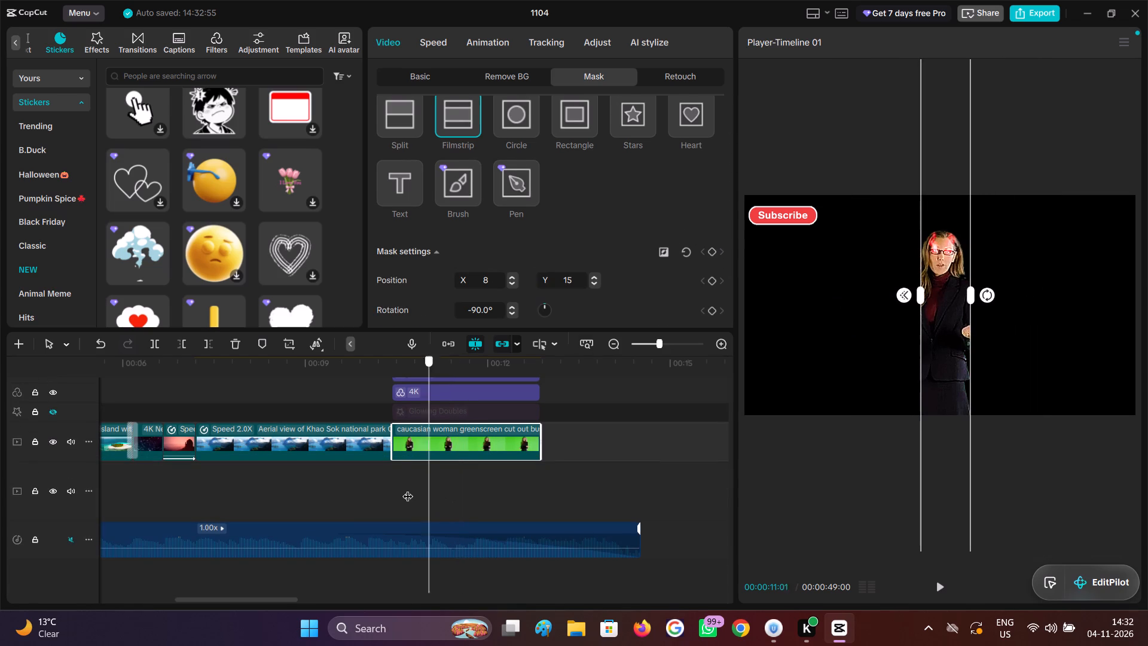
{"action": "left_click_drag", "start_coordinate": [408, 489], "coordinate": [393, 484]}
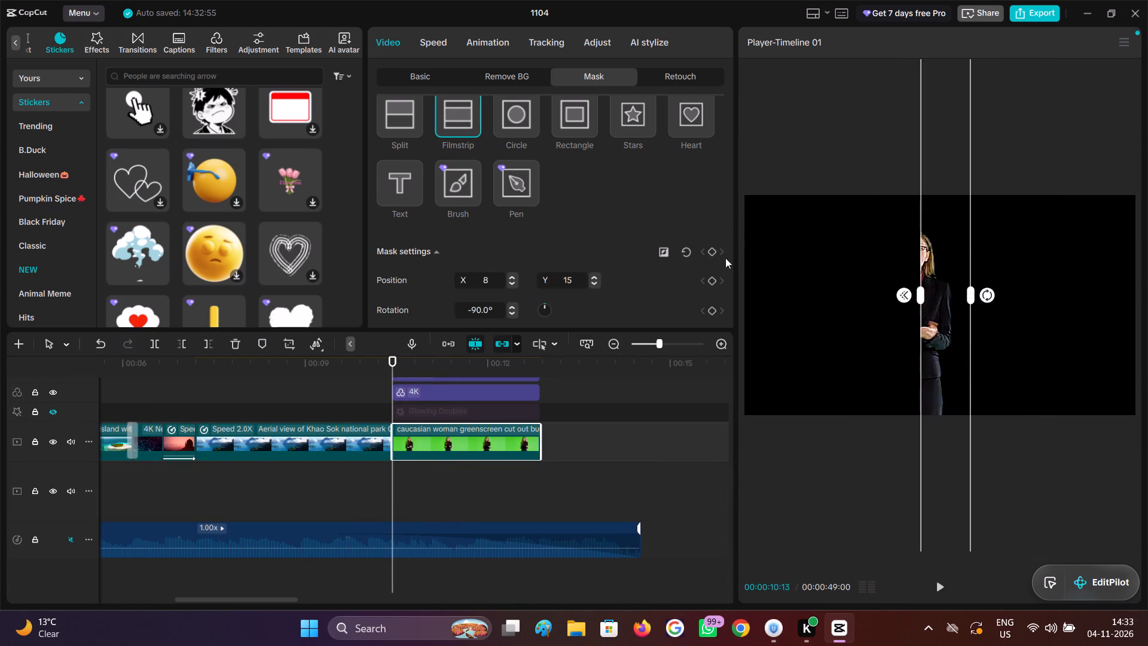
{"action": "left_click", "coordinate": [711, 252]}
At 00:00:11:19, widen the Filmstrip mask well past both sides of the woman.
{"action": "left_click", "coordinate": [466, 471]}
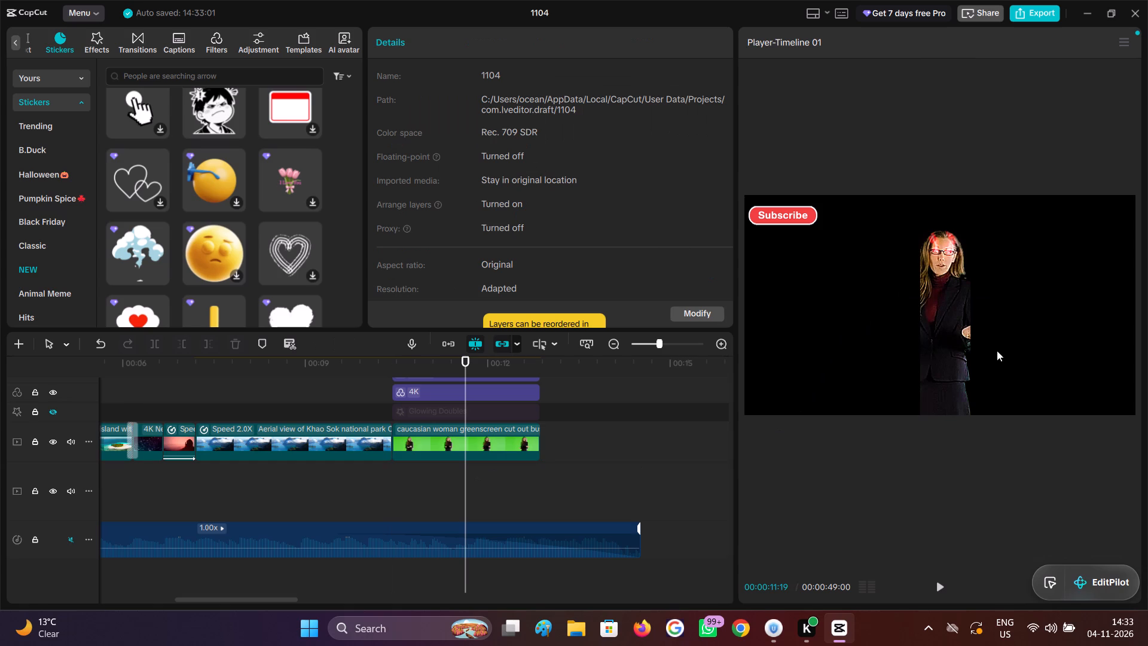
{"action": "left_click", "coordinate": [450, 449]}
{"action": "left_click_drag", "start_coordinate": [918, 297], "coordinate": [795, 306]}
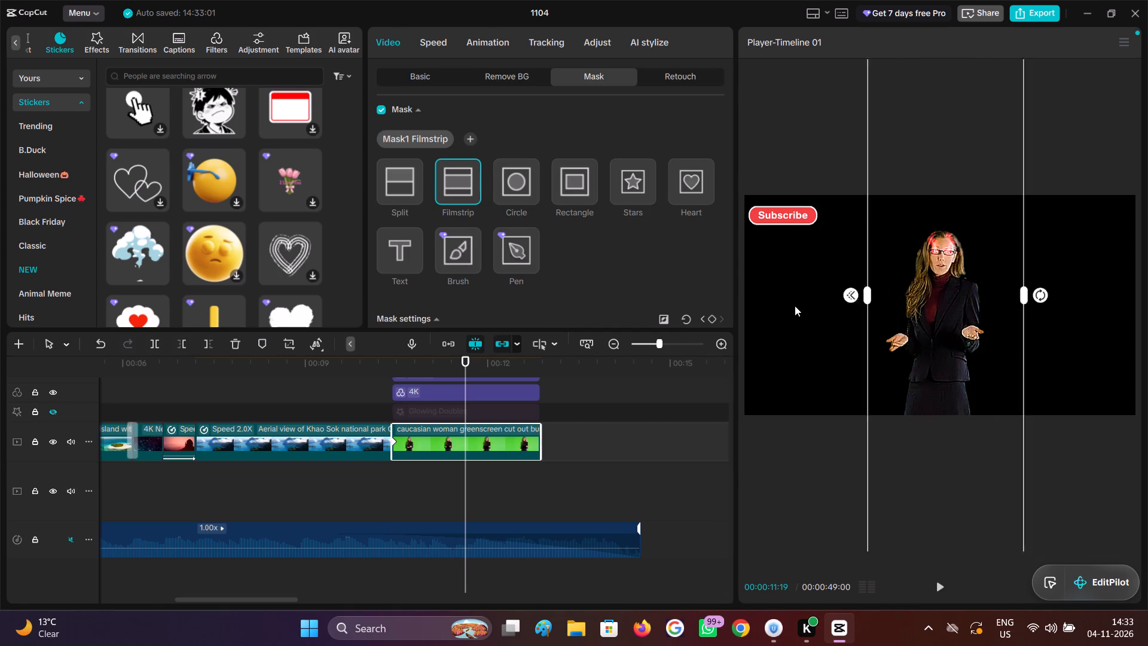
{"action": "left_click_drag", "start_coordinate": [795, 306], "coordinate": [792, 304]}
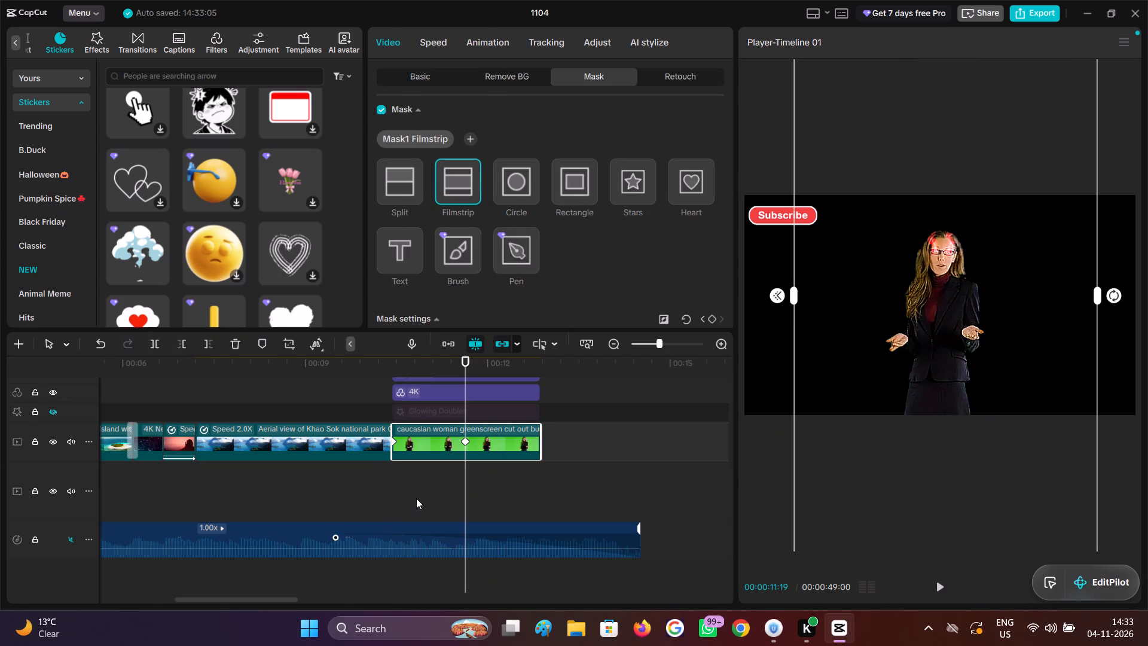
Unhide the Glowing Doubles effect track.
{"action": "left_click", "coordinate": [416, 498]}
{"action": "left_click_drag", "start_coordinate": [416, 498], "coordinate": [399, 493]}
{"action": "left_click", "coordinate": [54, 413]}
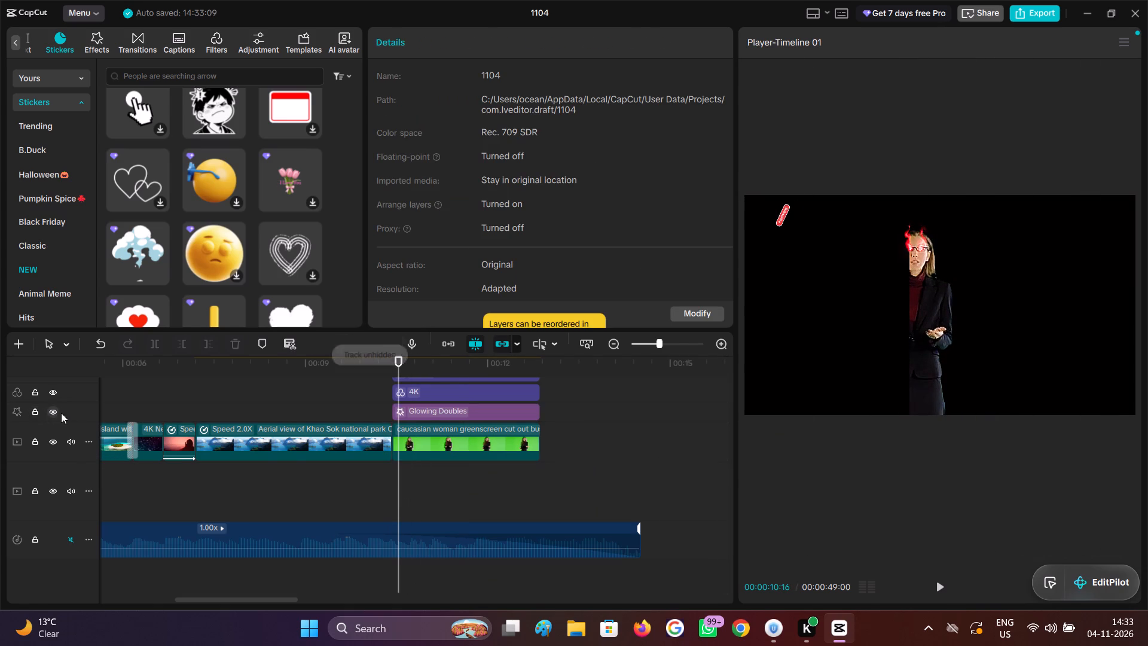
Review the mask opening animation over the businesswoman clip together with the Glowing Doubles effect, back to its second mask keyframe.
{"action": "left_click_drag", "start_coordinate": [398, 495], "coordinate": [469, 499]}
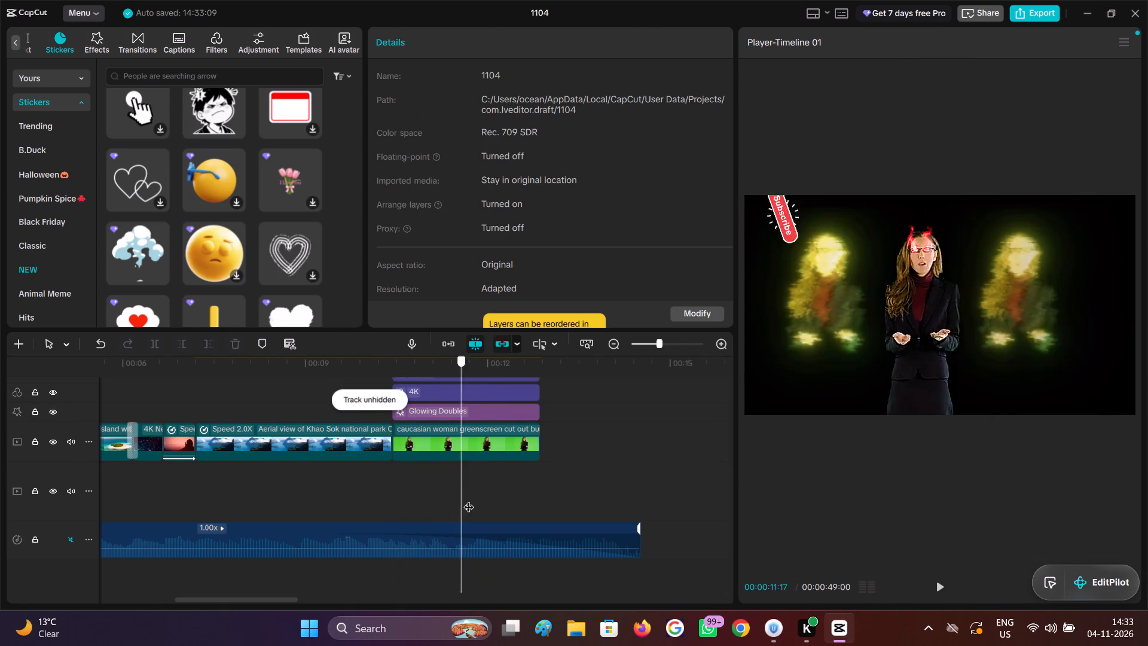
{"action": "left_click_drag", "start_coordinate": [469, 499], "coordinate": [502, 502]}
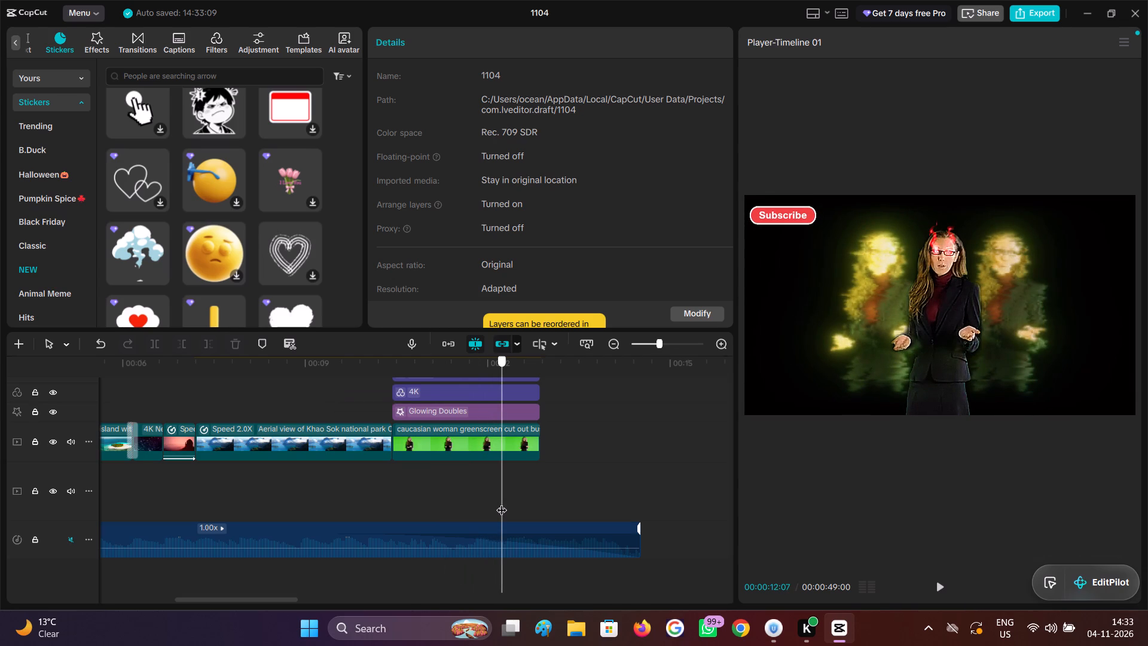
{"action": "left_click_drag", "start_coordinate": [502, 502], "coordinate": [395, 480]}
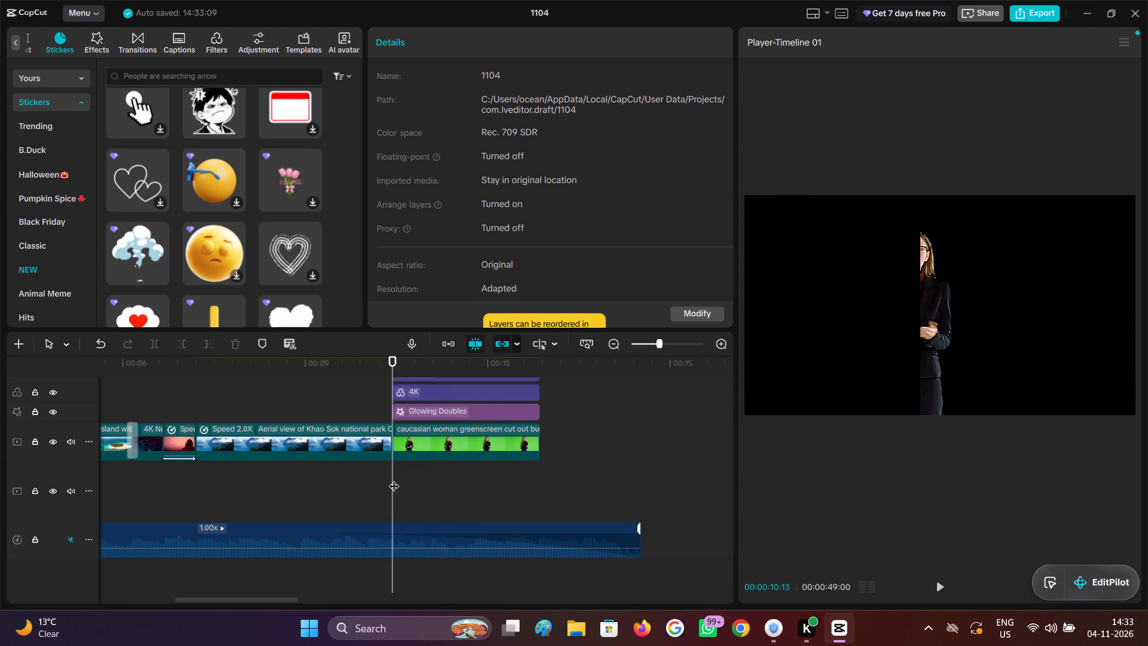
{"action": "left_click_drag", "start_coordinate": [394, 479], "coordinate": [451, 487]}
{"action": "scroll", "coordinate": [484, 495], "scroll_direction": "up", "scroll_amount": 12, "text": "ctrl"}
{"action": "key", "text": "space"}
{"action": "key", "text": "space"}
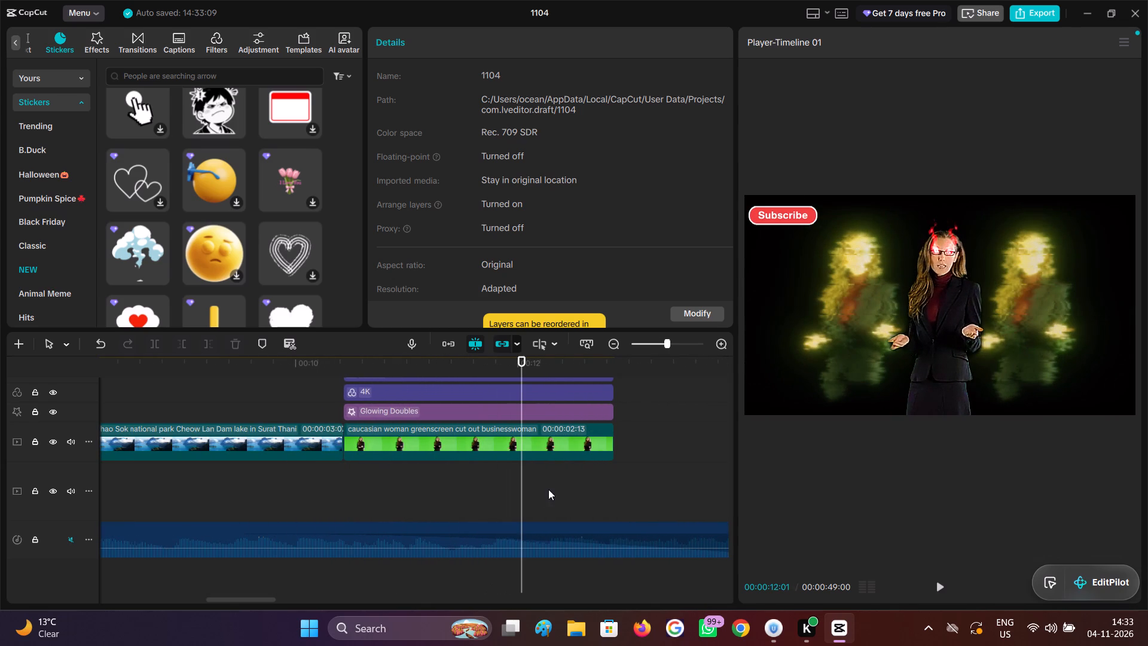
{"action": "left_click", "coordinate": [553, 446]}
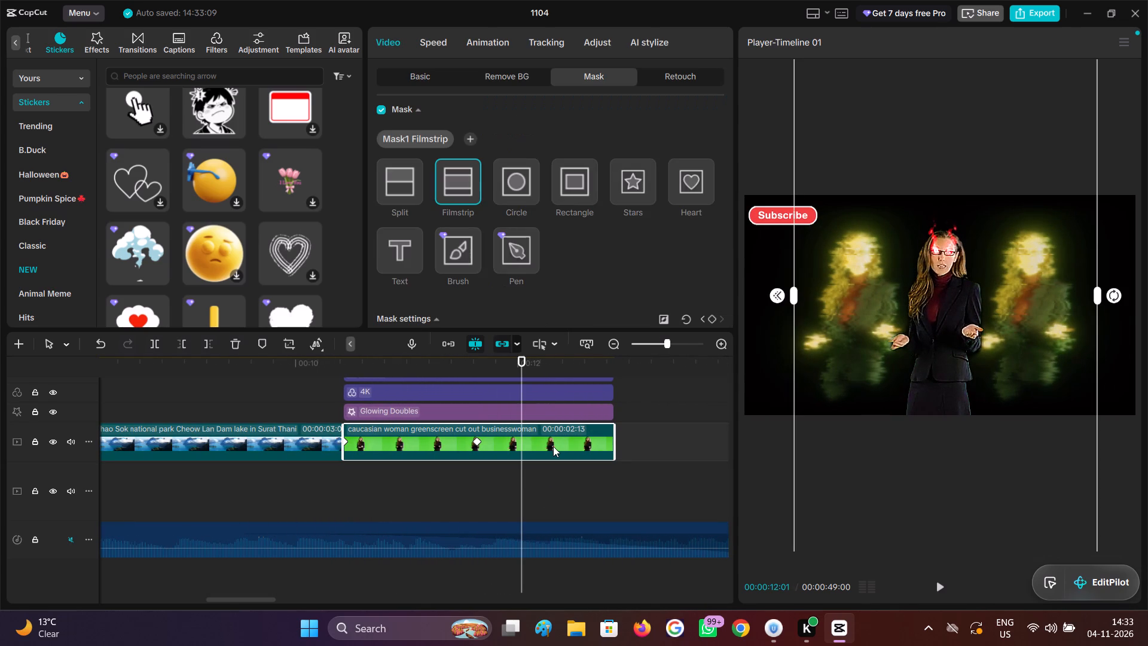
{"action": "left_click", "coordinate": [474, 442]}
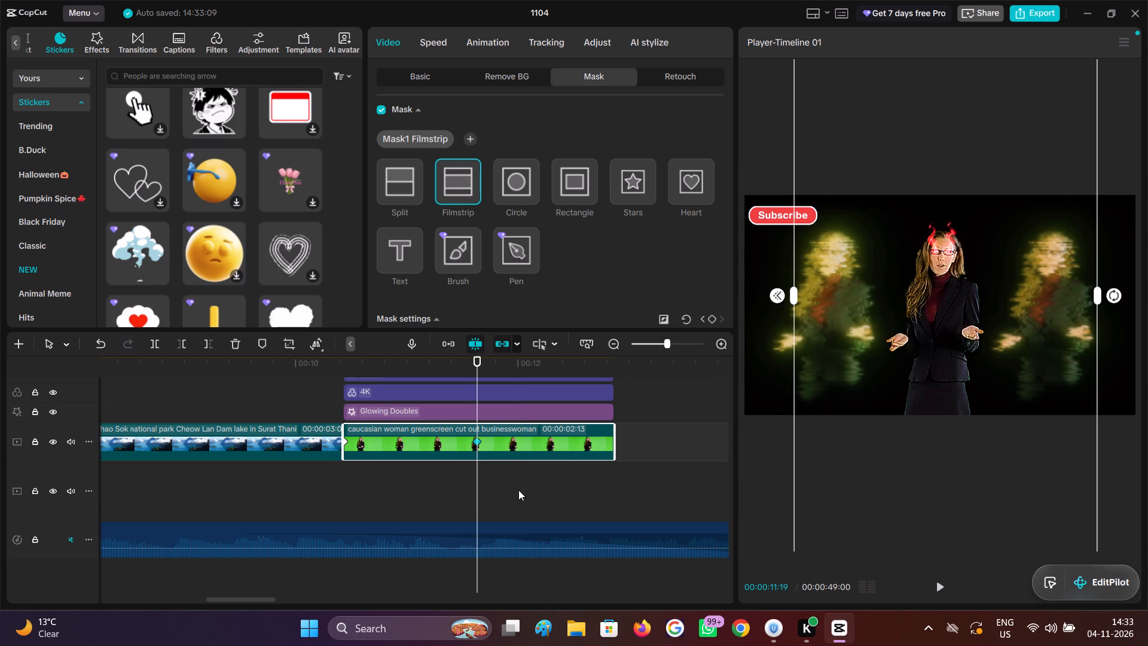
Delete the Adjust1 adjustment layer above the Flame Eyes 2 effect.
{"action": "scroll", "coordinate": [518, 490], "scroll_direction": "up", "scroll_amount": 7}
{"action": "left_click", "coordinate": [380, 408]}
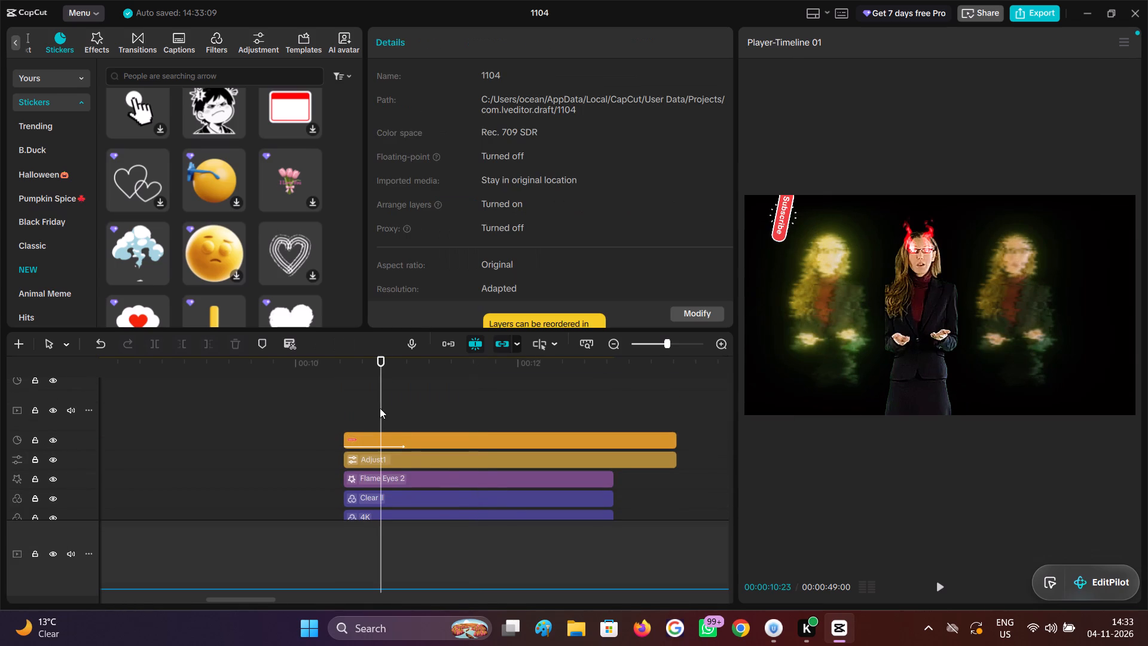
{"action": "left_click", "coordinate": [399, 437]}
{"action": "left_click", "coordinate": [409, 465]}
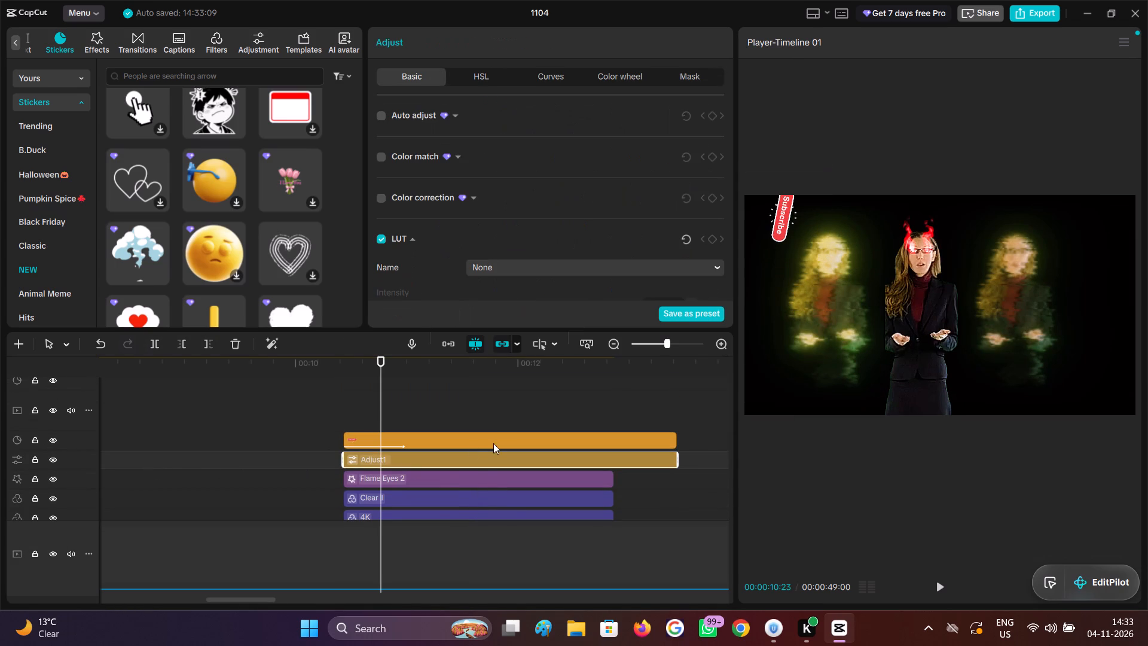
{"action": "left_click", "coordinate": [233, 343]}
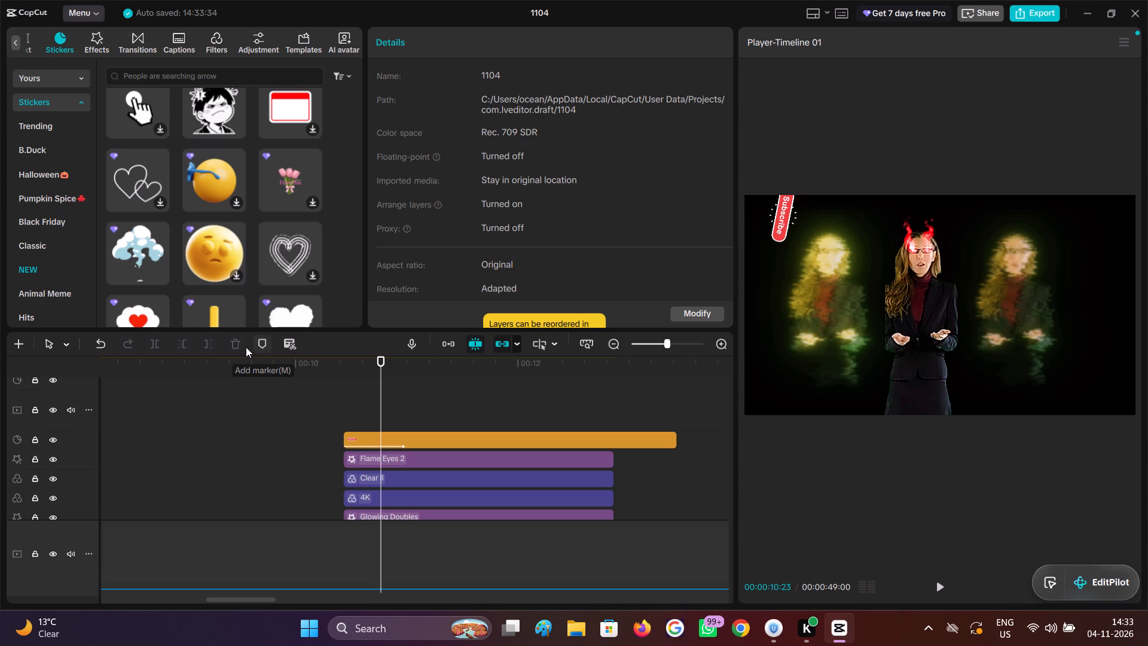
Add the grey cat thumbs-up sticker from the Animal Meme collection on a track above, aligned with the businesswoman clip's start.
{"action": "scroll", "coordinate": [130, 251], "scroll_direction": "down", "scroll_amount": 2}
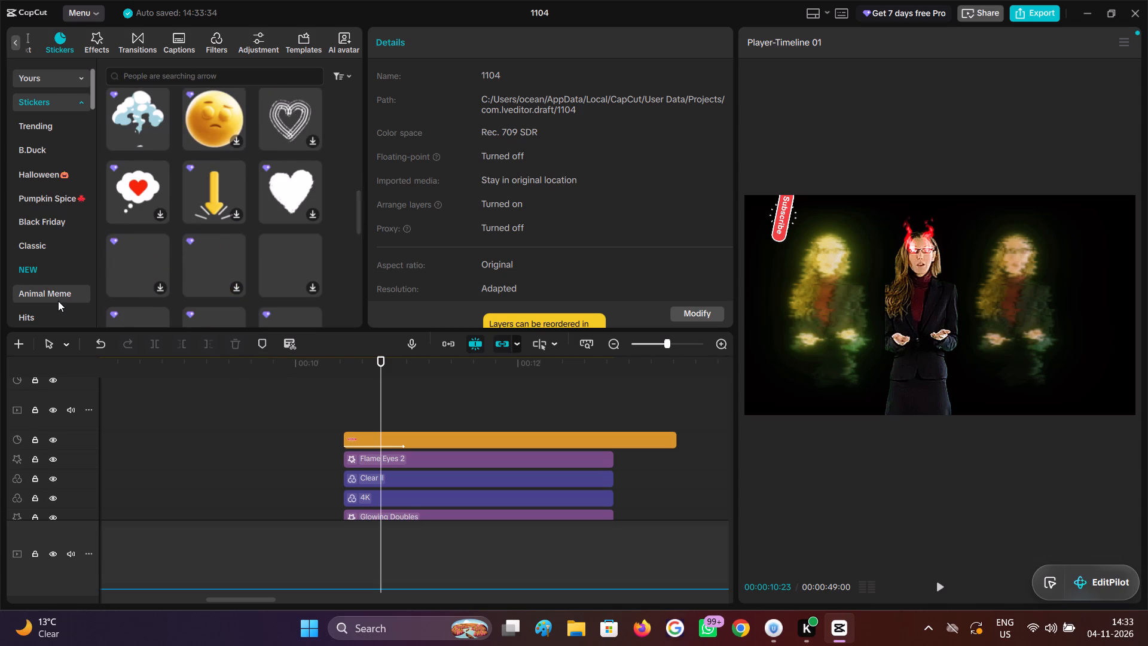
{"action": "left_click", "coordinate": [58, 301]}
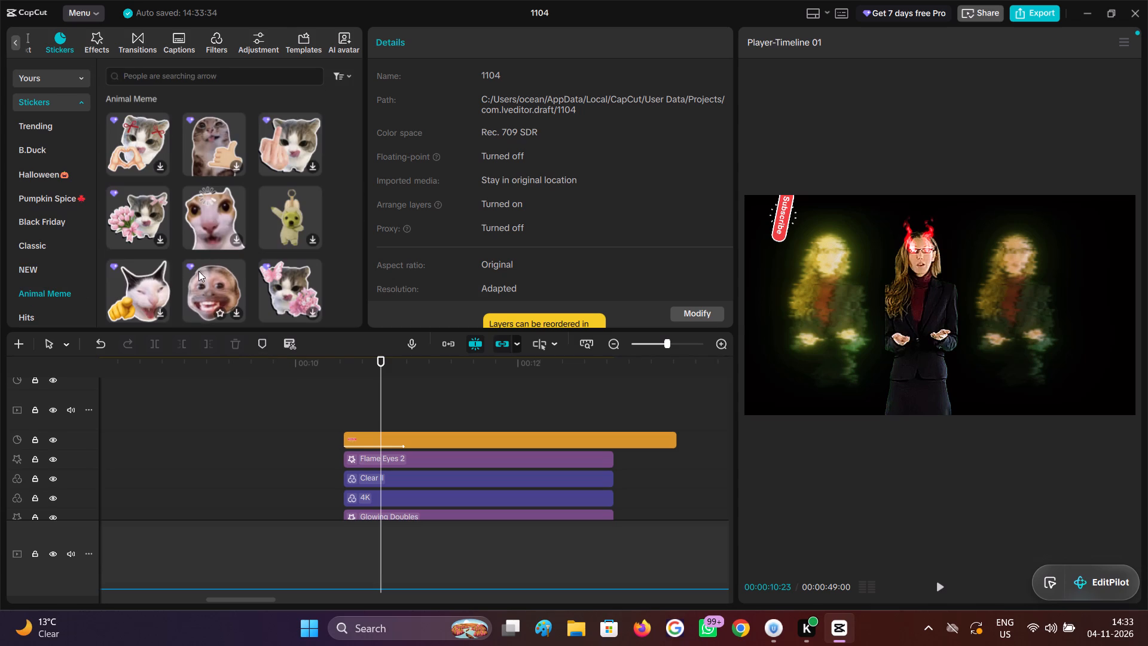
{"action": "left_click", "coordinate": [209, 280]}
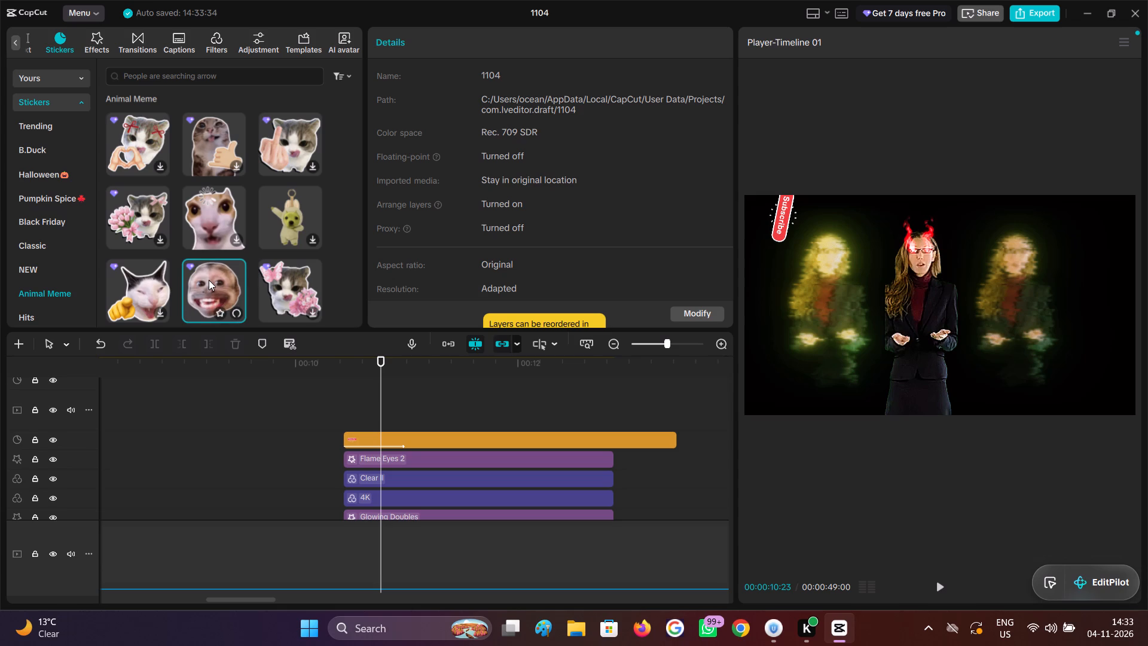
{"action": "left_click", "coordinate": [133, 284]}
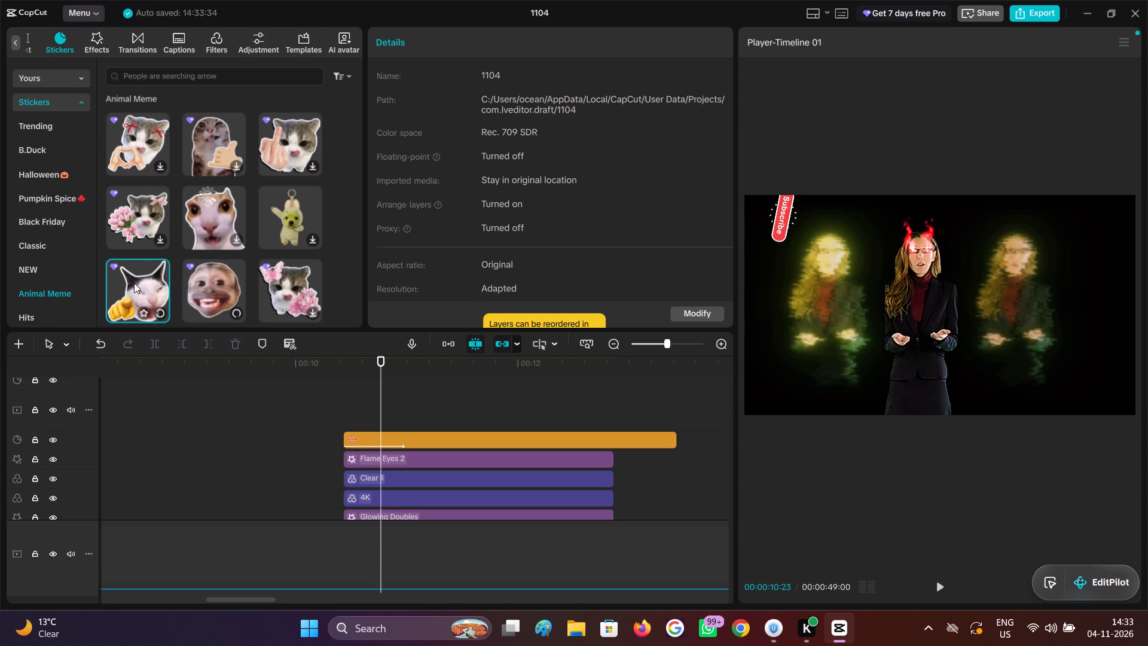
{"action": "scroll", "coordinate": [134, 283], "scroll_direction": "down", "scroll_amount": 2}
{"action": "left_click", "coordinate": [237, 222]}
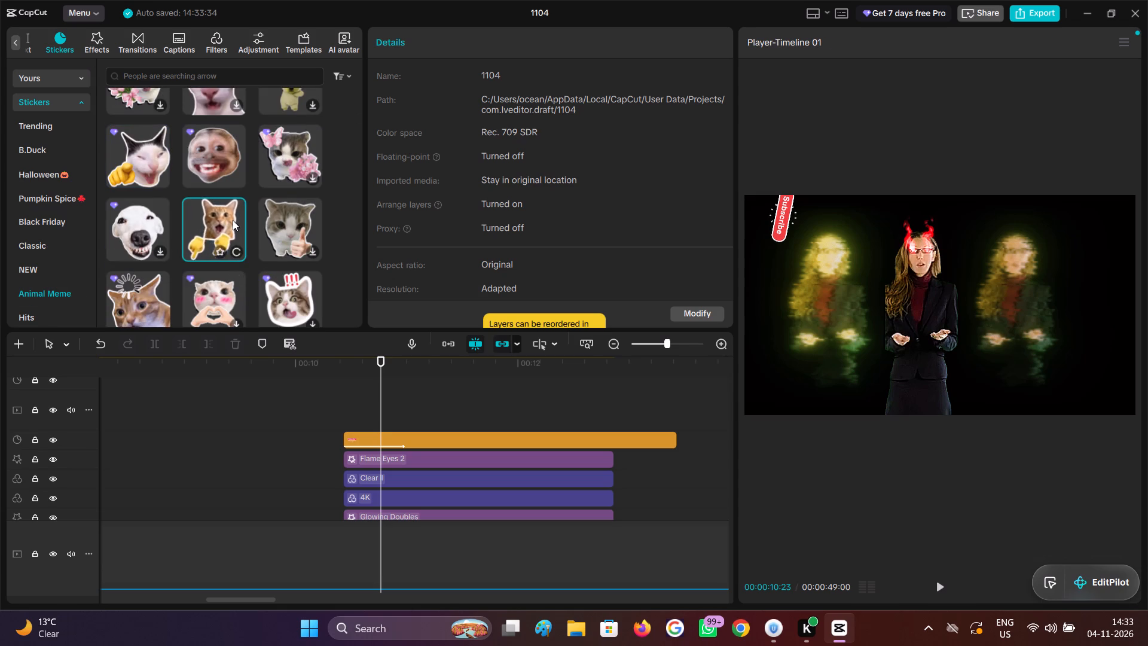
{"action": "left_click", "coordinate": [282, 220]}
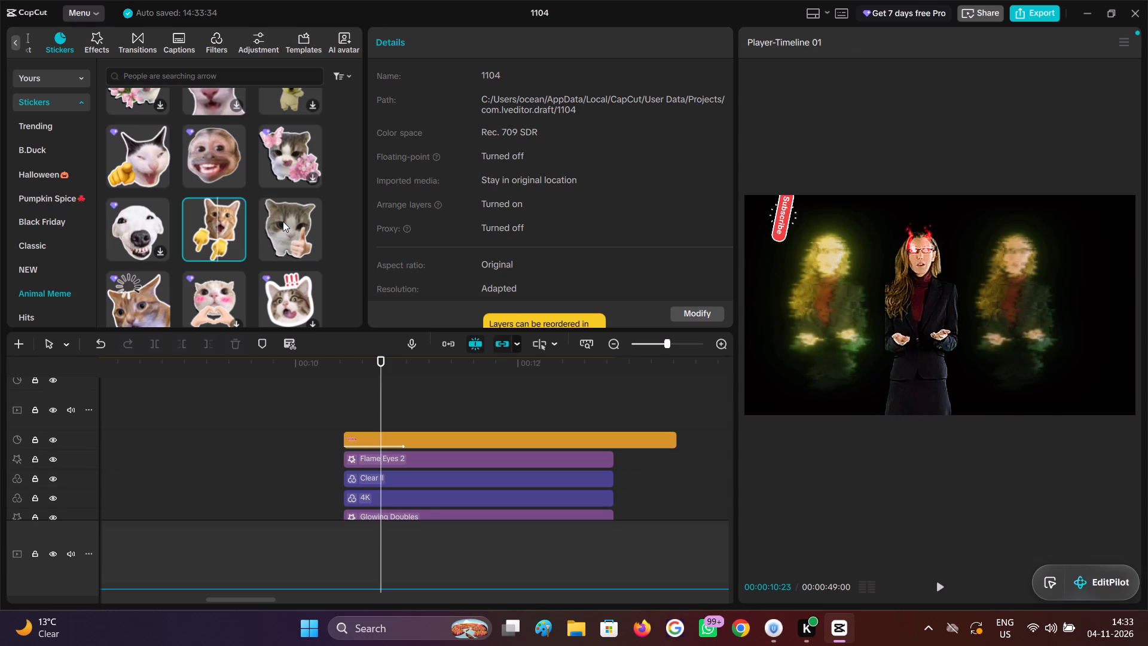
{"action": "key", "text": "space"}
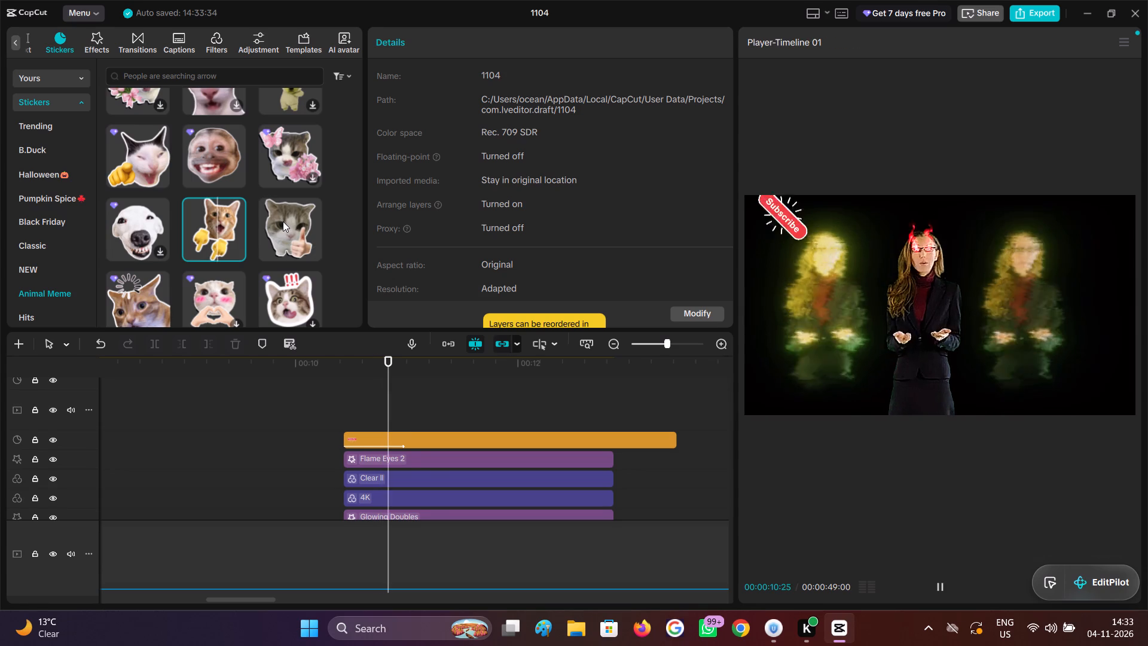
{"action": "left_click", "coordinate": [283, 227]}
{"action": "left_click_drag", "start_coordinate": [283, 228], "coordinate": [364, 409]}
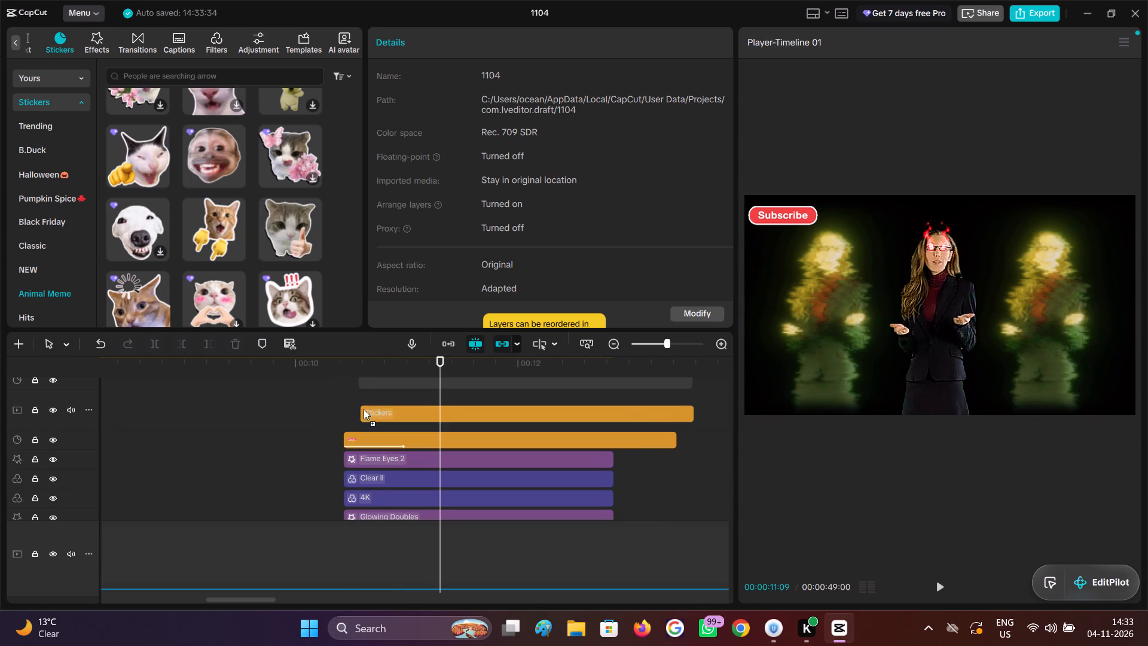
{"action": "left_click_drag", "start_coordinate": [364, 409], "coordinate": [339, 416]}
Shrink the thumbs-up cat sticker and place it in the lower-left corner of the video frame, checking it over the clip.
{"action": "left_click", "coordinate": [346, 411]}
{"action": "left_click_drag", "start_coordinate": [346, 411], "coordinate": [544, 420]}
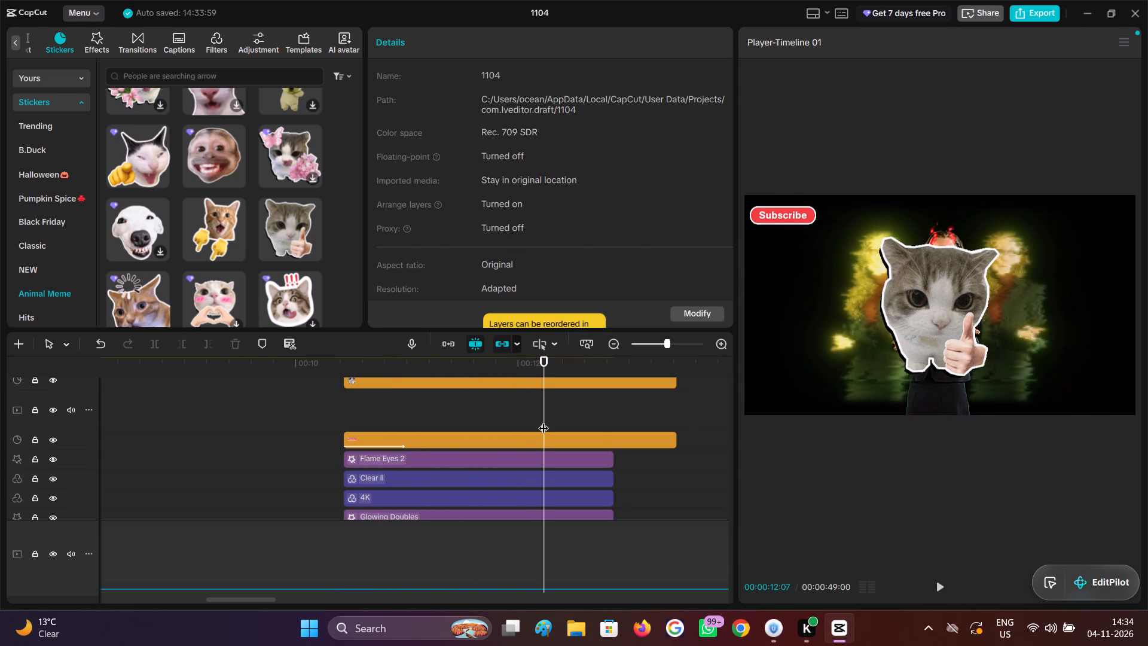
{"action": "scroll", "coordinate": [544, 419], "scroll_direction": "up", "scroll_amount": 2}
{"action": "left_click", "coordinate": [544, 416]}
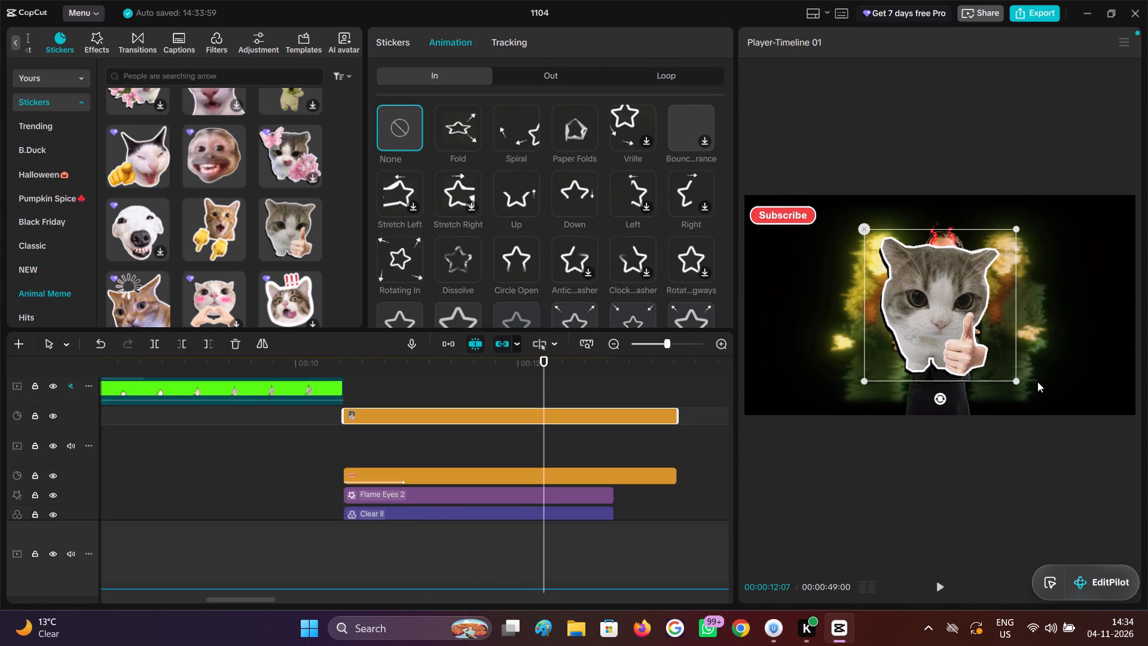
{"action": "left_click_drag", "start_coordinate": [1016, 383], "coordinate": [901, 374]}
{"action": "left_click_drag", "start_coordinate": [940, 340], "coordinate": [688, 287]}
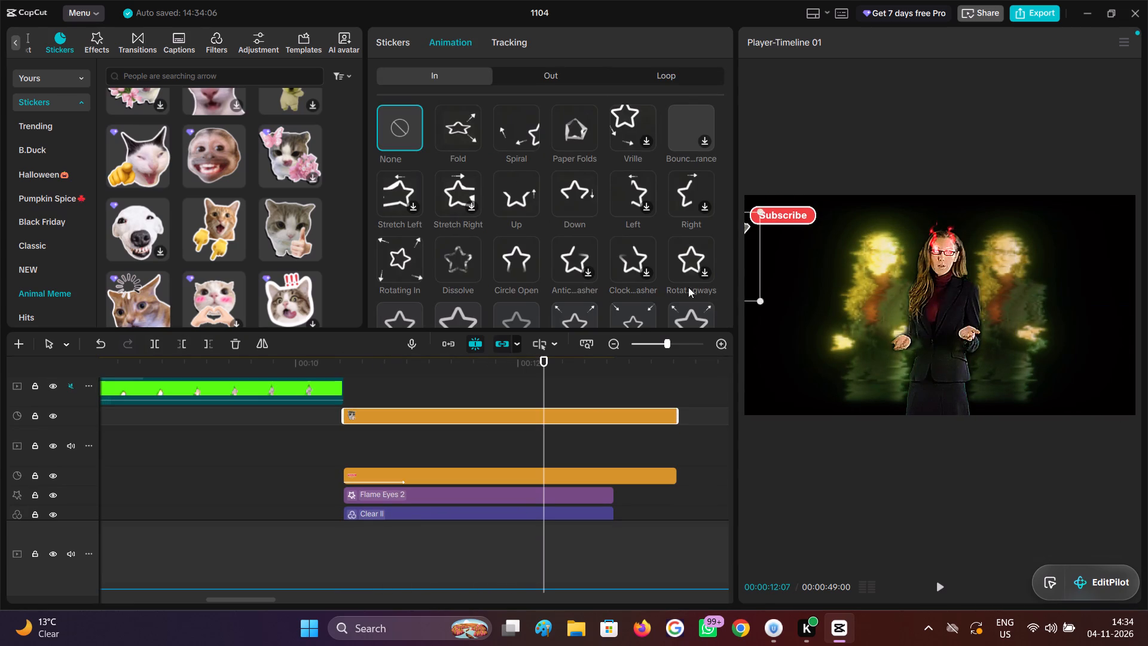
{"action": "left_click_drag", "start_coordinate": [688, 287], "coordinate": [788, 399]}
{"action": "left_click", "coordinate": [340, 445]}
{"action": "left_click_drag", "start_coordinate": [340, 445], "coordinate": [416, 450]}
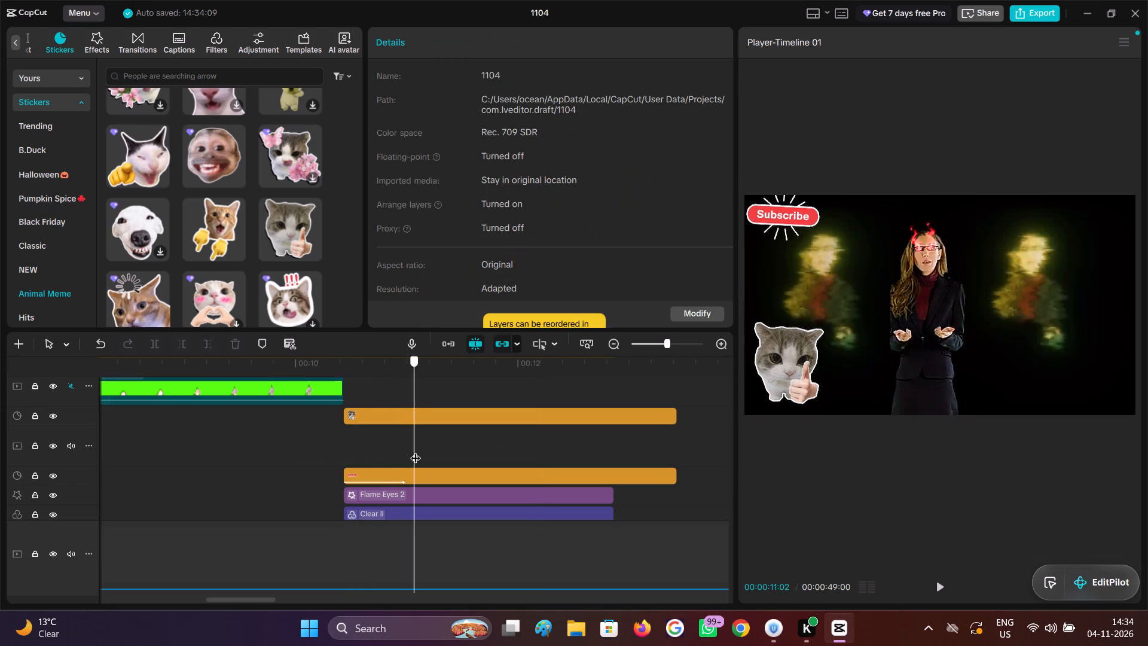
Add the blue Follow sticker from the Hits collection on a new track below the cat sticker, aligned with the businesswoman clip's start.
{"action": "left_click_drag", "start_coordinate": [416, 450], "coordinate": [487, 452]}
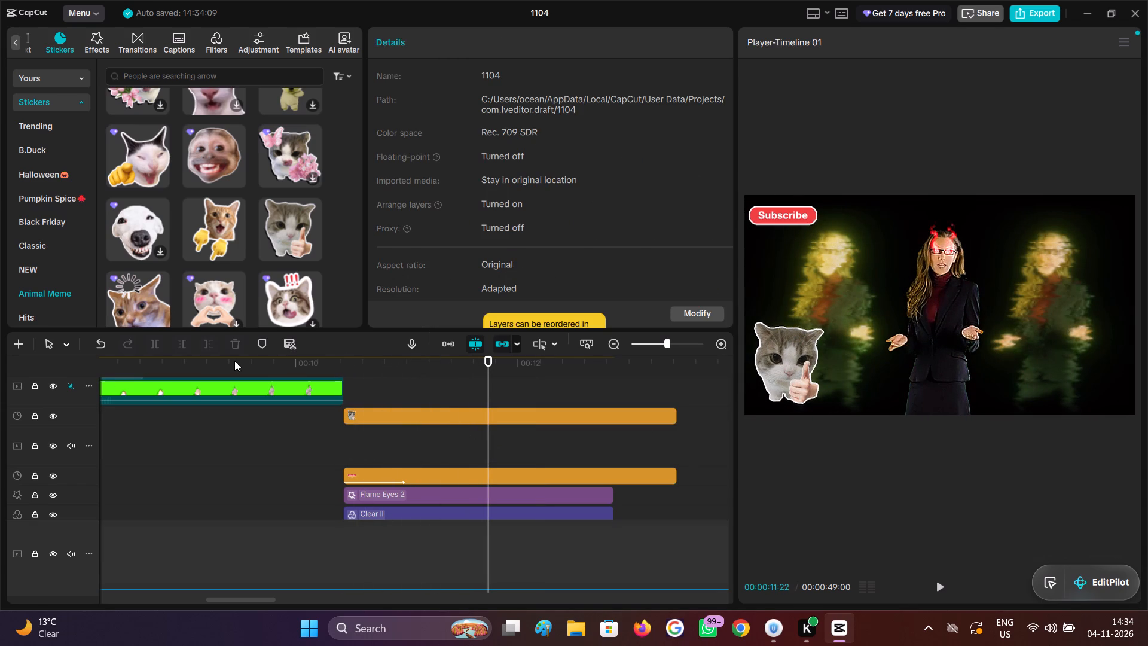
{"action": "scroll", "coordinate": [316, 281], "scroll_direction": "down", "scroll_amount": 3}
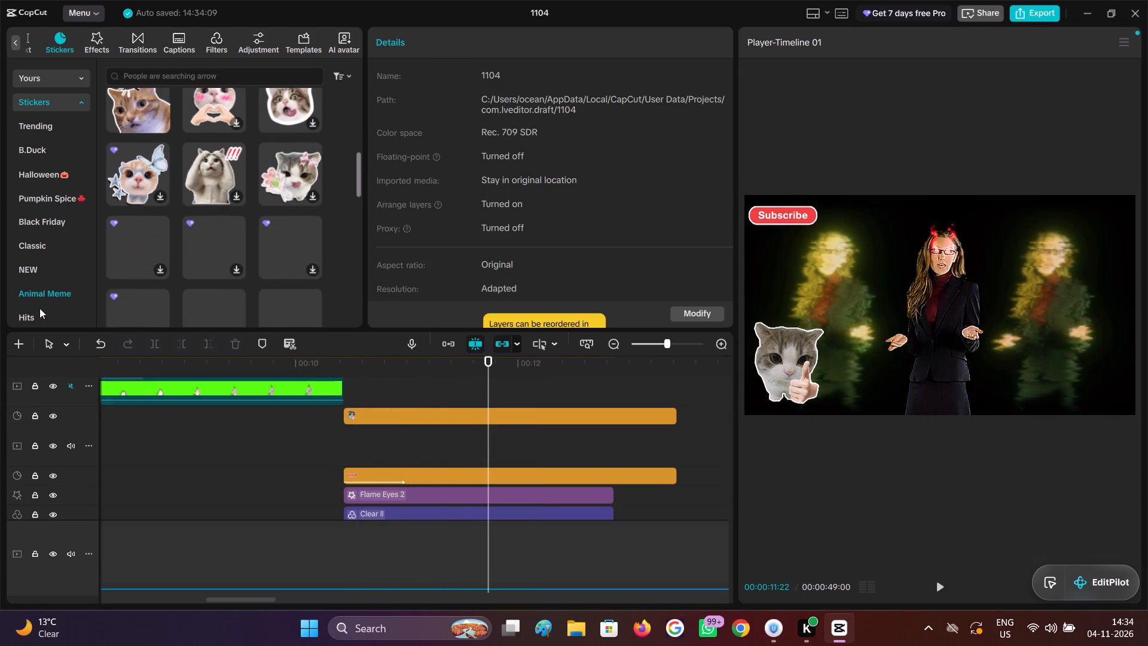
{"action": "scroll", "coordinate": [41, 310], "scroll_direction": "down", "scroll_amount": 1}
{"action": "left_click", "coordinate": [17, 246]}
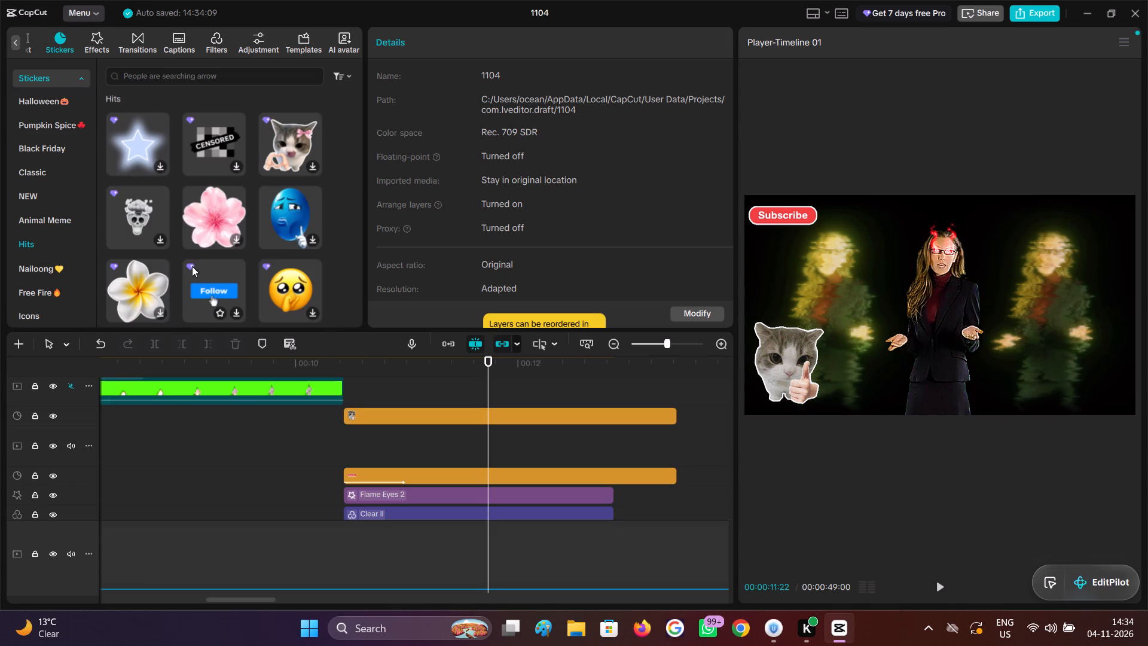
{"action": "scroll", "coordinate": [199, 310], "scroll_direction": "down", "scroll_amount": 1}
{"action": "left_click", "coordinate": [196, 218]}
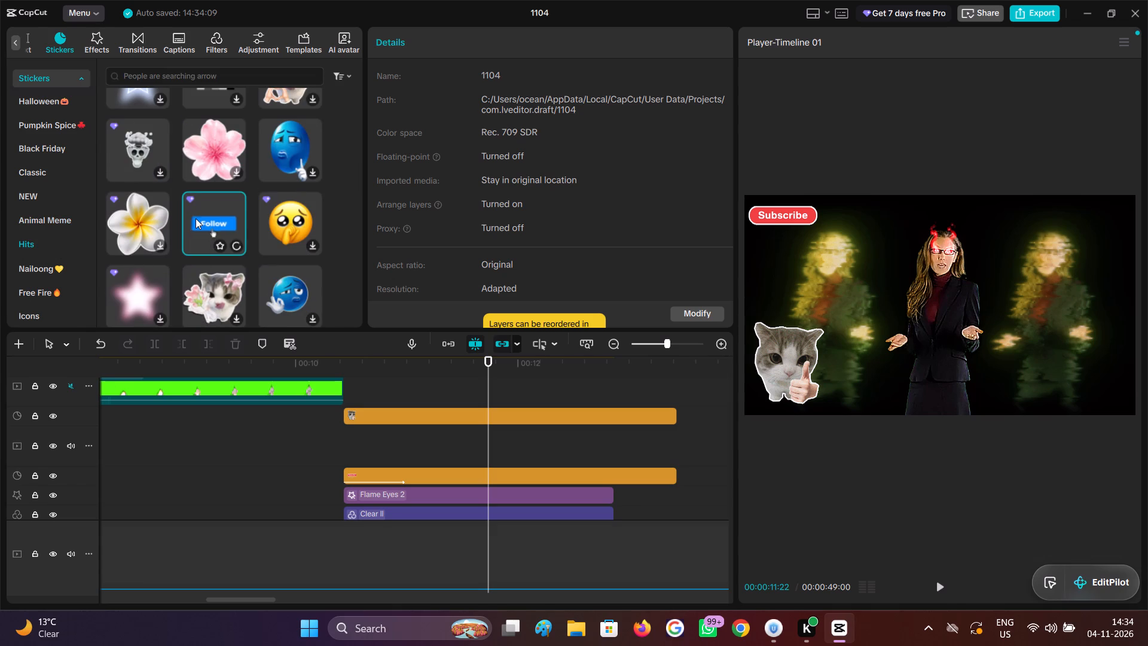
{"action": "left_click_drag", "start_coordinate": [196, 218], "coordinate": [201, 221]}
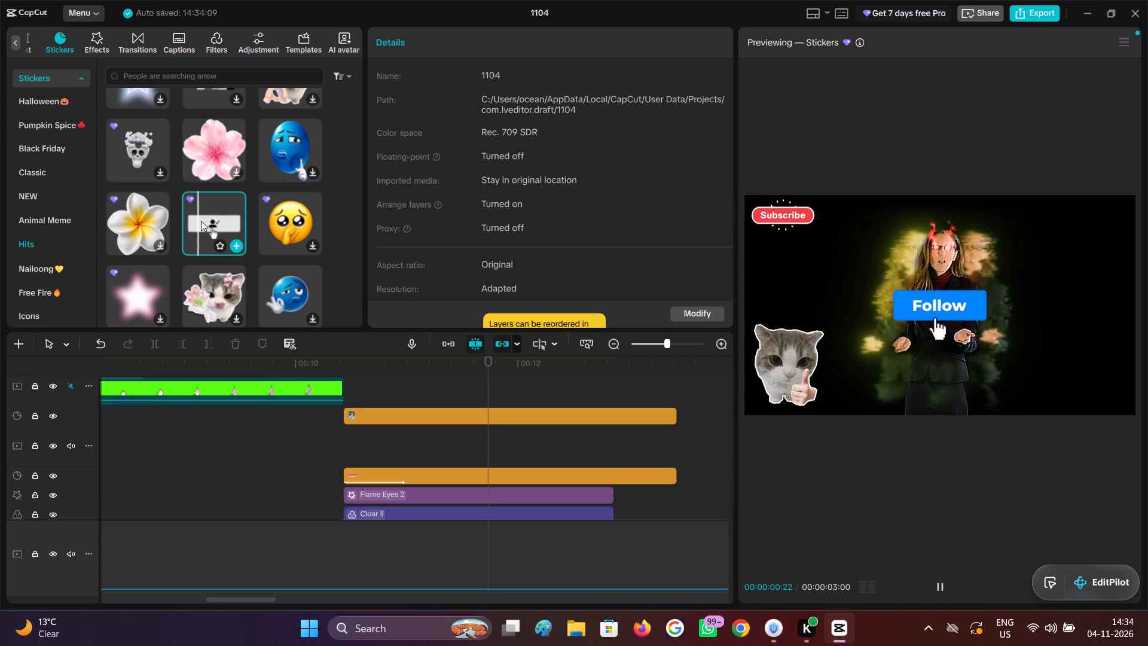
{"action": "left_click_drag", "start_coordinate": [201, 221], "coordinate": [343, 457]}
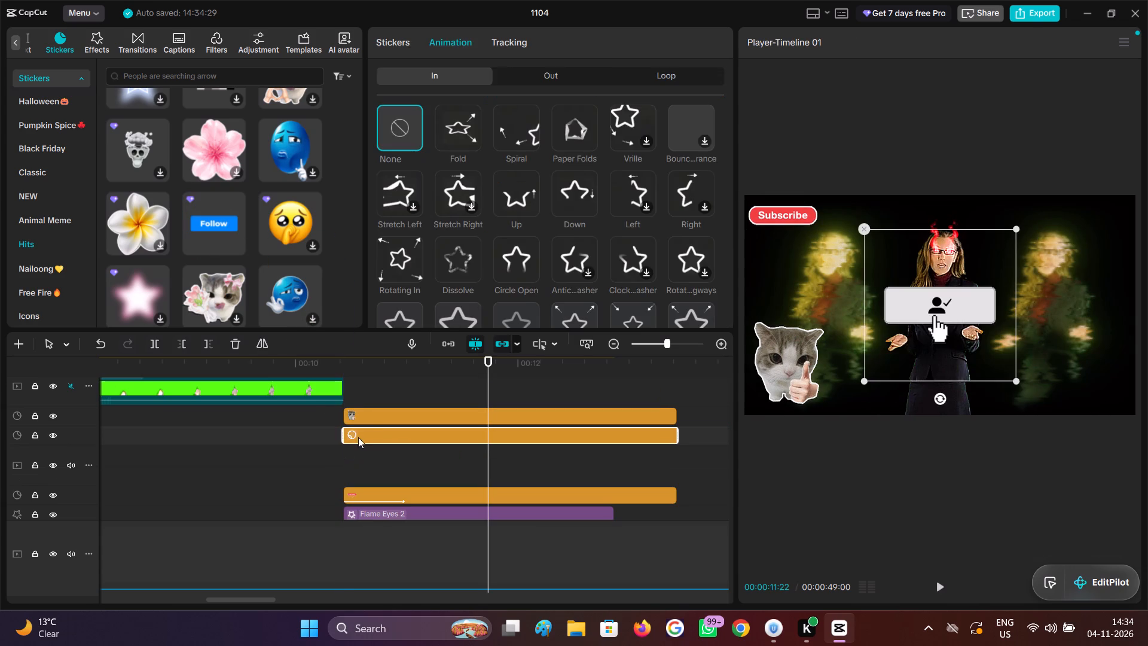
Move the Follow sticker to the lower-right area of the video frame and give it the Down entrance animation.
{"action": "left_click", "coordinate": [384, 455]}
{"action": "left_click_drag", "start_coordinate": [384, 455], "coordinate": [364, 455]}
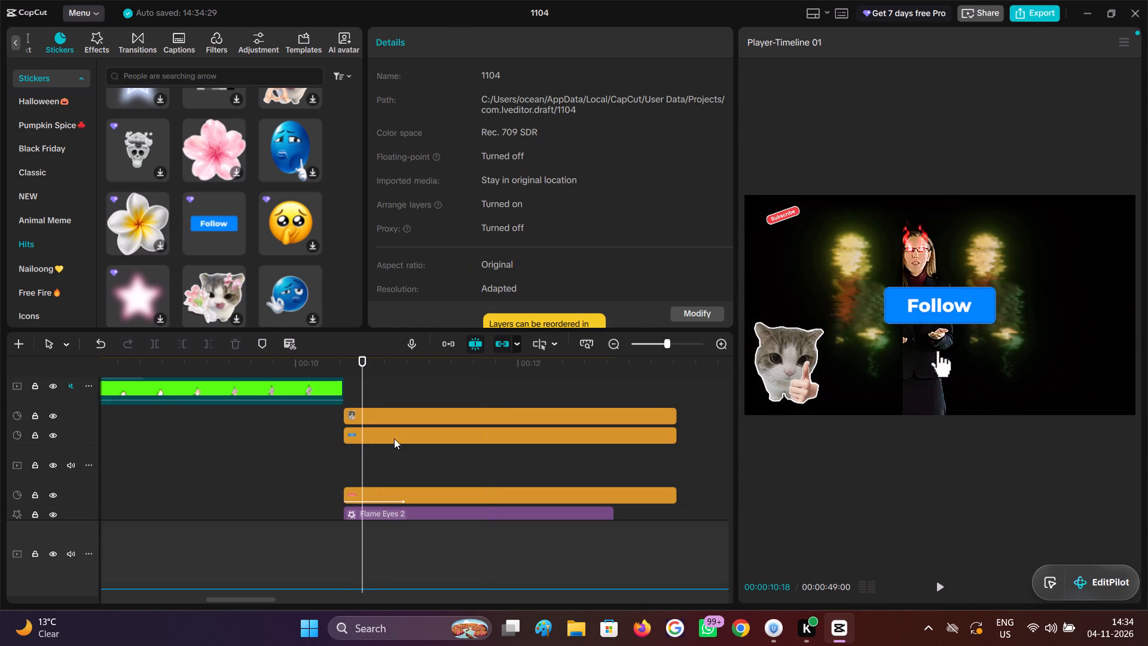
{"action": "left_click", "coordinate": [394, 438]}
{"action": "left_click_drag", "start_coordinate": [868, 336], "coordinate": [994, 394]}
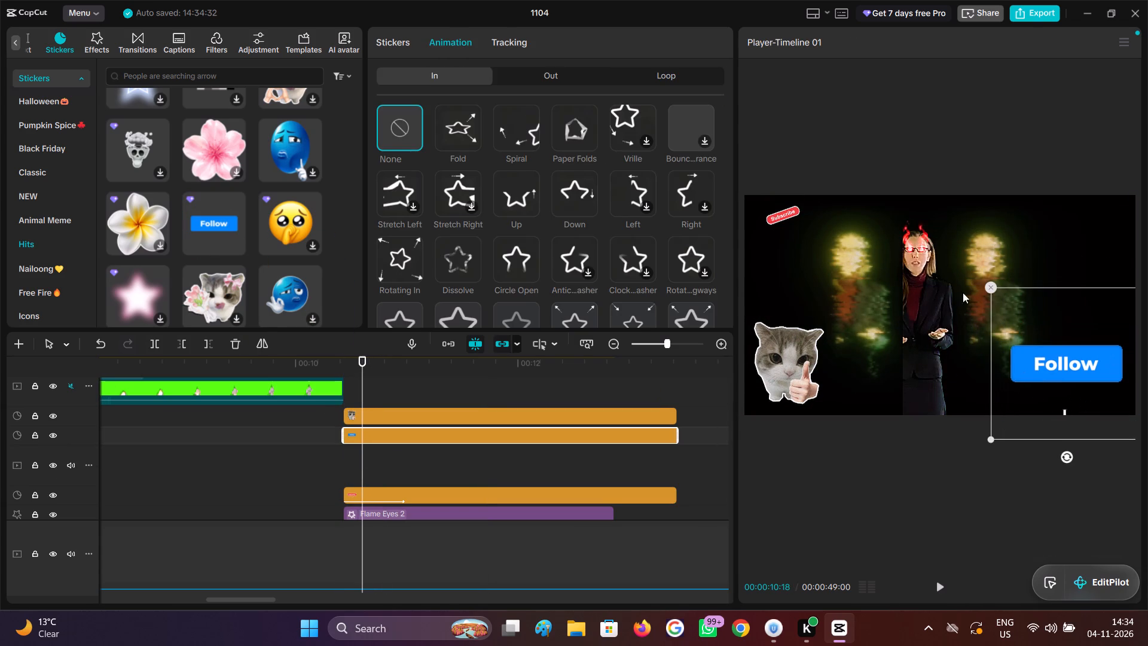
{"action": "left_click", "coordinate": [556, 201]}
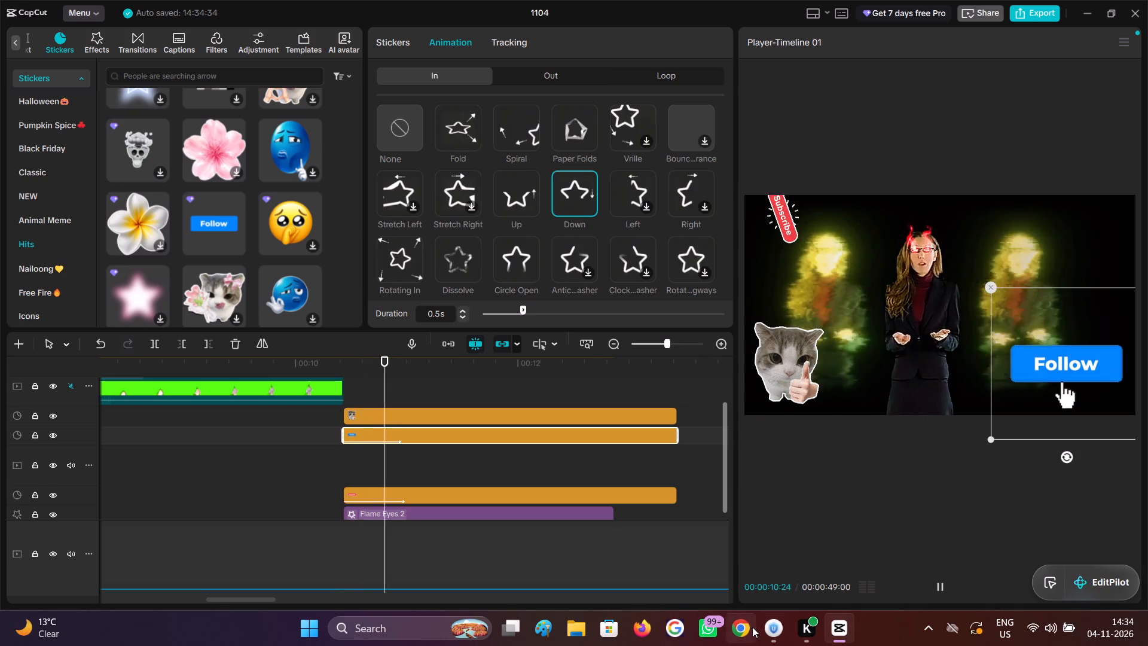
Shrink the Follow sticker to about half its size and fit it into the lower-right corner of the video frame.
{"action": "left_click_drag", "start_coordinate": [1051, 333], "coordinate": [1011, 324]}
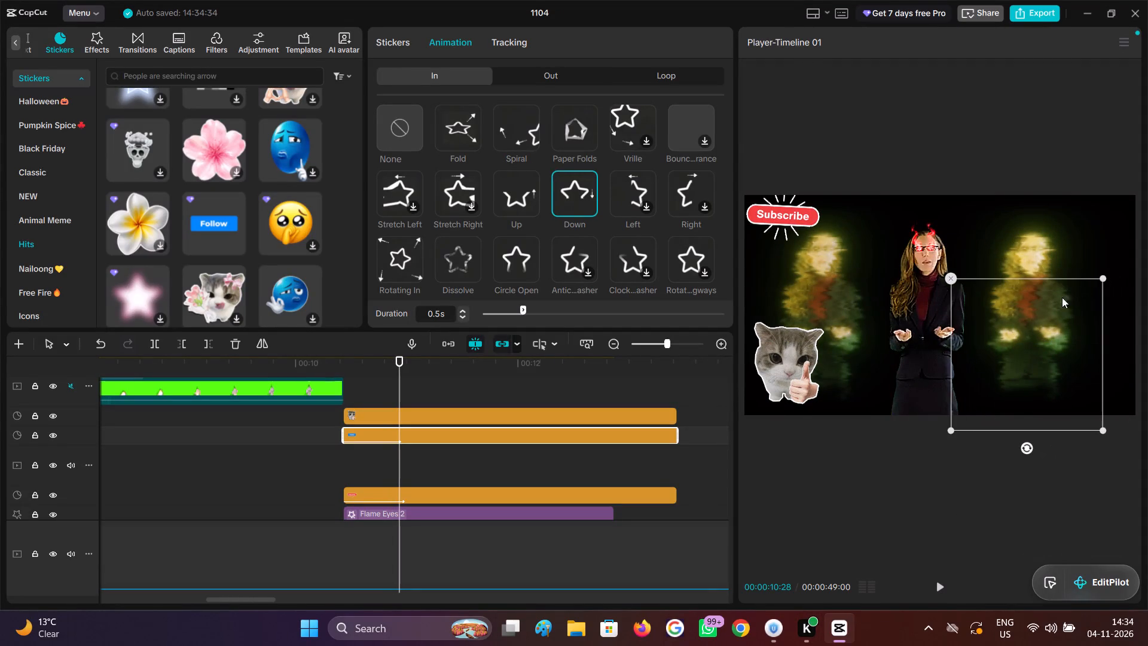
{"action": "left_click_drag", "start_coordinate": [1100, 278], "coordinate": [1046, 318]}
{"action": "left_click_drag", "start_coordinate": [1023, 355], "coordinate": [1087, 375]}
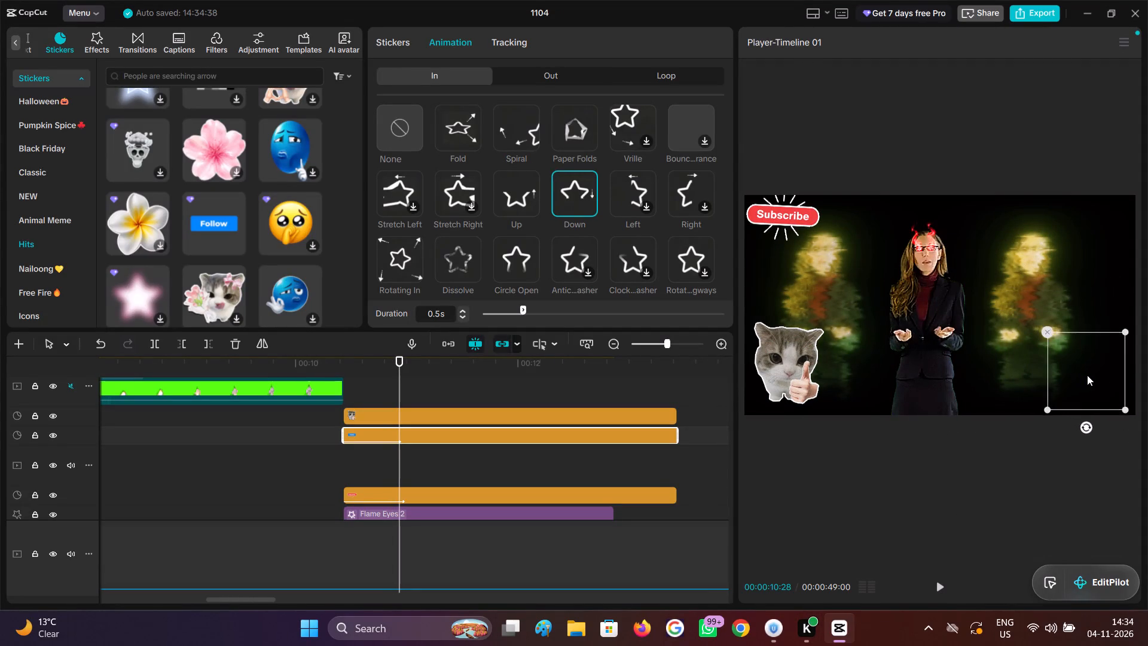
{"action": "left_click_drag", "start_coordinate": [1087, 375], "coordinate": [1088, 377]}
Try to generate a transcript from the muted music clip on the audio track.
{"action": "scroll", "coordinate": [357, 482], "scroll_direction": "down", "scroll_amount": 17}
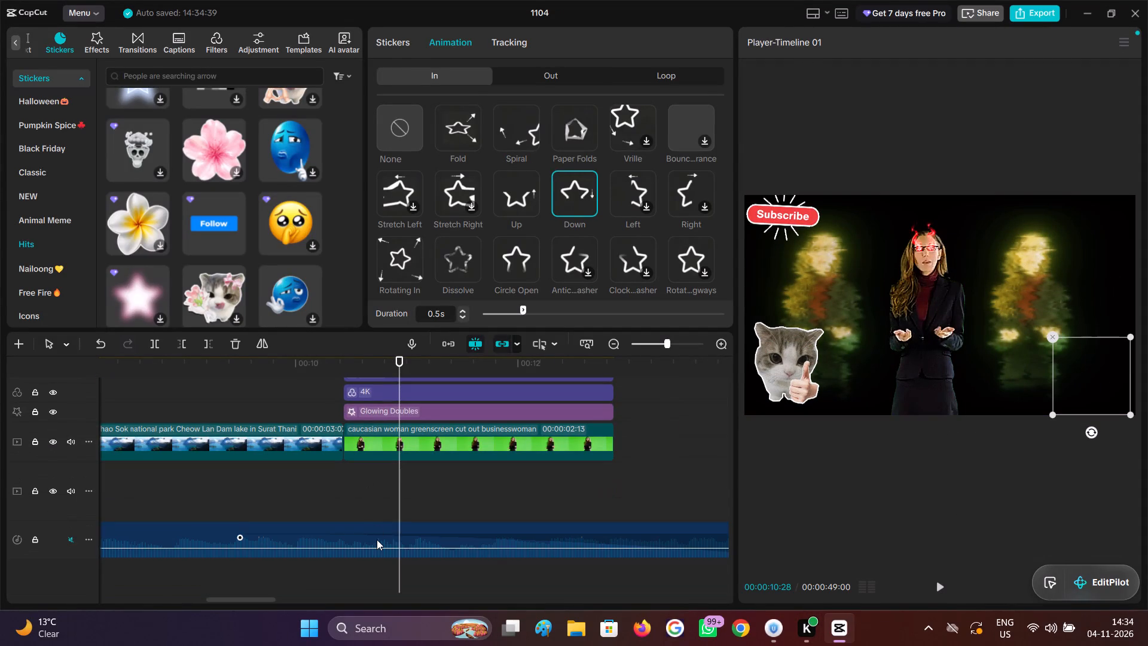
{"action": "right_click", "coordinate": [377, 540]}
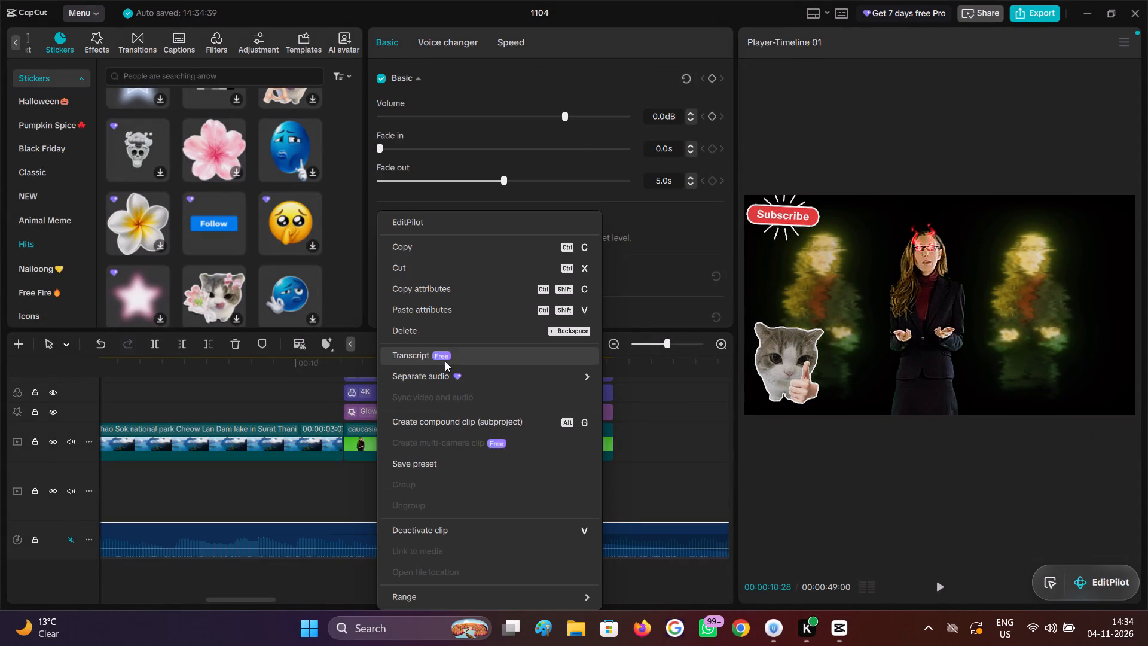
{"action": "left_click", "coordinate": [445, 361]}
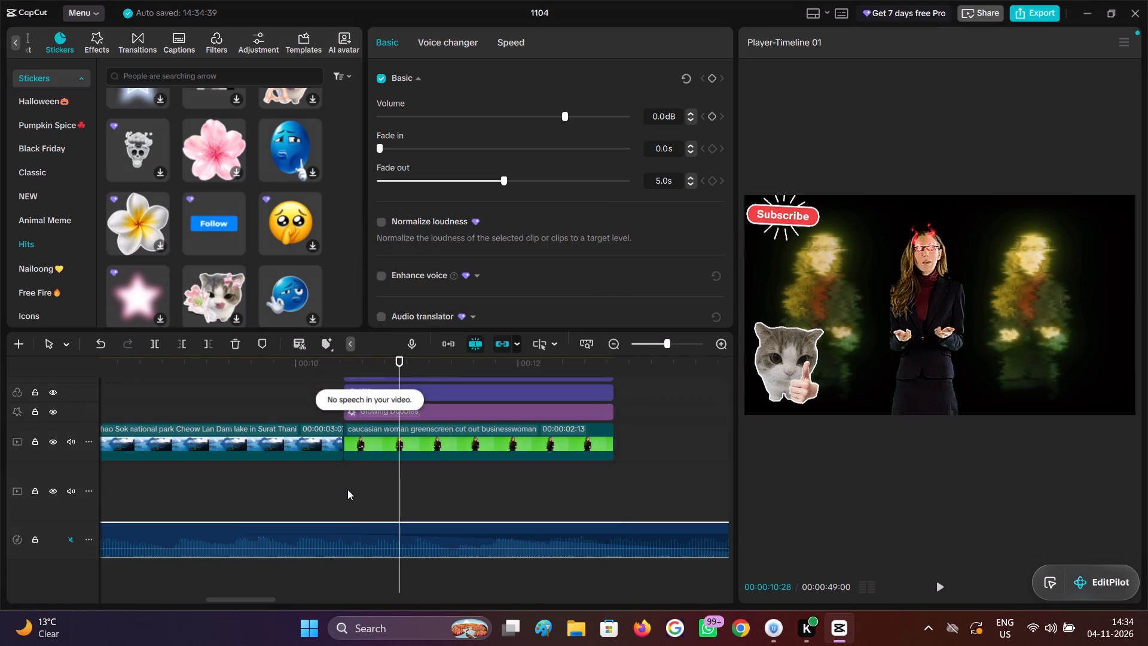
Unmute the music track and try generating a transcript from its clip again.
{"action": "left_click", "coordinate": [71, 544]}
{"action": "right_click", "coordinate": [146, 532]}
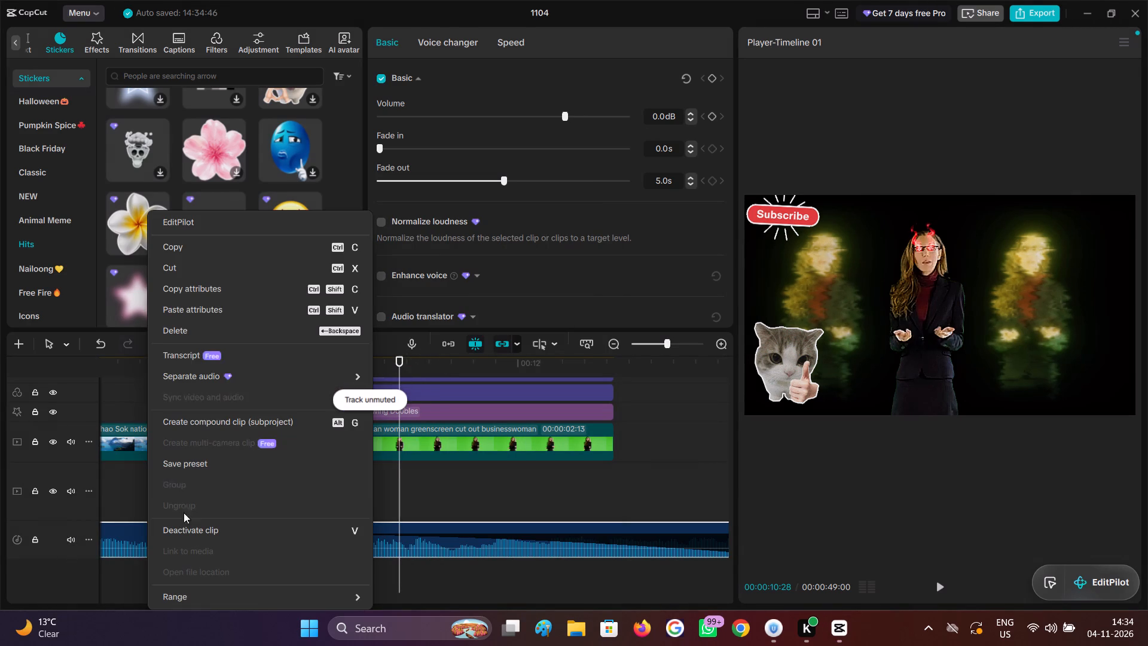
{"action": "left_click", "coordinate": [199, 360]}
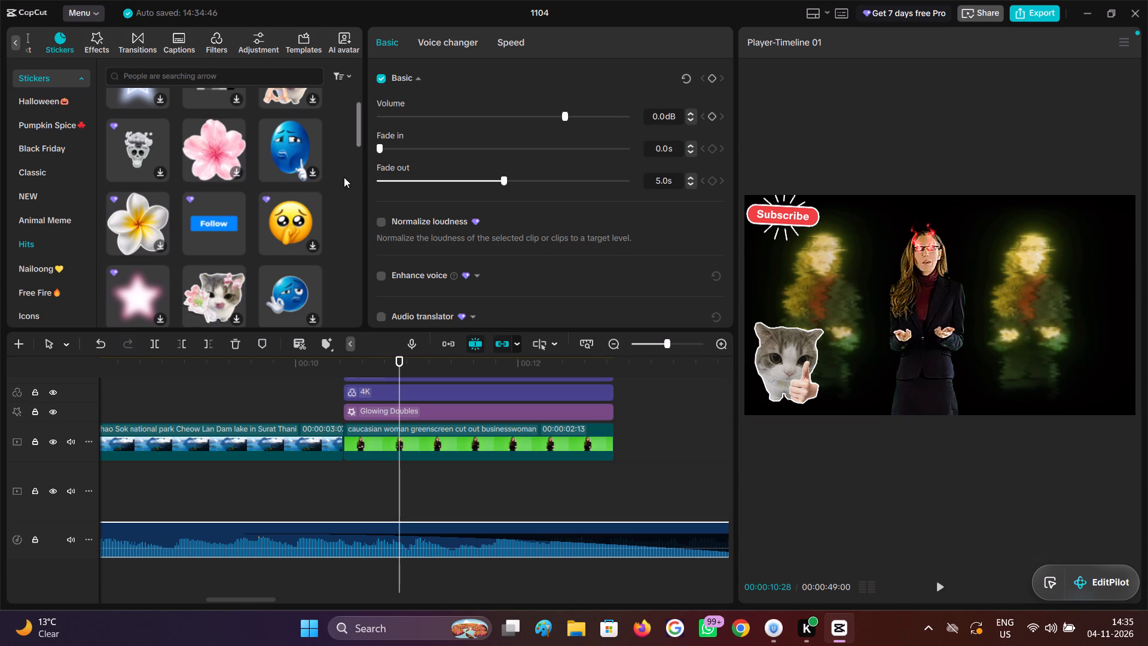
{"action": "scroll", "coordinate": [396, 499], "scroll_direction": "up", "scroll_amount": 2}
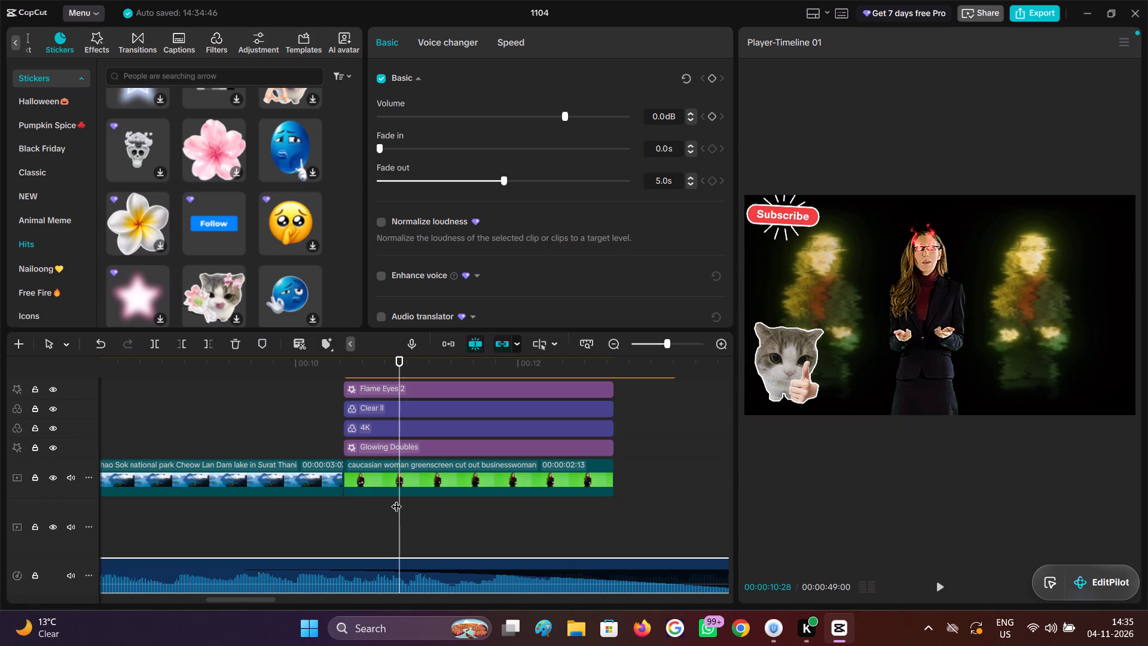